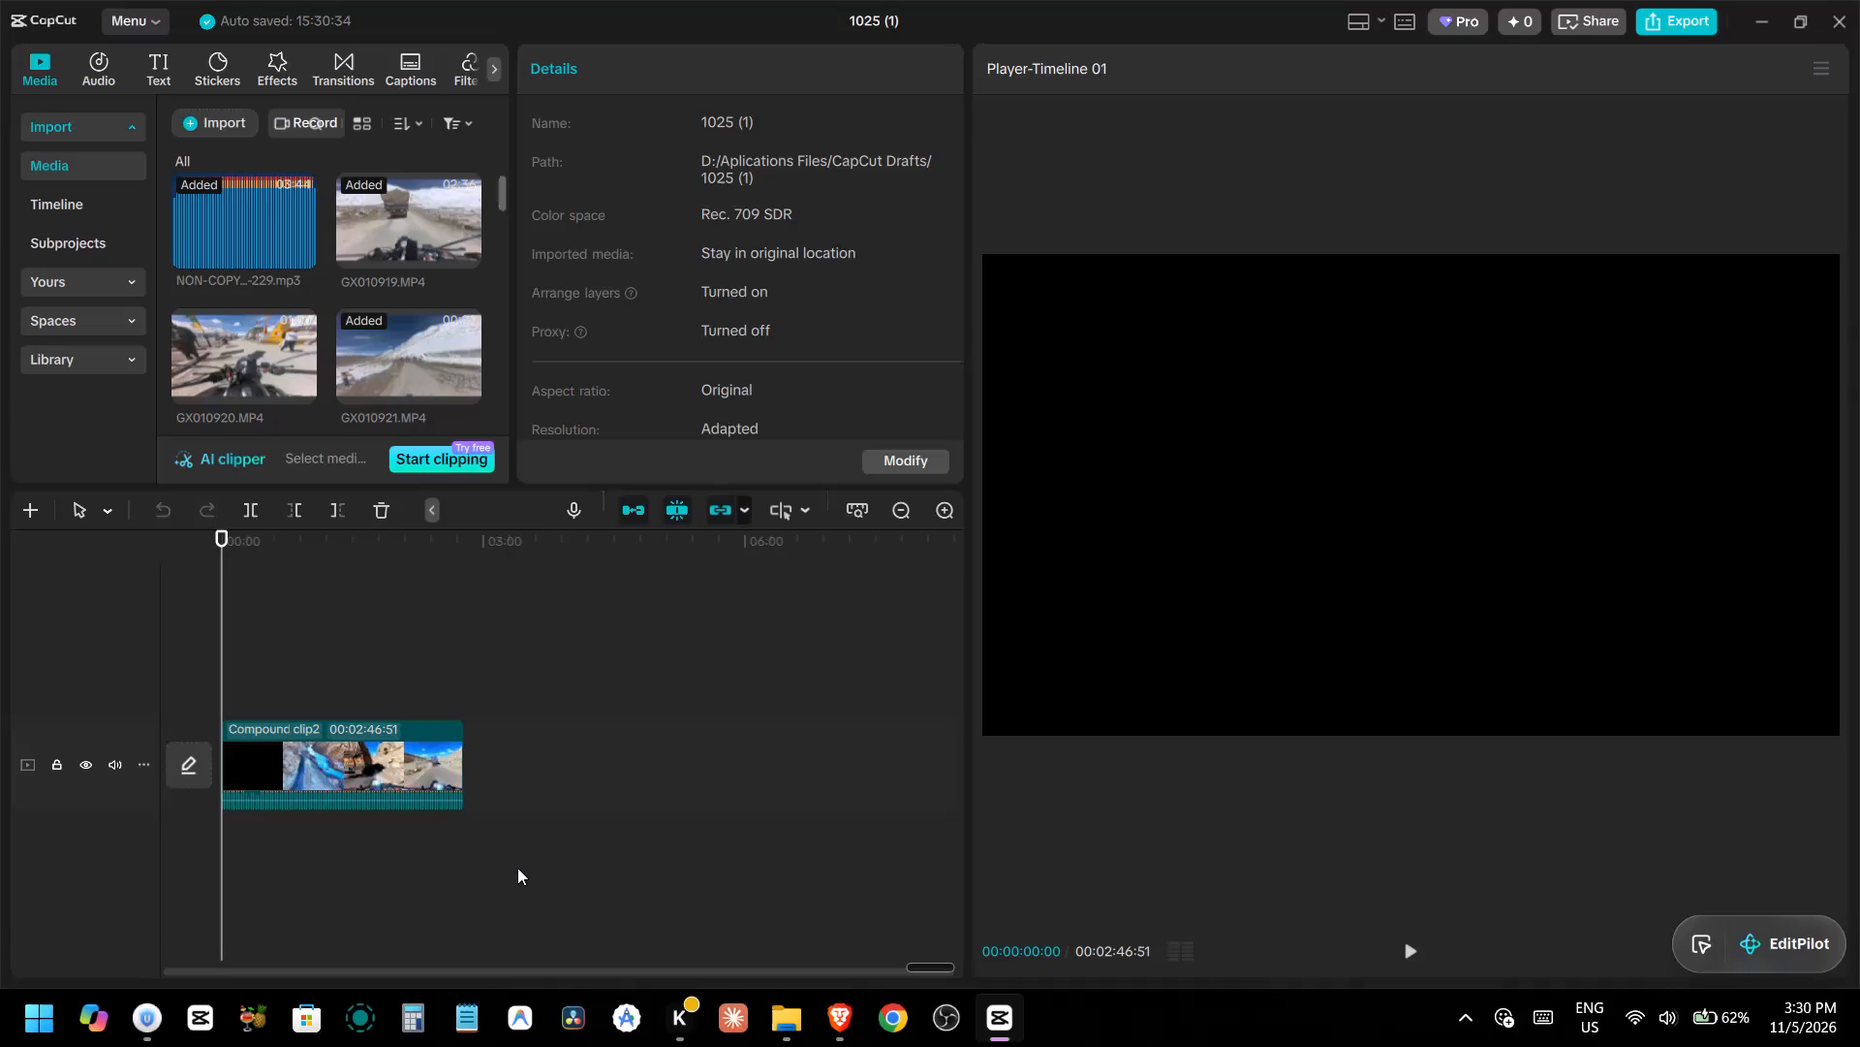
Preview the opening seconds of the compound clip on the timeline, pausing at about 2 seconds.
scroll(419, 731, "up", 3, "ctrl")
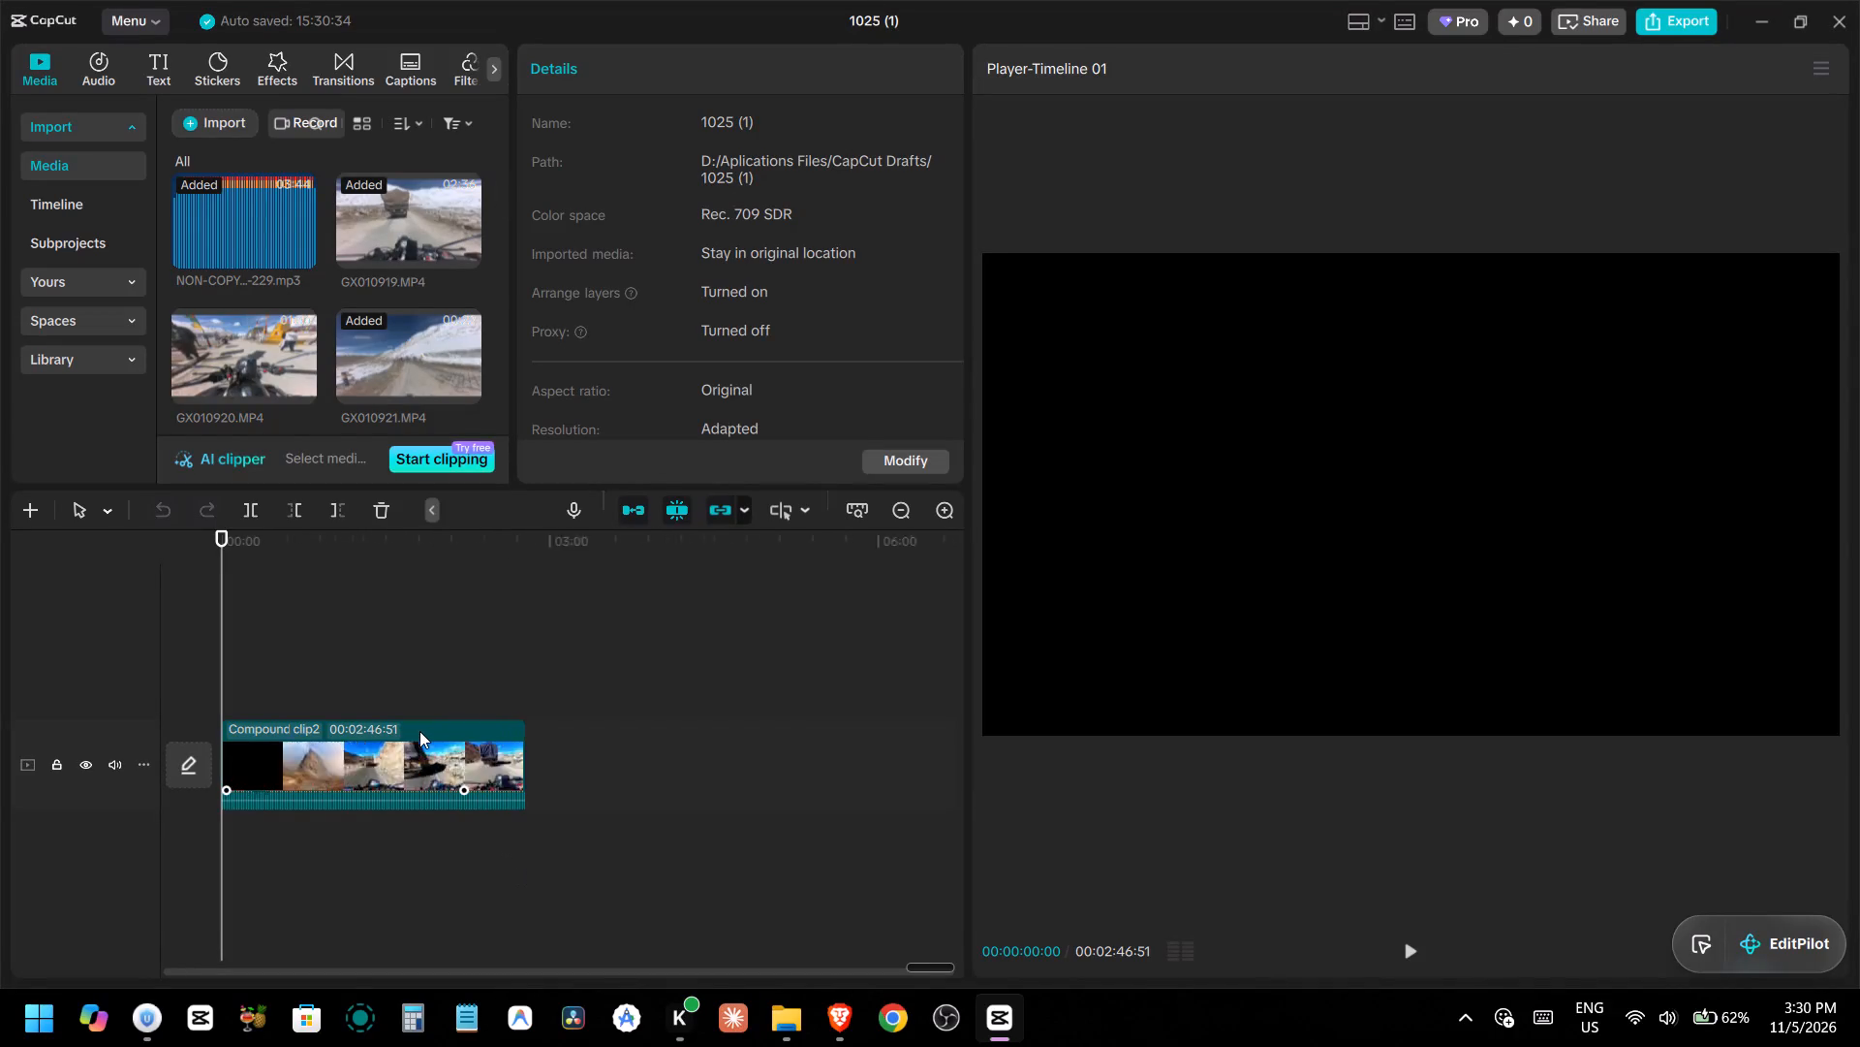
scroll(419, 731, "up", 8, "ctrl")
key("space")
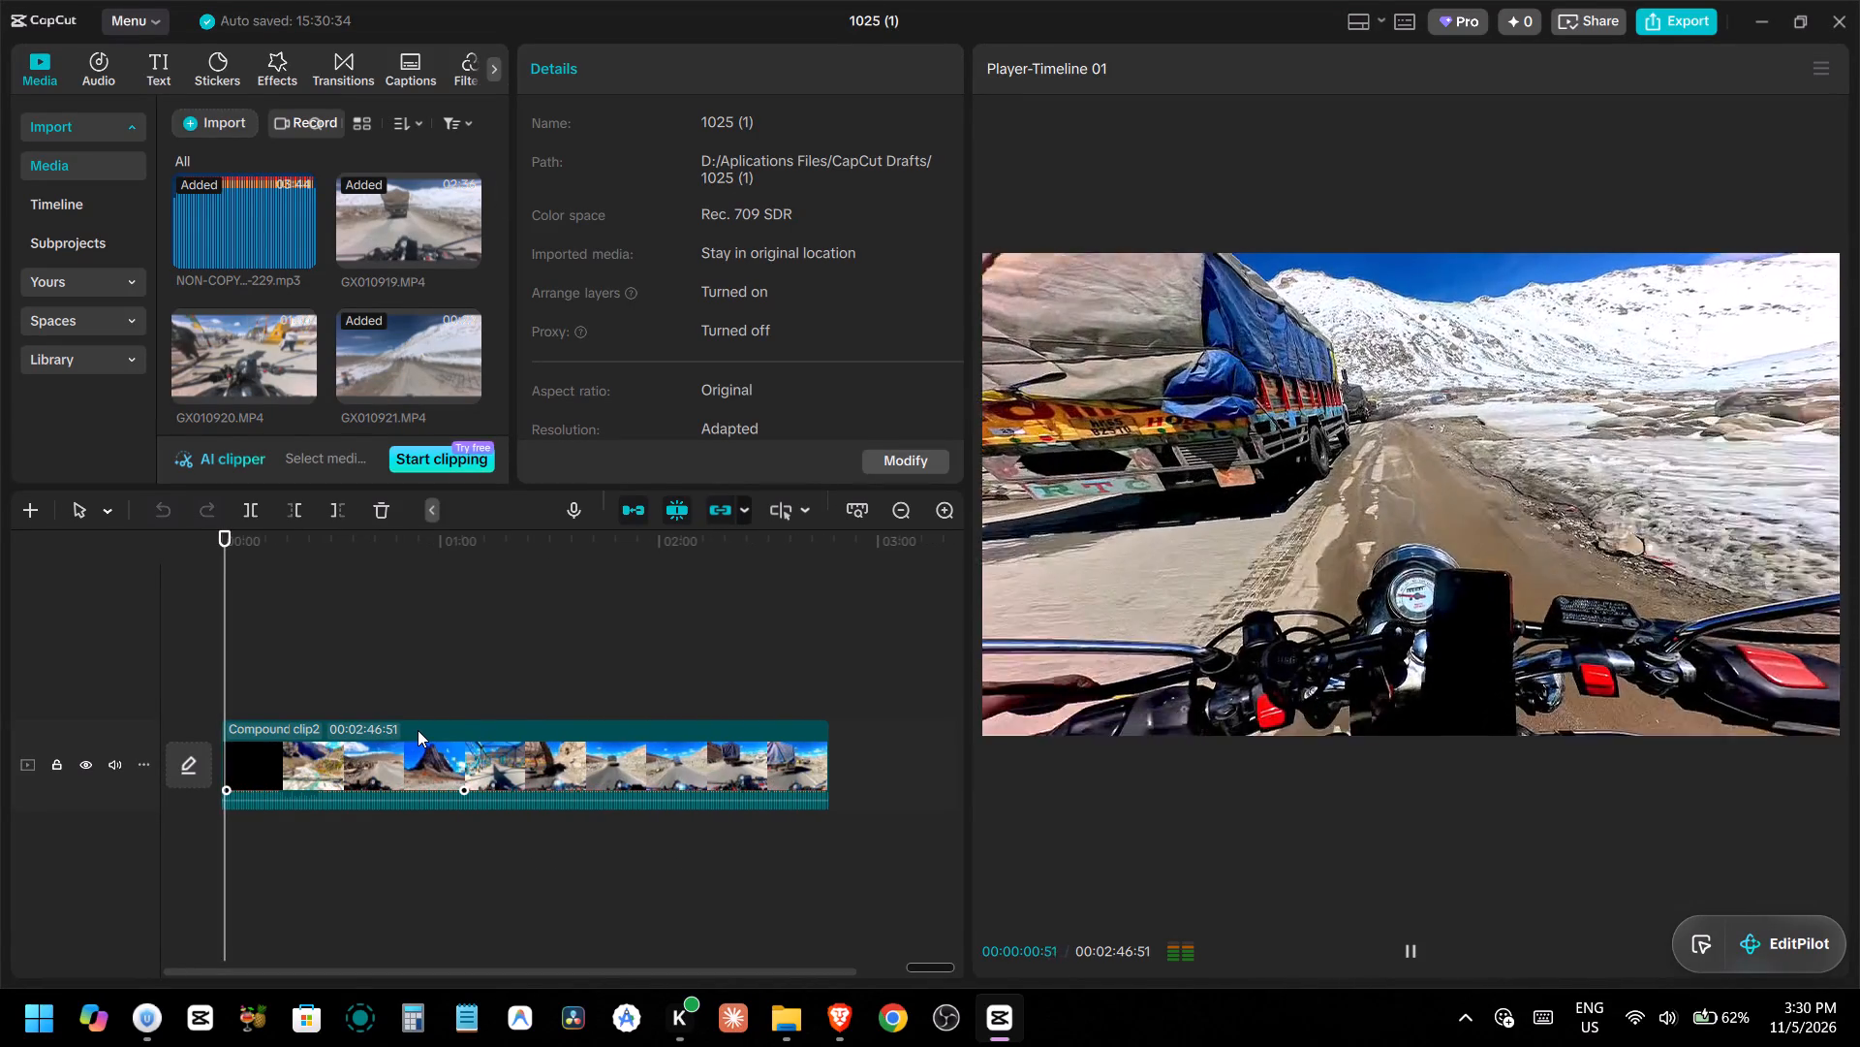
key("space")
Move the floating EditPilot widget off the player controls and onto the project Details area.
left_click_drag(1744, 963, 1115, 488)
scroll(1744, 963, "up", 1)
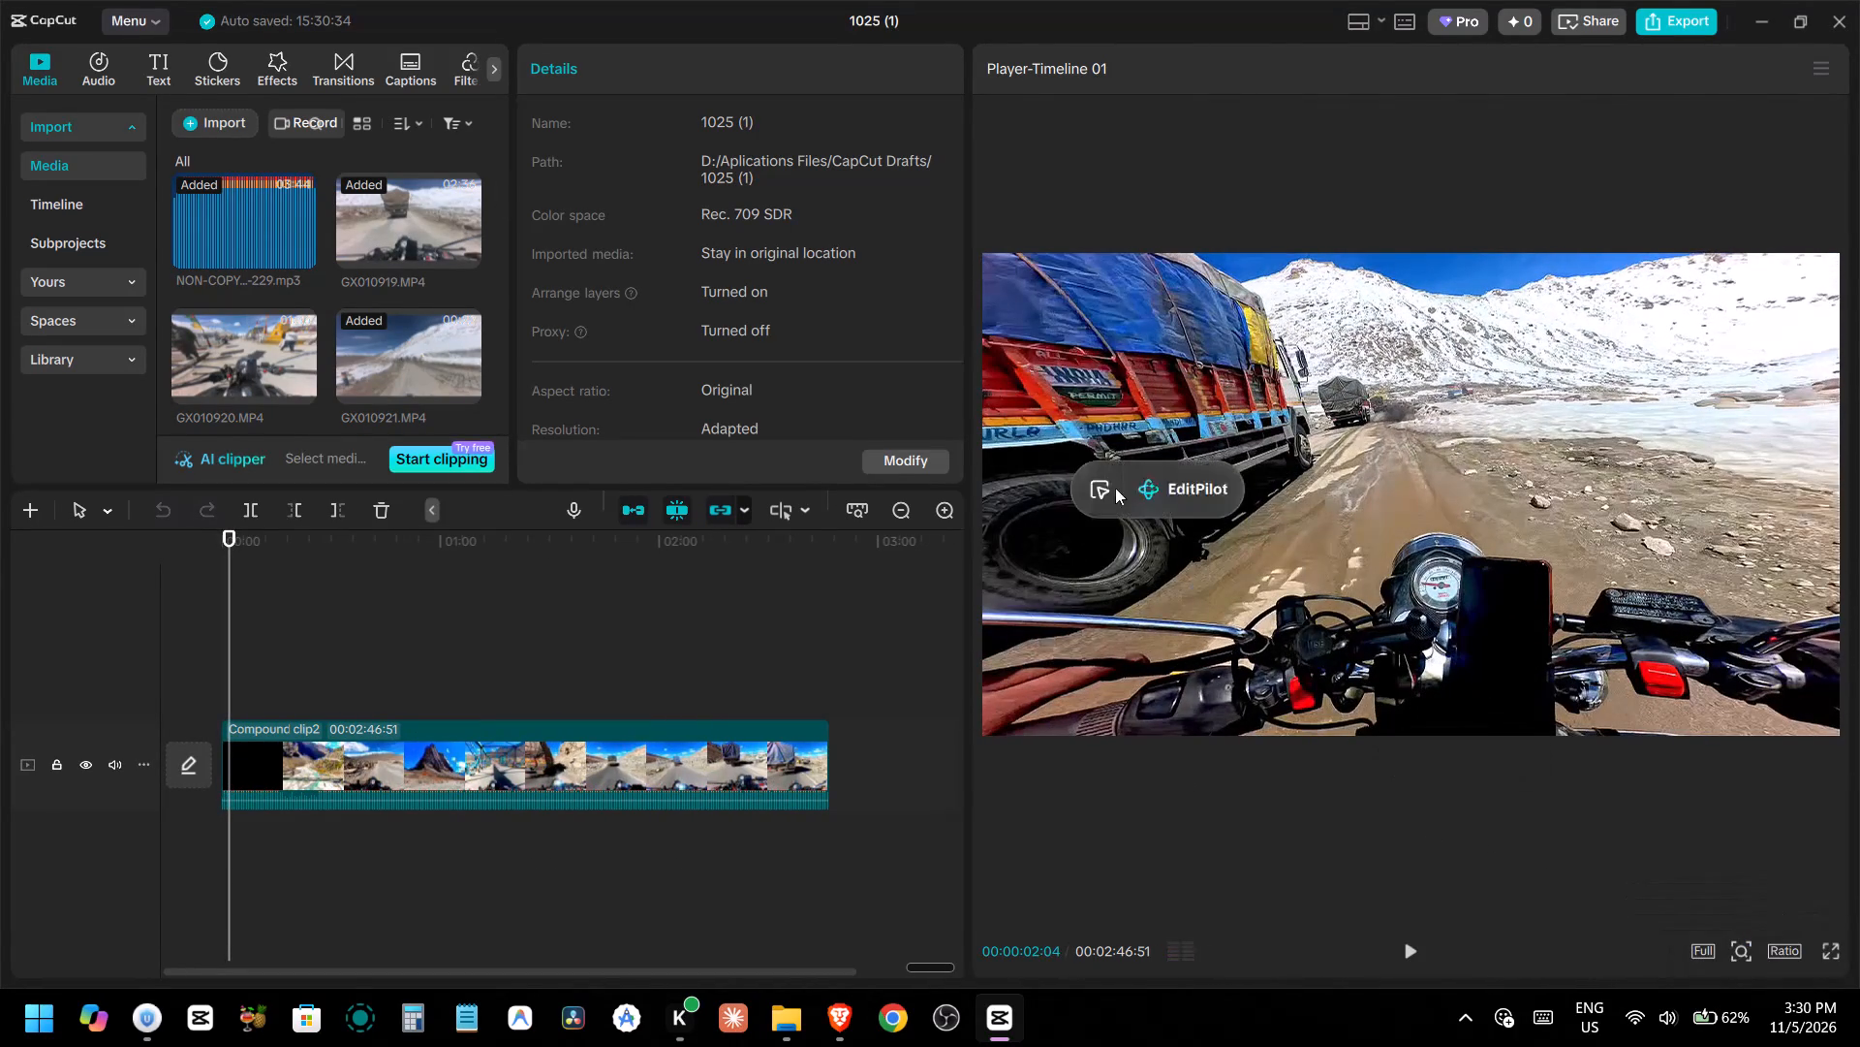
left_click_drag(1115, 488, 975, 401)
left_click_drag(916, 384, 746, 254)
Play the compound clip in full-screen preview from about 2 seconds.
left_click(1827, 949)
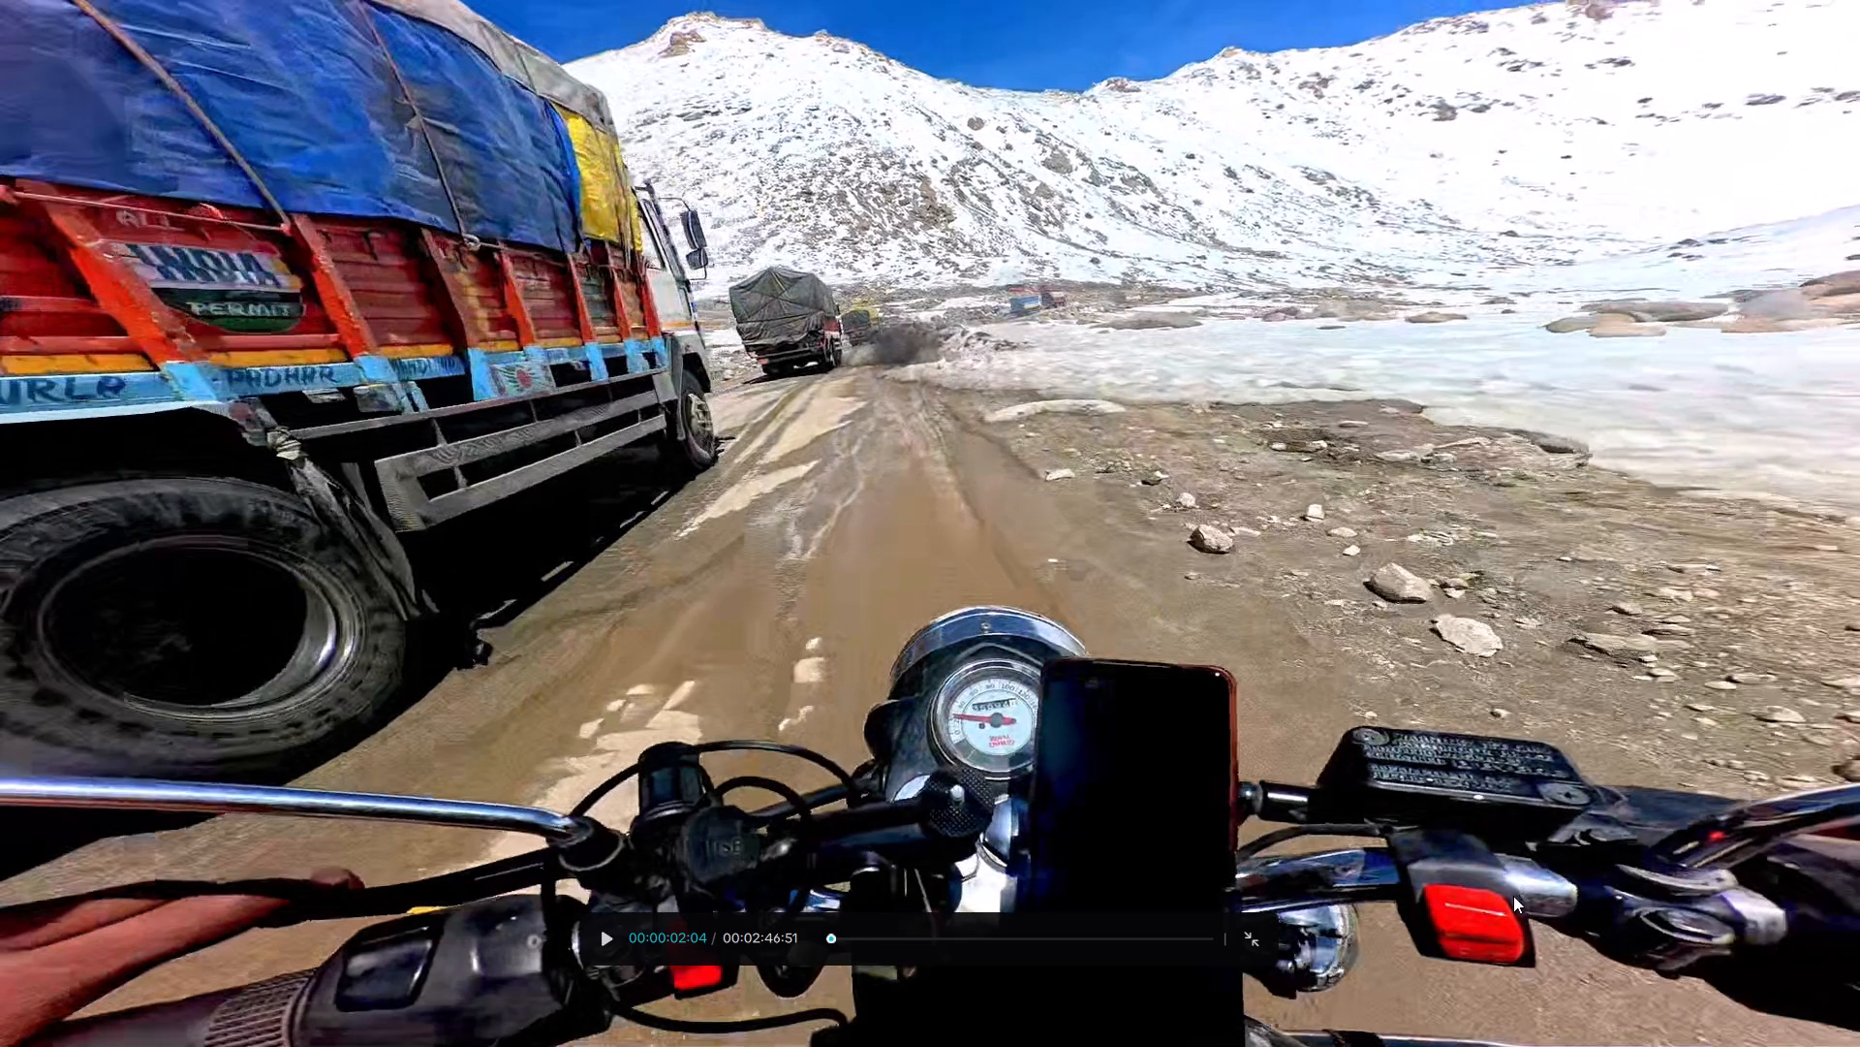
key("space")
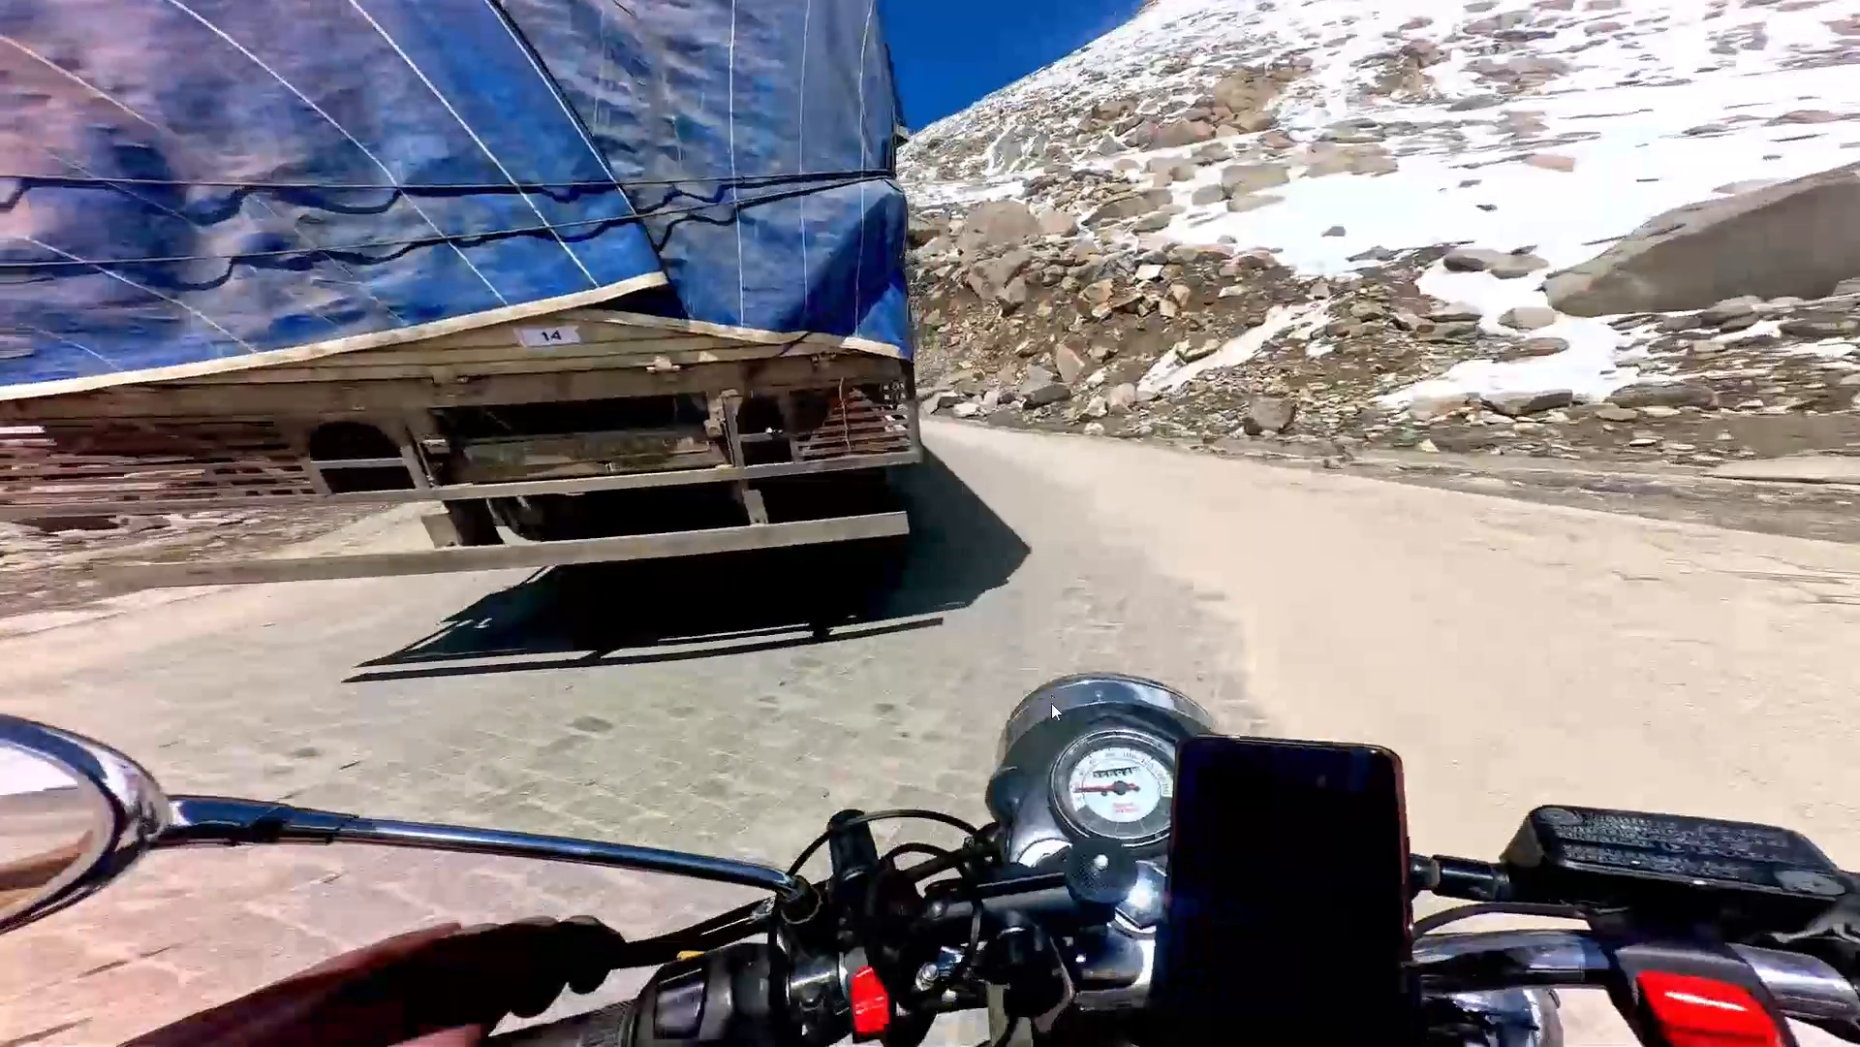
Lower the Windows system volume in two stages while the full-screen preview keeps playing.
key("super+a")
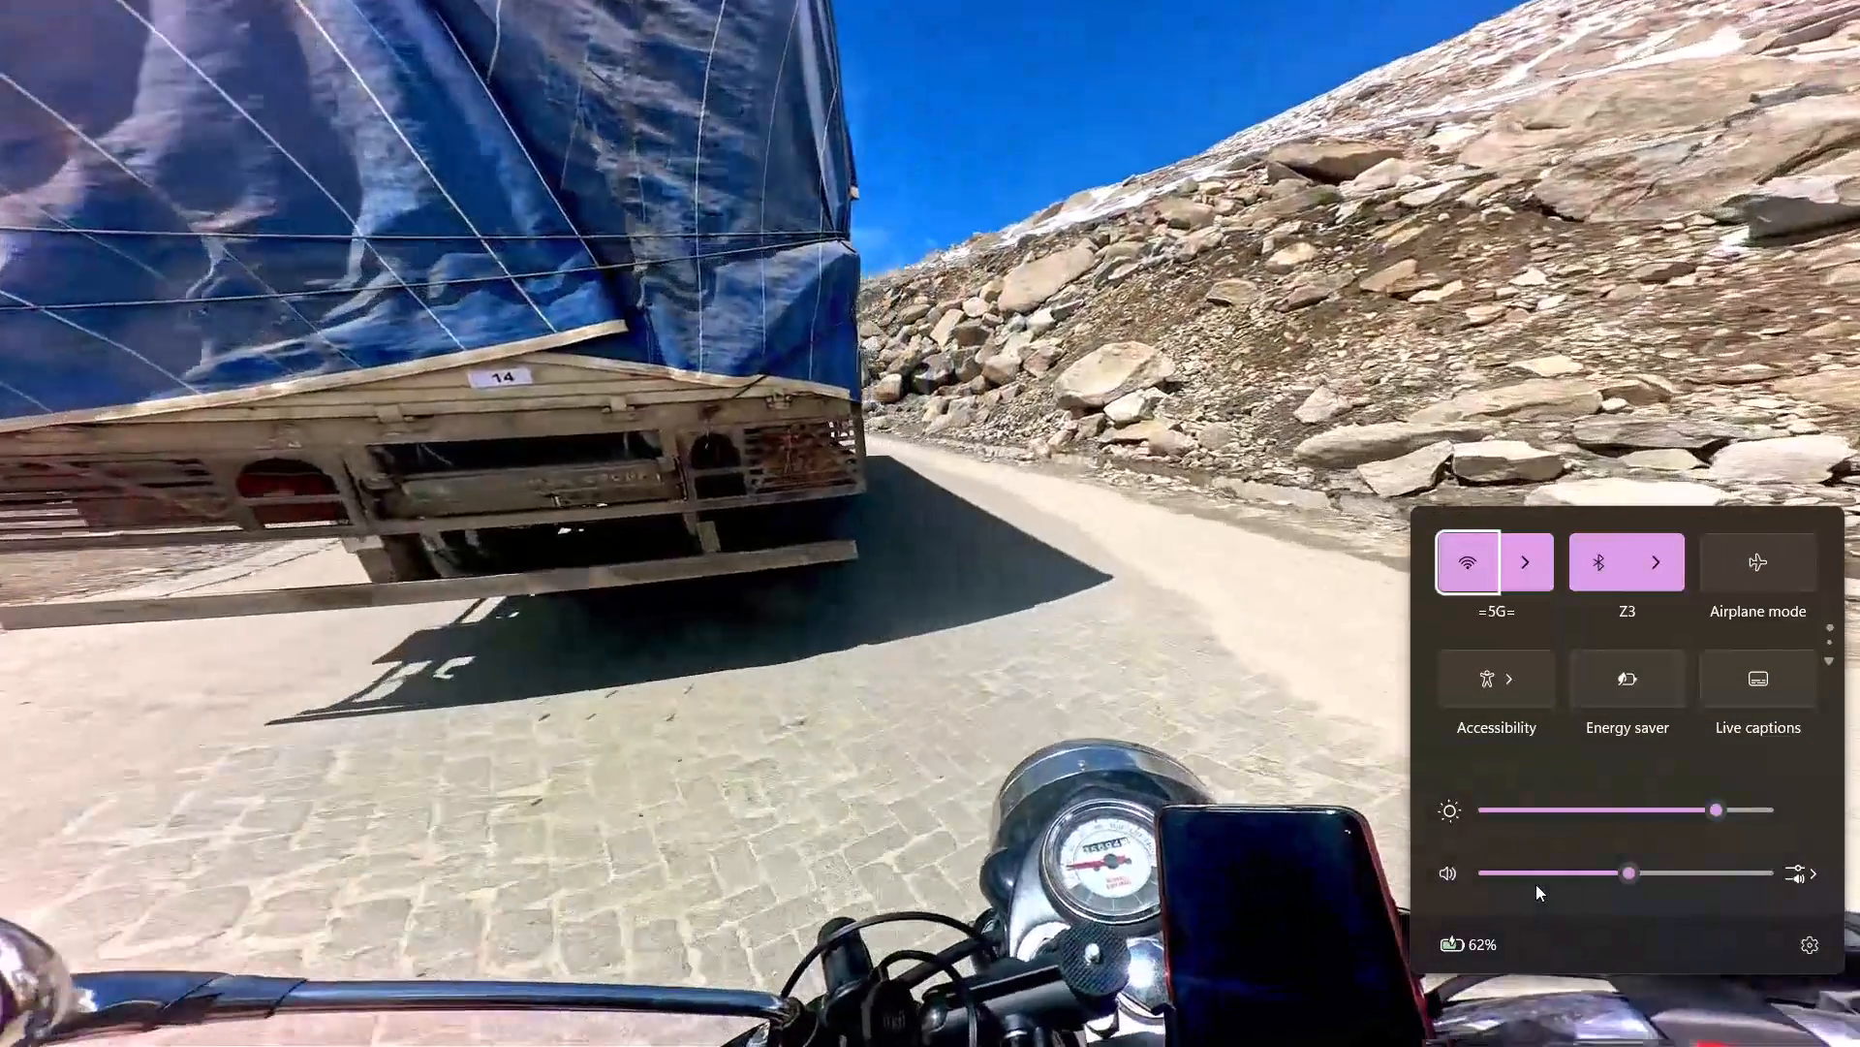
left_click(1566, 872)
key("super+a")
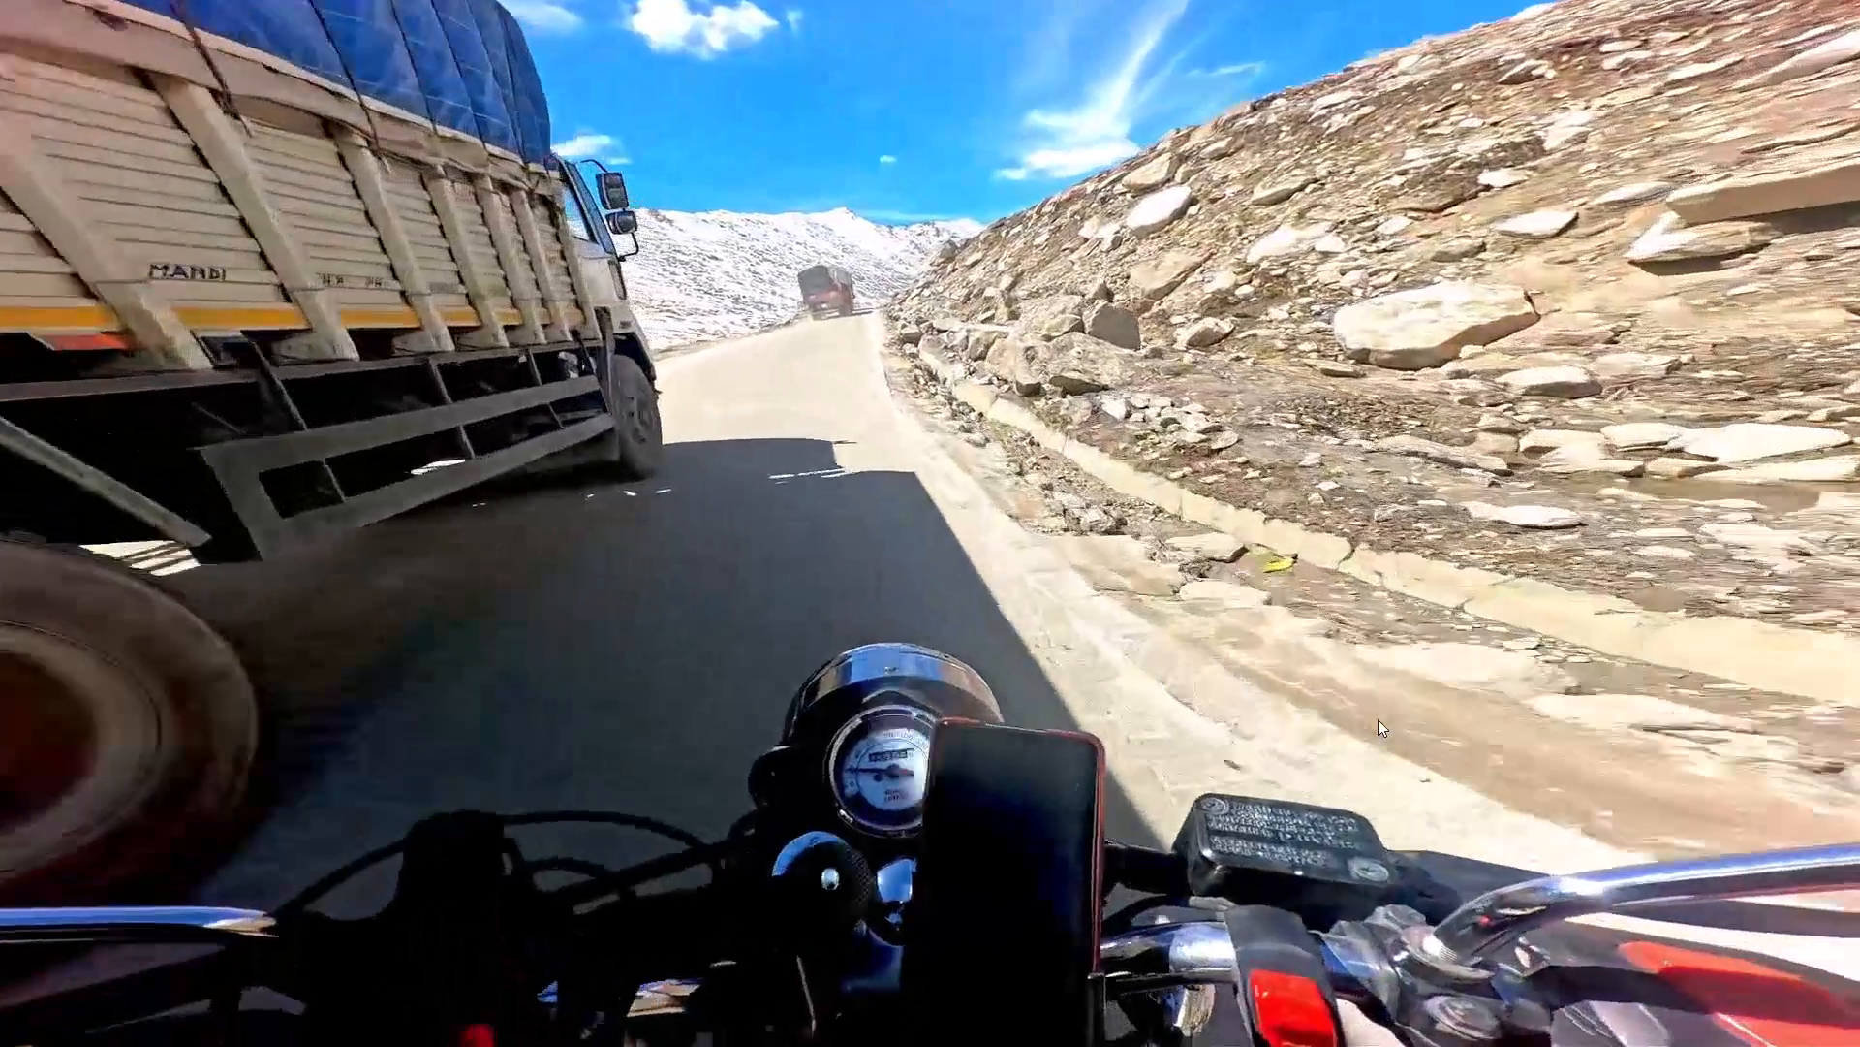
key("super+a")
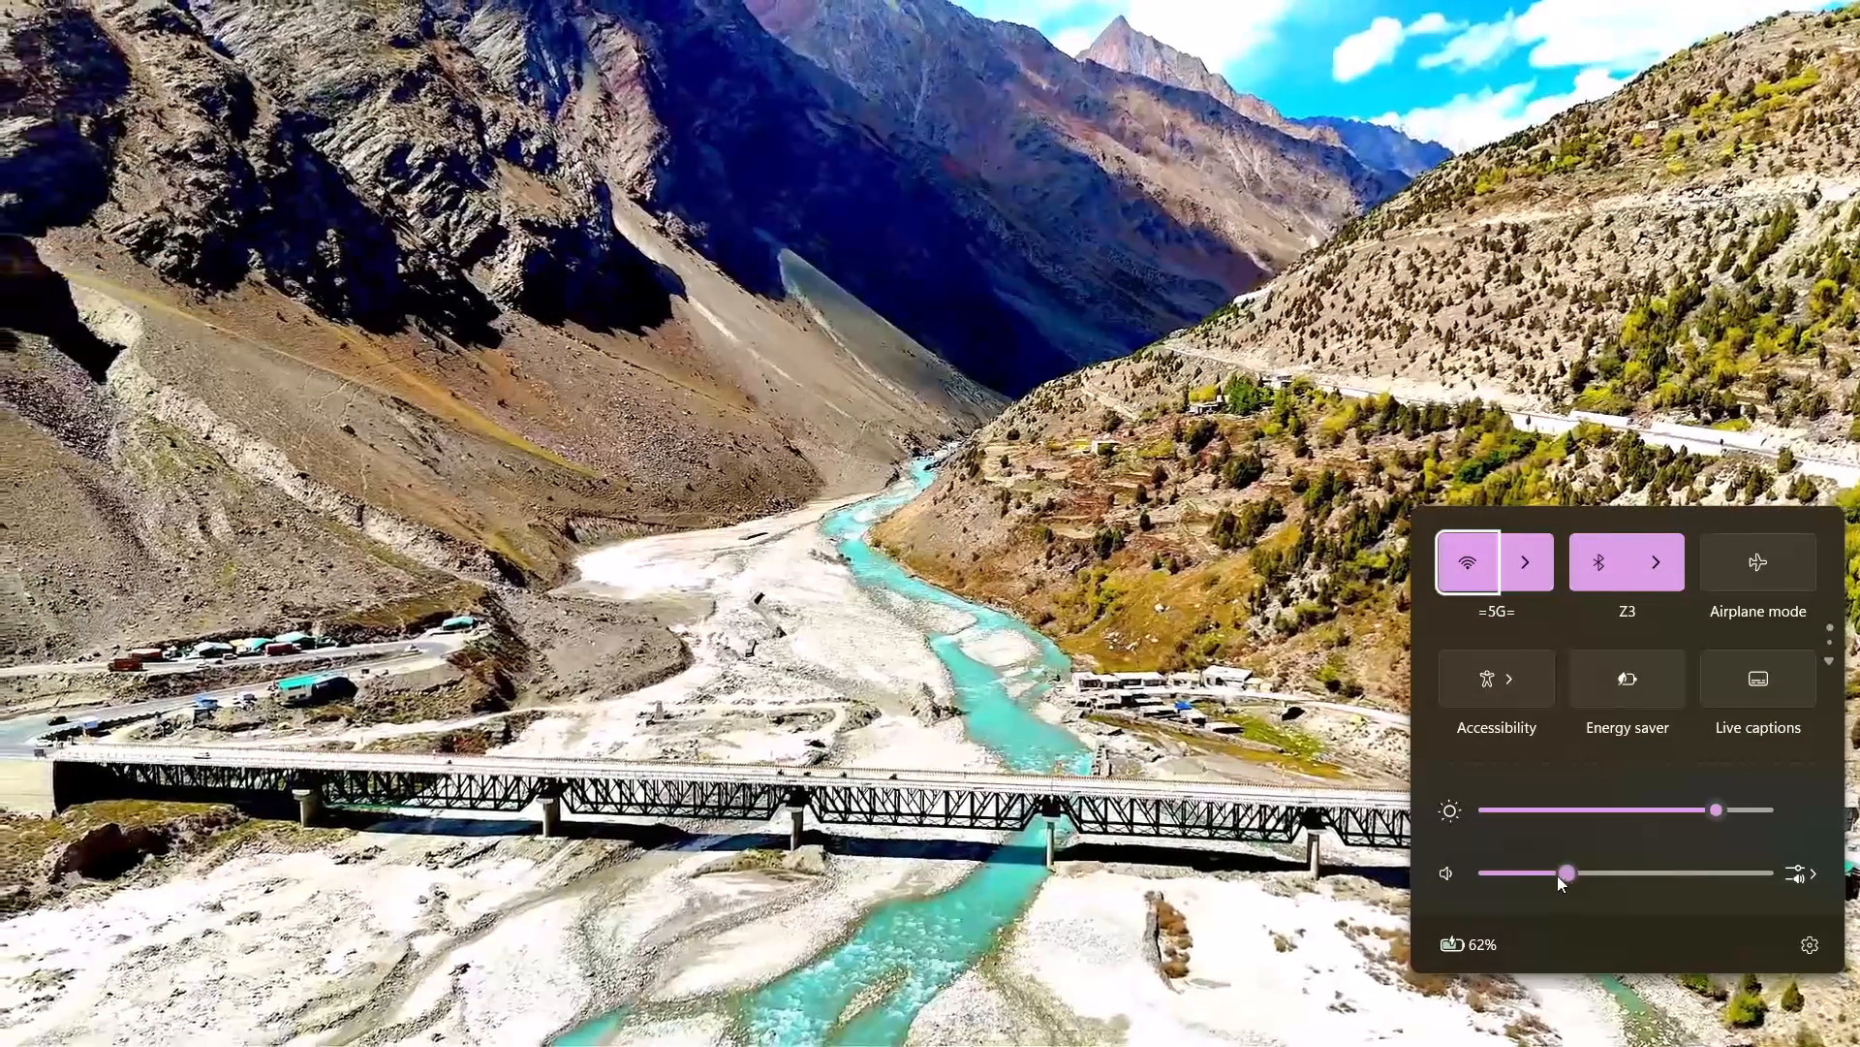
left_click(1521, 872)
key("super+a")
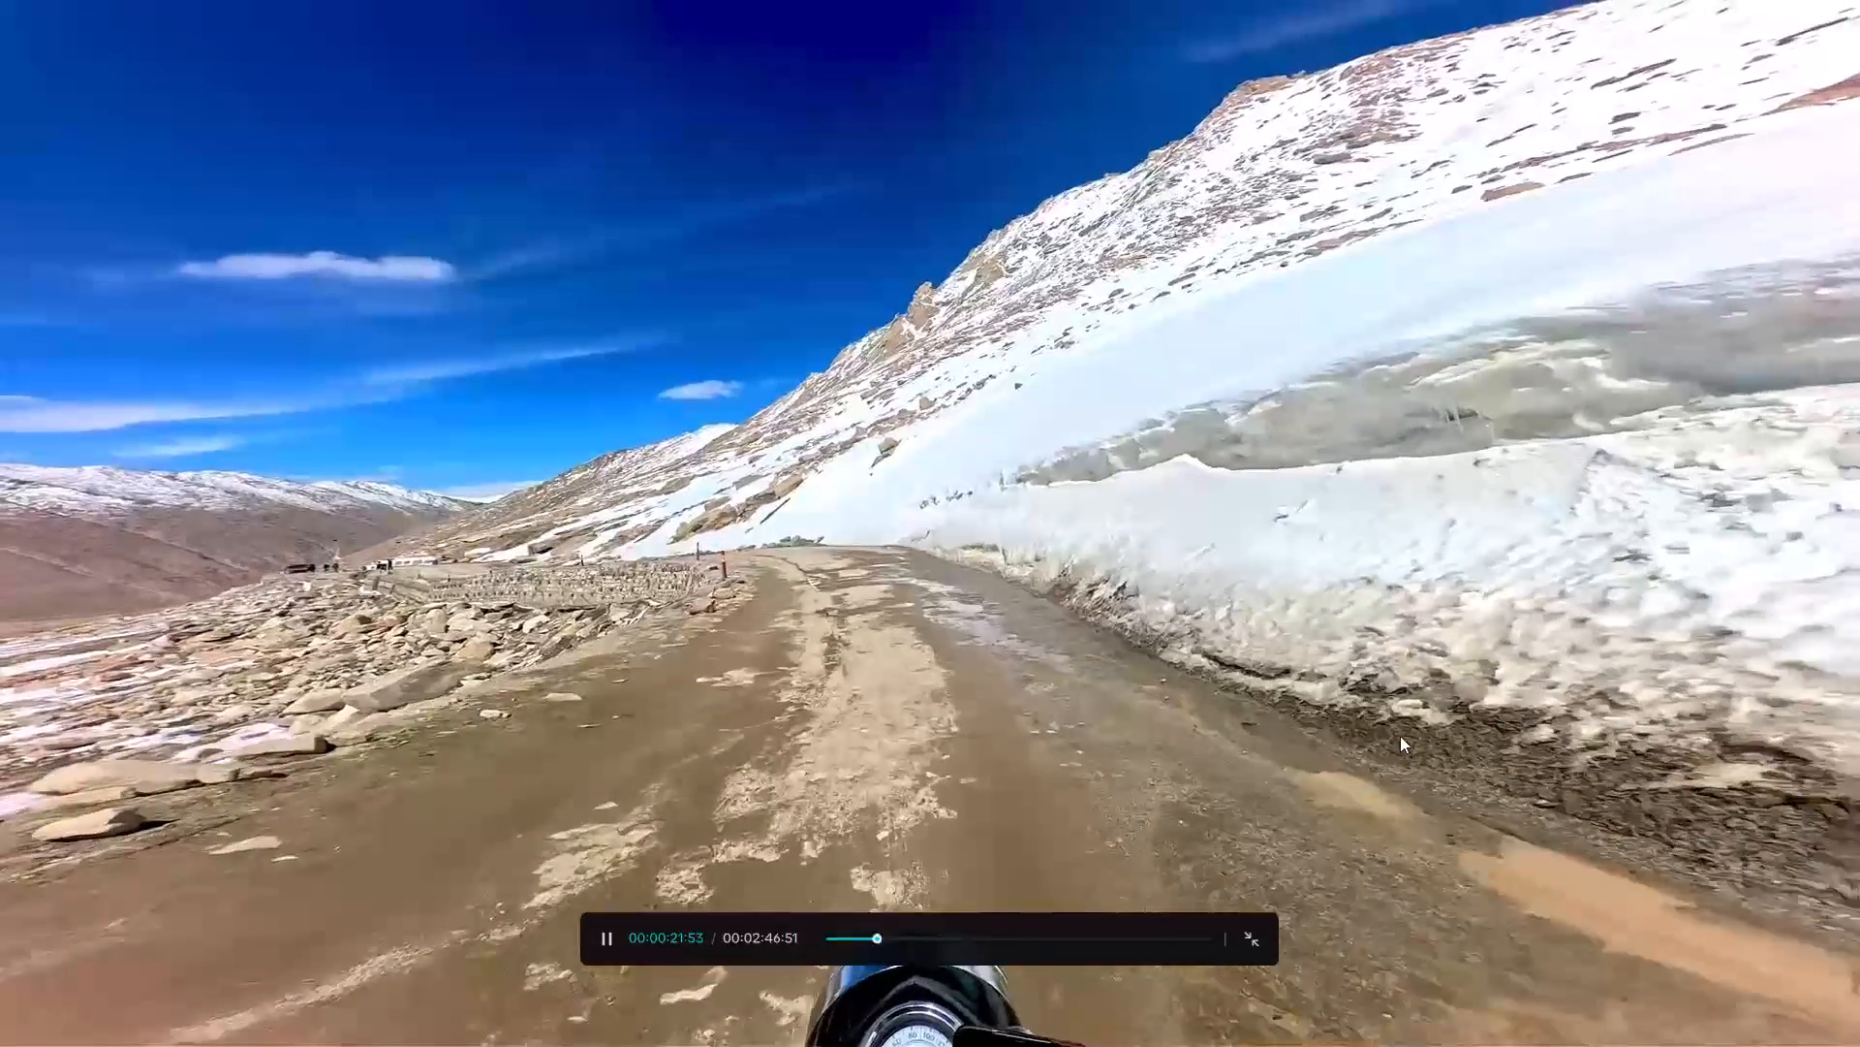
Exit the full-screen preview and pause timeline playback at about 29 seconds.
left_click(1256, 857)
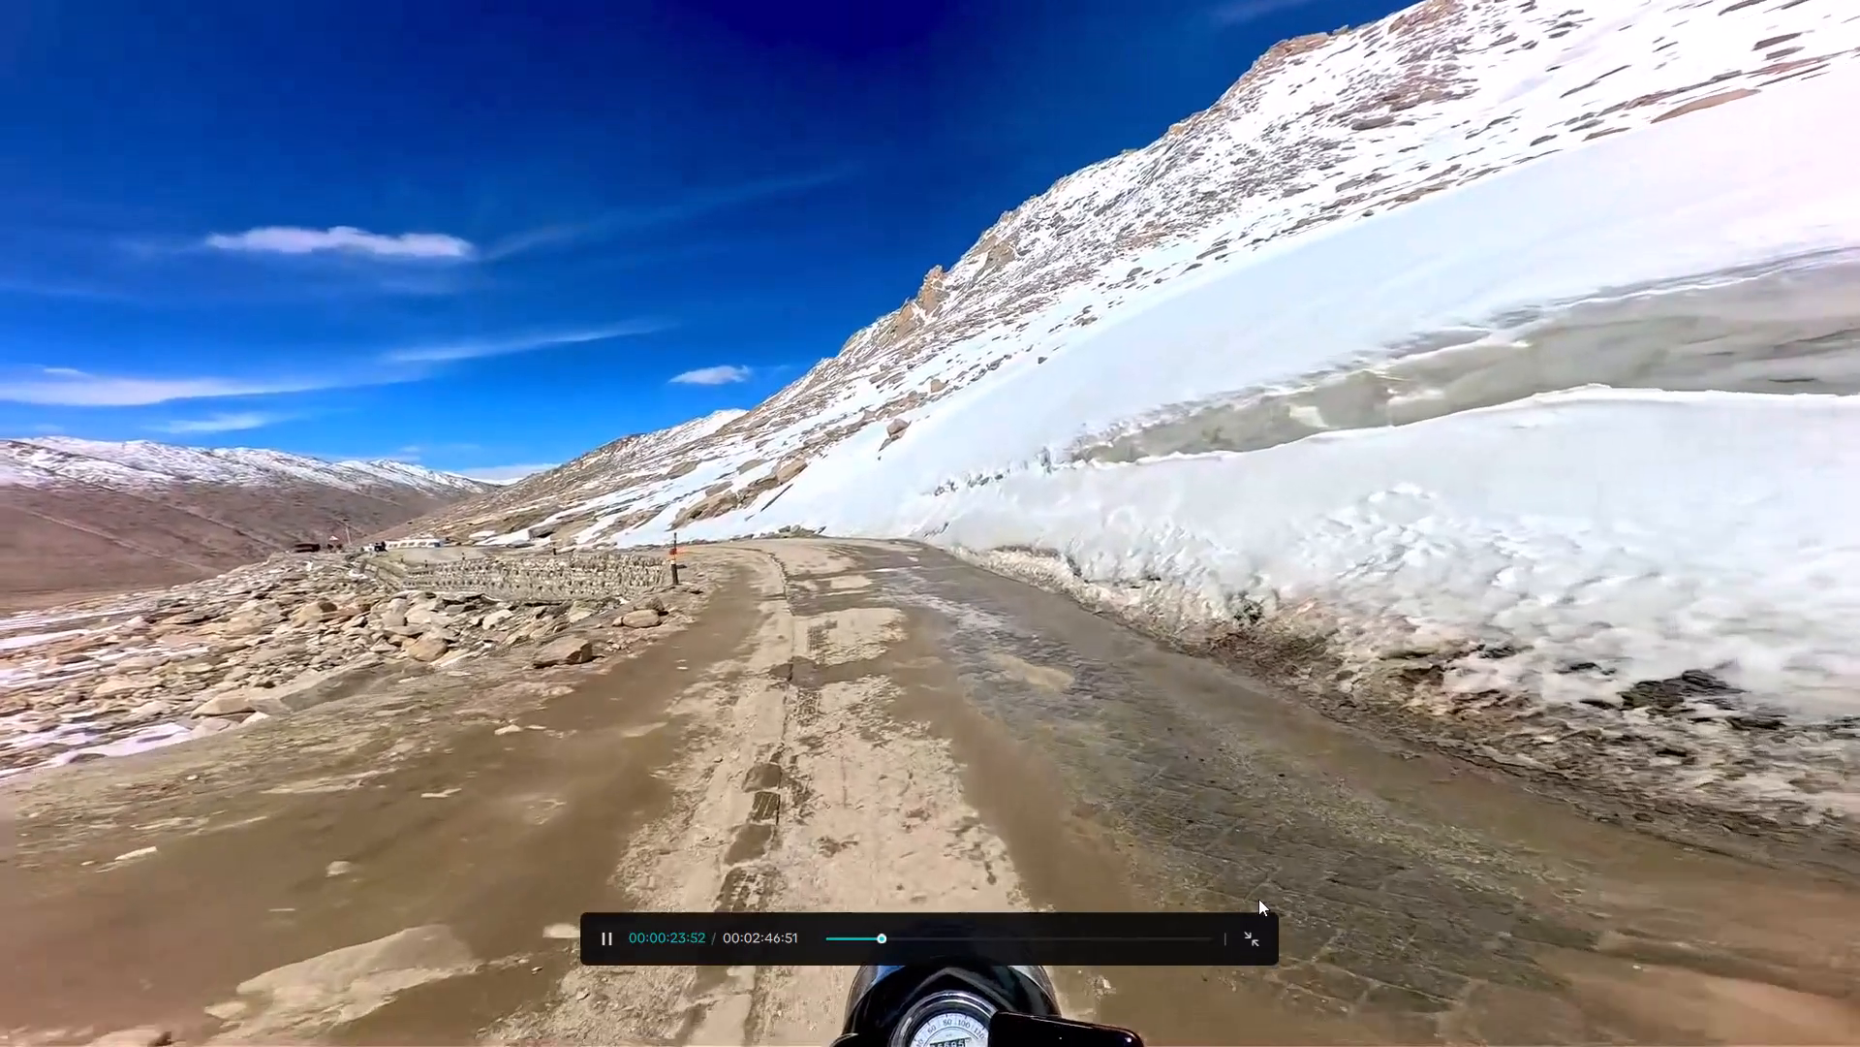
left_click(1254, 937)
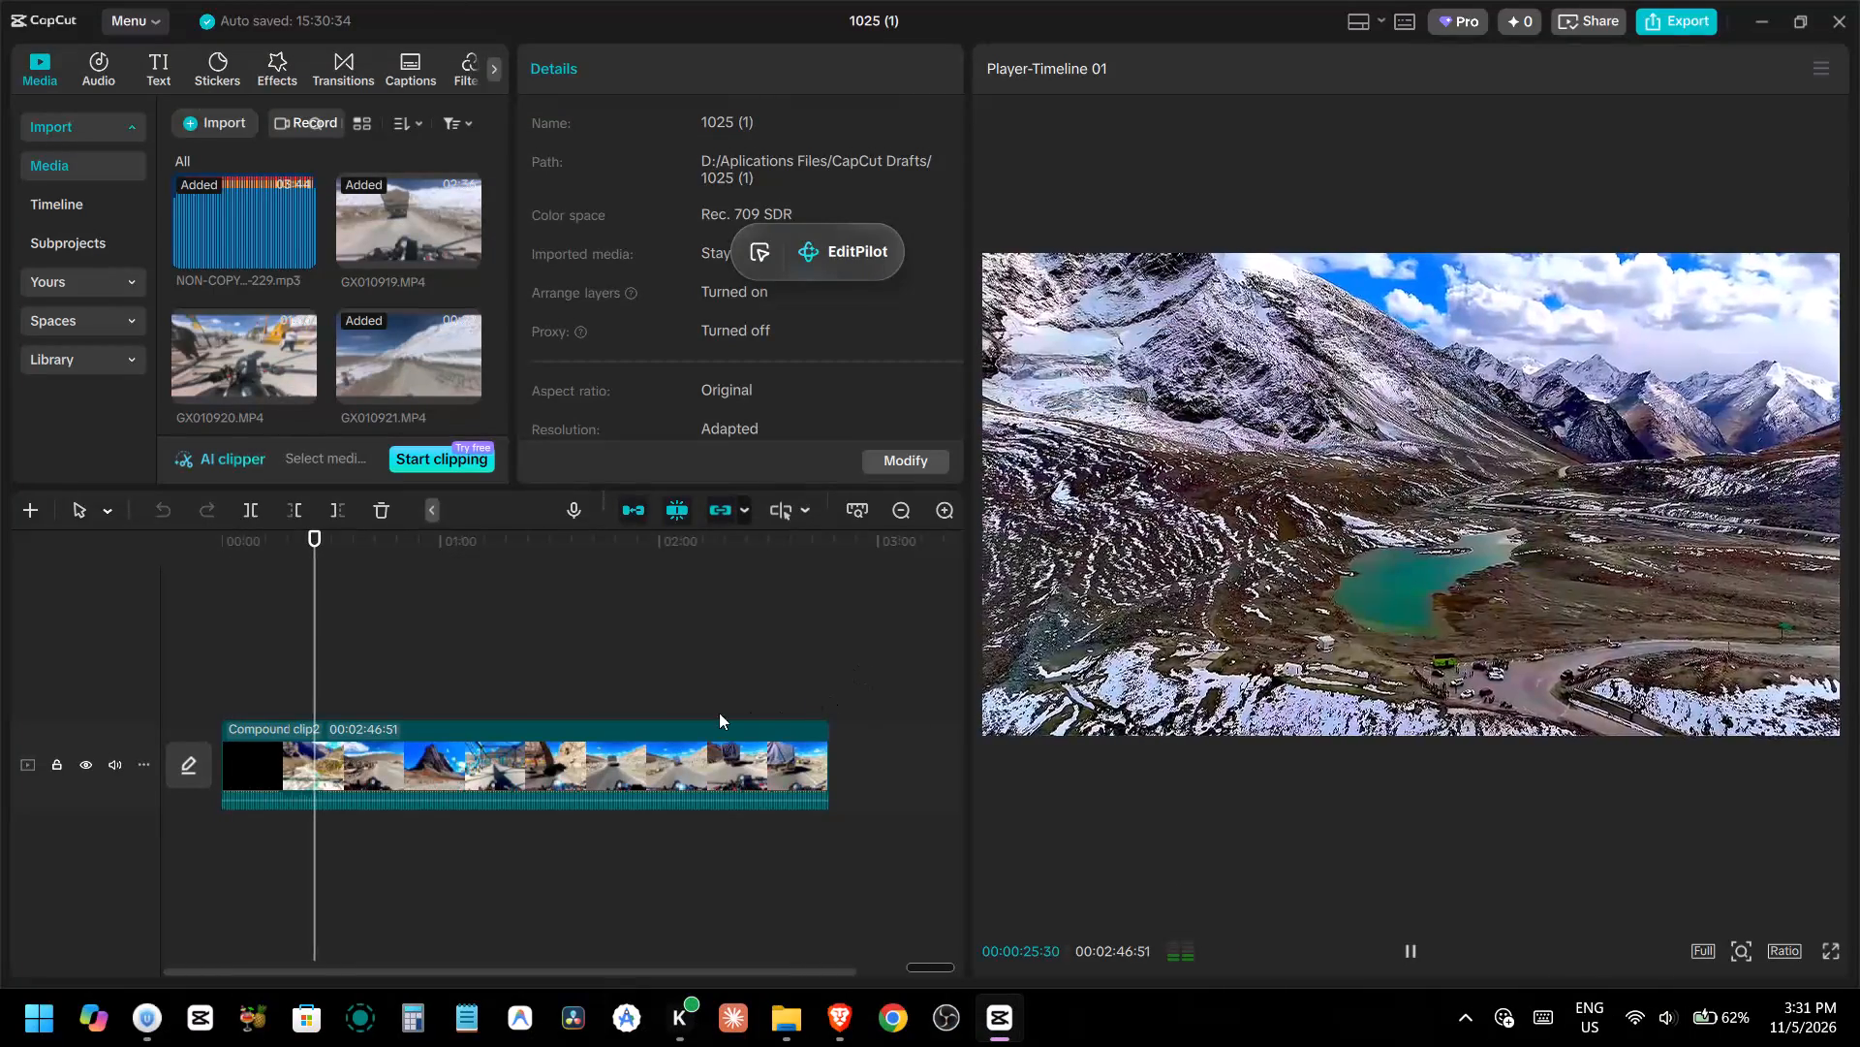
scroll(551, 666, "up", 5, "ctrl")
scroll(551, 664, "down", 4, "ctrl")
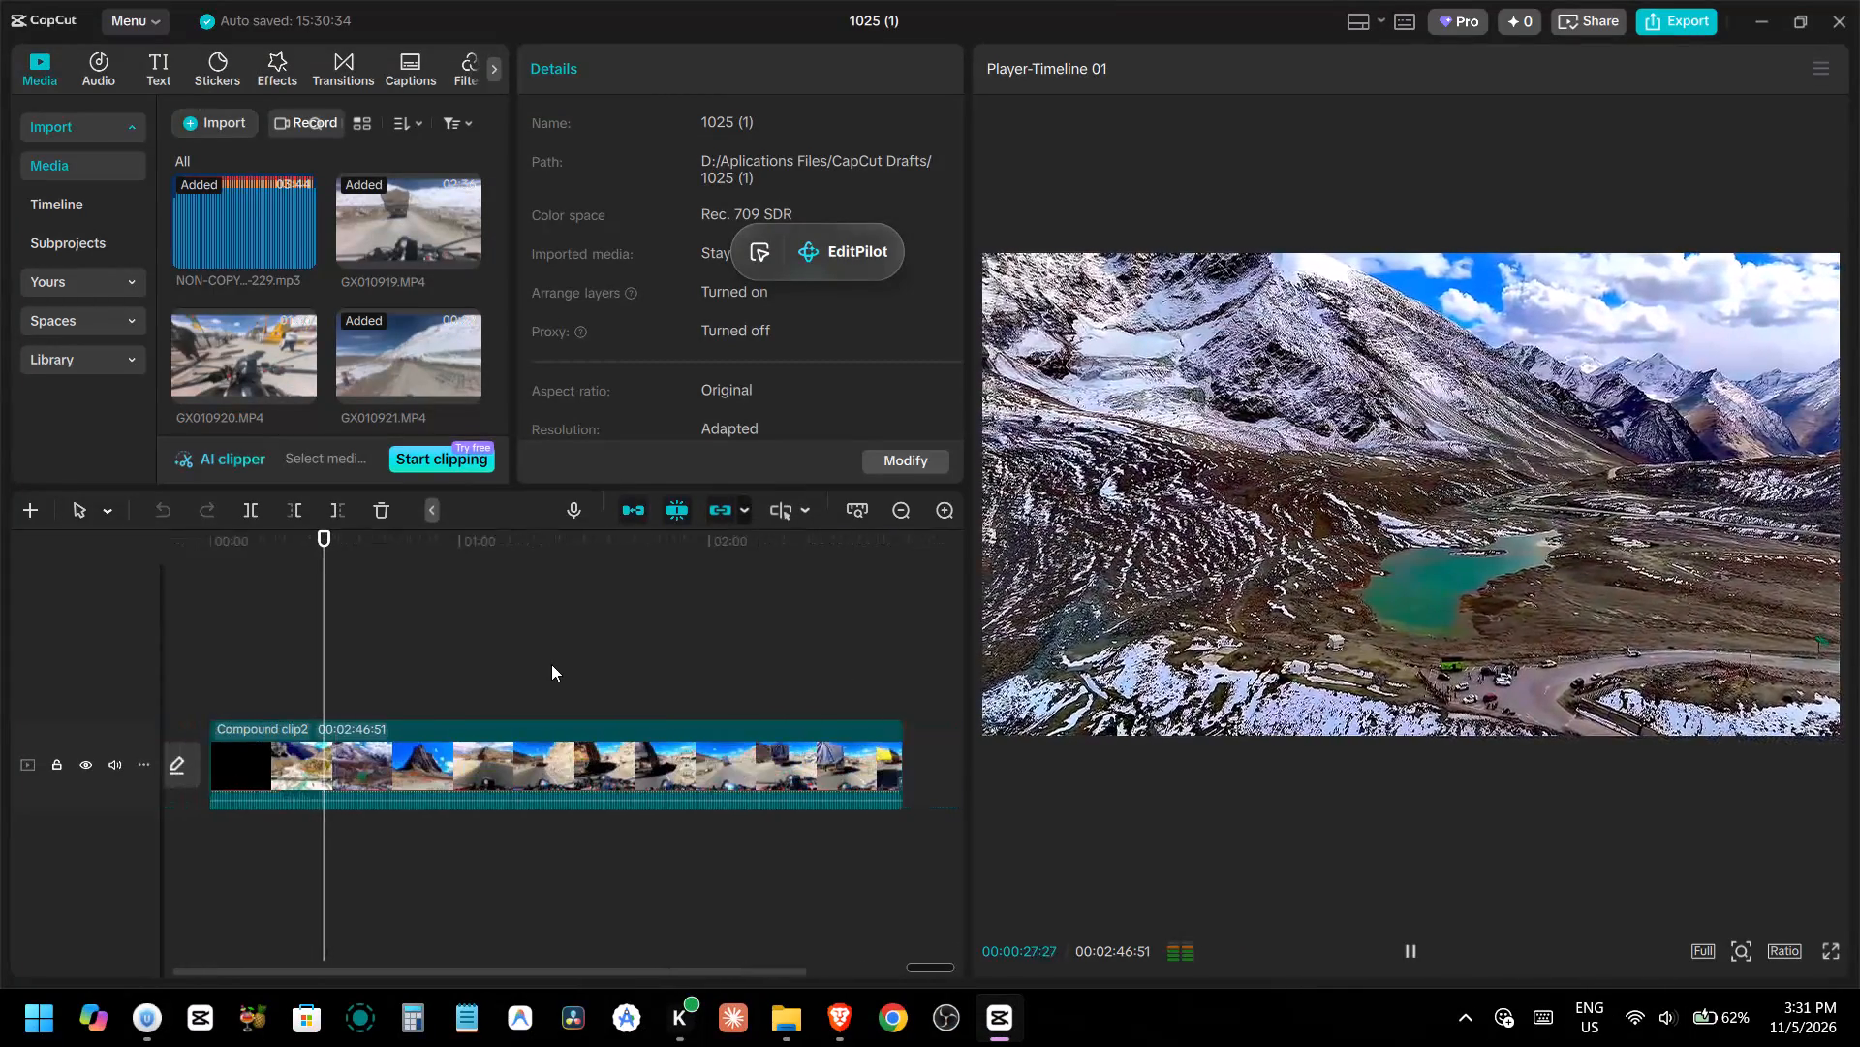
key("space")
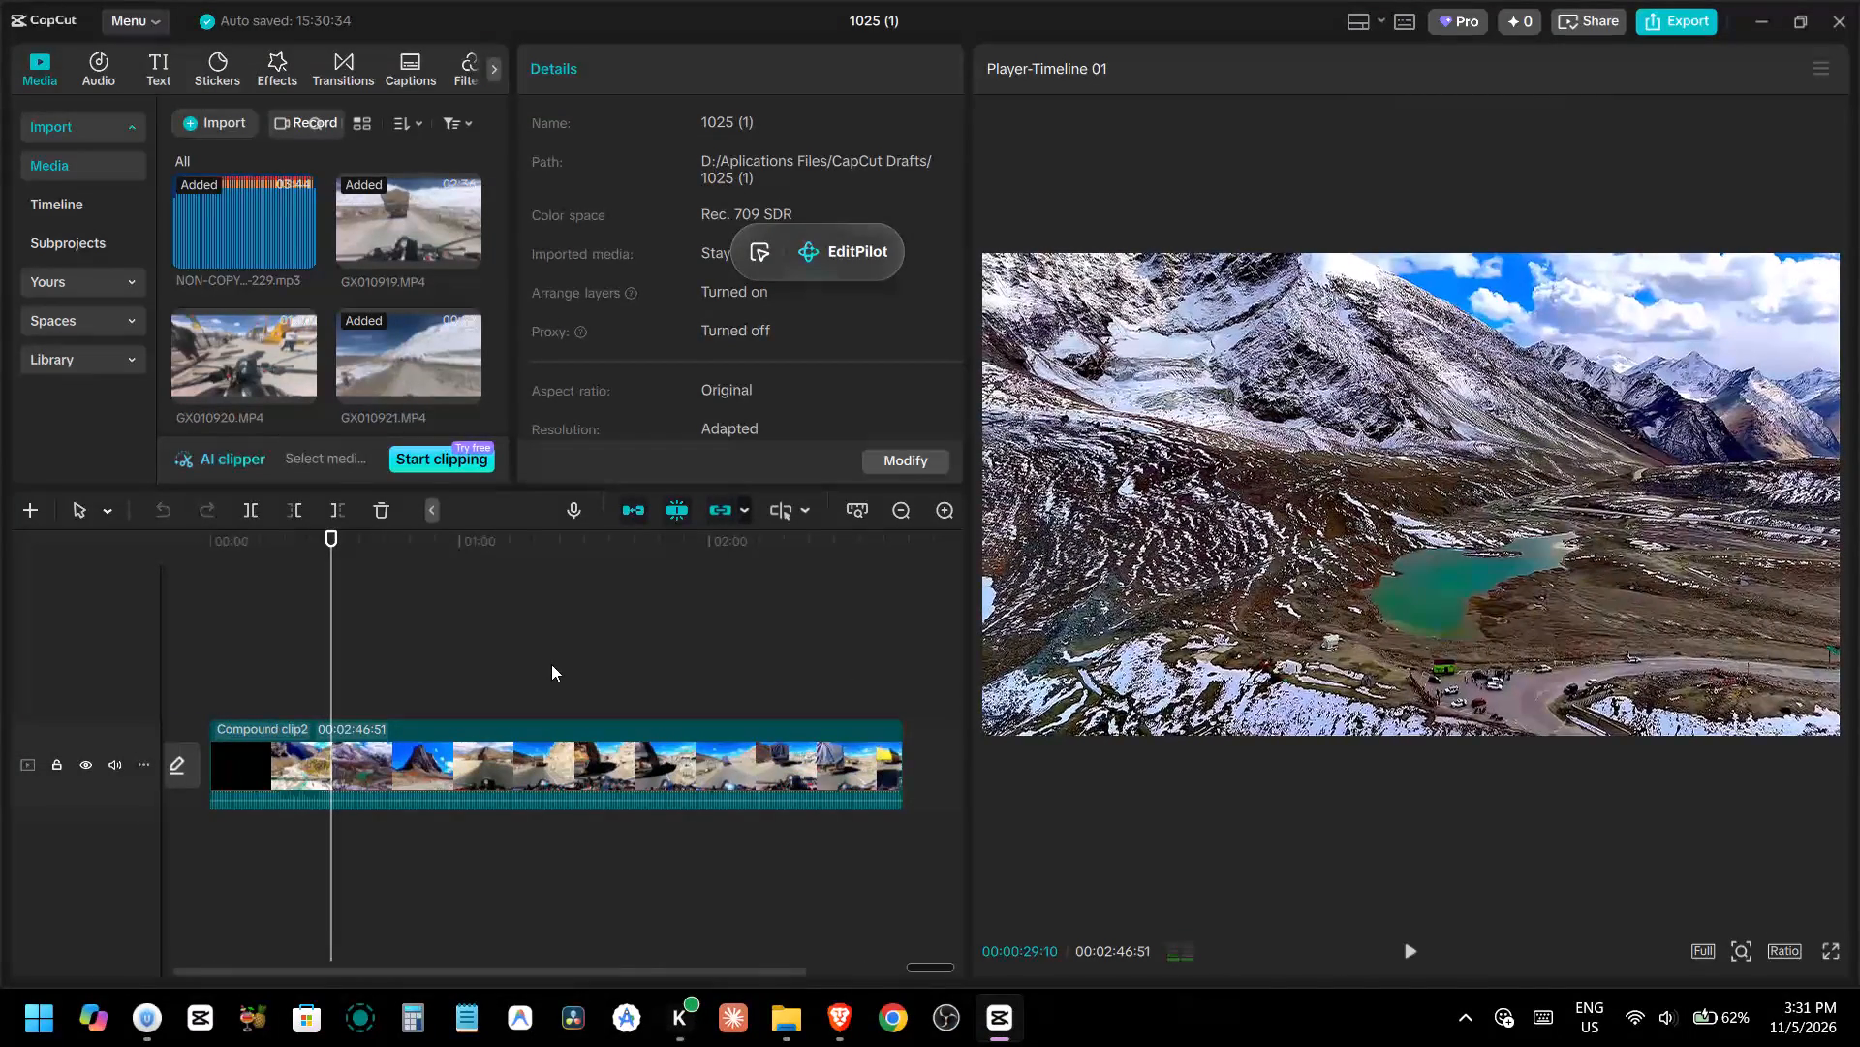
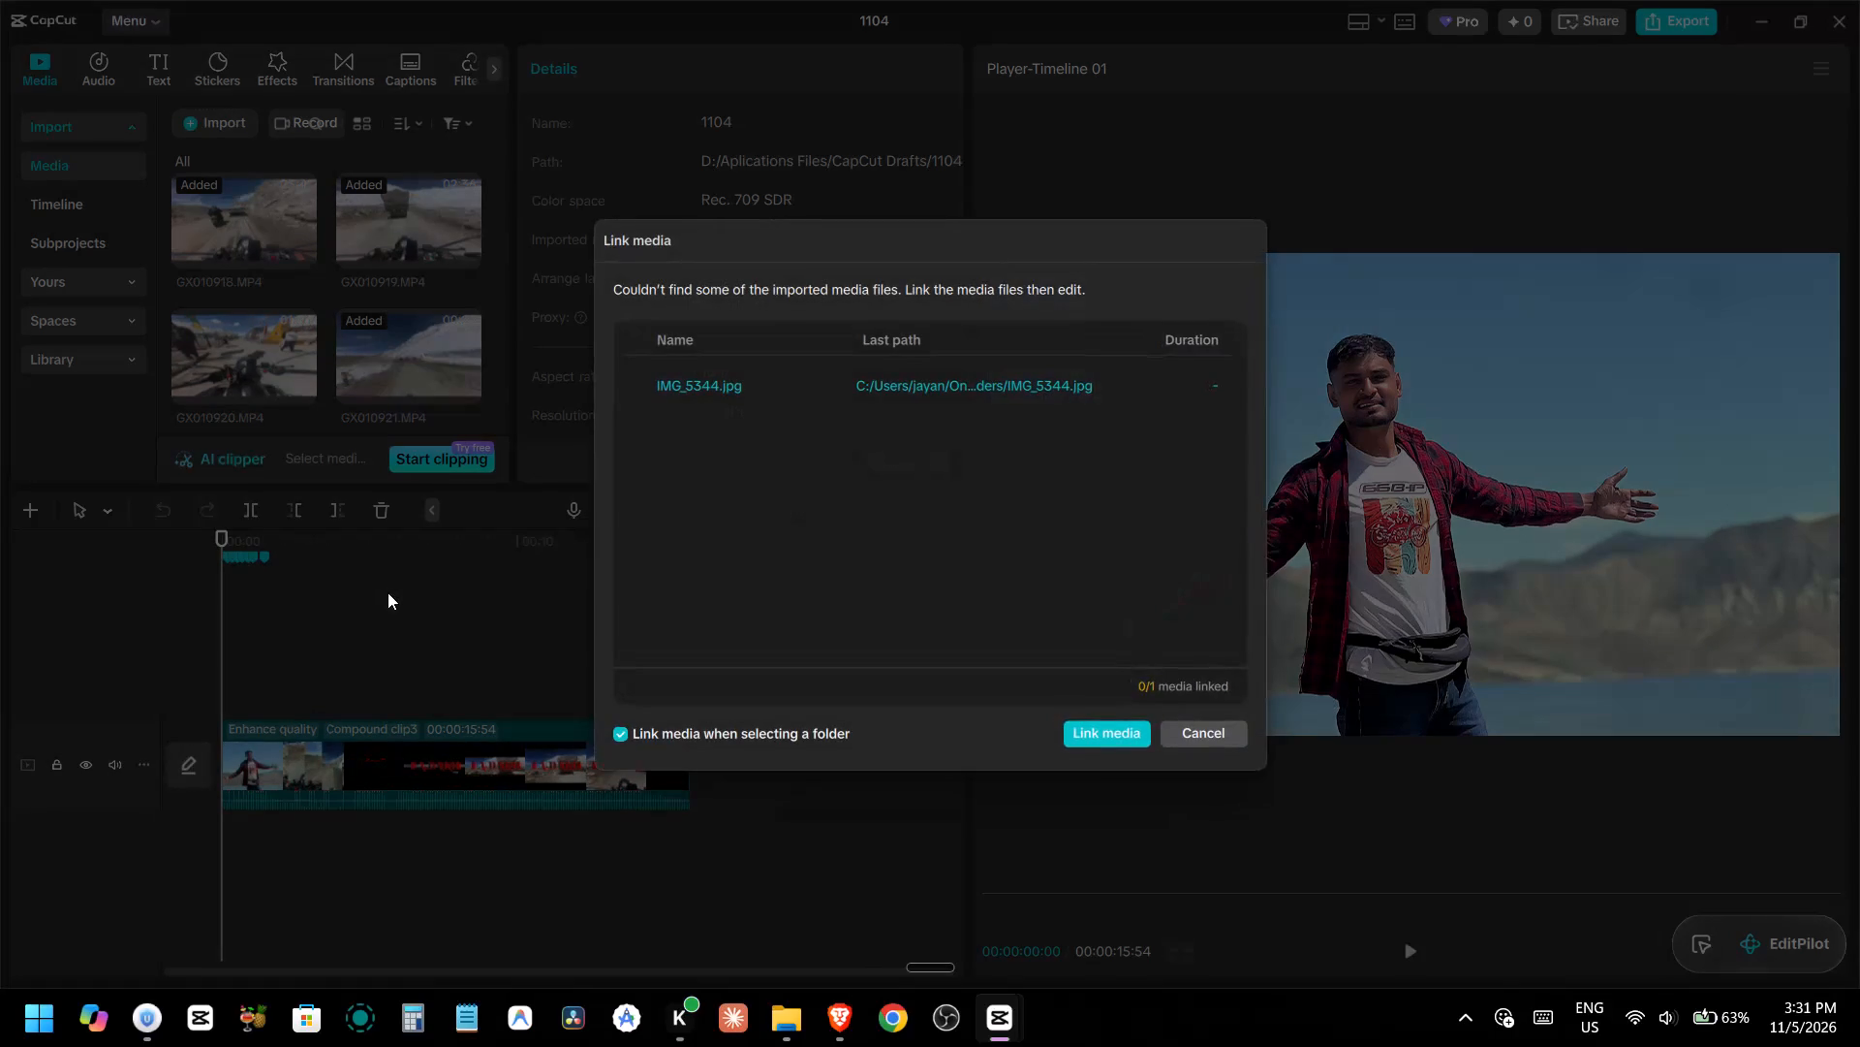
Dismiss the Link media prompt without relinking the missing IMG_5344.jpg.
scroll(387, 592, "down", 3)
left_click(1200, 726)
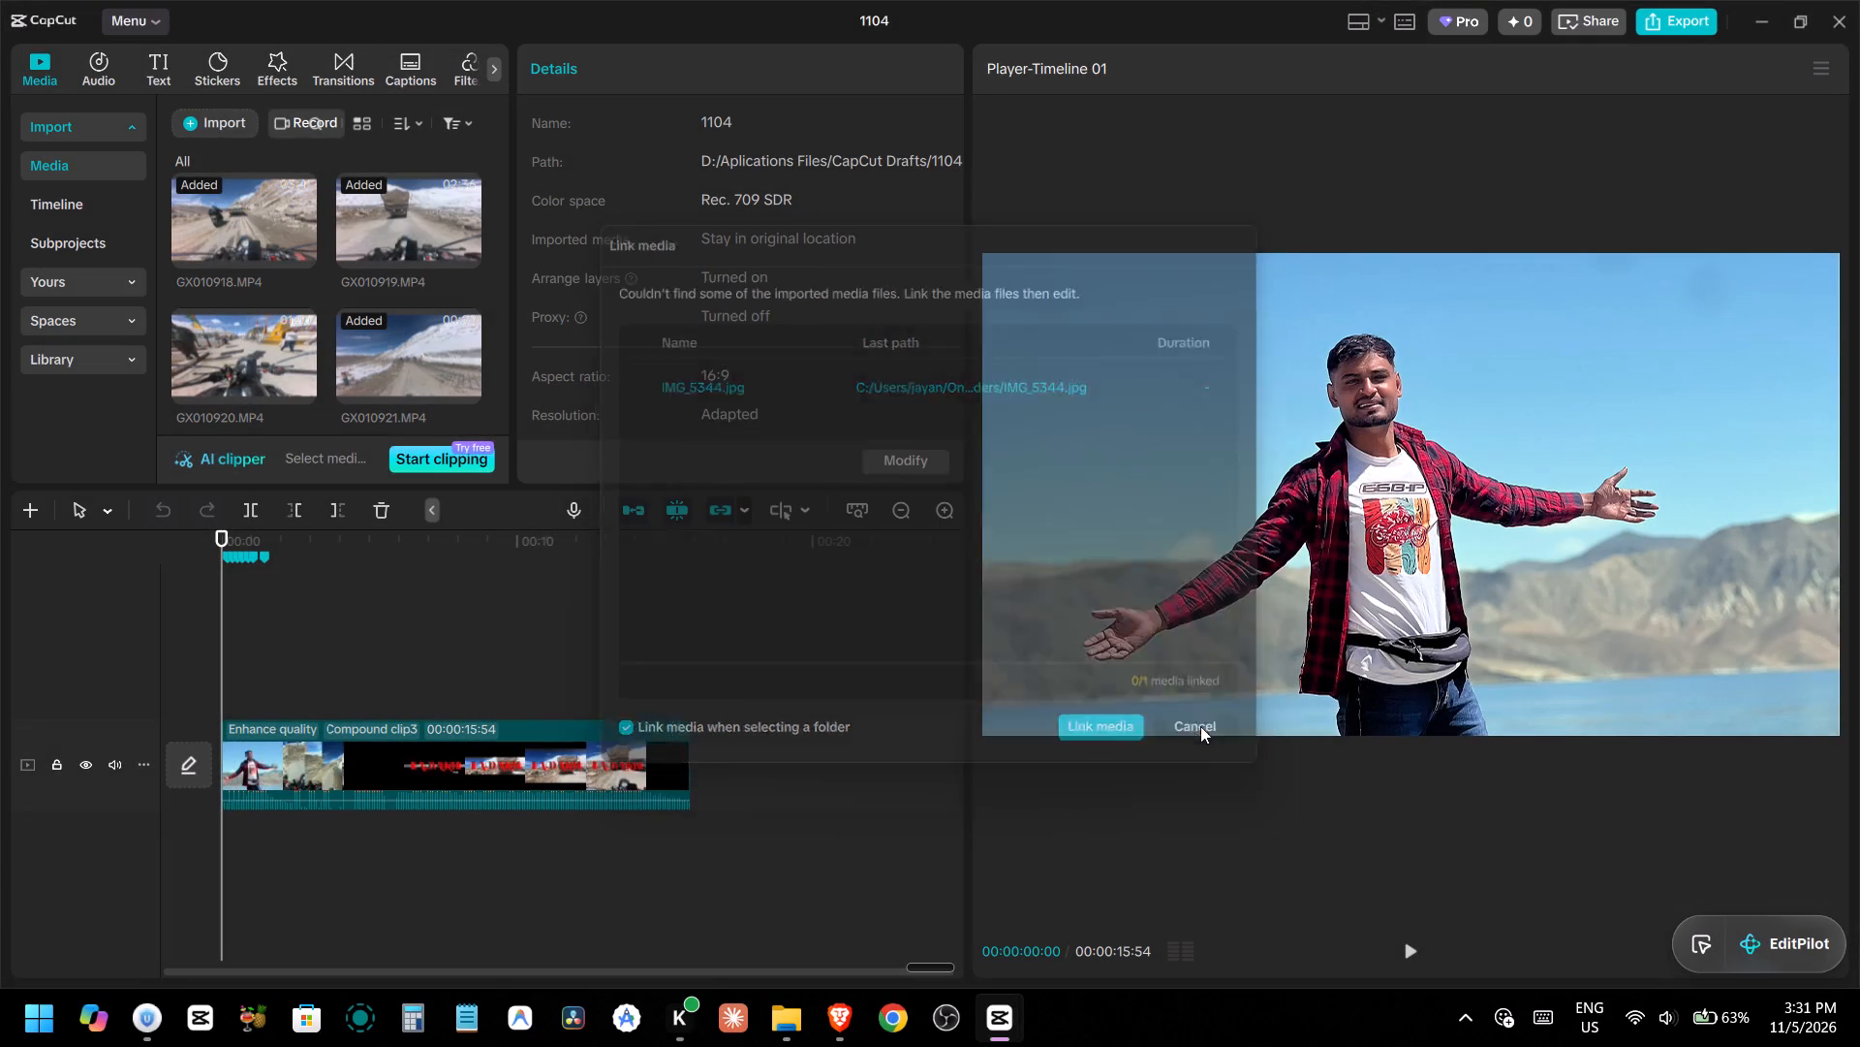
Move Compound clip3 onto a new track above the main track, starting at 00:00.
left_click_drag(541, 492, 538, 530)
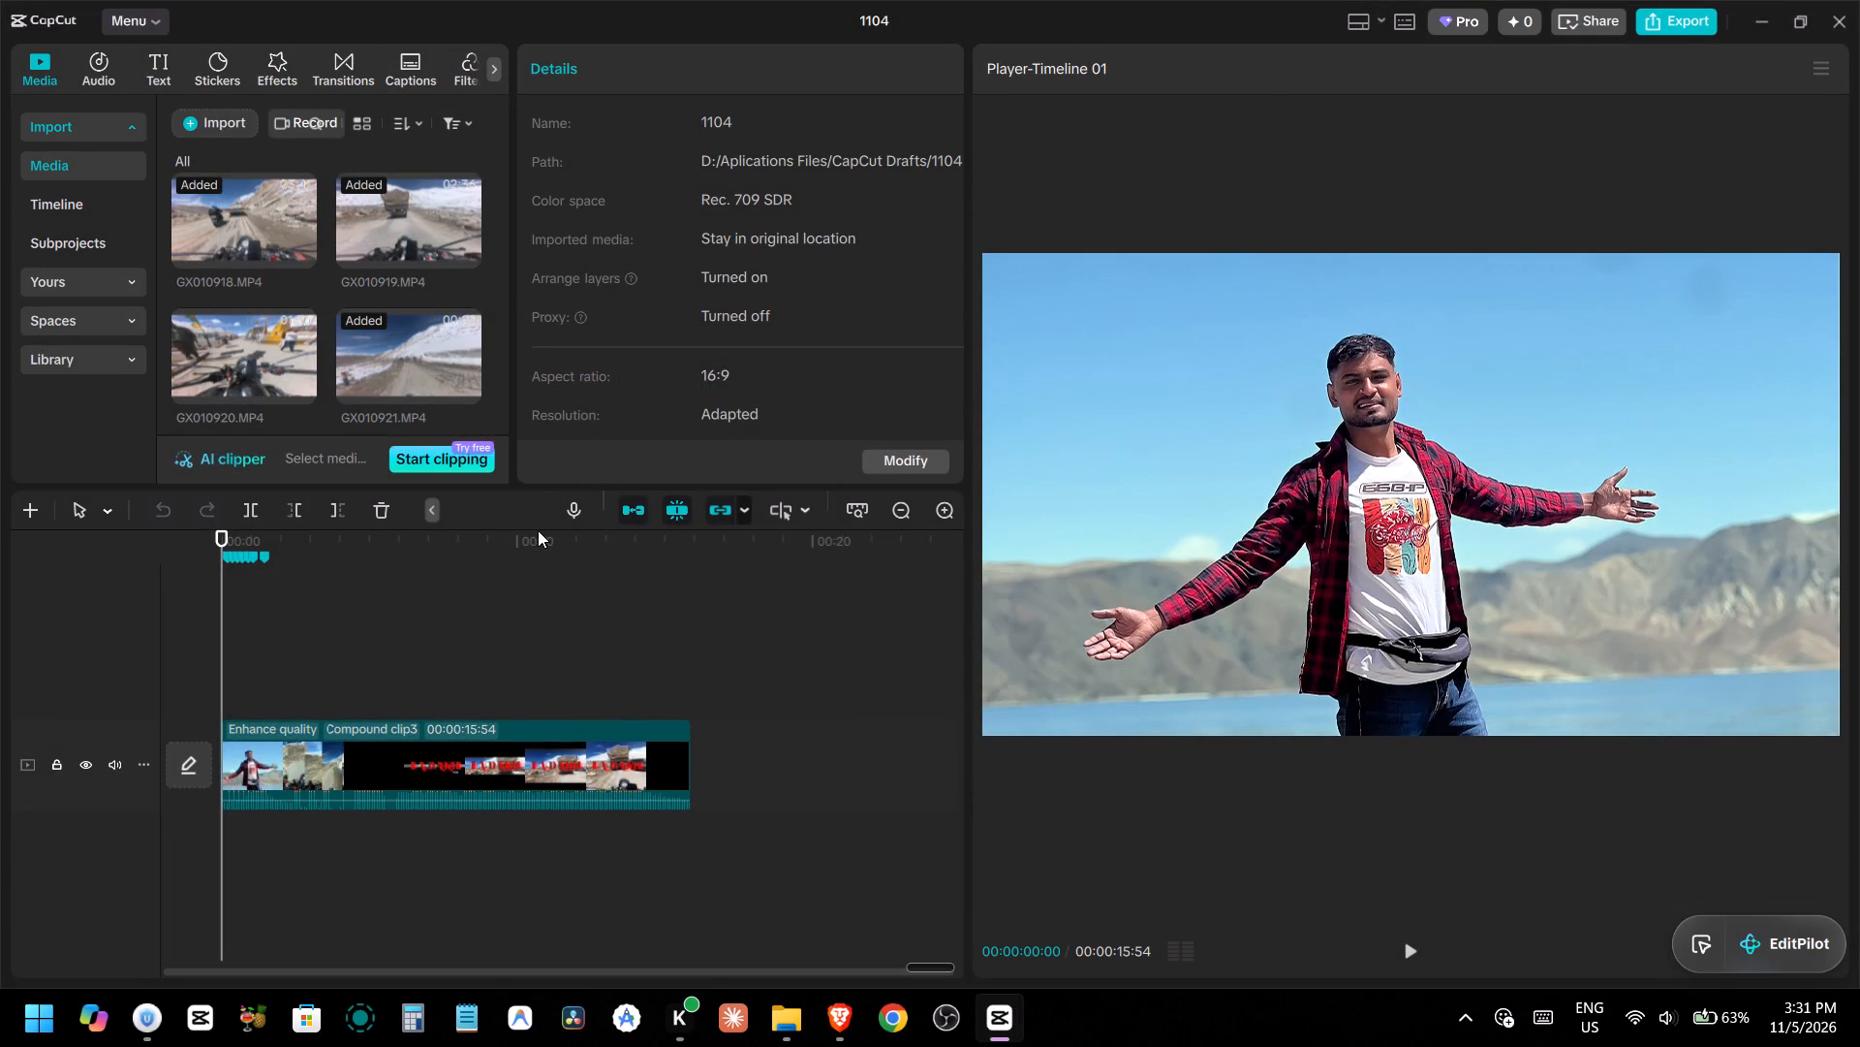
left_click_drag(474, 676, 551, 774)
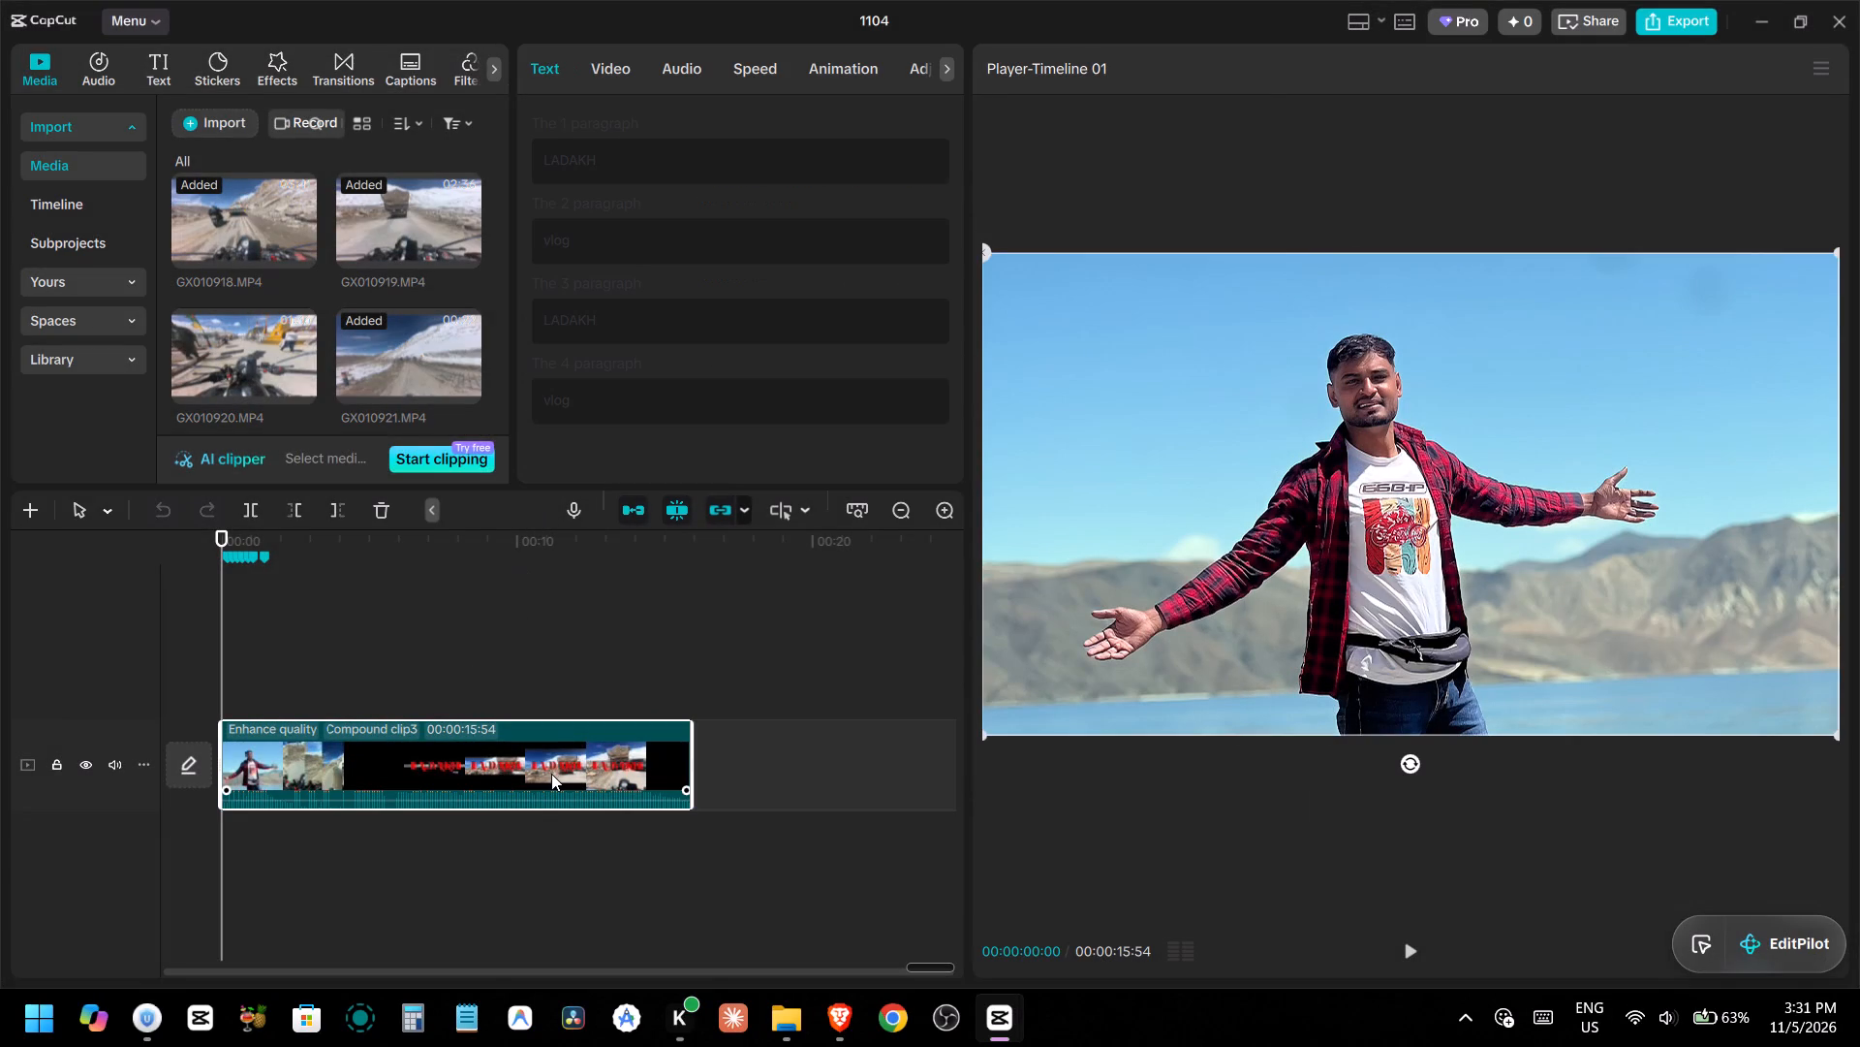
left_click_drag(372, 767, 381, 675)
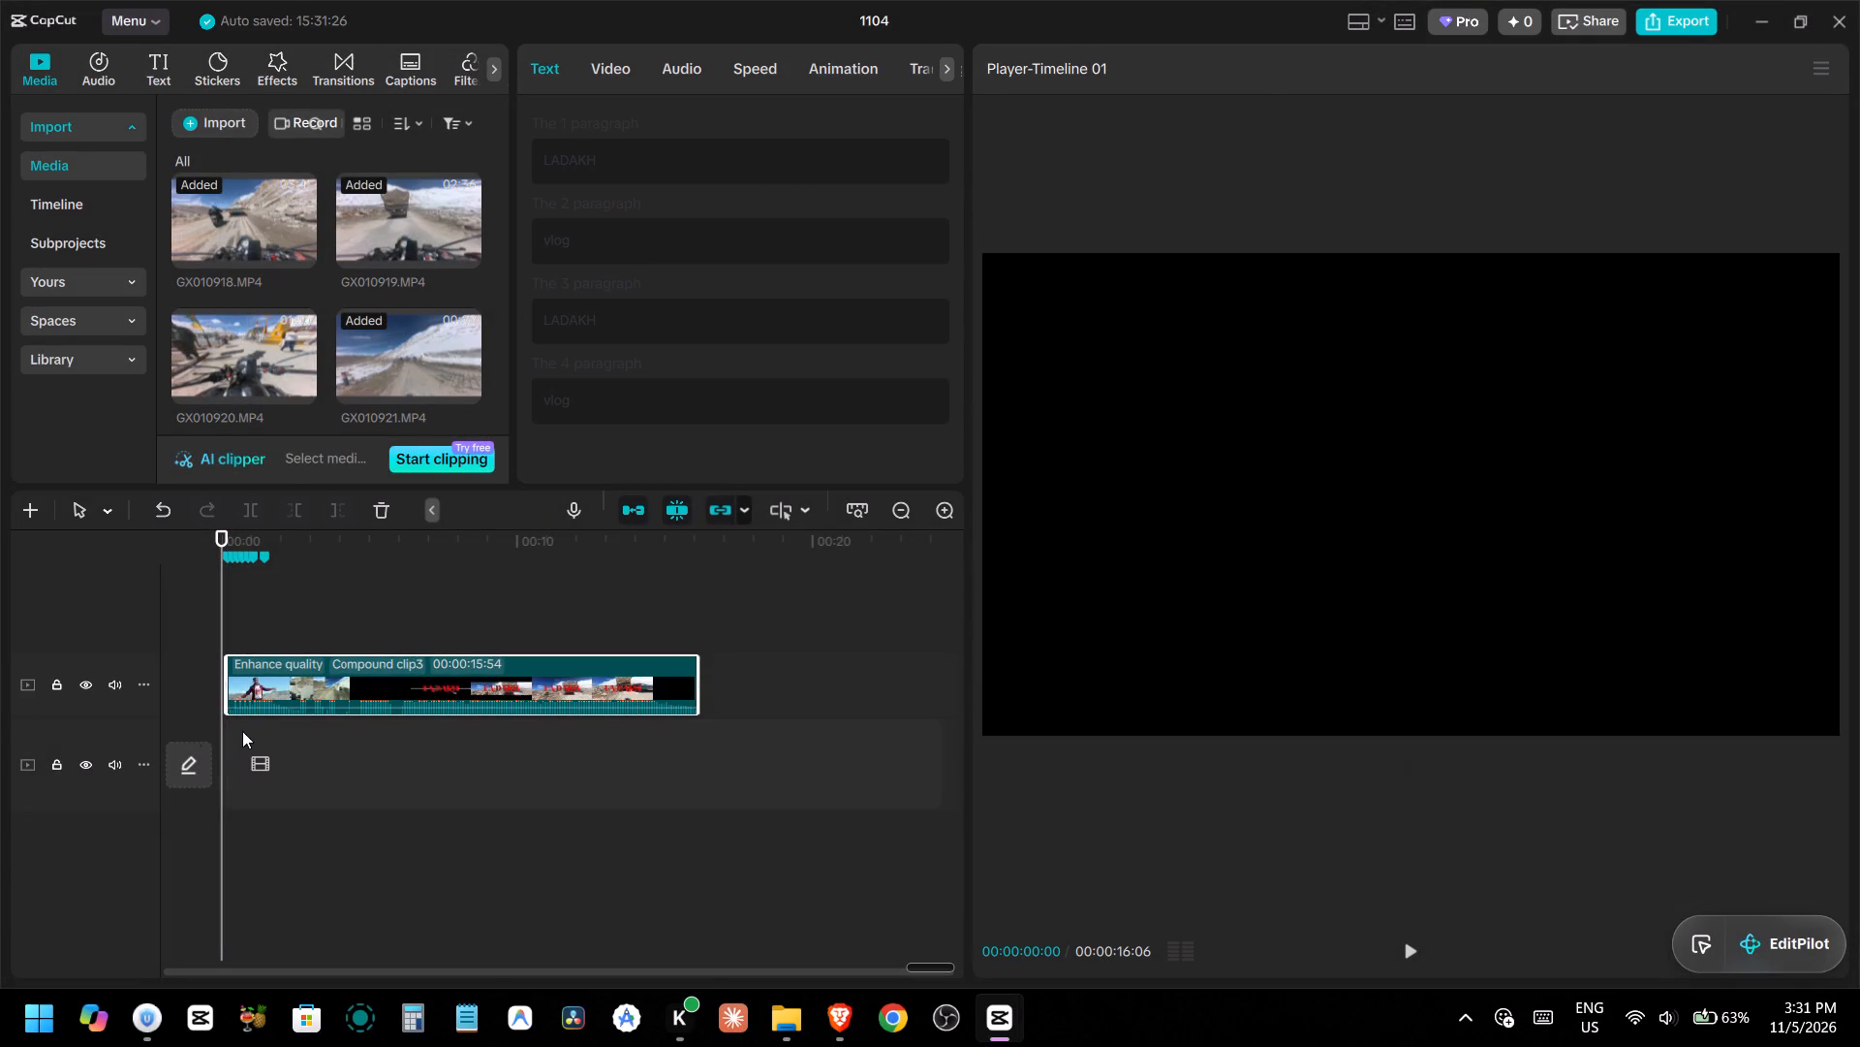
left_click(95, 683)
double_click(319, 611)
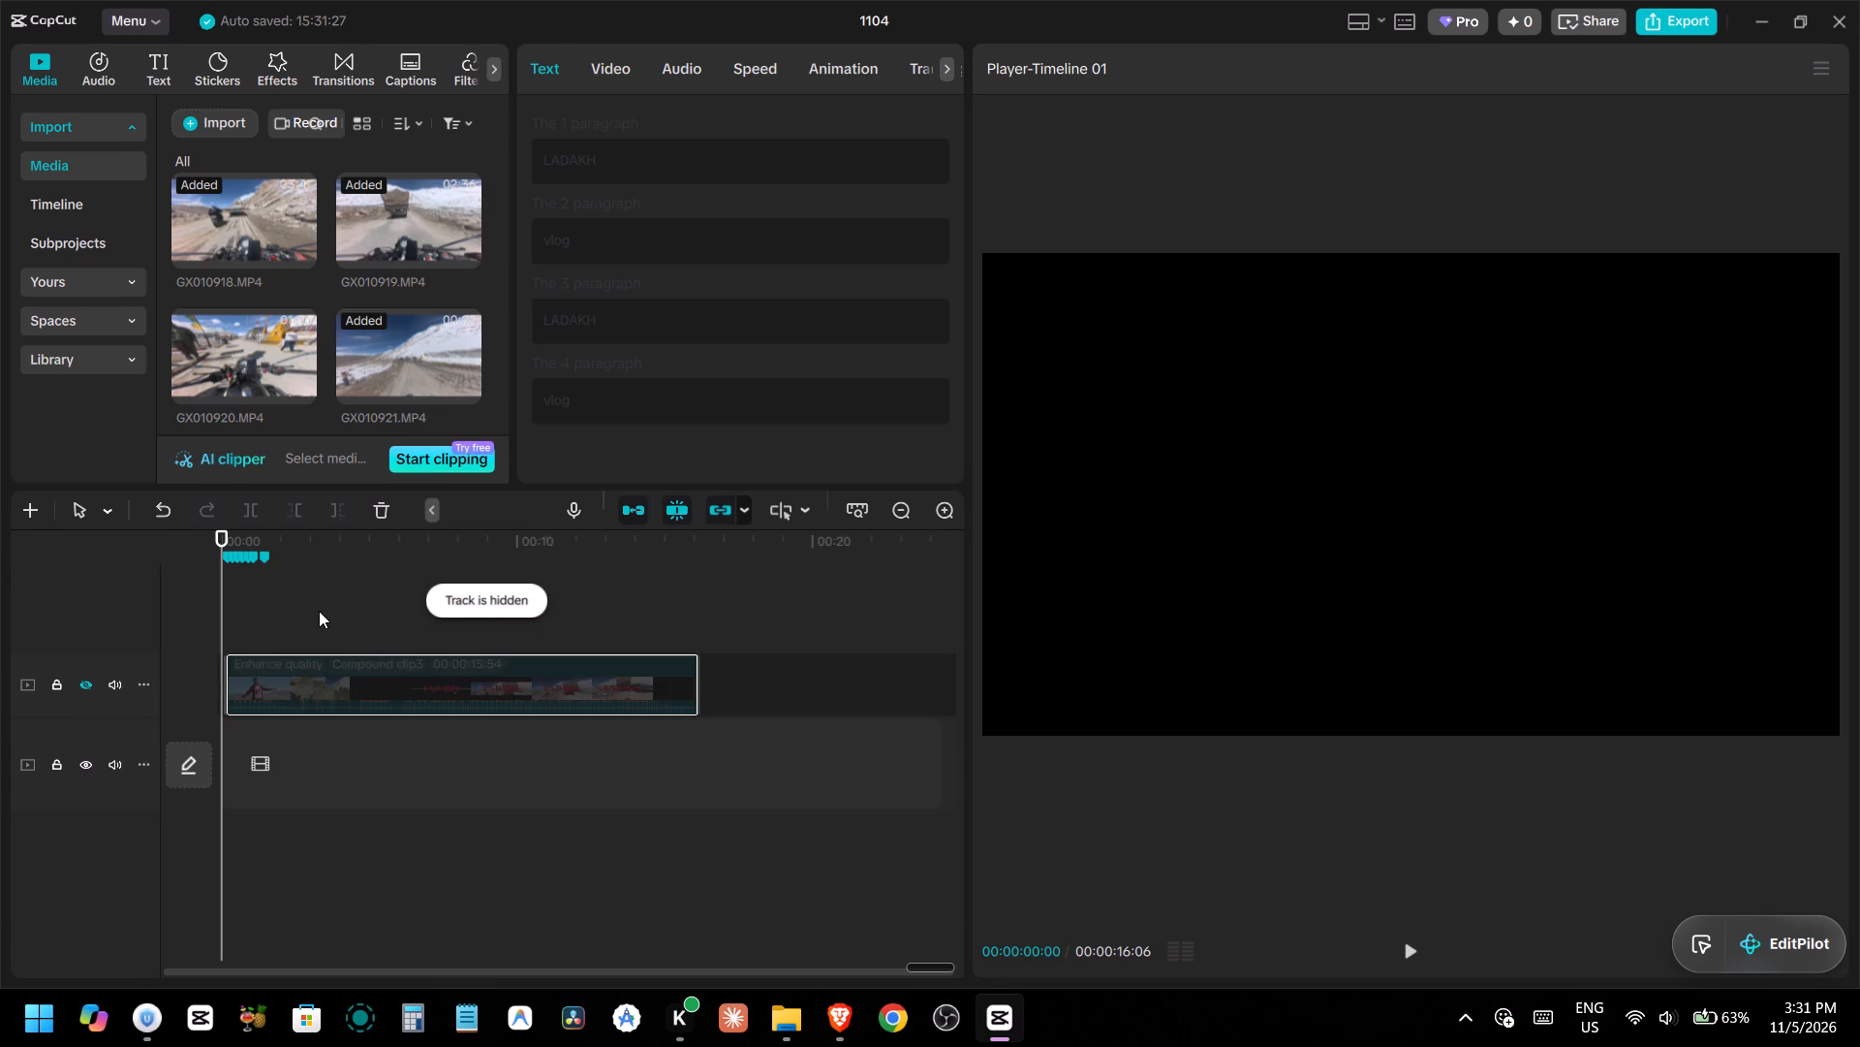
left_click_drag(312, 664, 271, 656)
left_click(244, 606)
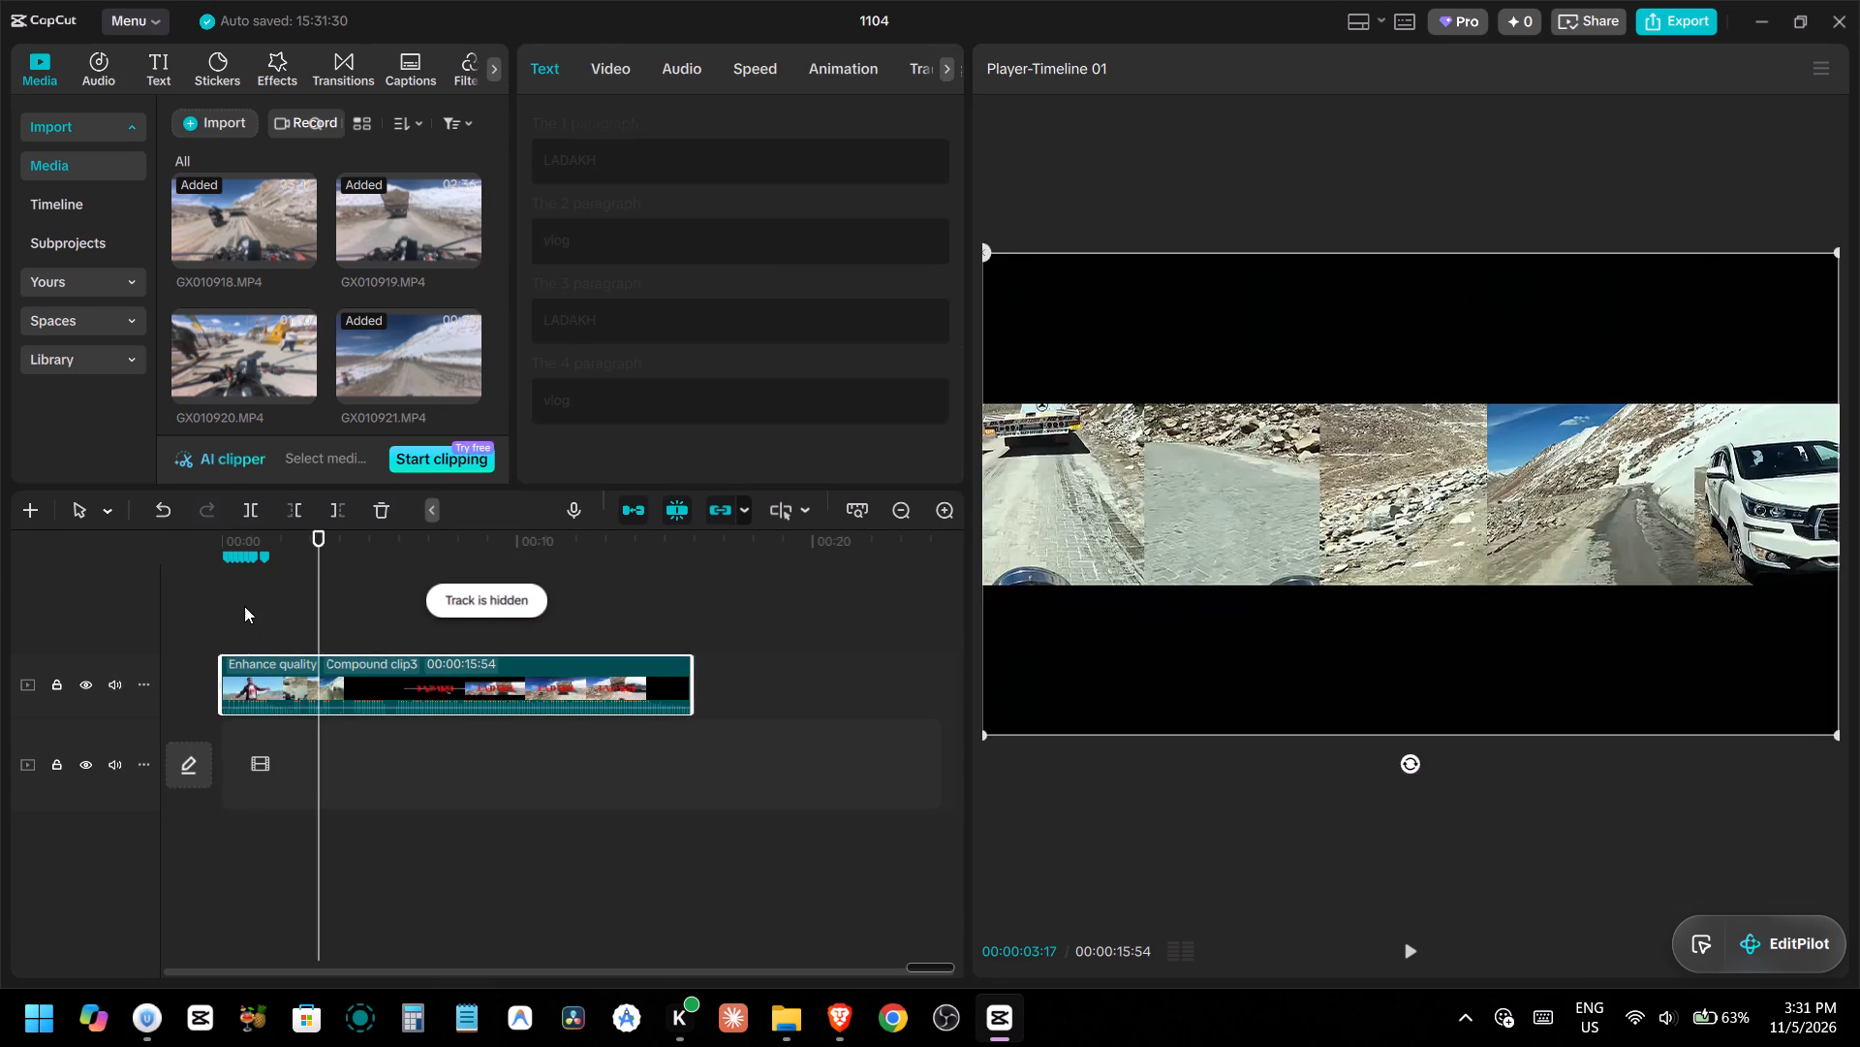
Delete all markers in the timeline.
left_click_drag(244, 606, 192, 612)
left_click_drag(302, 583, 180, 535)
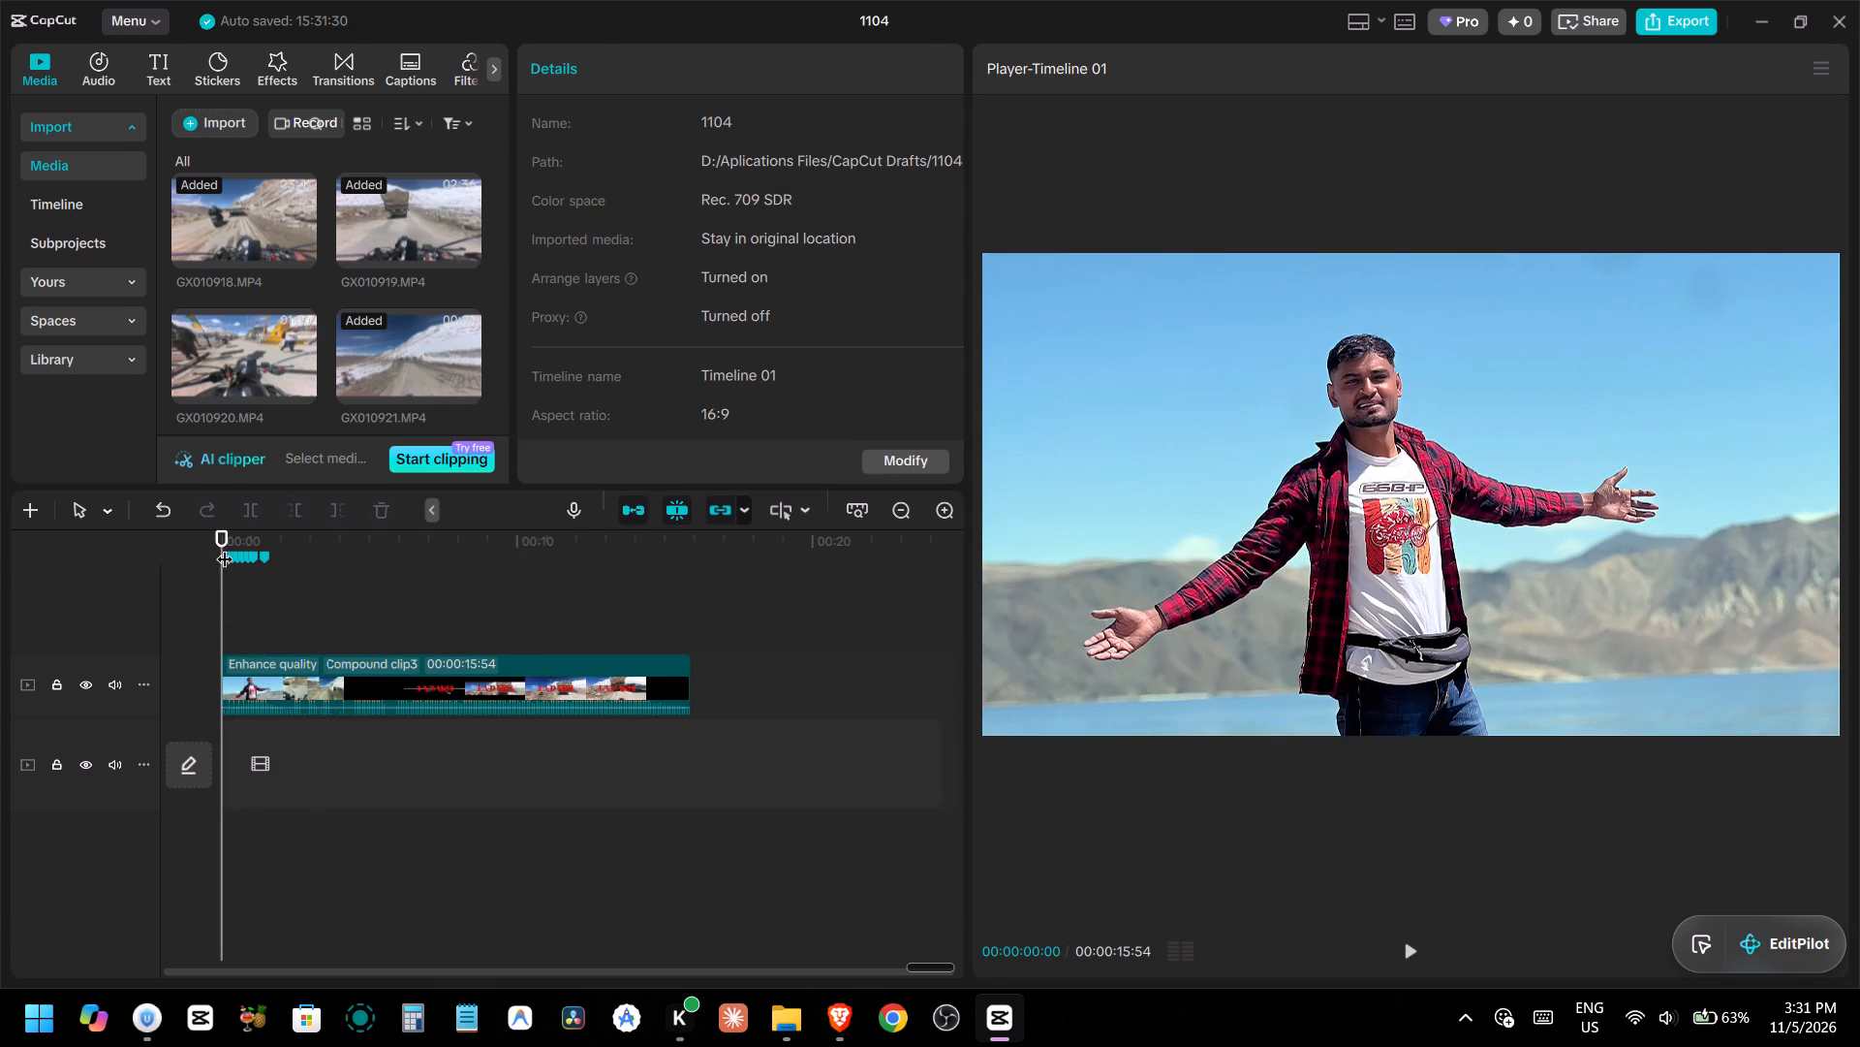
left_click_drag(296, 586, 225, 539)
left_click(225, 539)
left_click(227, 557)
right_click(227, 557)
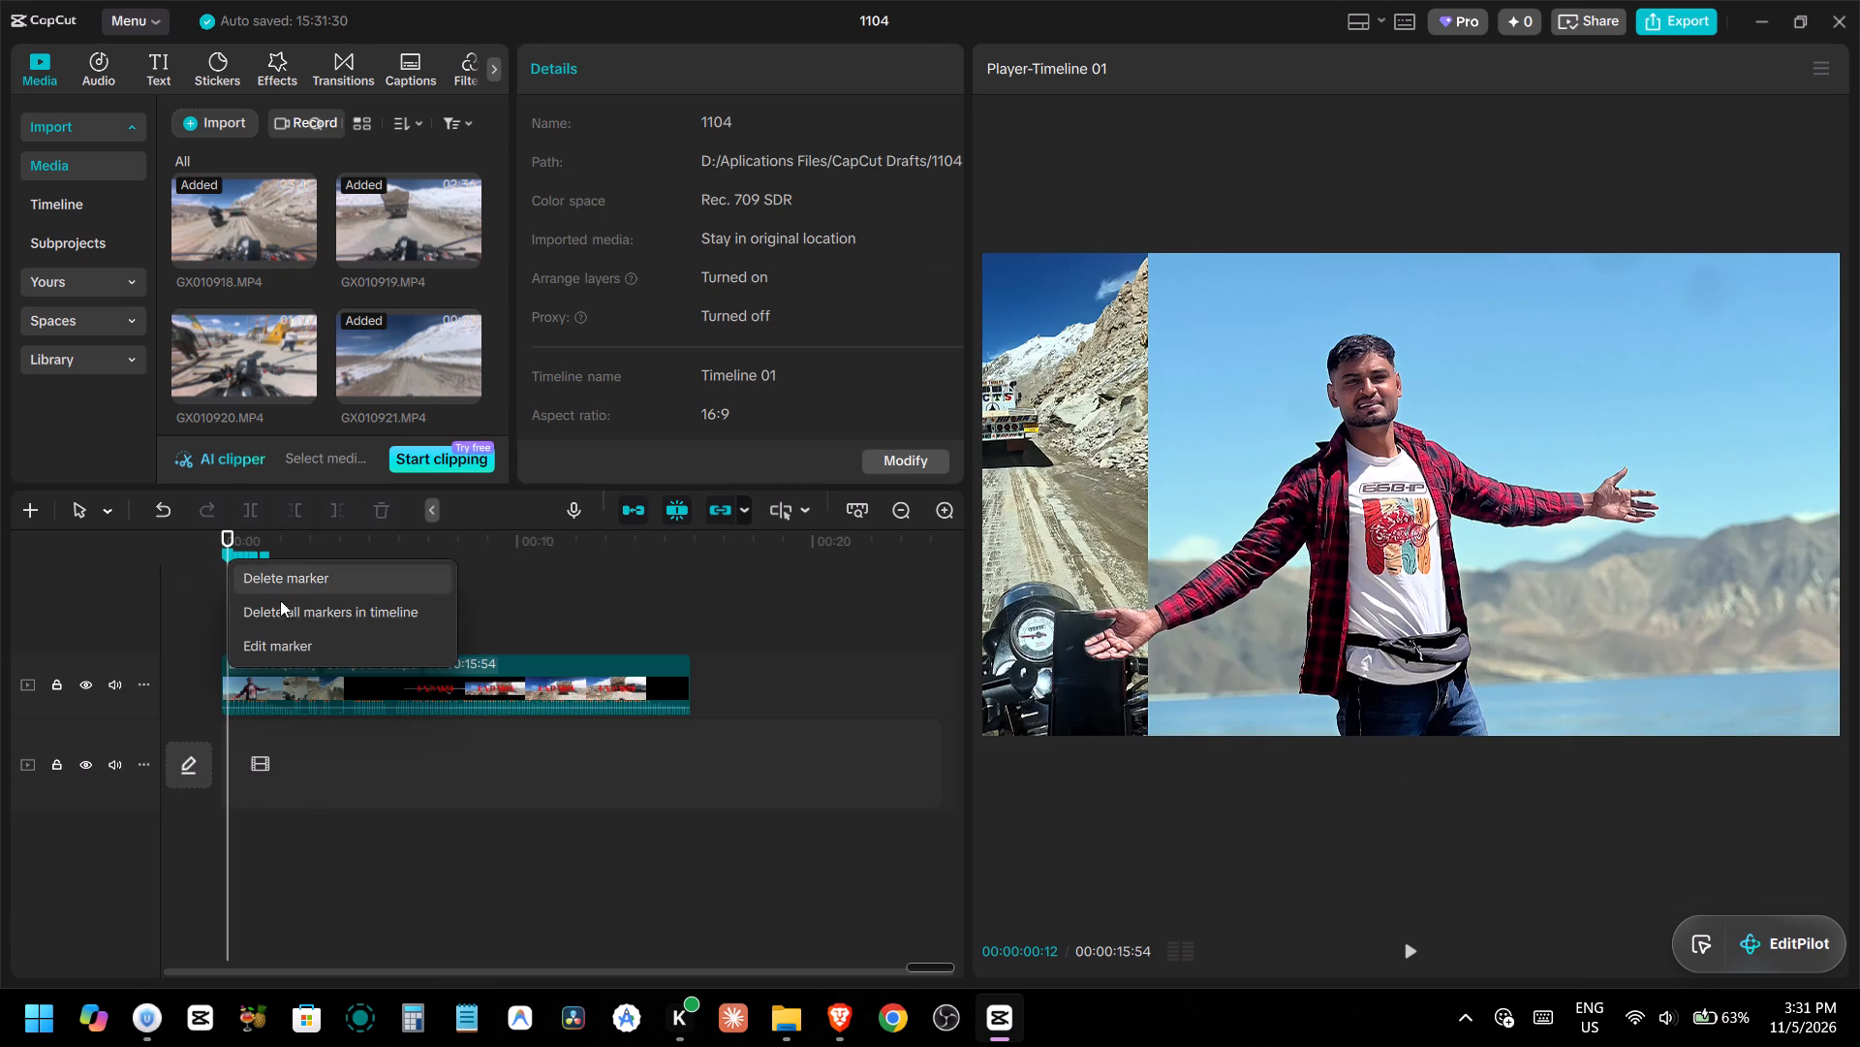
left_click(277, 616)
Return the playhead to the start of the enlarged timeline.
scroll(255, 613, "up", 5, "ctrl")
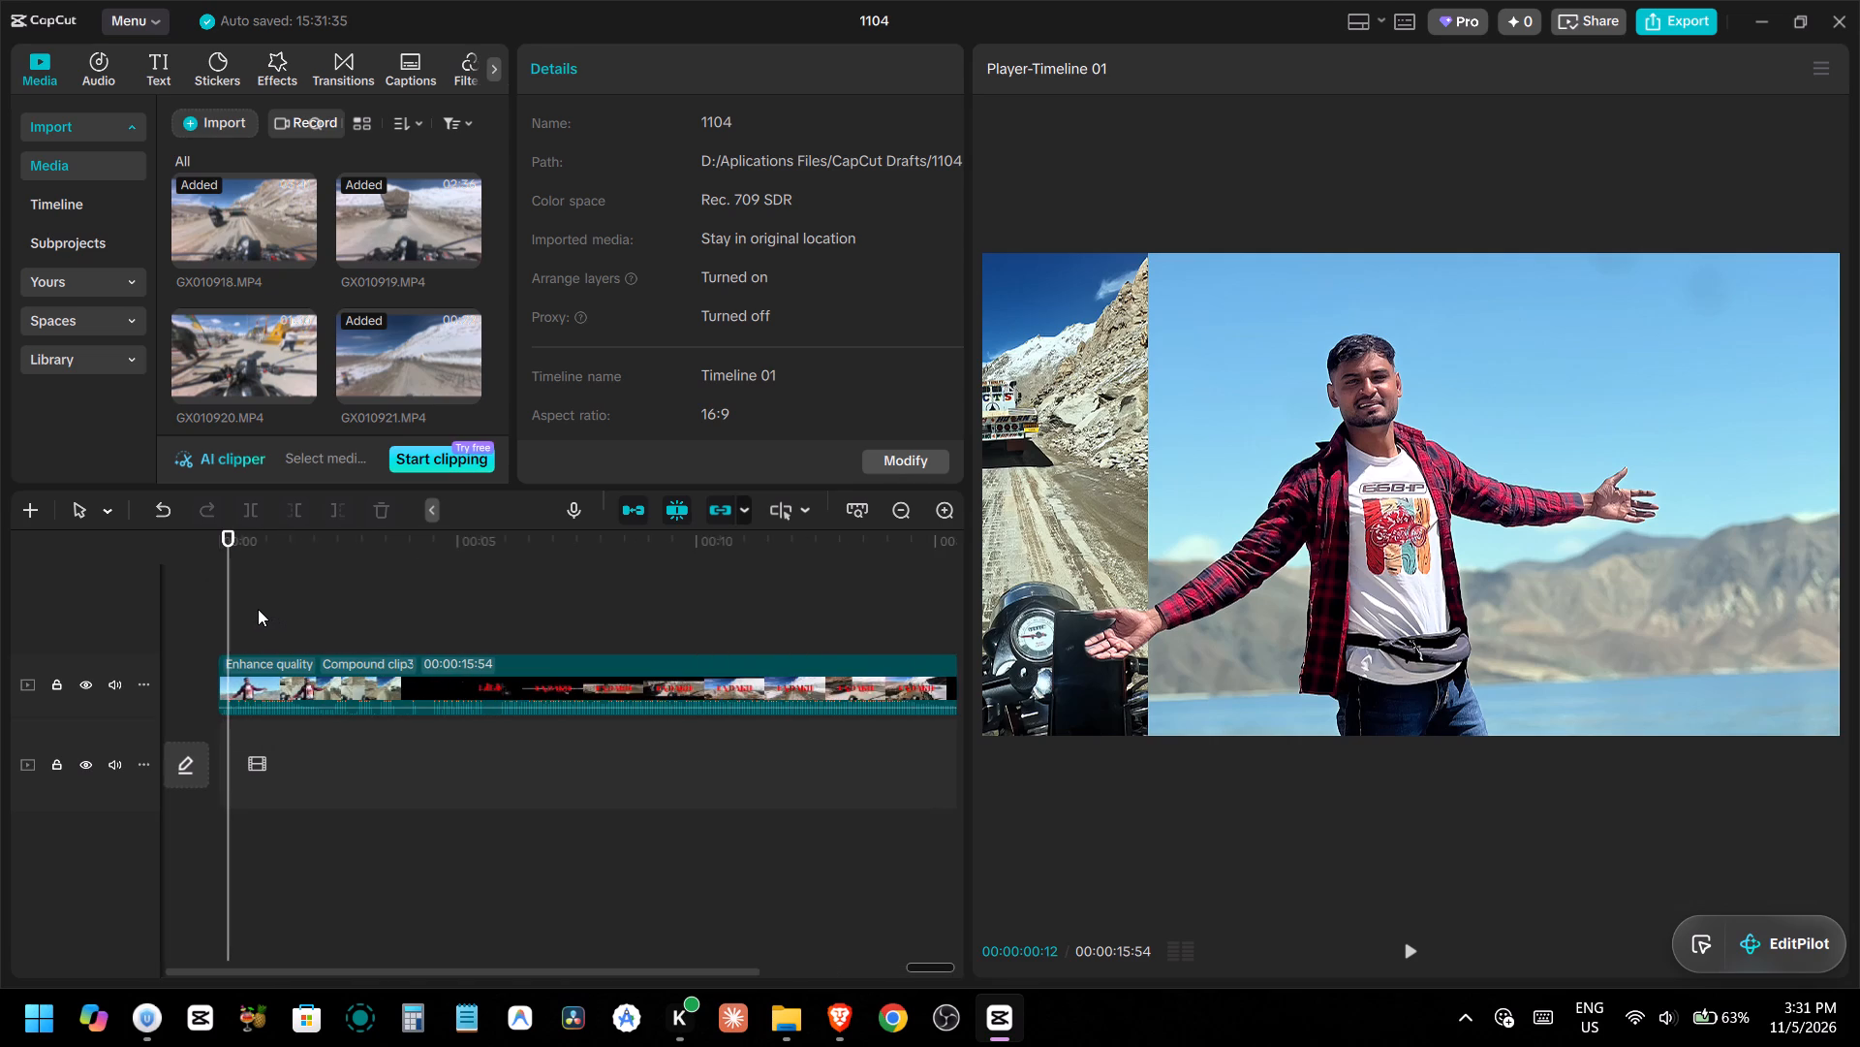
scroll(258, 609, "up", 2, "ctrl")
left_click(263, 601)
left_click_drag(263, 601, 145, 612)
Preview the imported ride clips GX010921 through GX010928, followed by GX010918 and GX010919, in the media library.
scroll(312, 228, "down", 1)
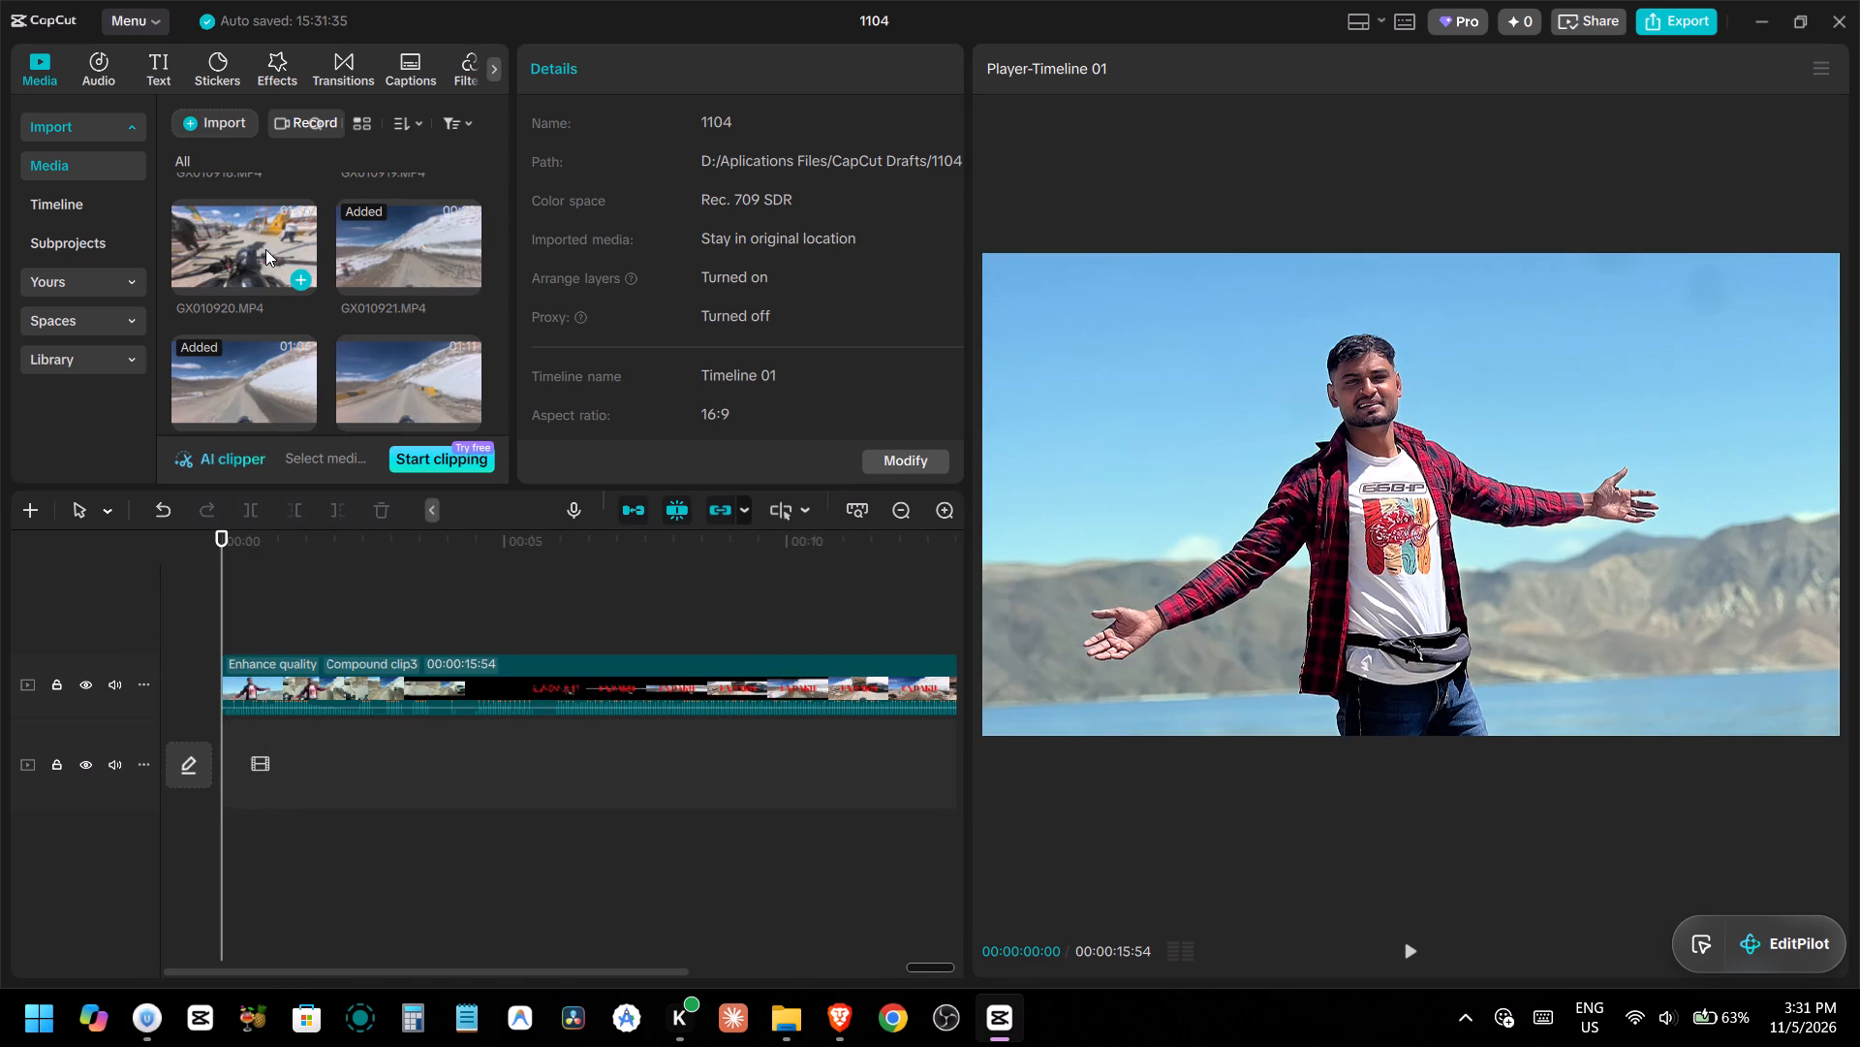
left_click(351, 246)
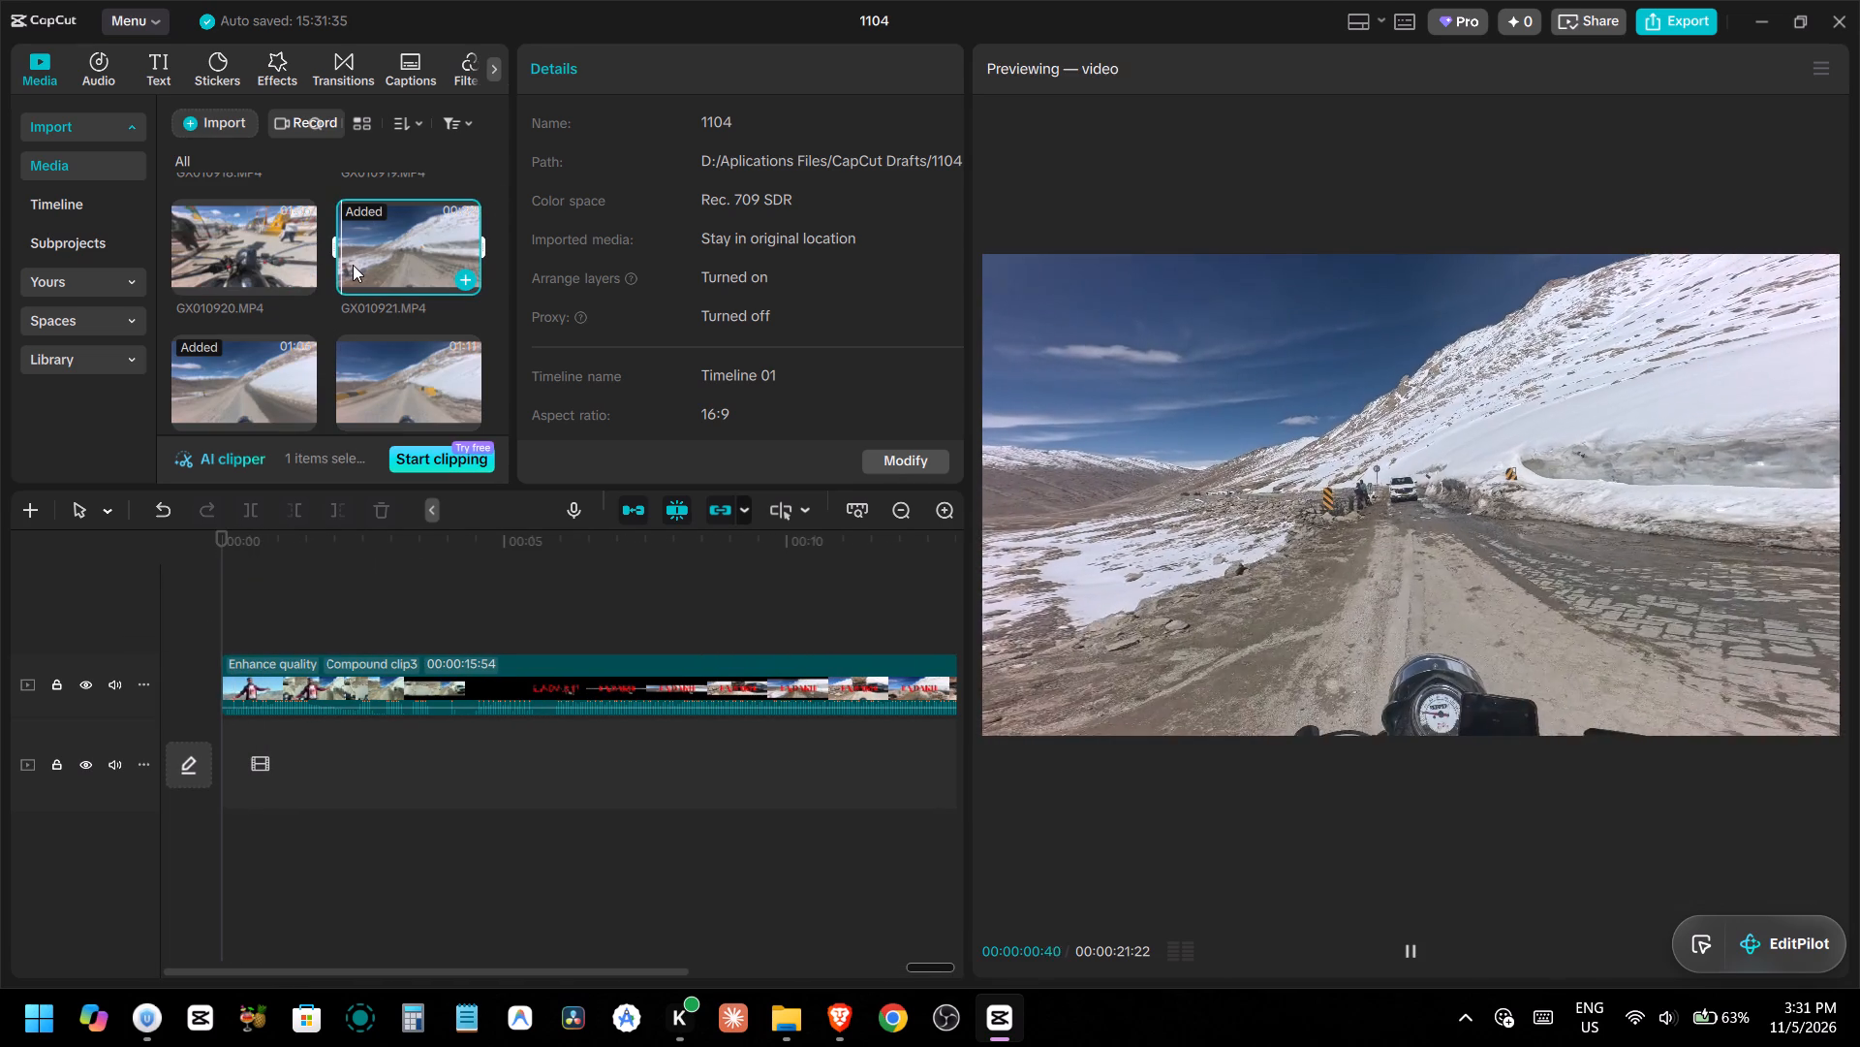
left_click(289, 374)
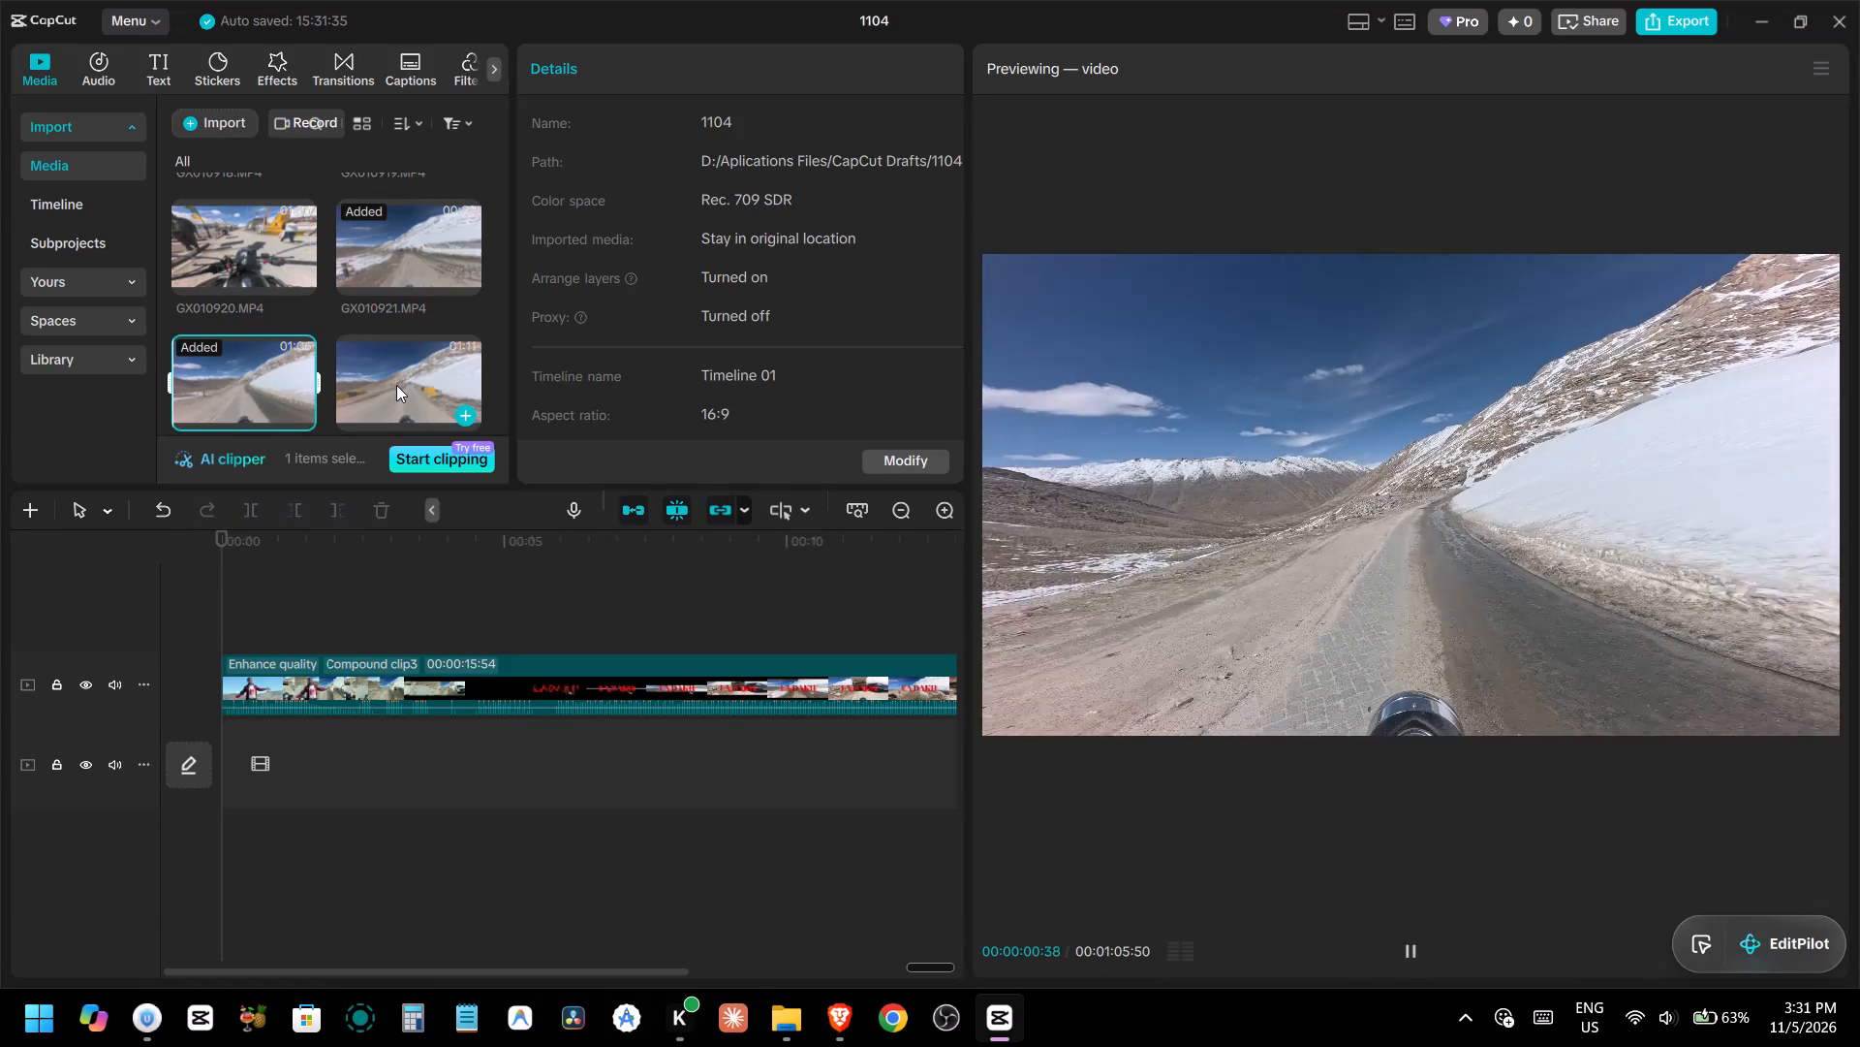
left_click(396, 385)
scroll(383, 361, "down", 2)
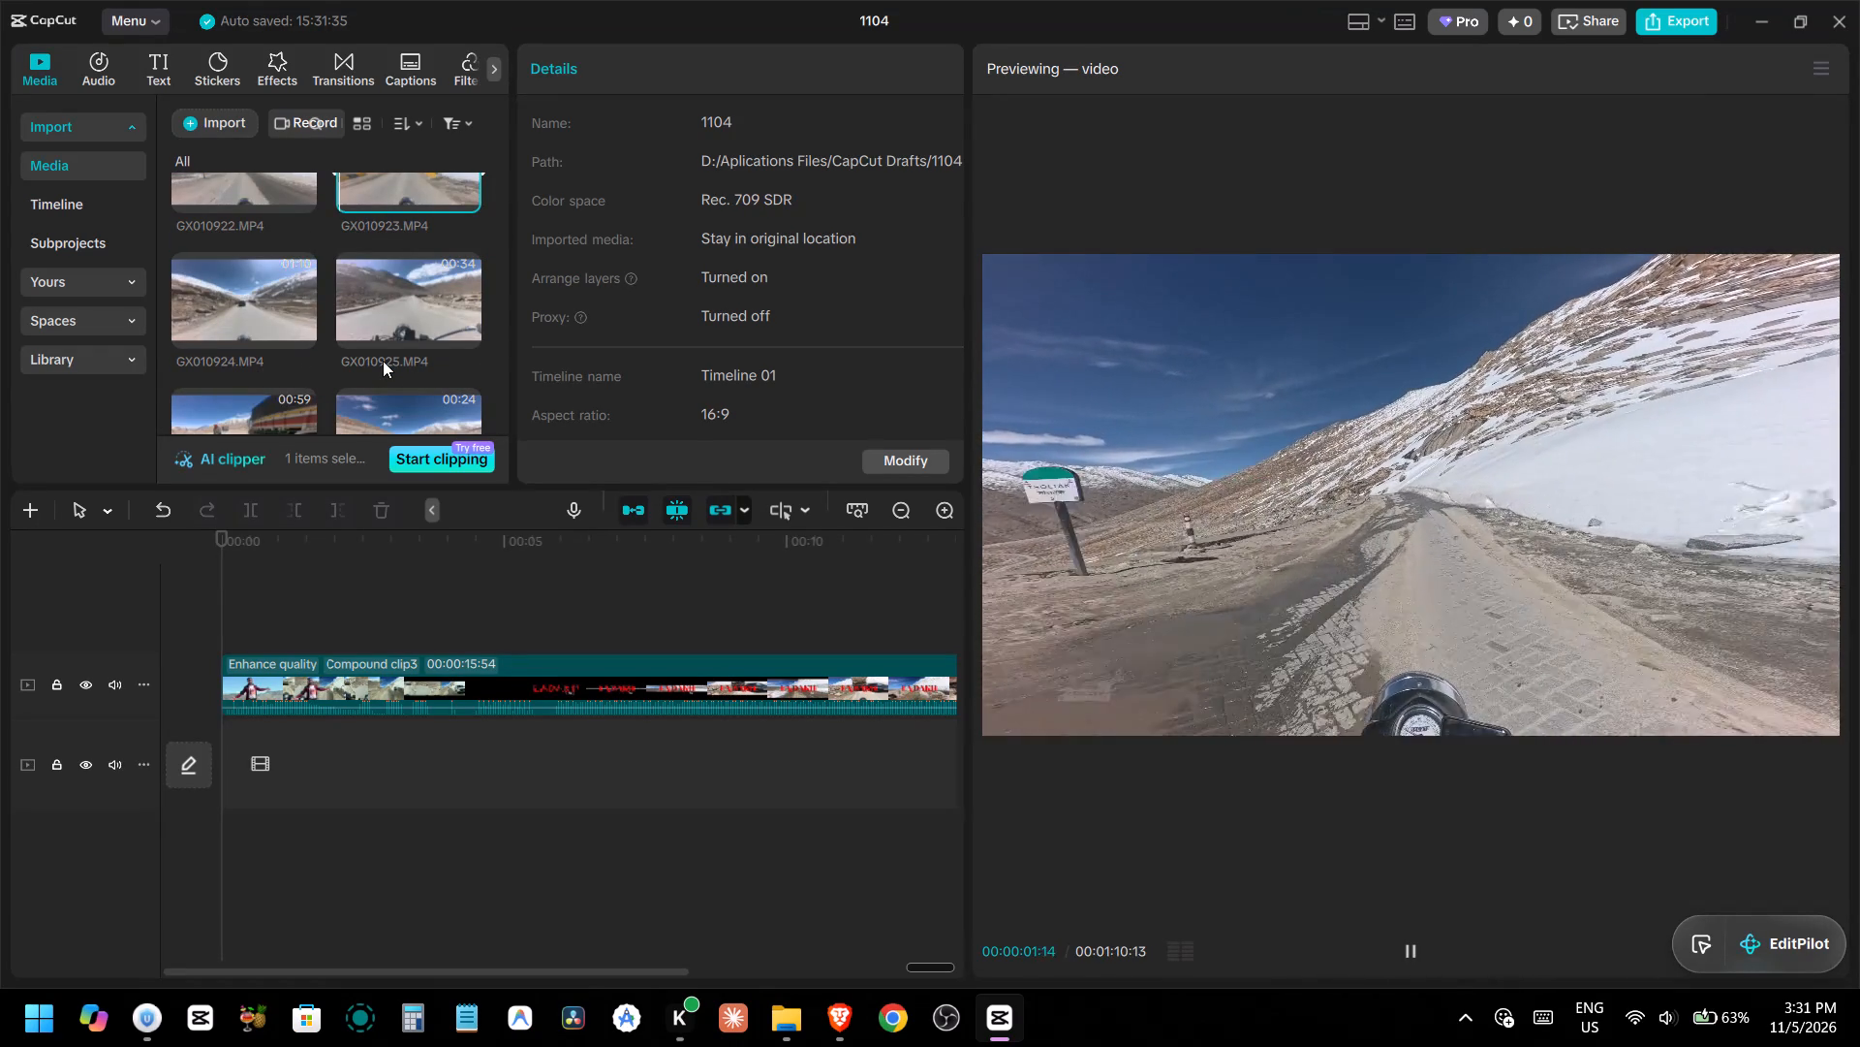
left_click(287, 294)
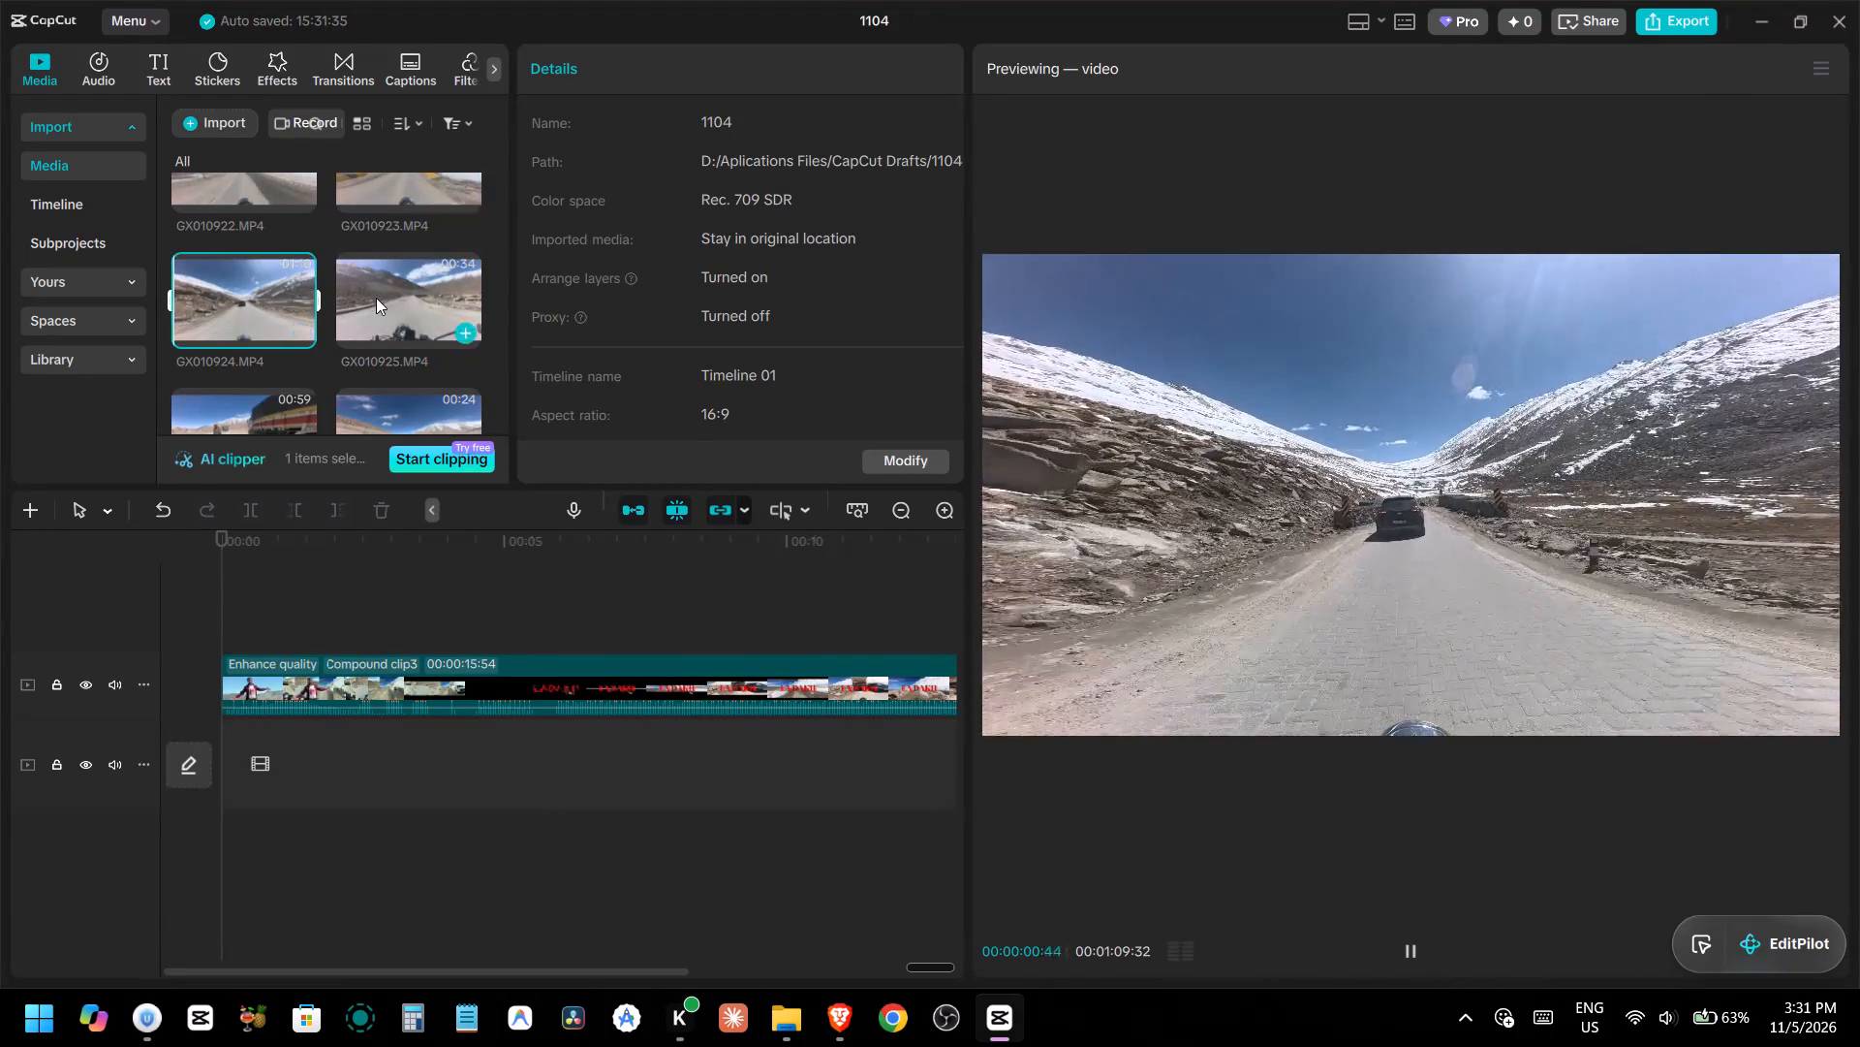
left_click(377, 299)
scroll(377, 299, "down", 1)
left_click(252, 310)
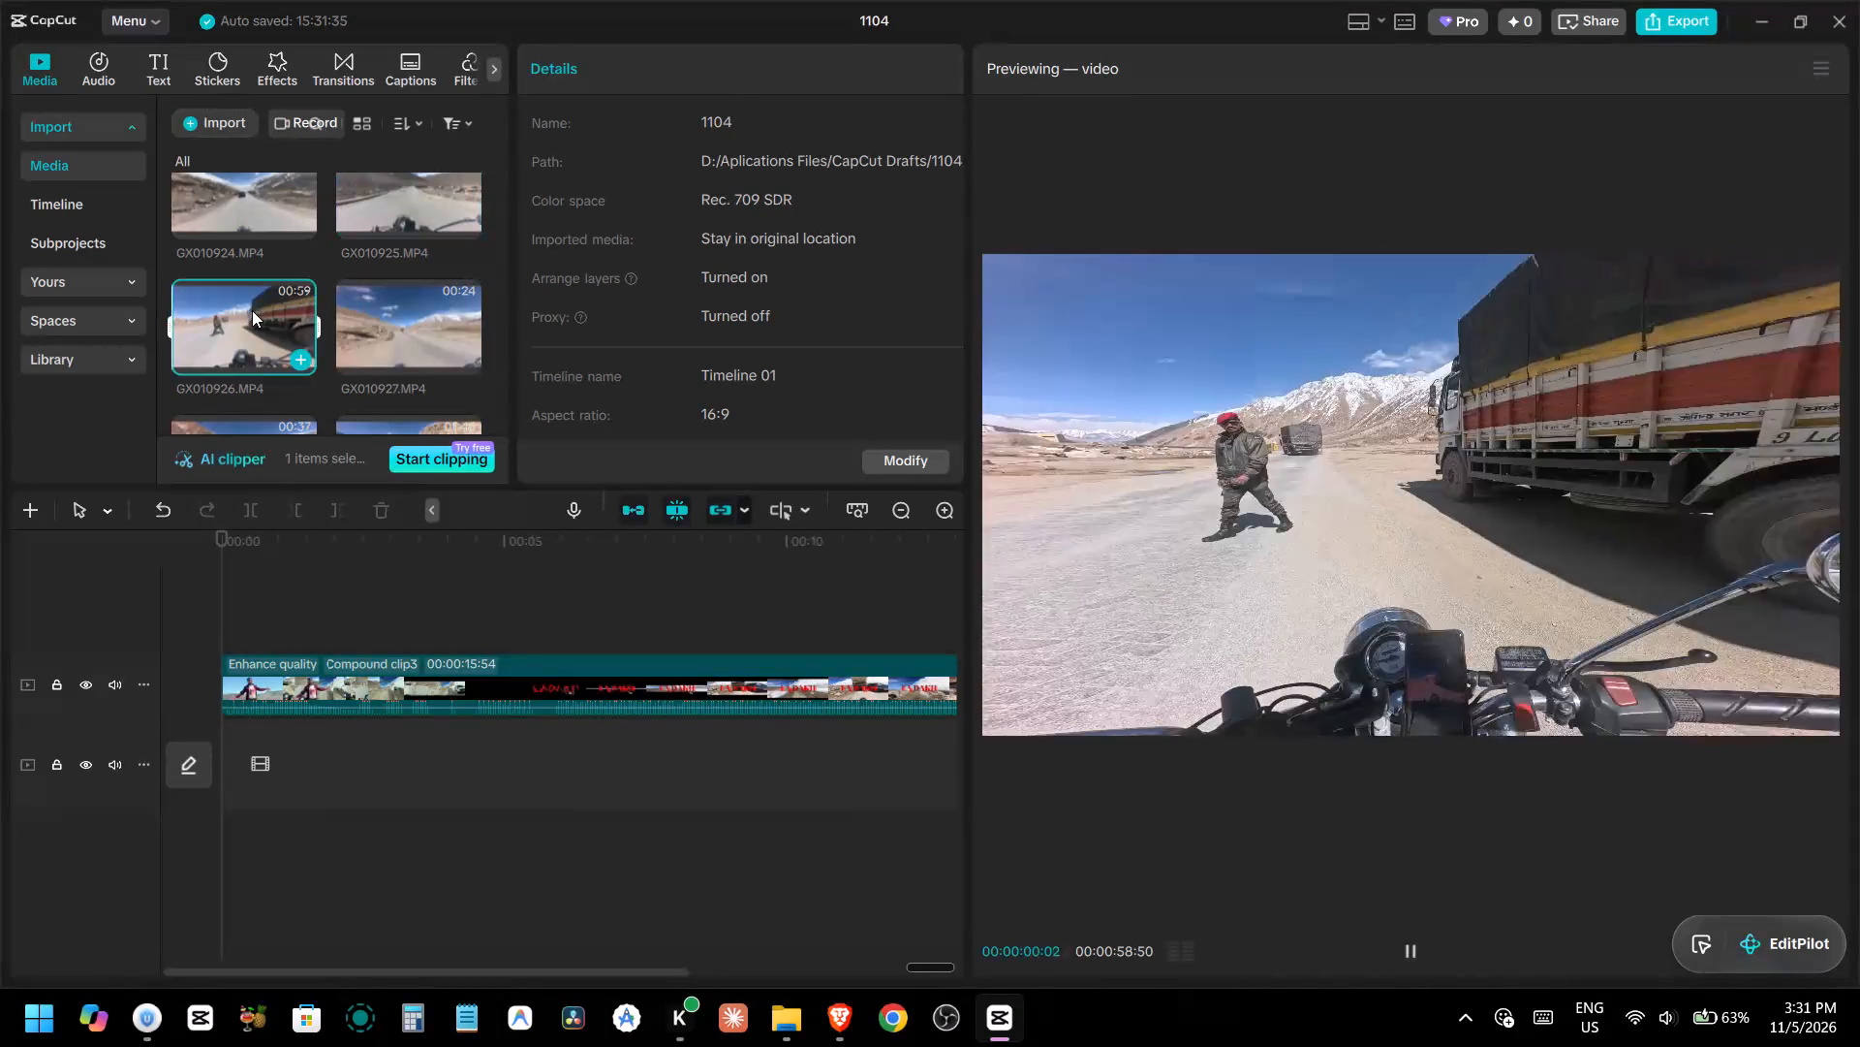
left_click(366, 317)
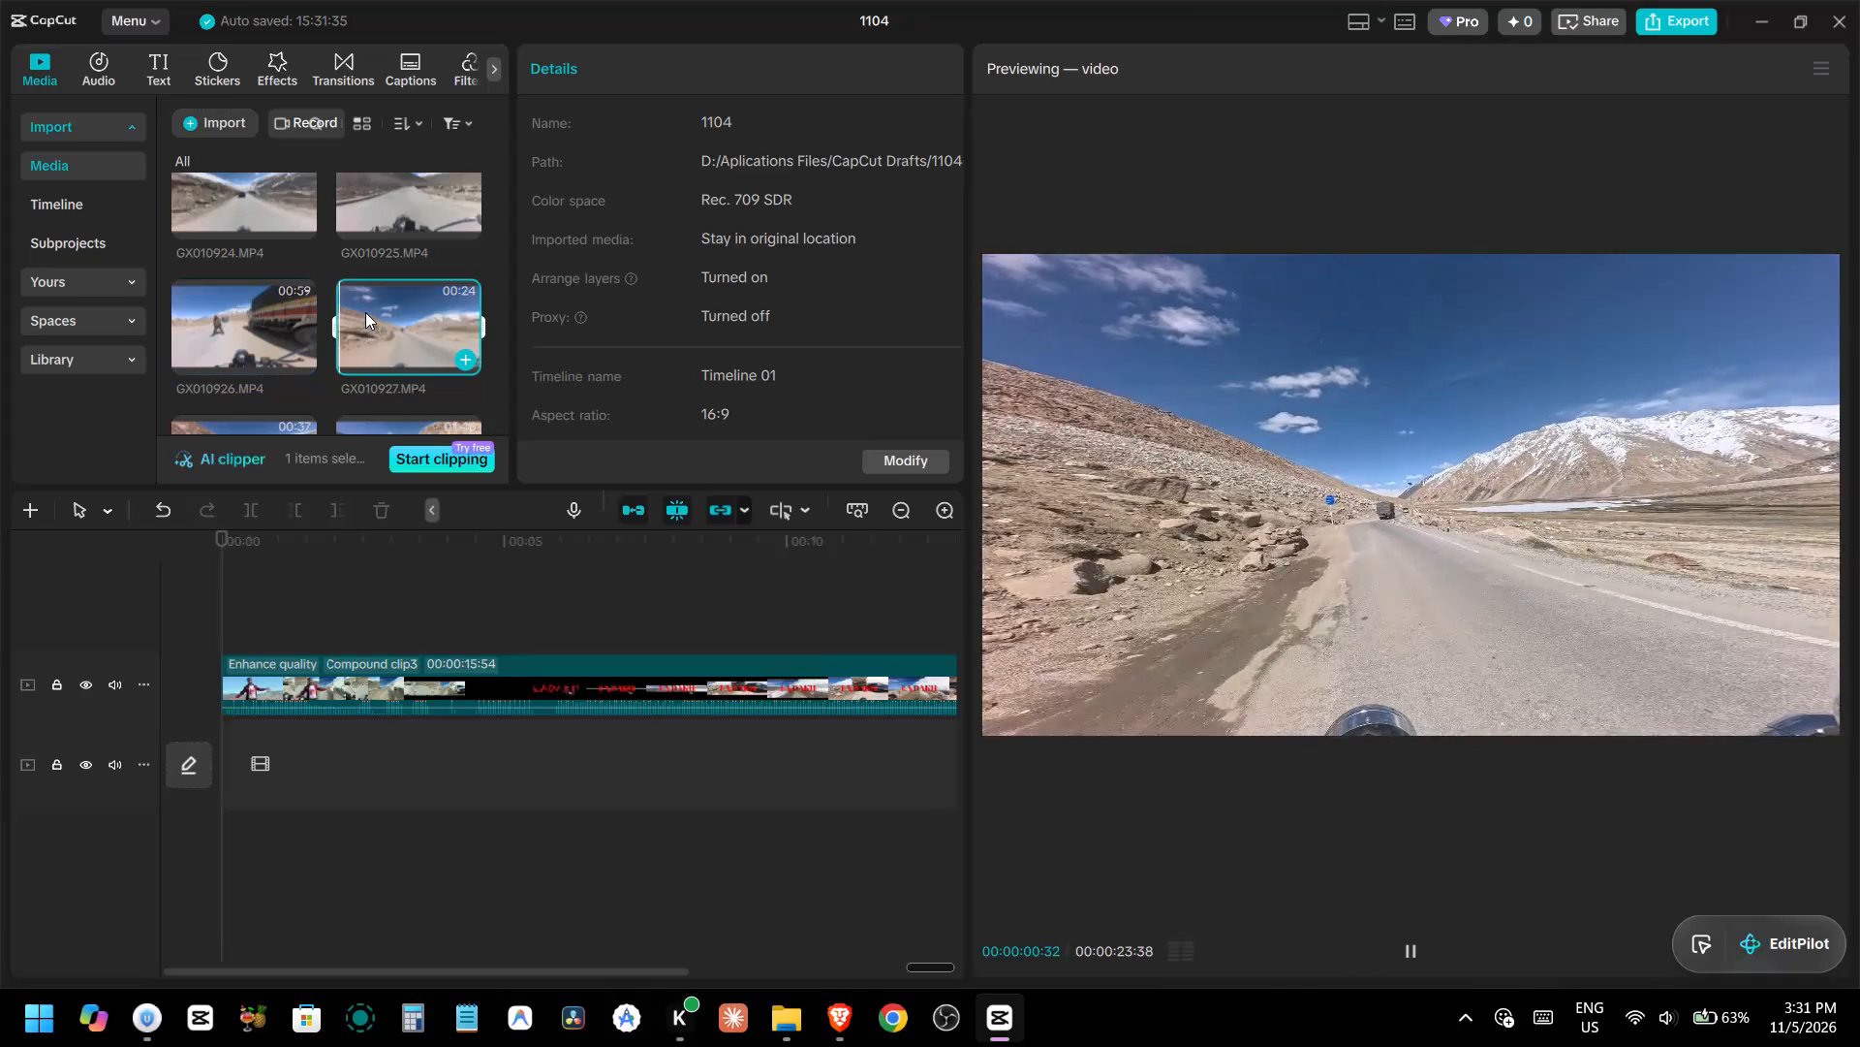
scroll(365, 312, "down", 2)
left_click(274, 243)
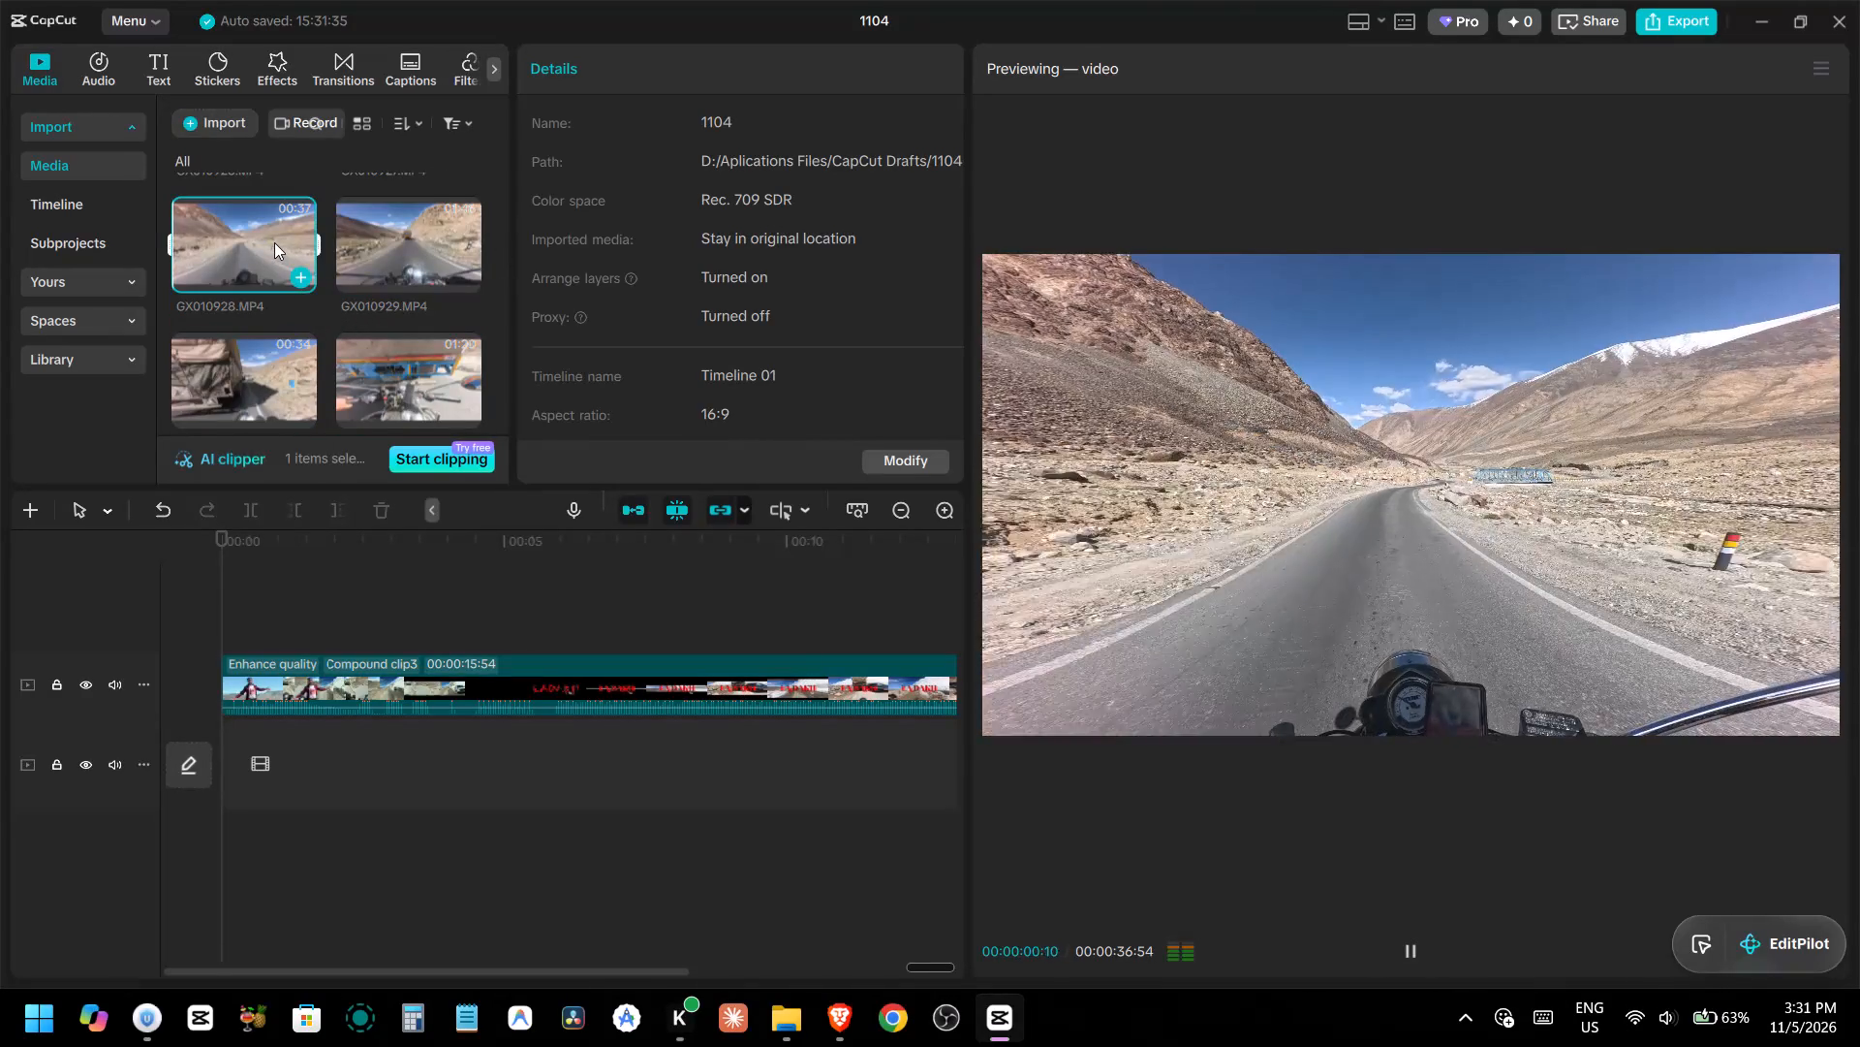
scroll(289, 317, "up", 8)
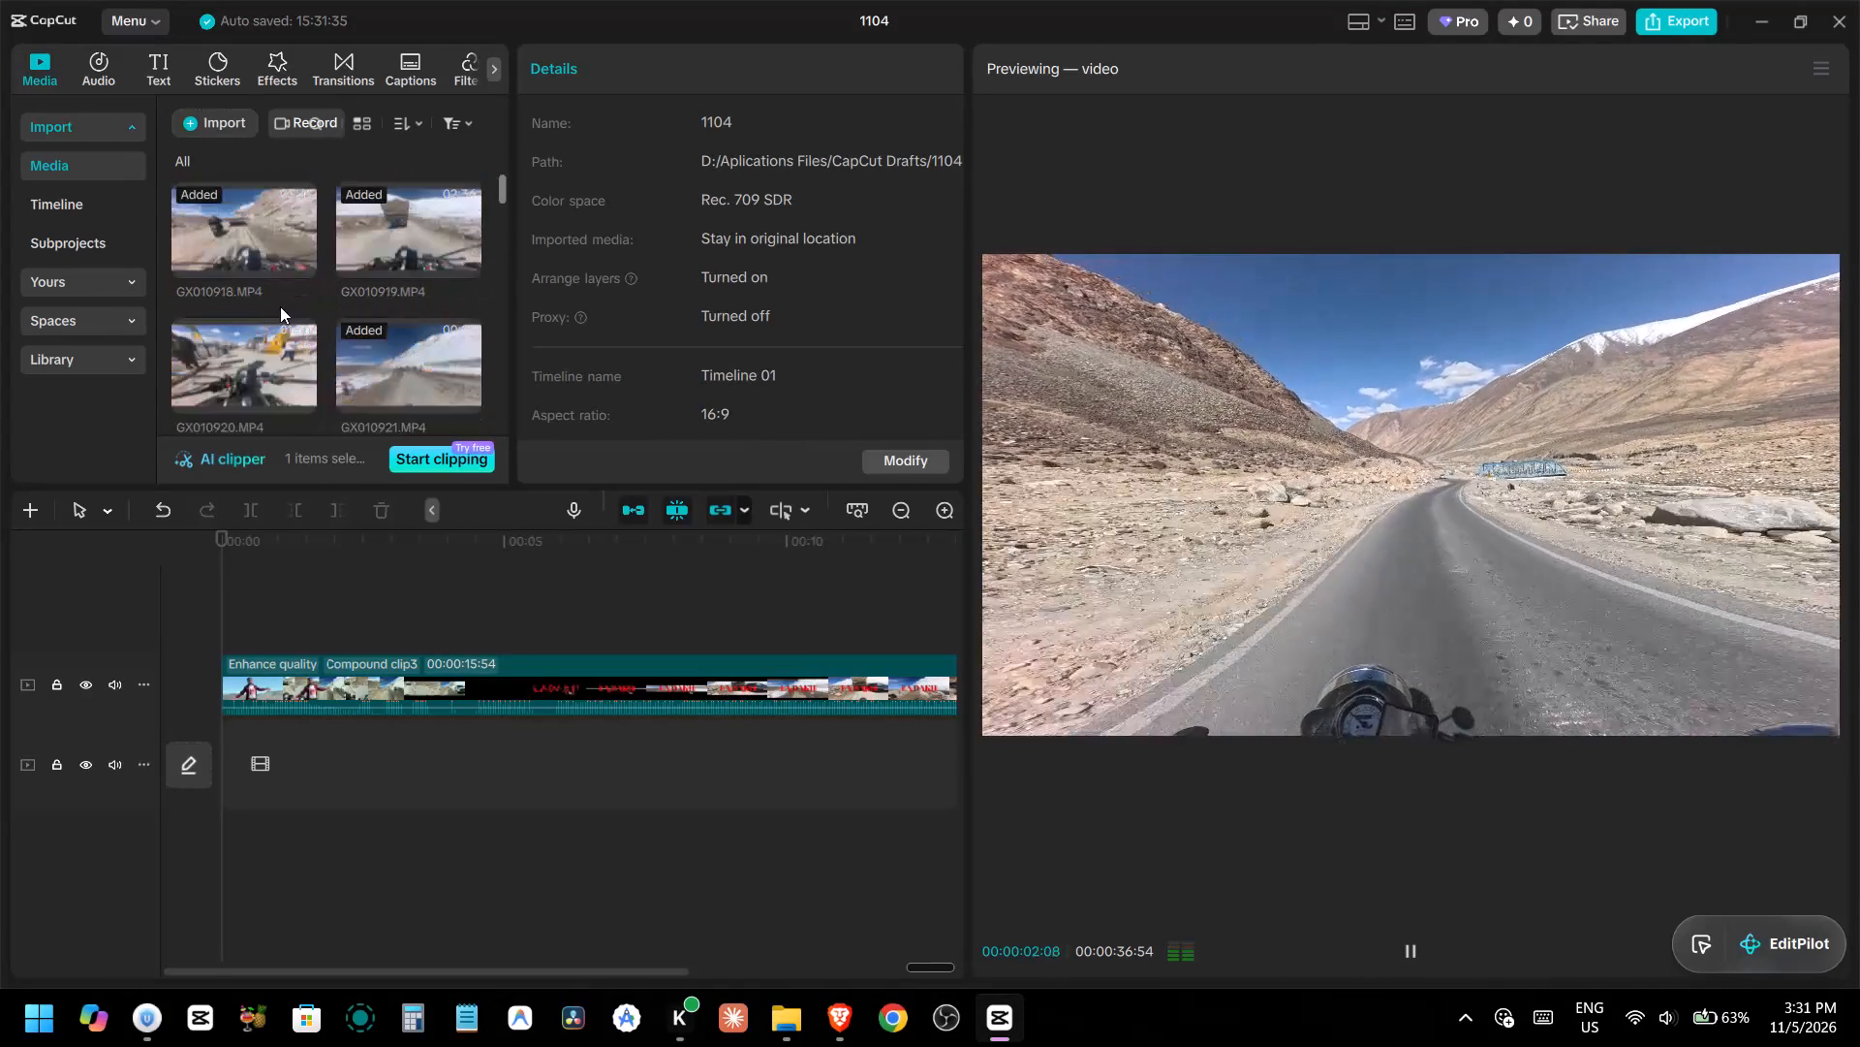
scroll(280, 306, "up", 3)
left_click(273, 225)
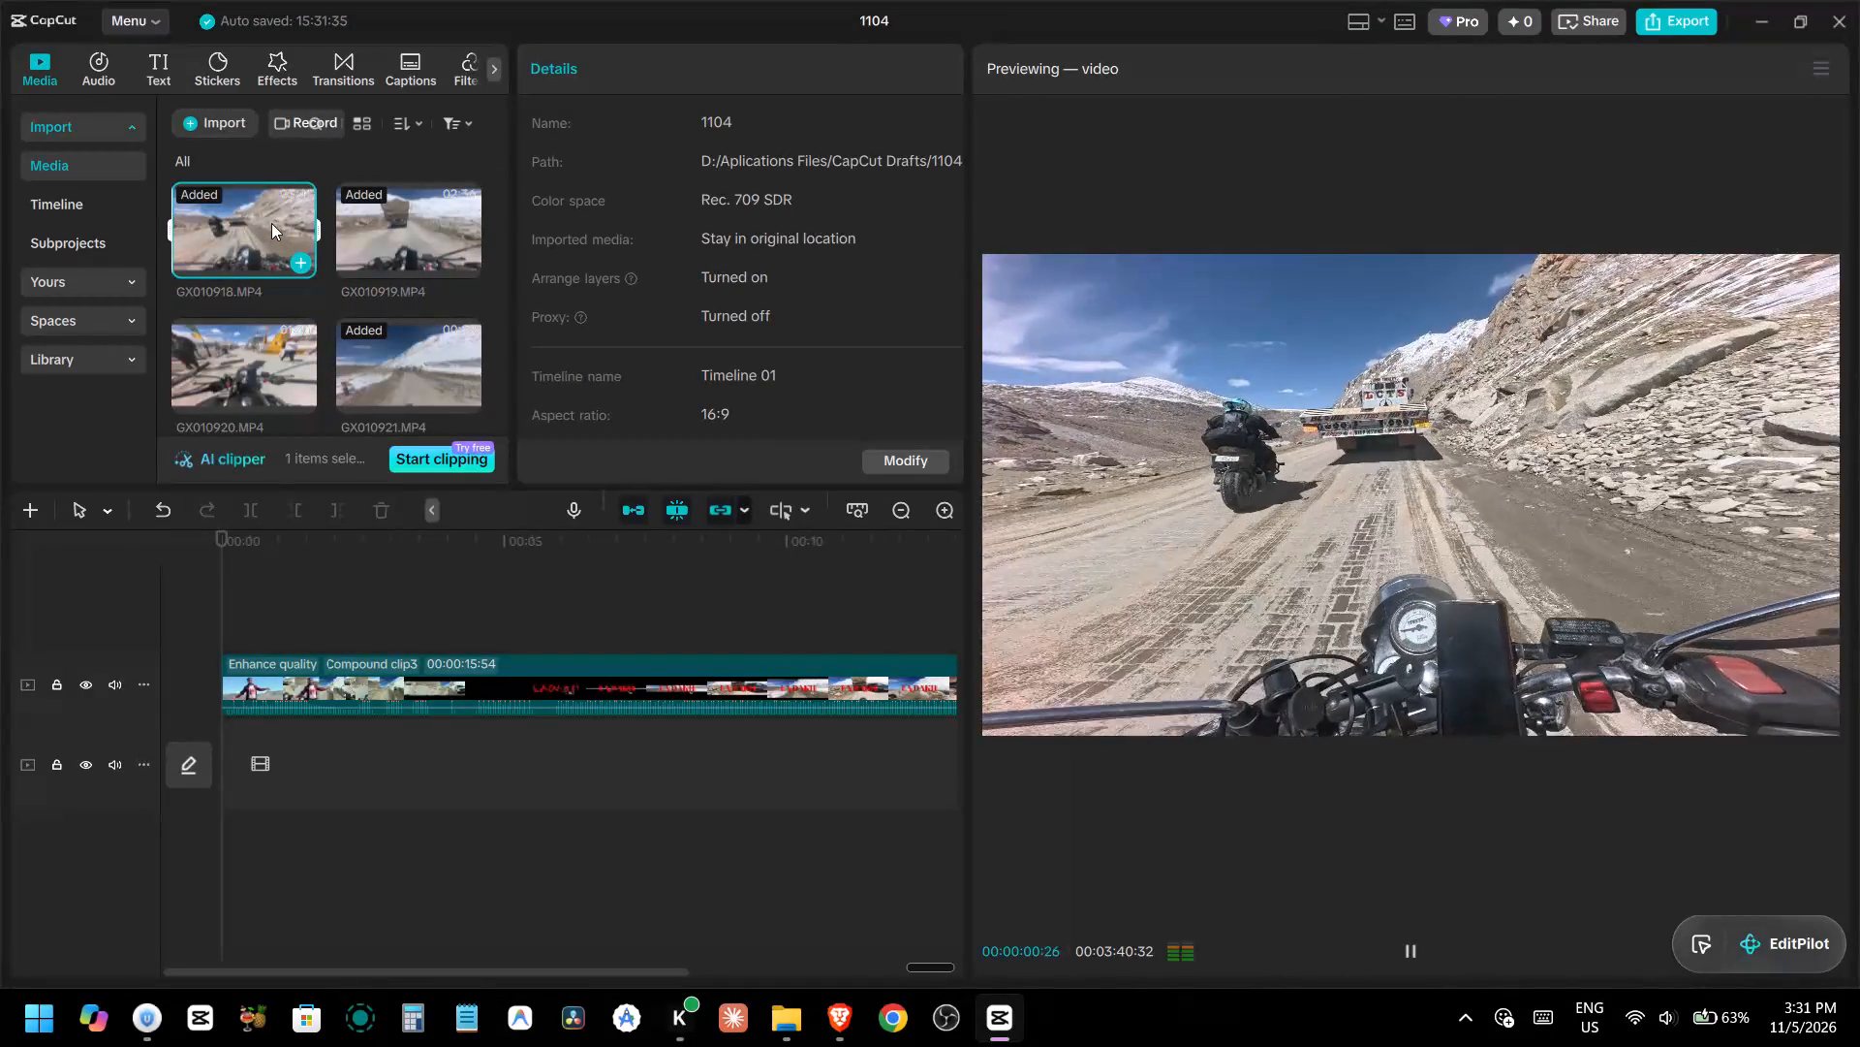
left_click(384, 223)
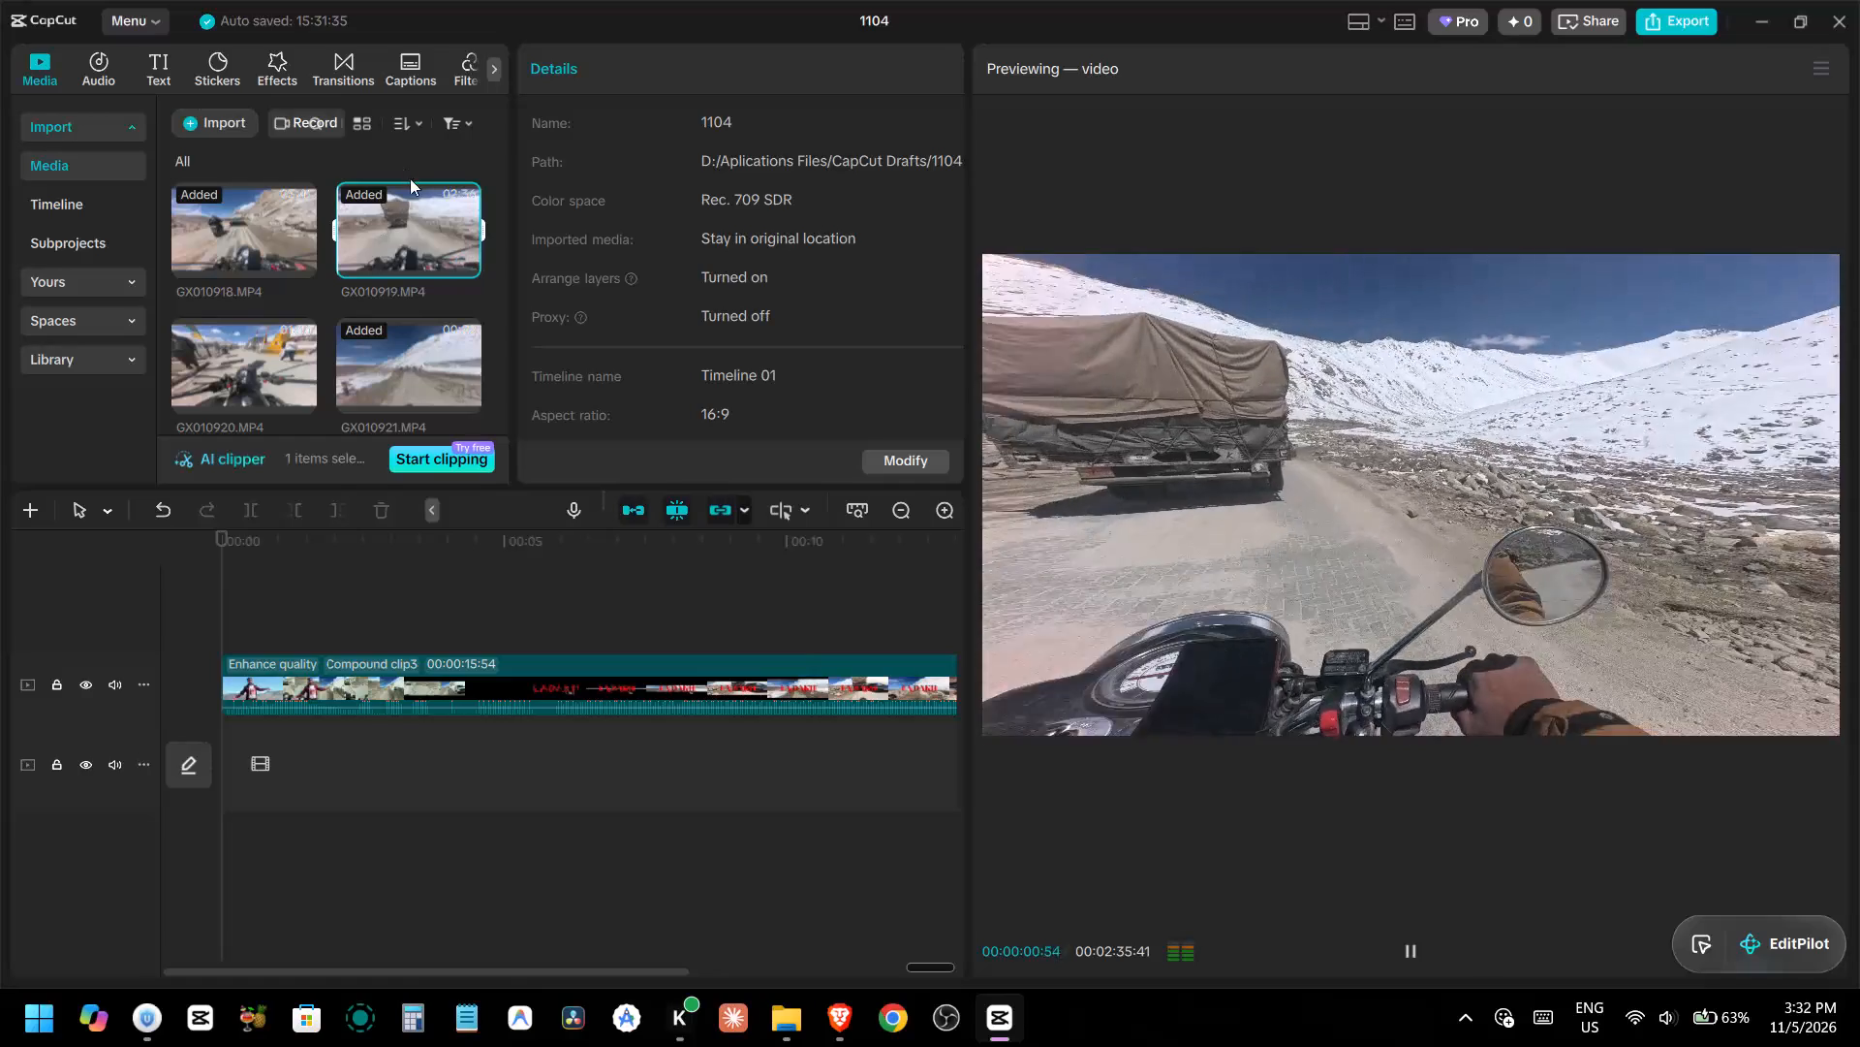
Place GX010918.MP4 on the main track beneath Compound clip3, starting at 00:00.
left_click_drag(276, 217, 209, 797)
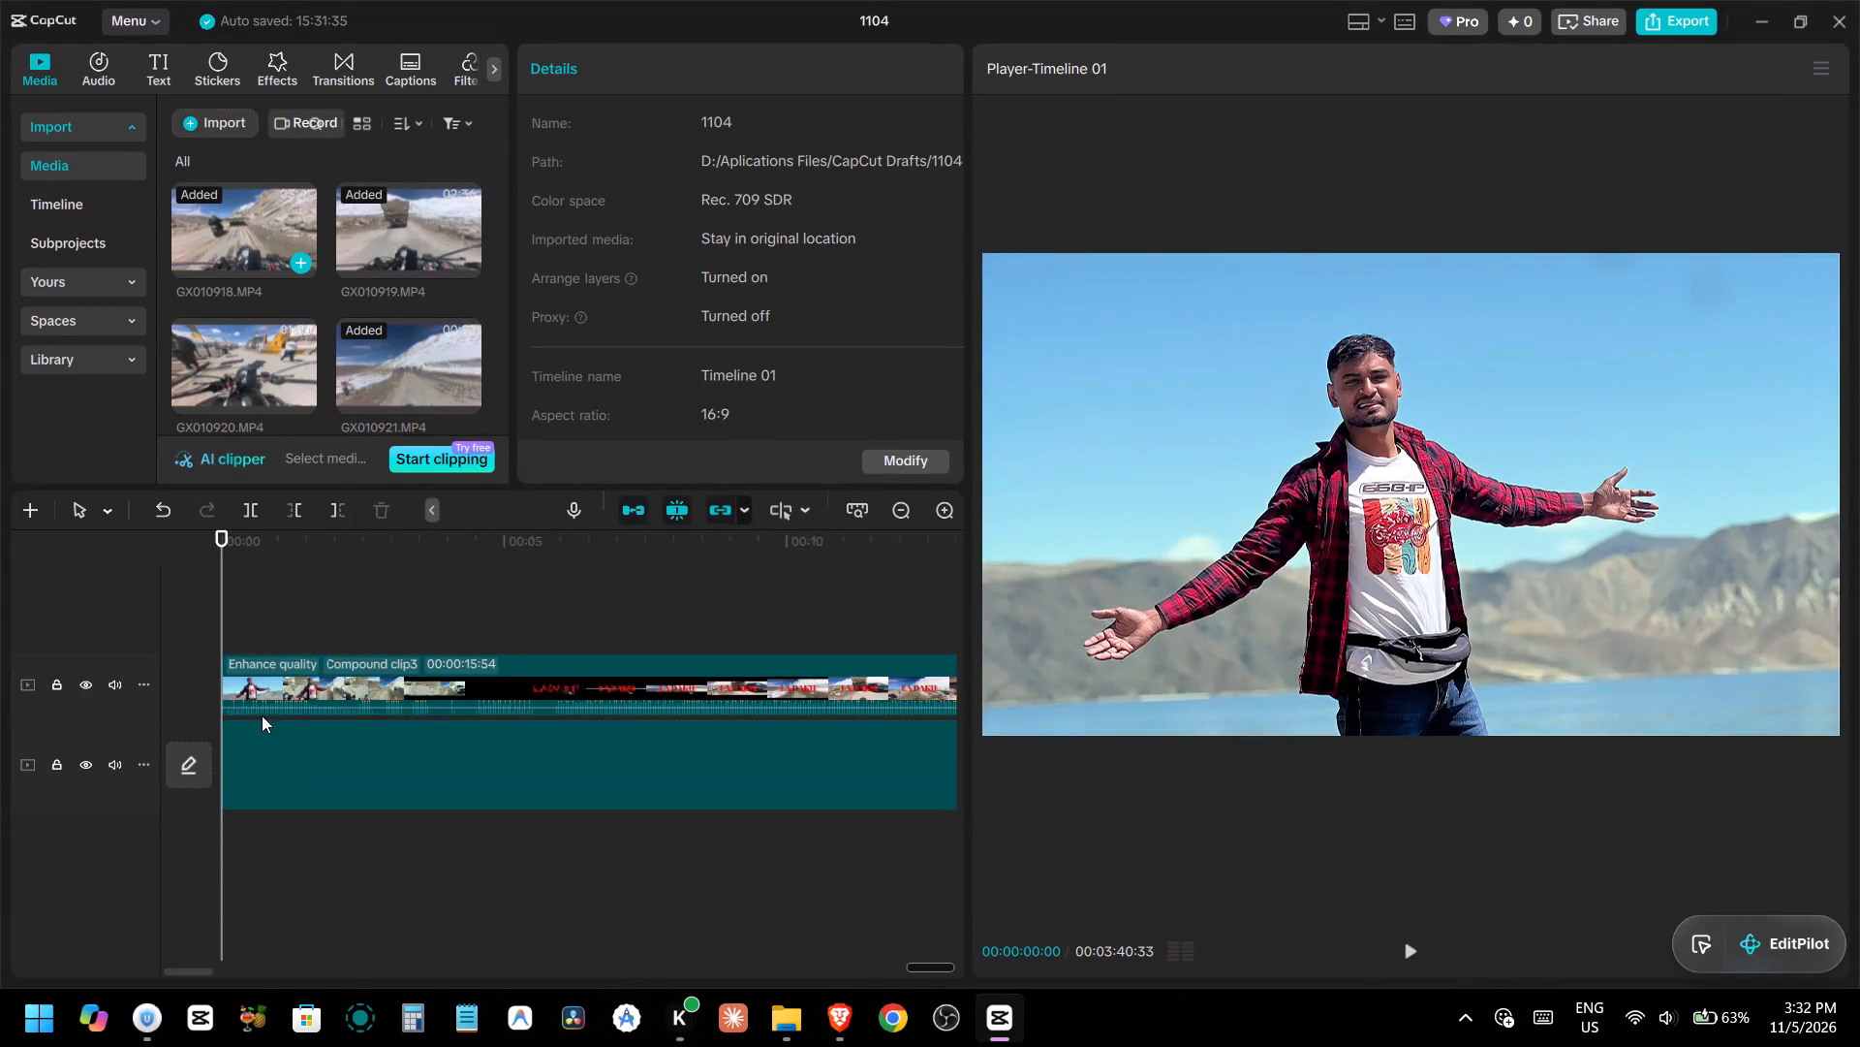
Find a cut point in the later part of GX010918.MP4 and trim off everything before it, keeping the last 1:01 of footage.
scroll(395, 741, "down", 7, "ctrl")
left_click(575, 602)
left_click_drag(575, 602, 913, 651)
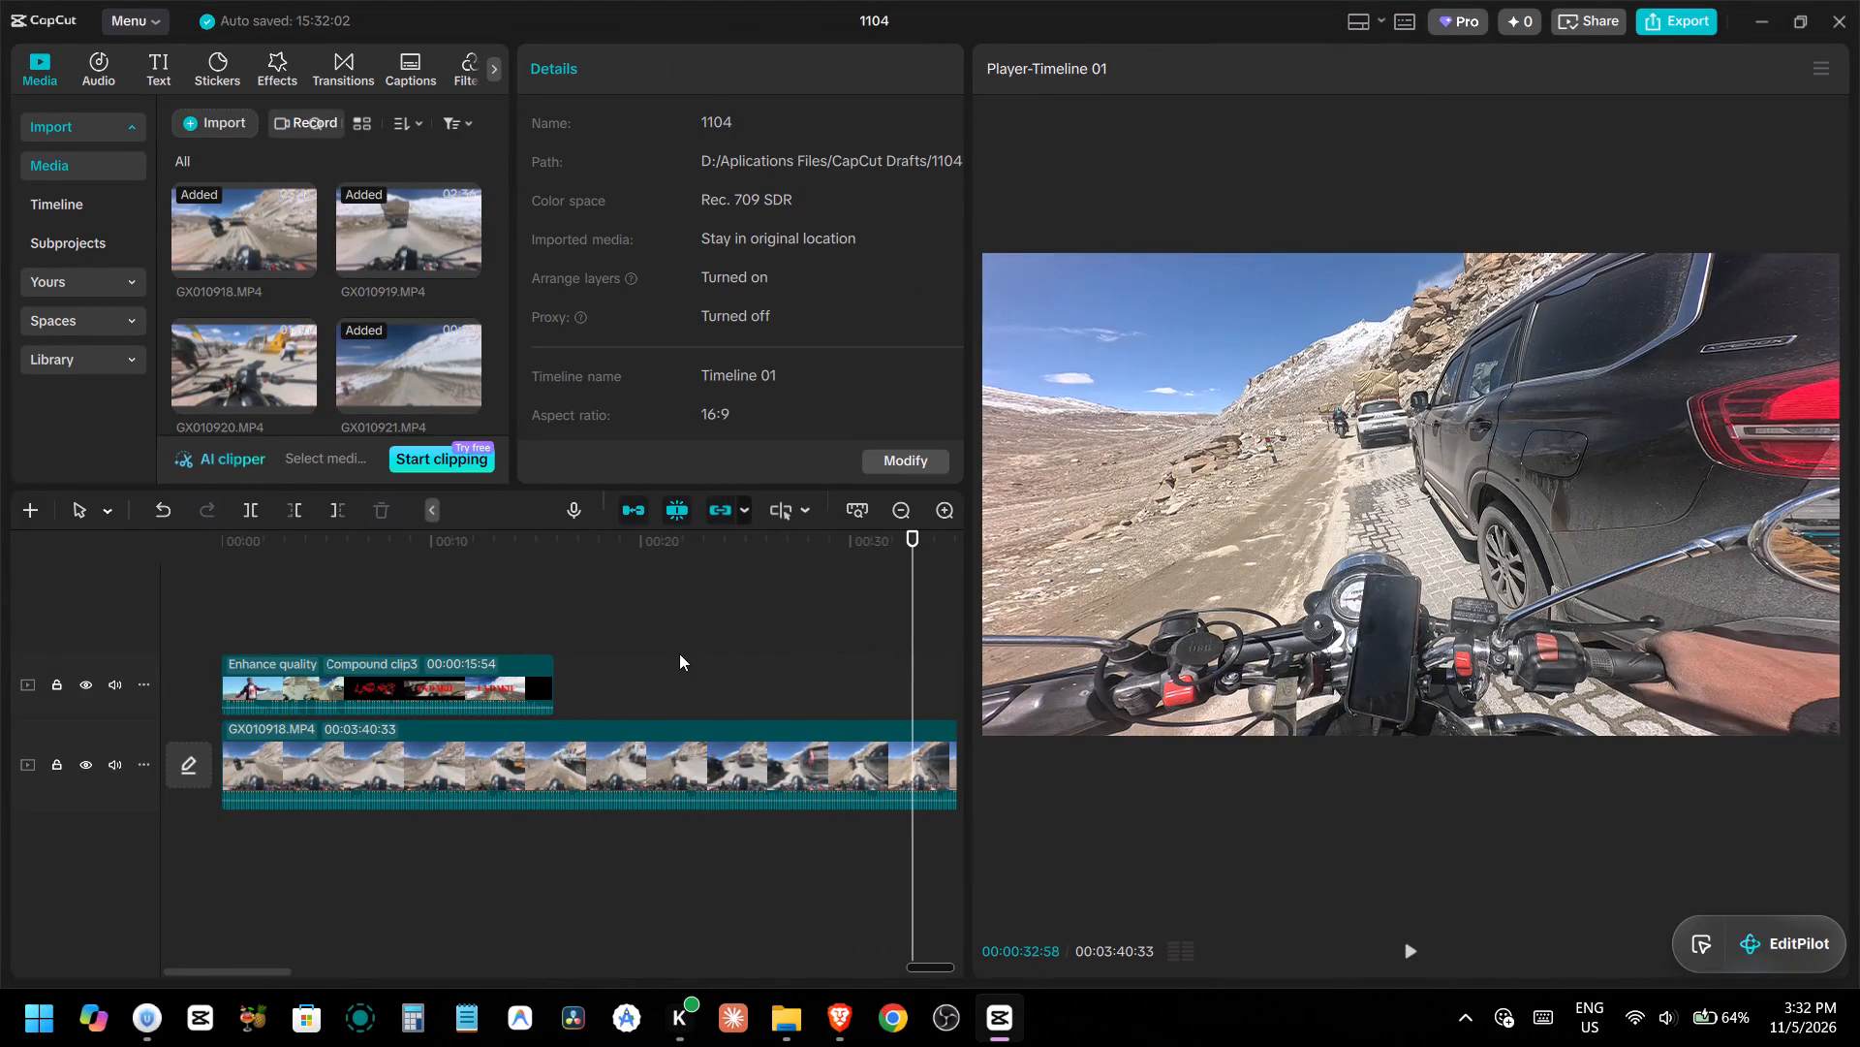
scroll(665, 682, "down", 6, "alt")
scroll(648, 652, "down", 7, "ctrl")
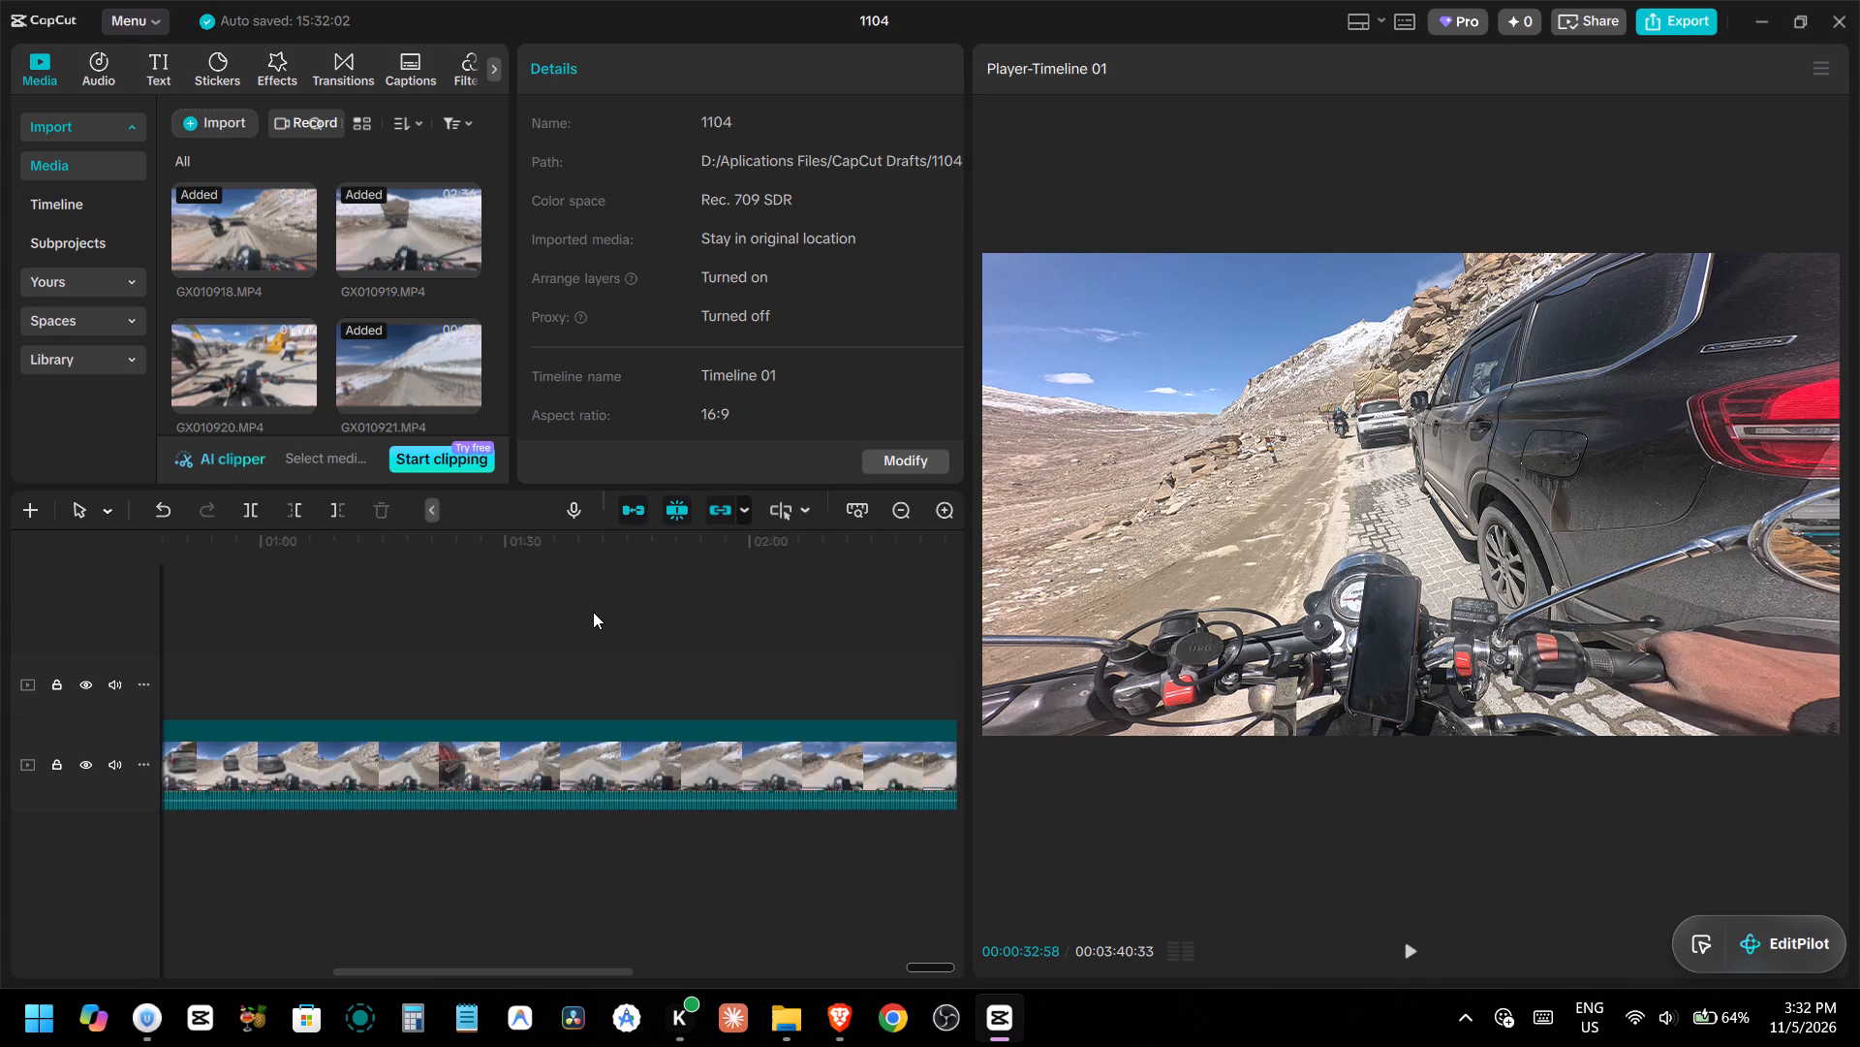
scroll(603, 613, "down", 7, "ctrl")
left_click(583, 614)
left_click_drag(583, 614, 718, 643)
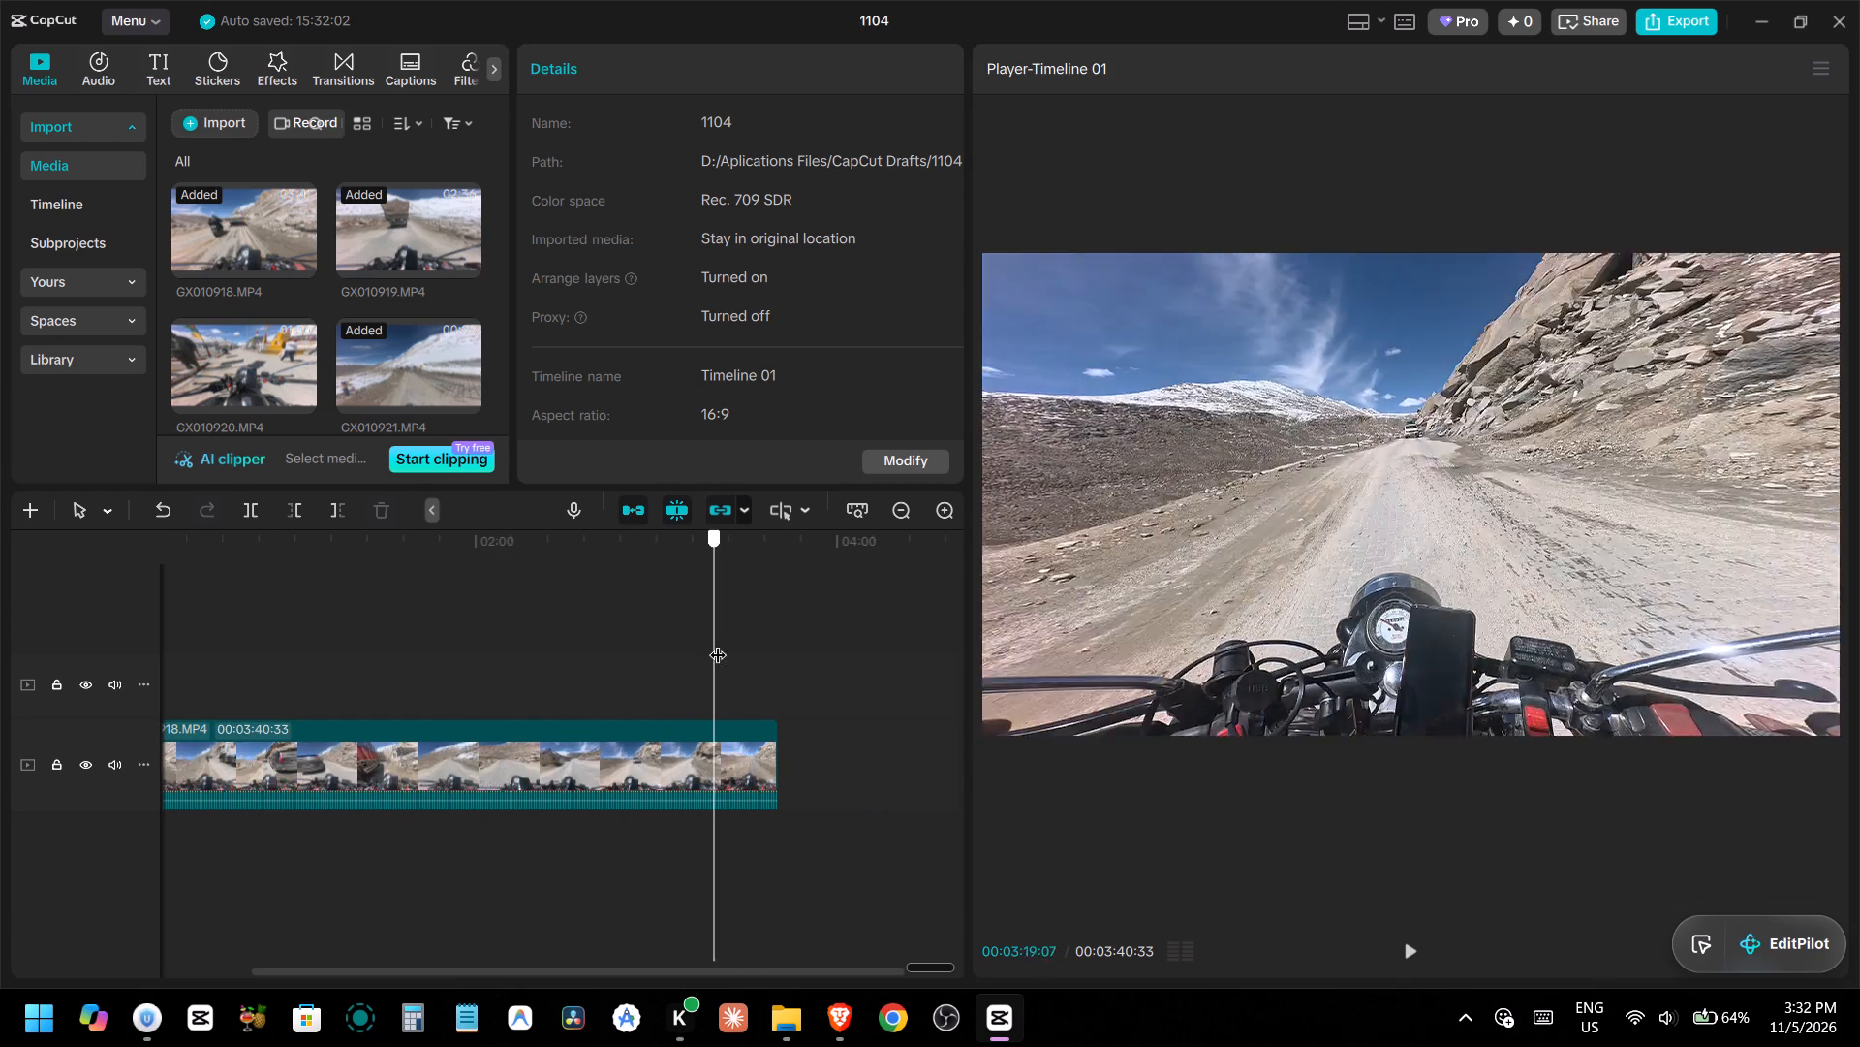
left_click_drag(718, 643, 608, 651)
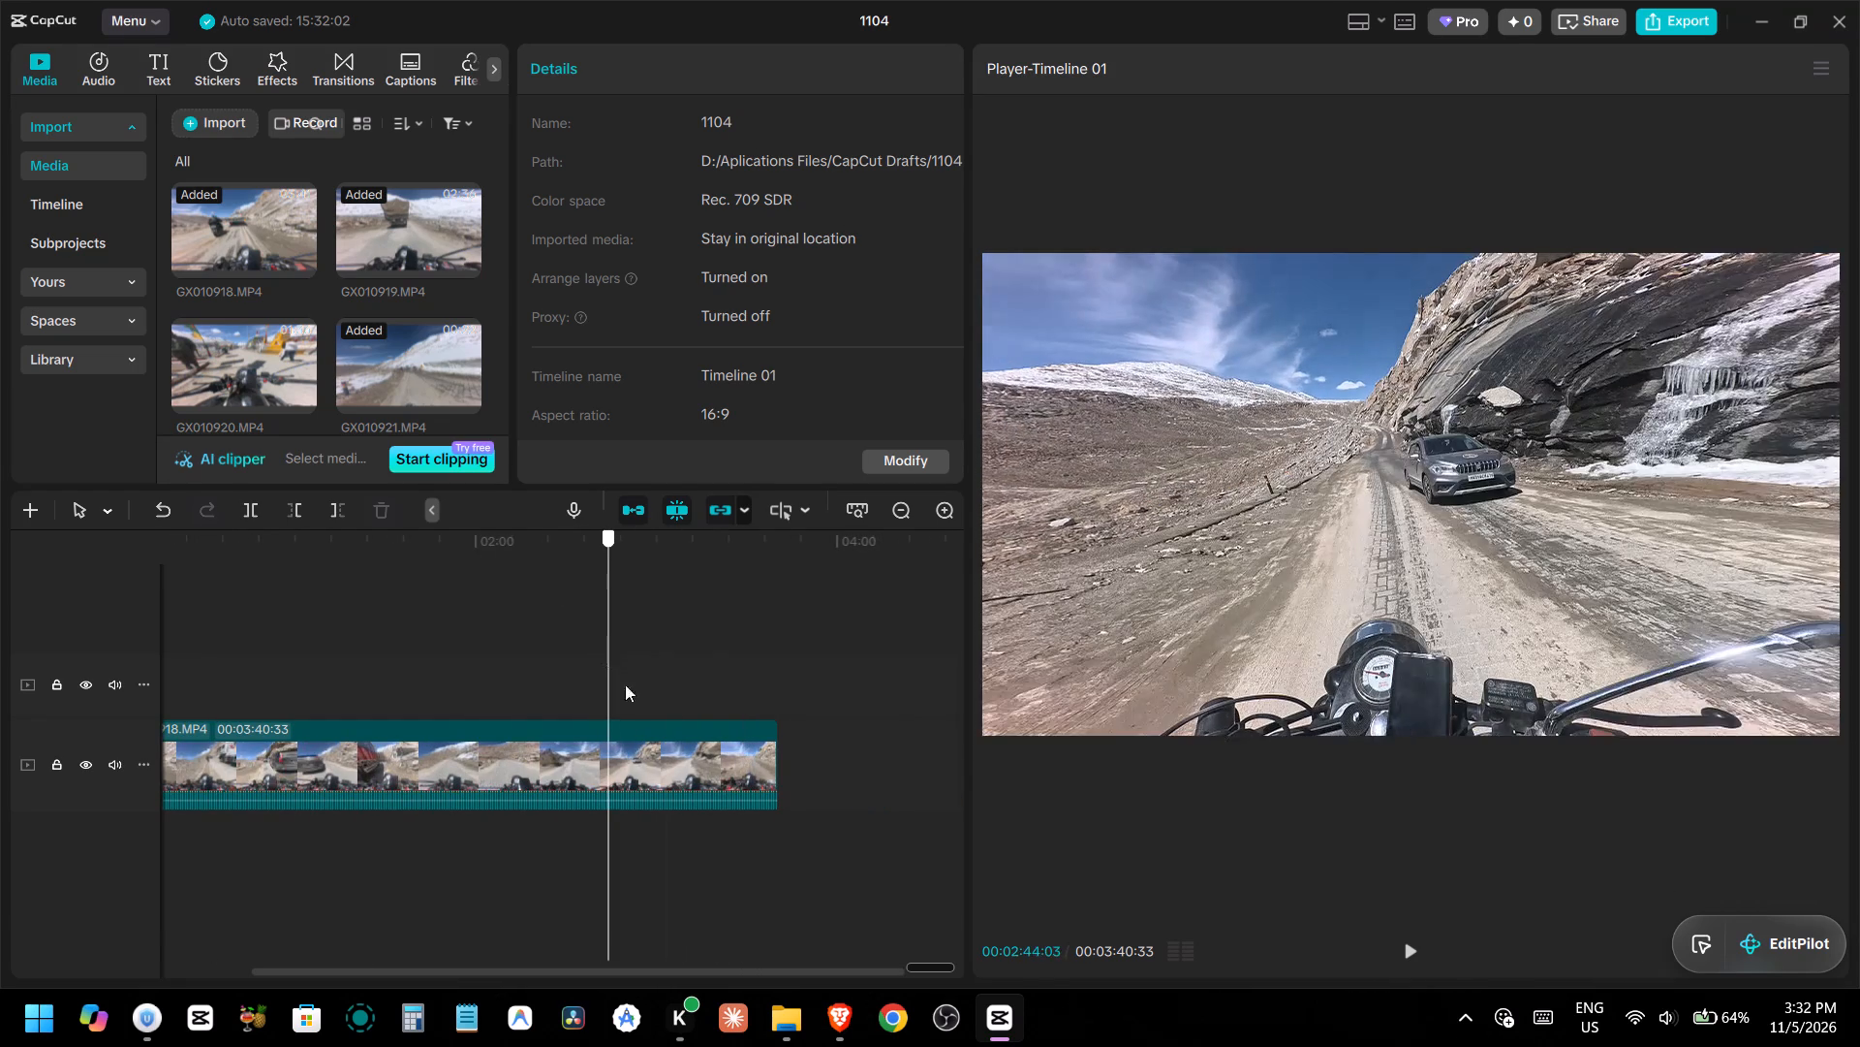
key("space")
double_click(636, 759)
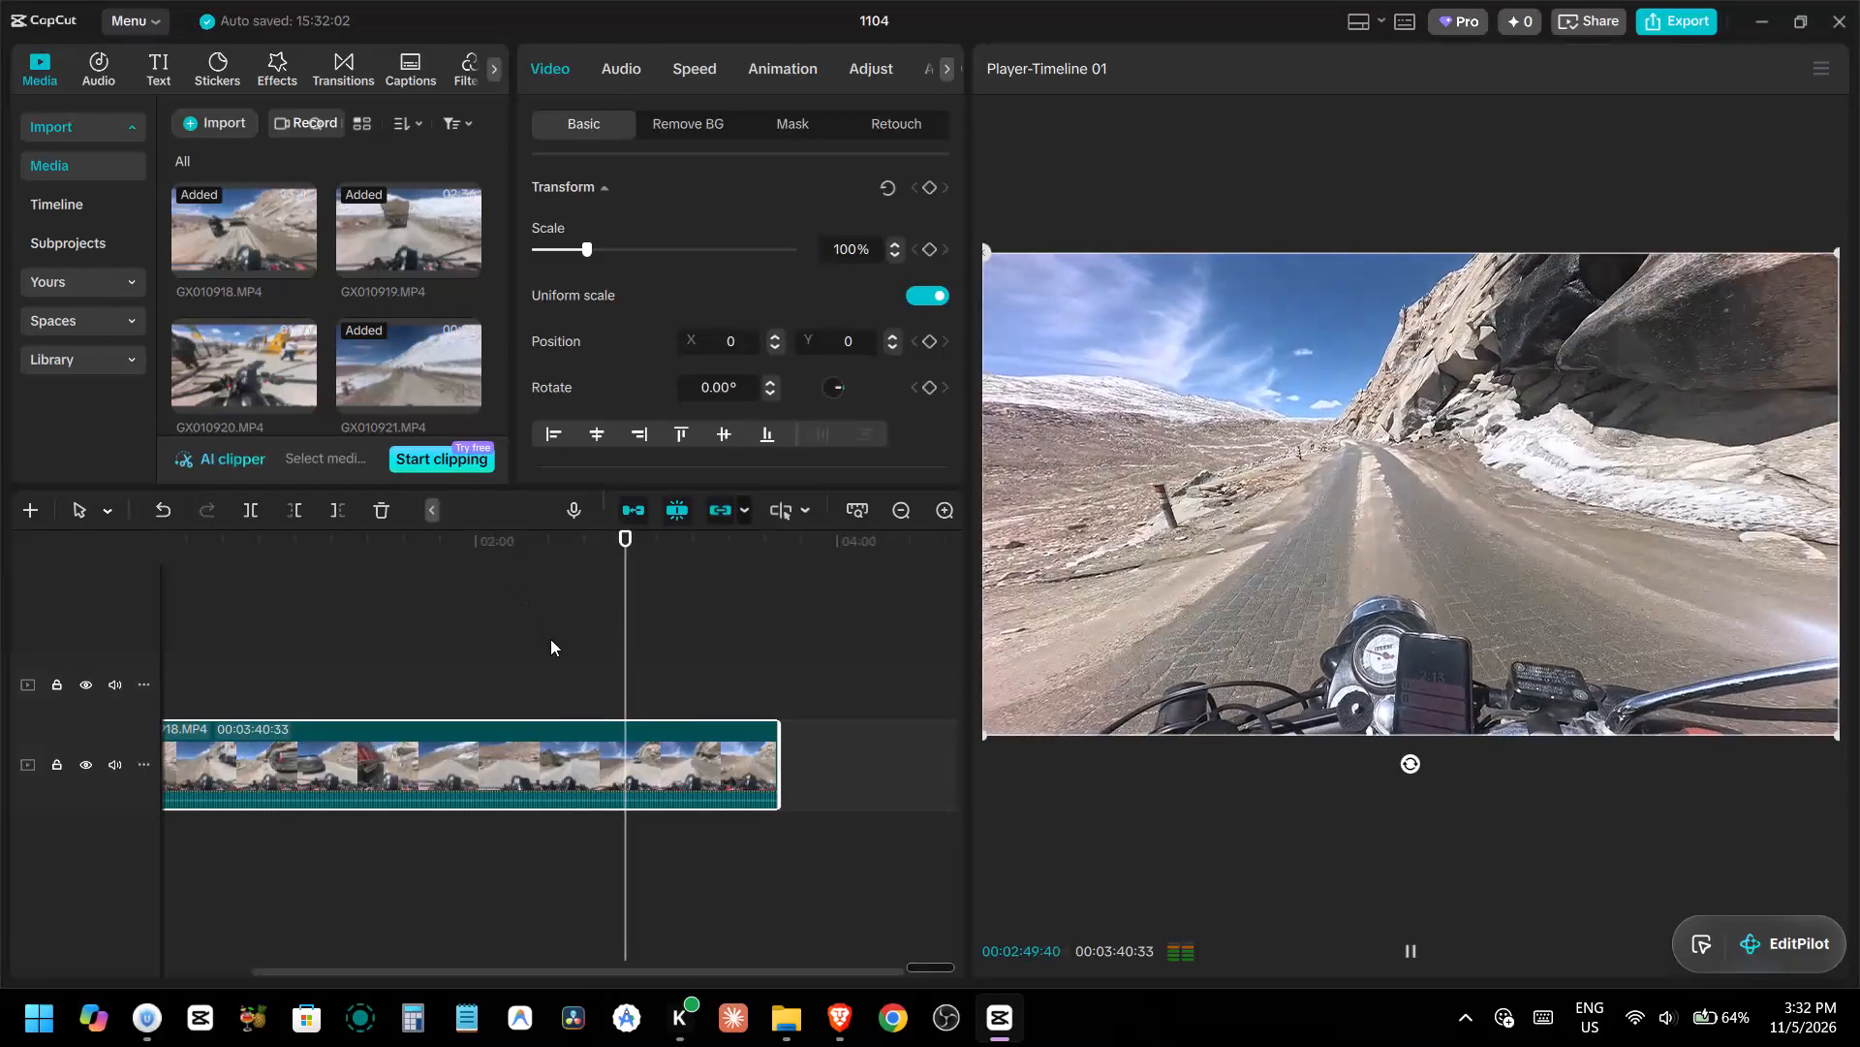
key("space")
left_click(595, 655)
key("q")
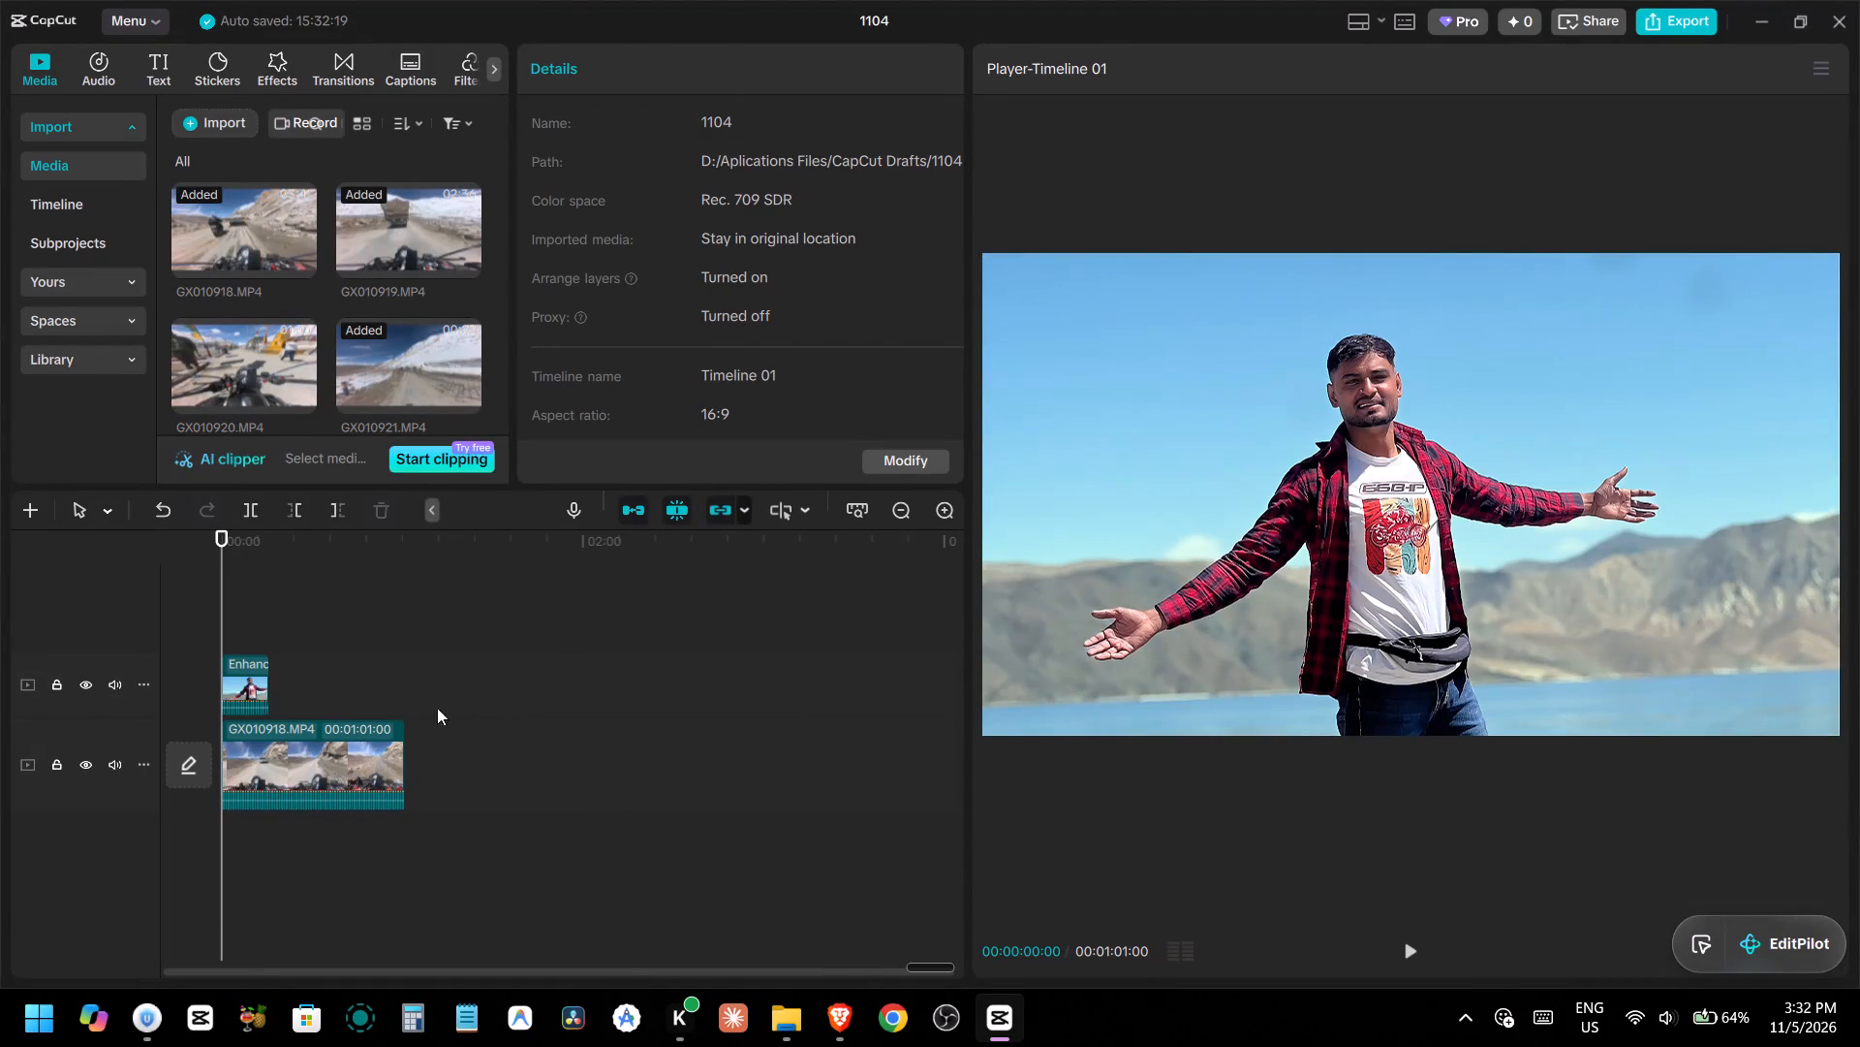
Disable Compound clip3 on the upper track so the main-track footage shows in the player.
scroll(344, 715, "up", 7, "ctrl")
left_click(348, 688)
key("v")
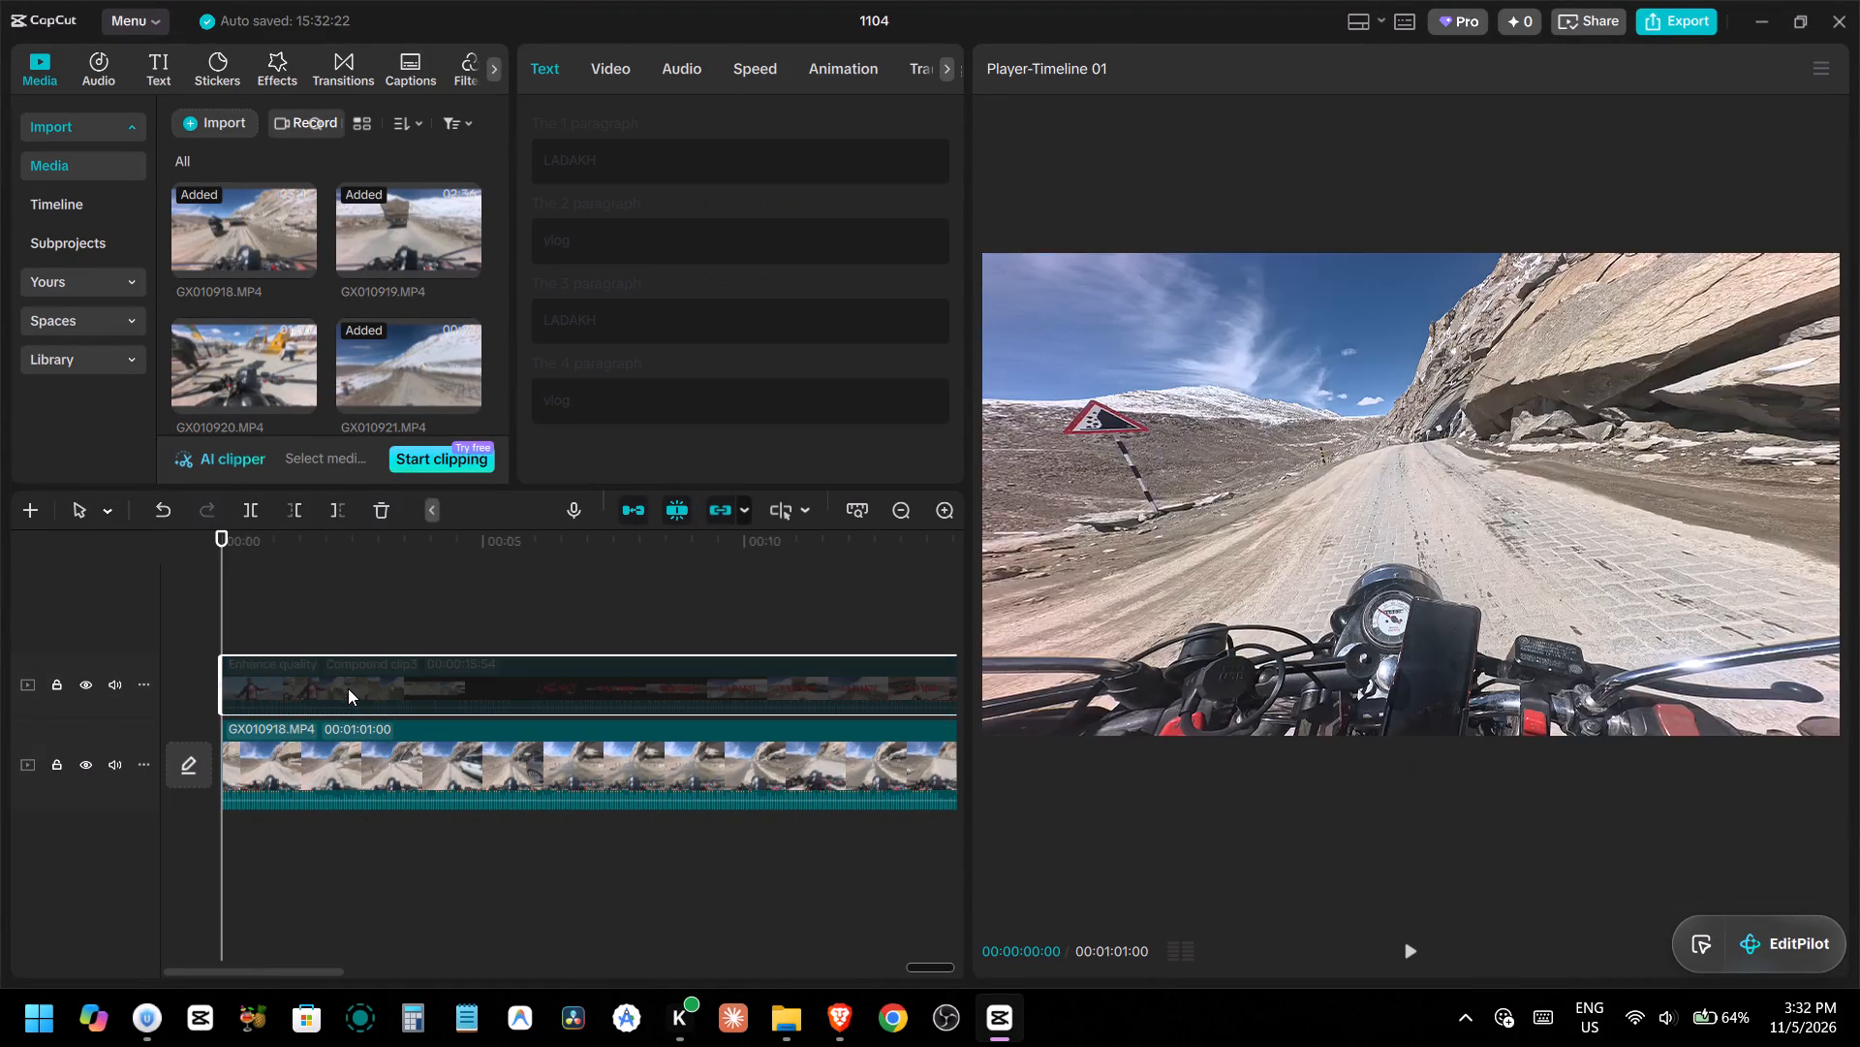
Play the opening of GX010918.MP4 and trim about 4 more seconds off its start, leaving a 57-second clip.
key("space")
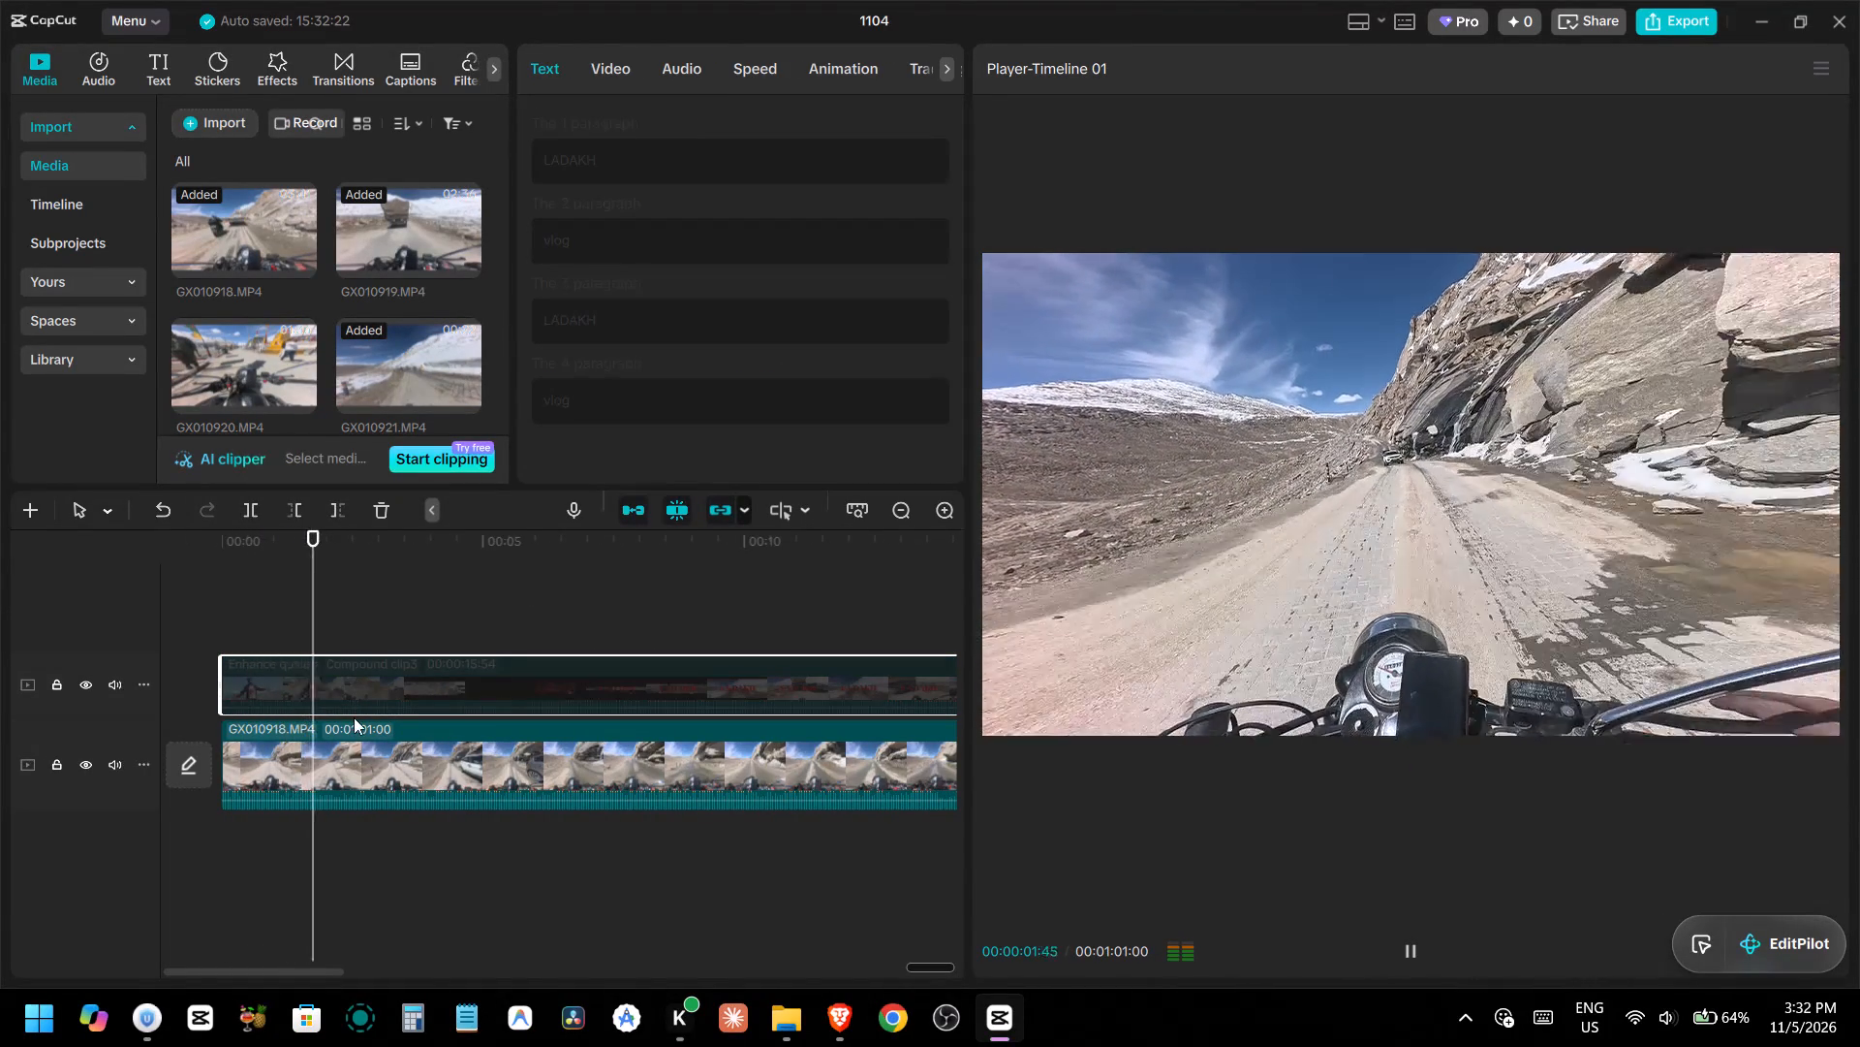
left_click(401, 755)
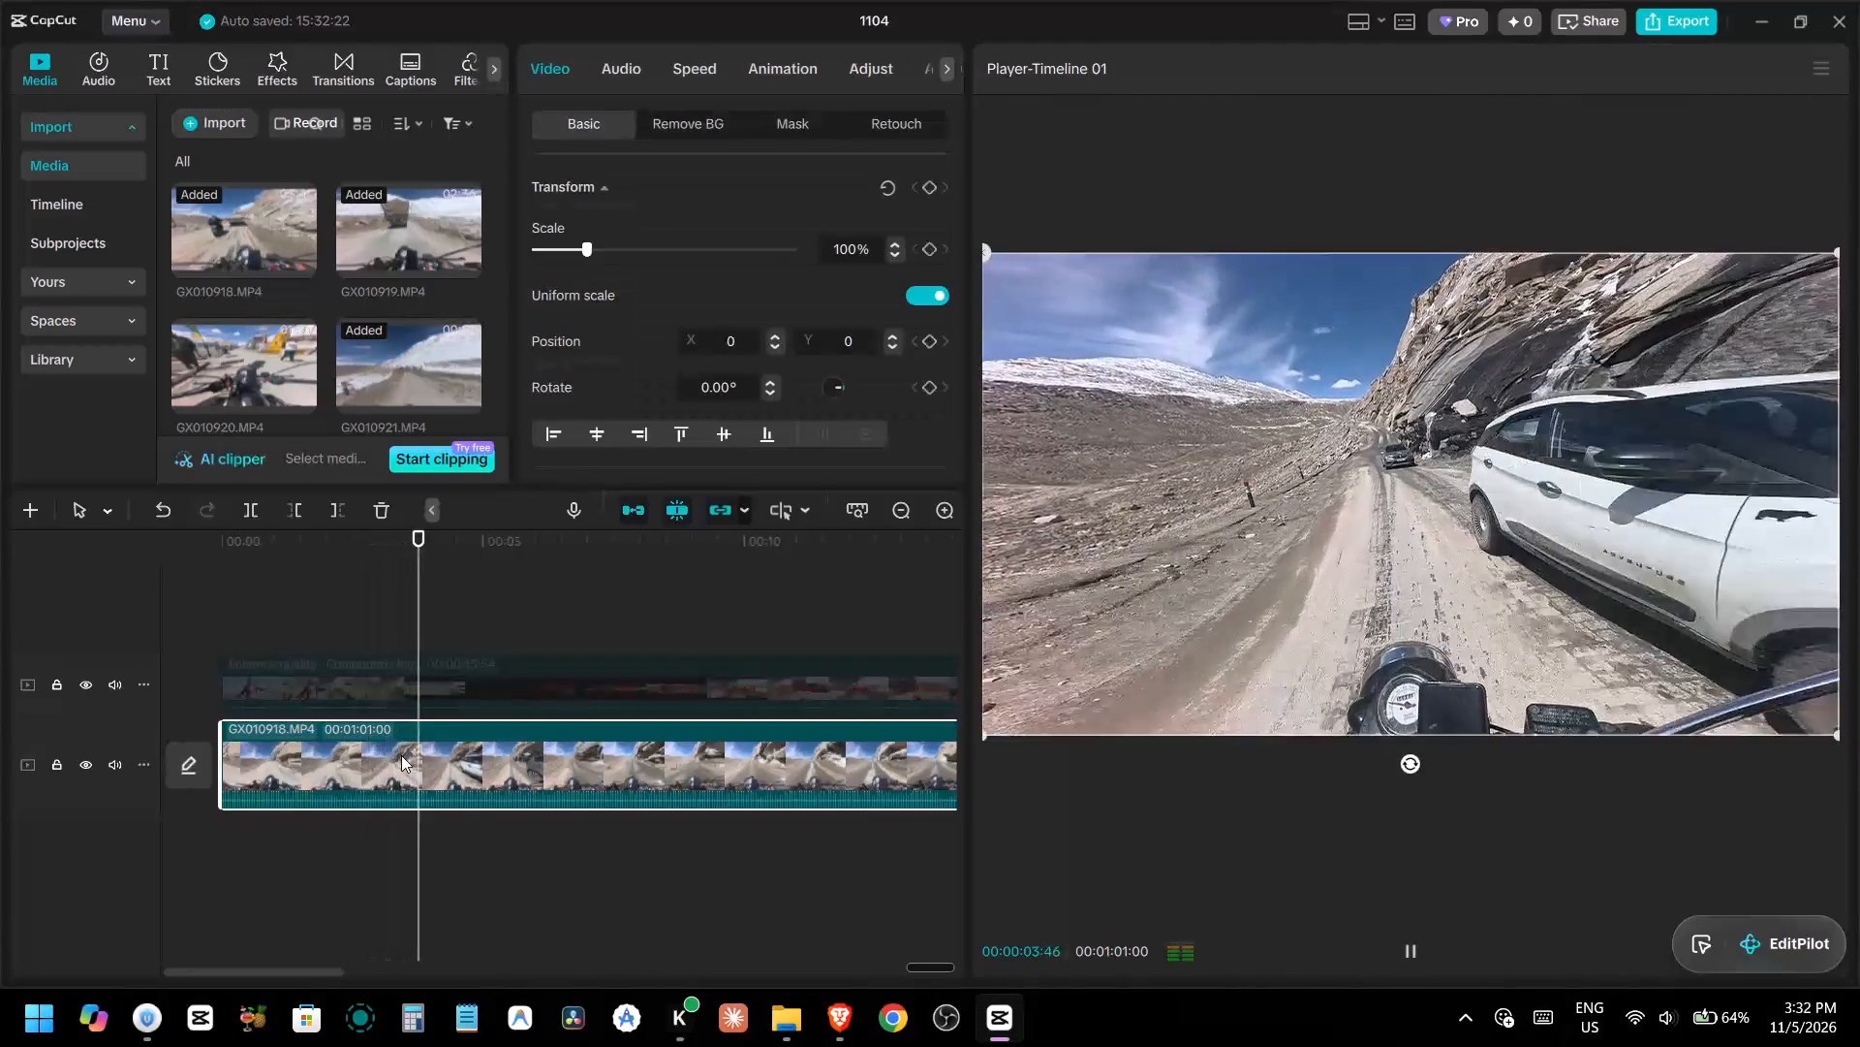
key("space")
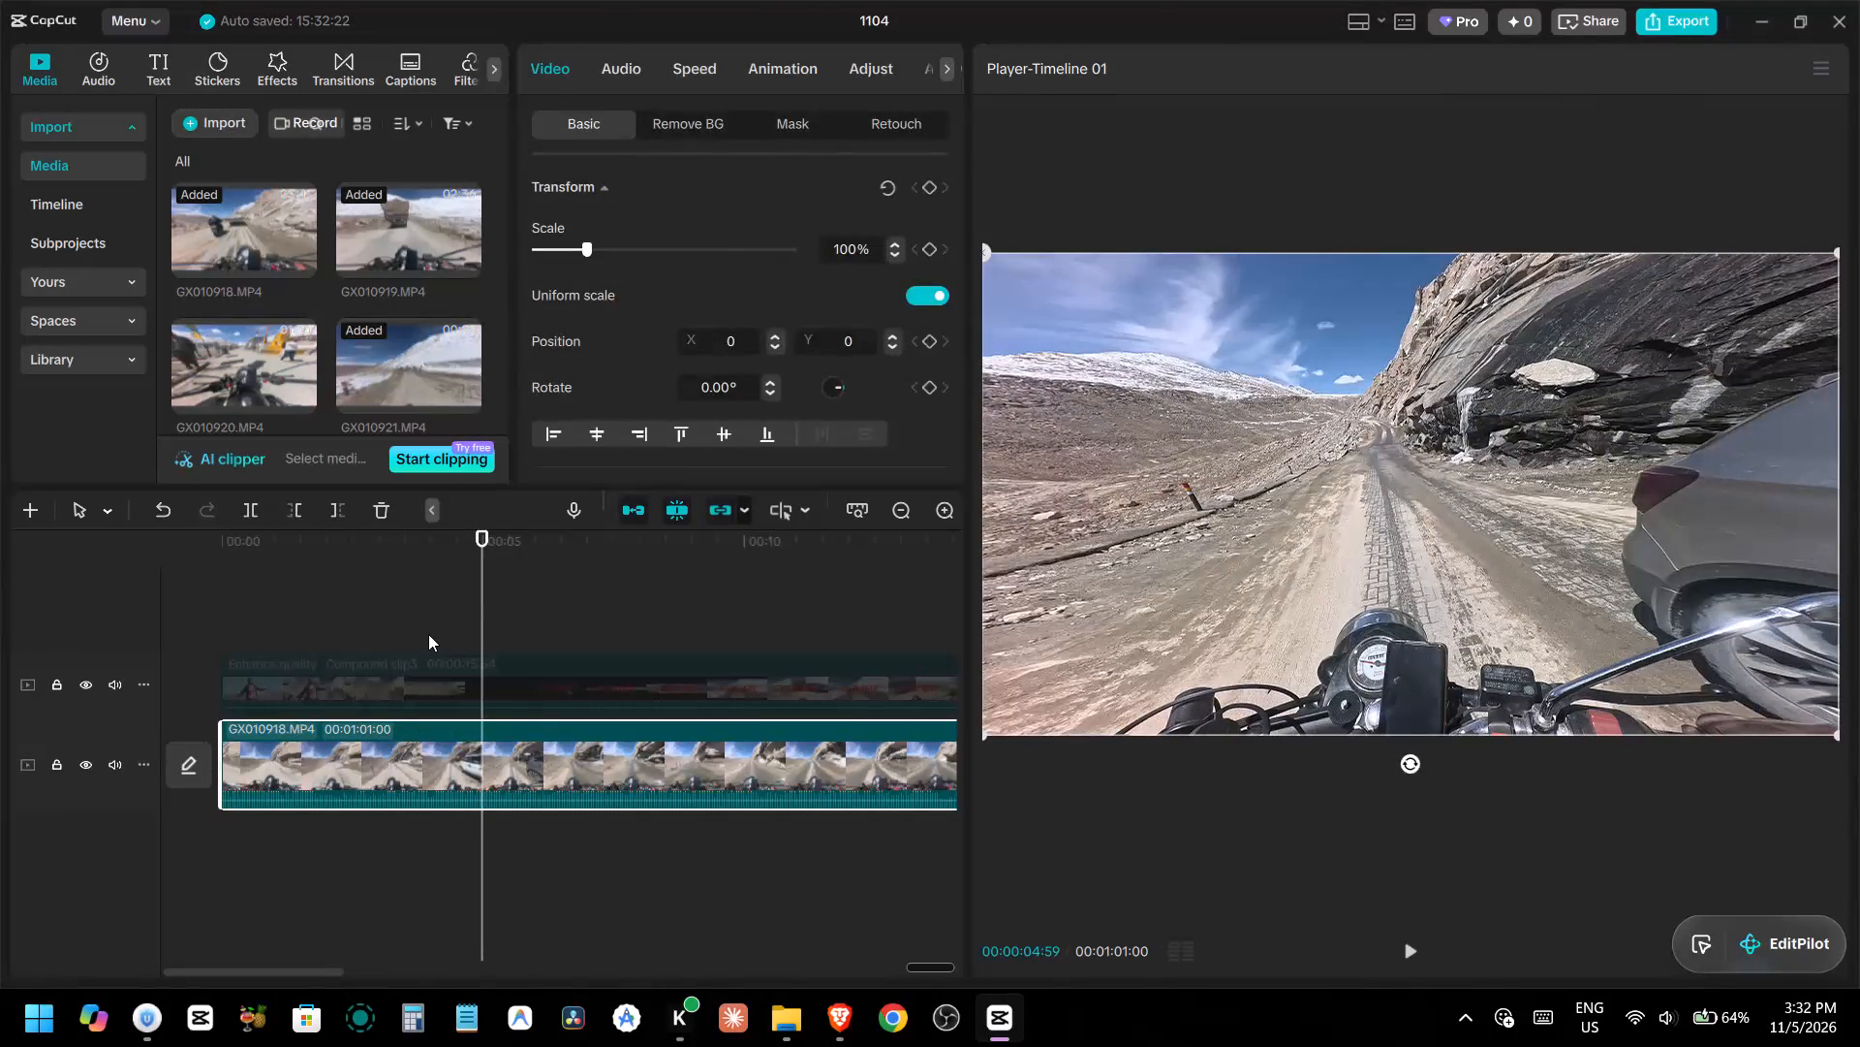
left_click(428, 634)
type("q")
Replay the opening seconds of the trimmed GX010918.MP4 clip from the timeline start to check the cut.
key("space")
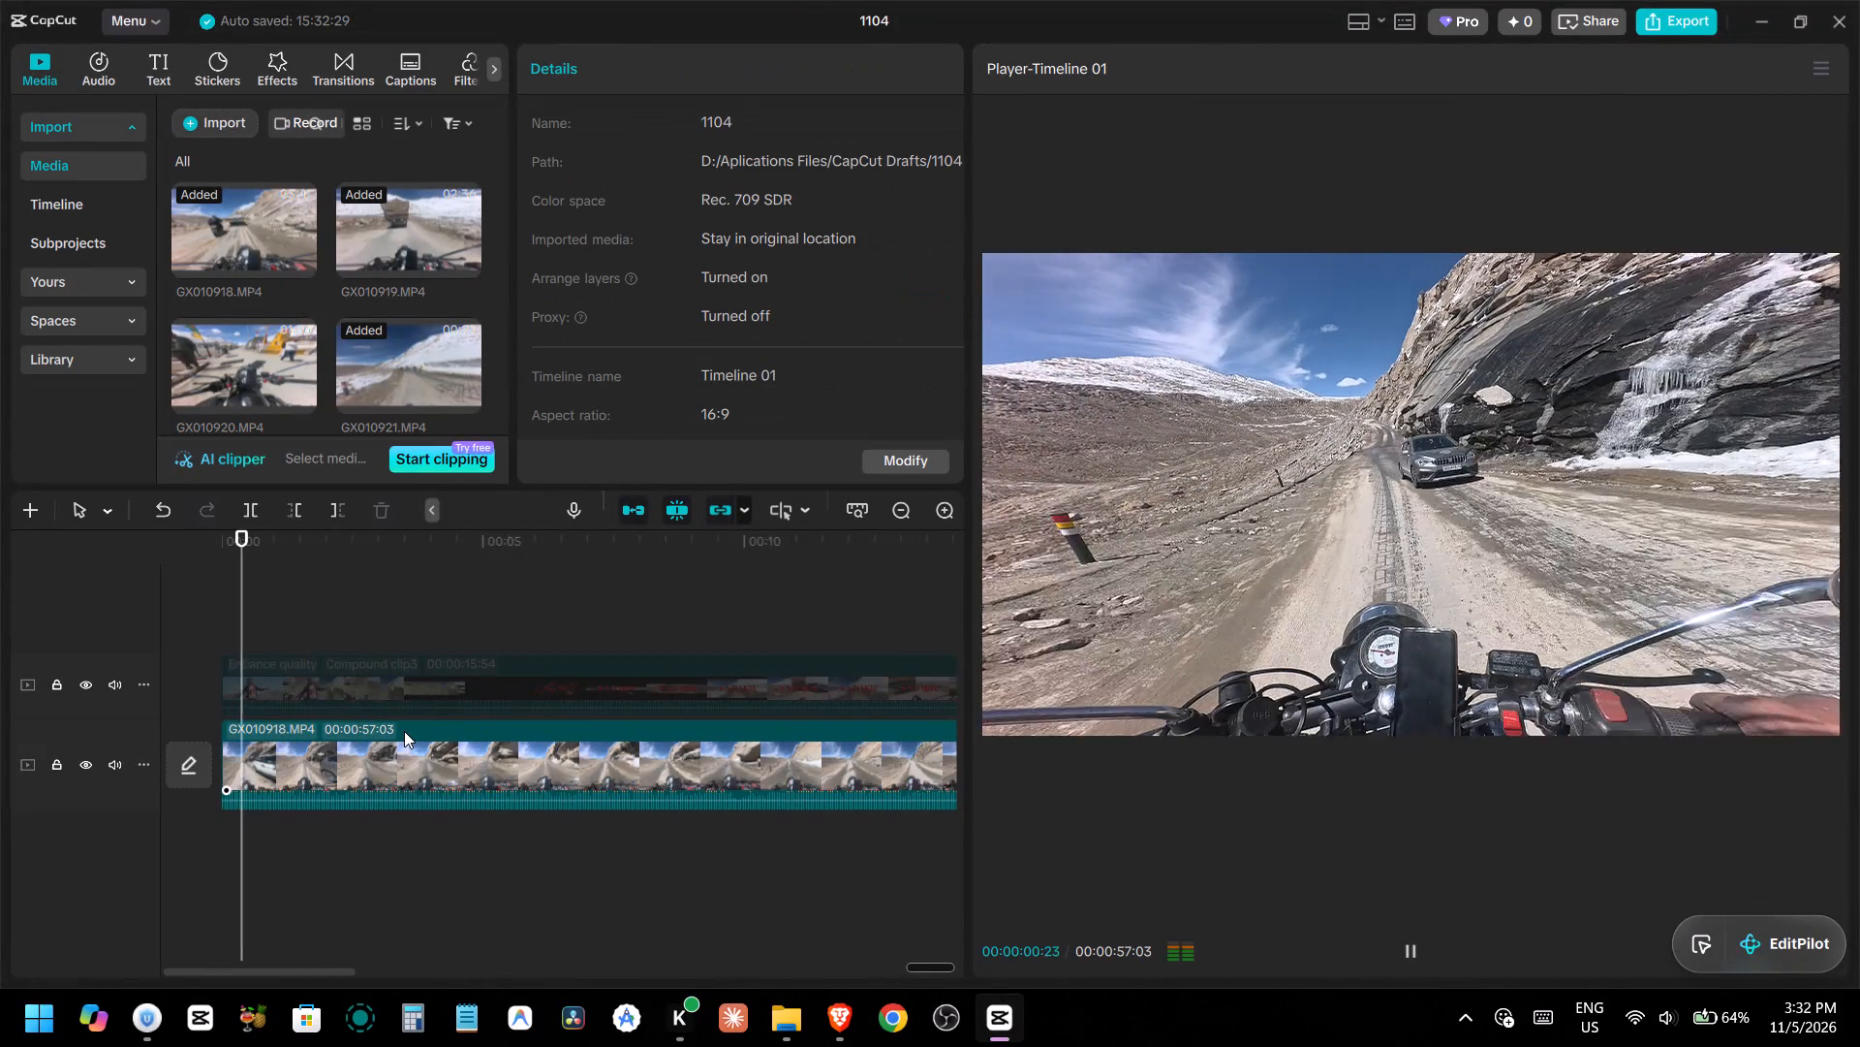
left_click(310, 635)
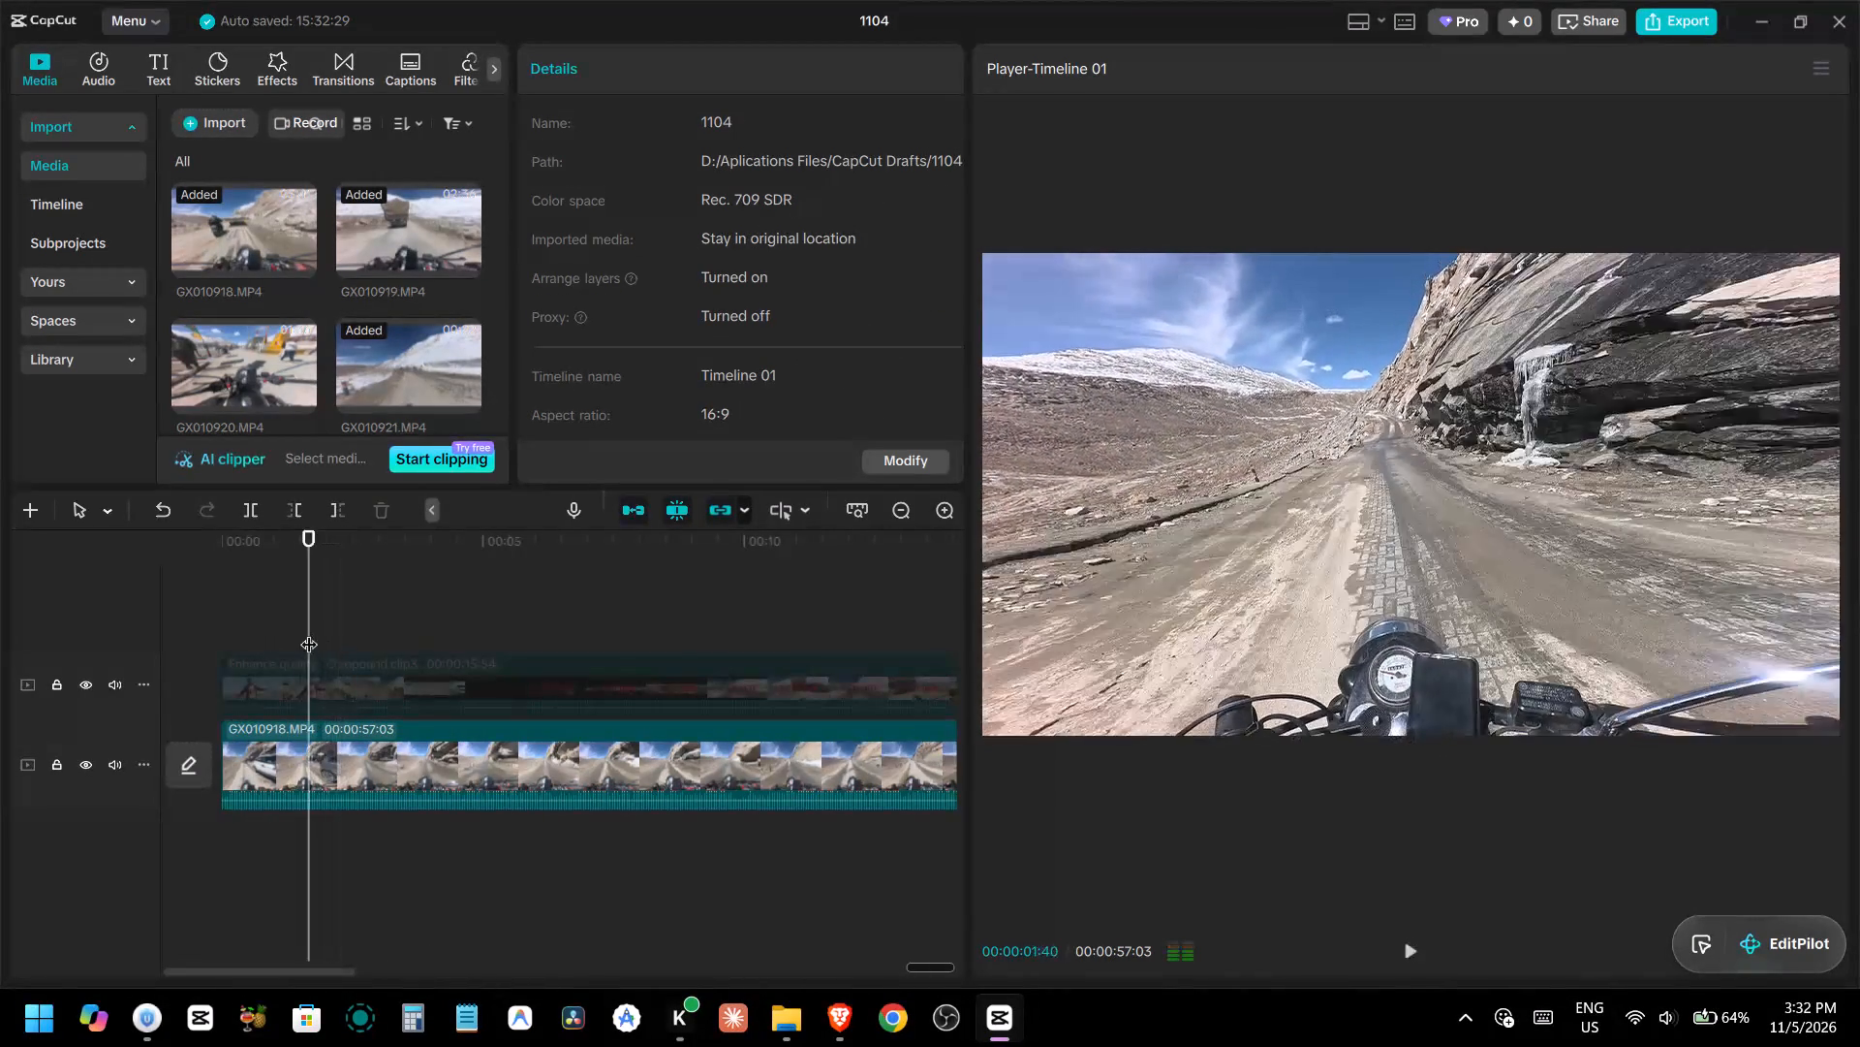
left_click_drag(309, 632, 163, 644)
key("space")
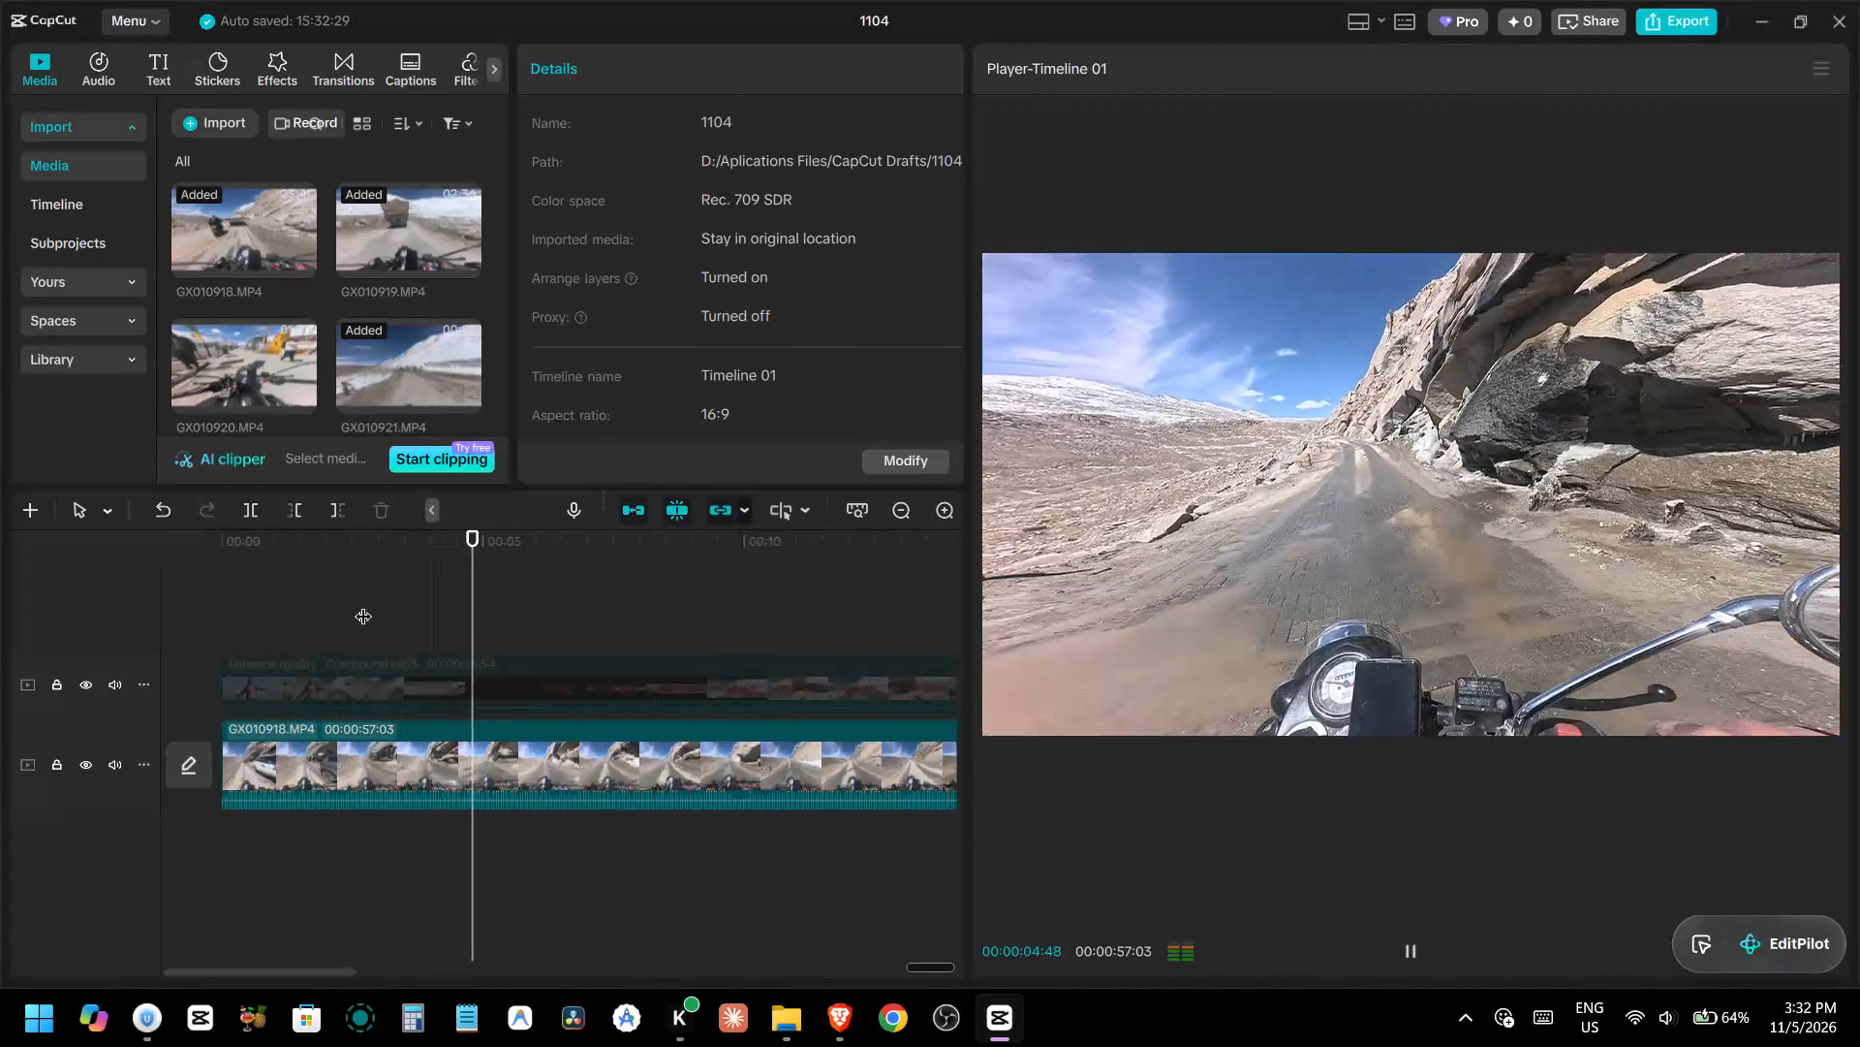
key("space")
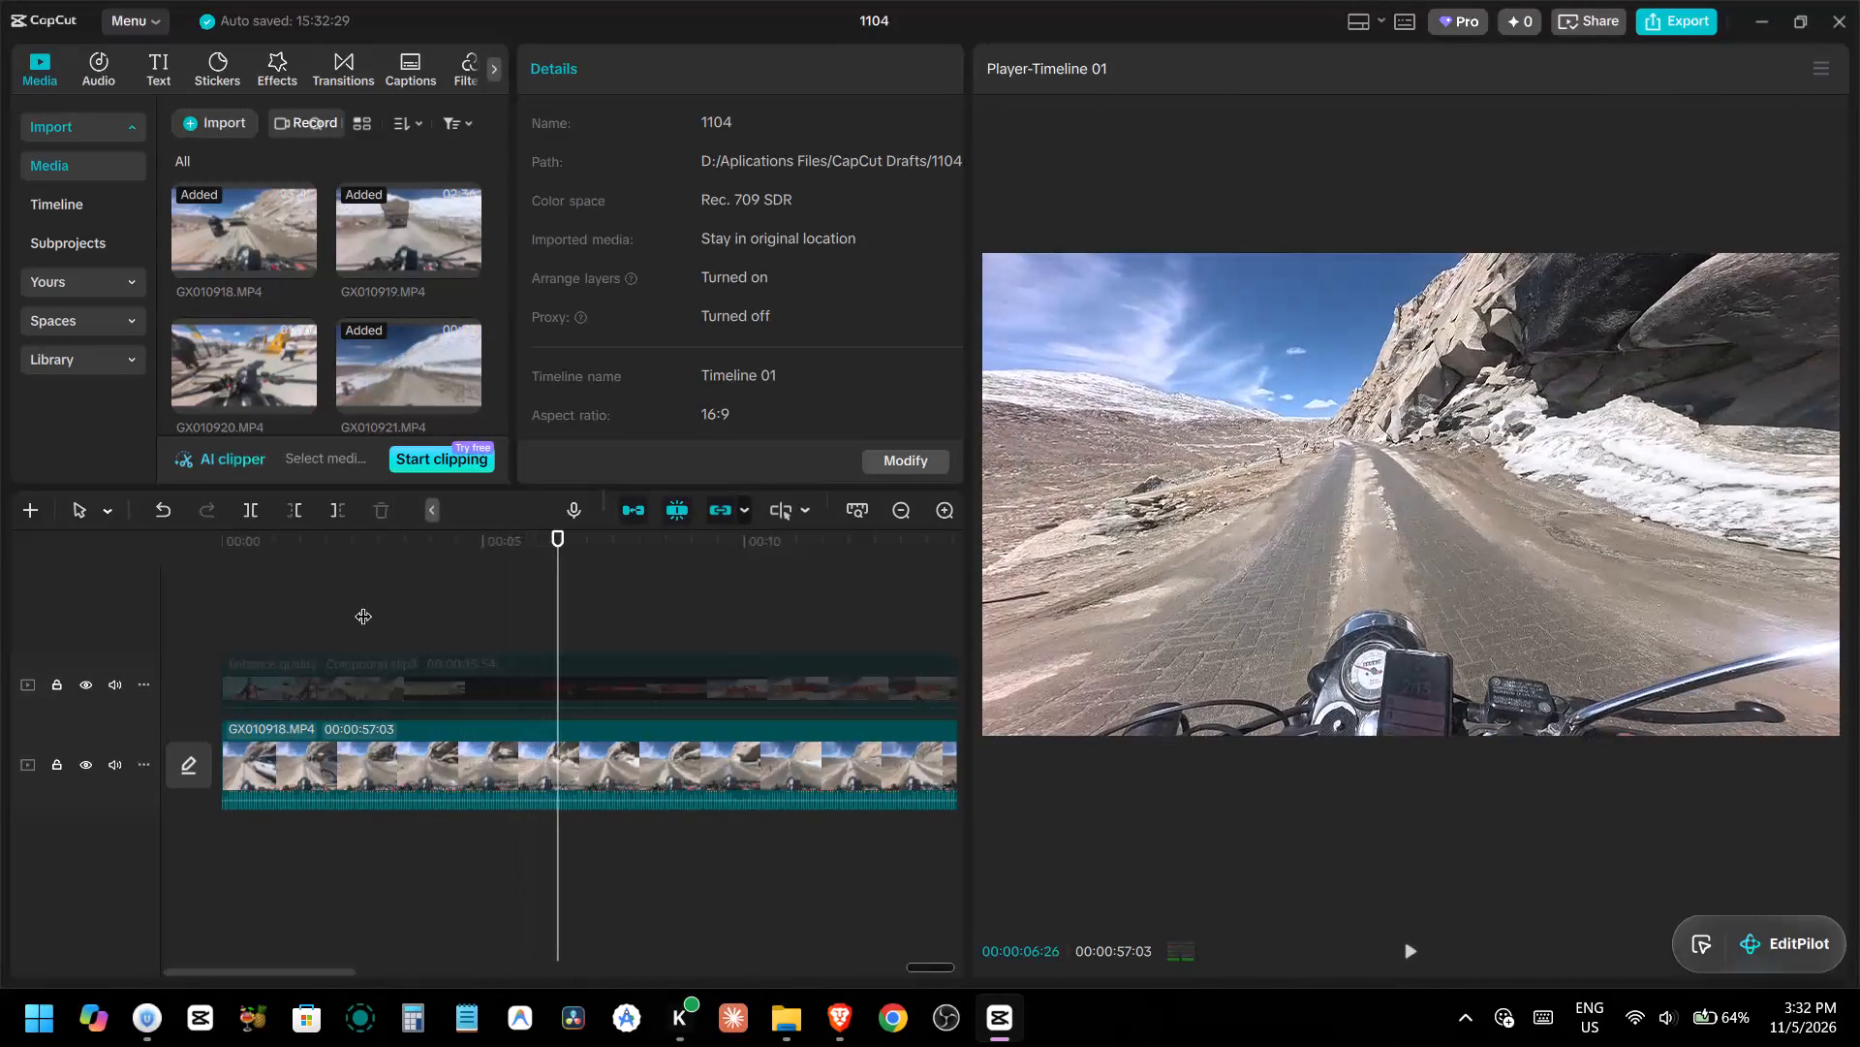
Play GX010918.MP4 on to about 9 seconds, scrub back, and replay its opening seconds to review the footage.
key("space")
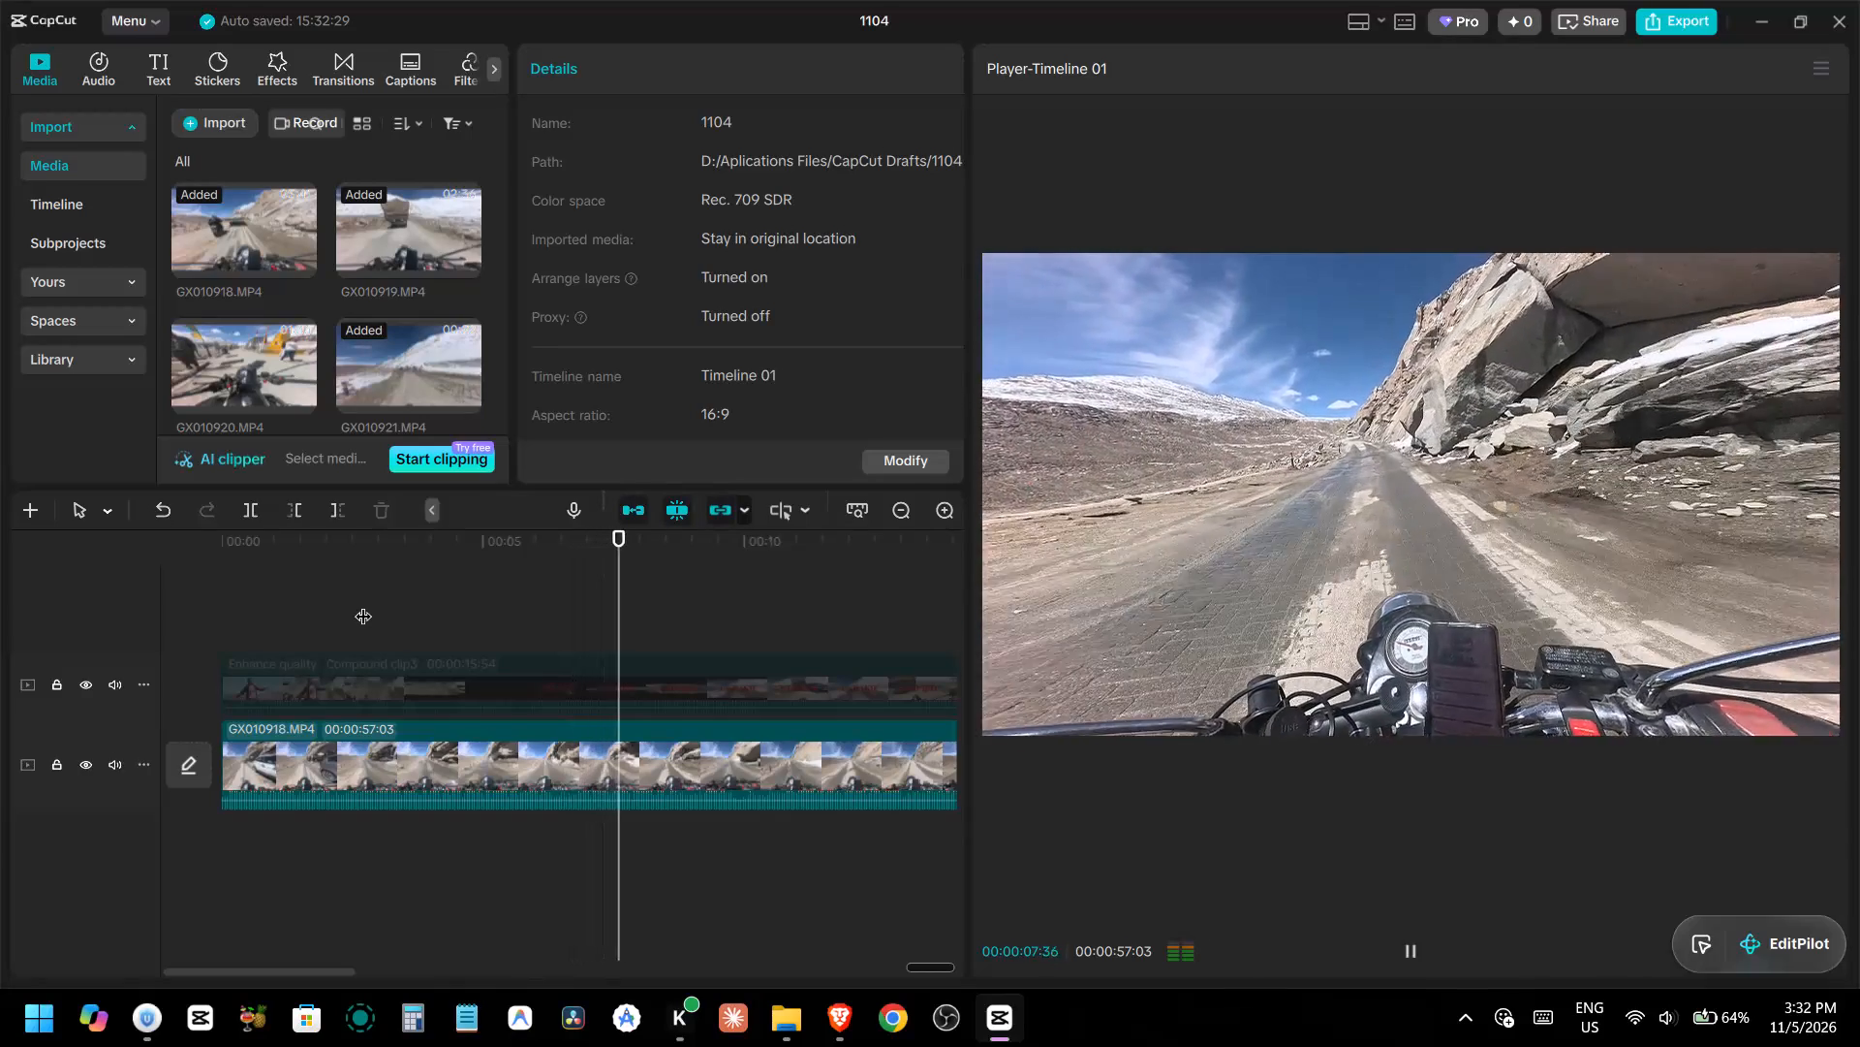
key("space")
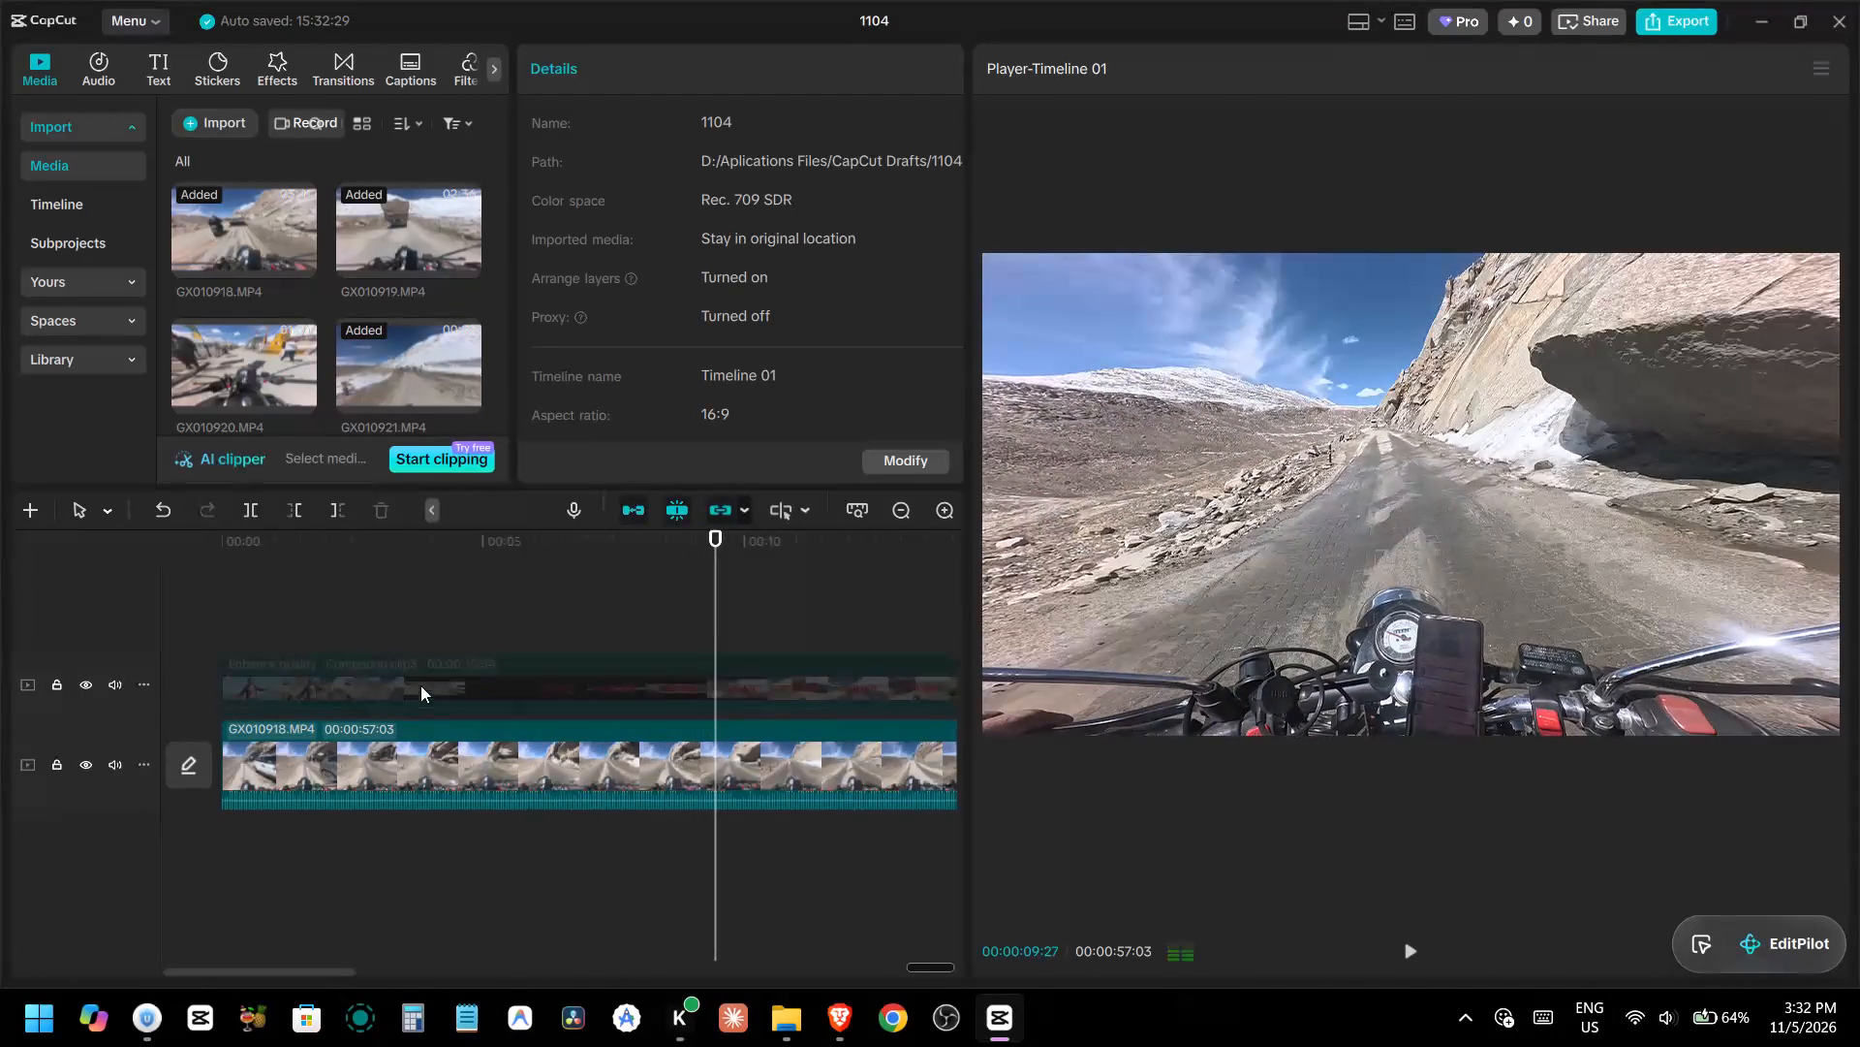
left_click(355, 611)
left_click_drag(355, 611, 321, 659)
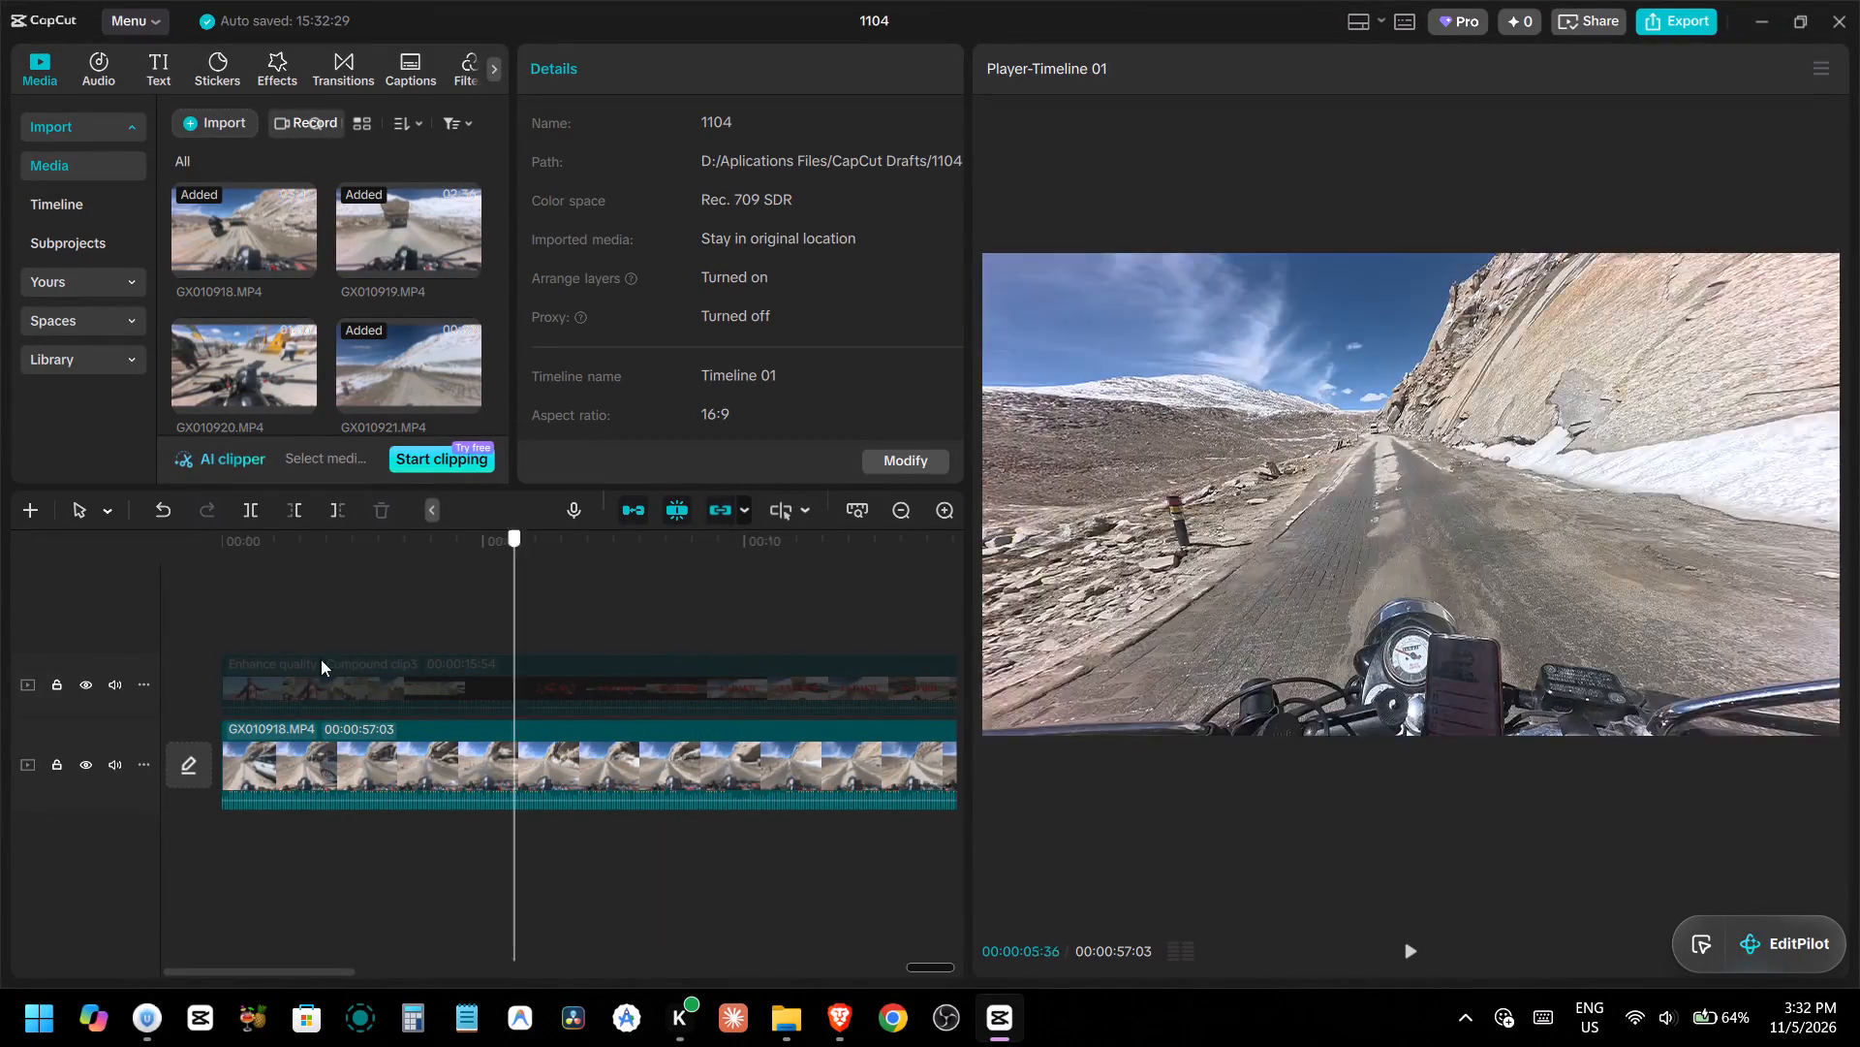
left_click_drag(321, 659, 139, 659)
left_click_drag(122, 661, 113, 661)
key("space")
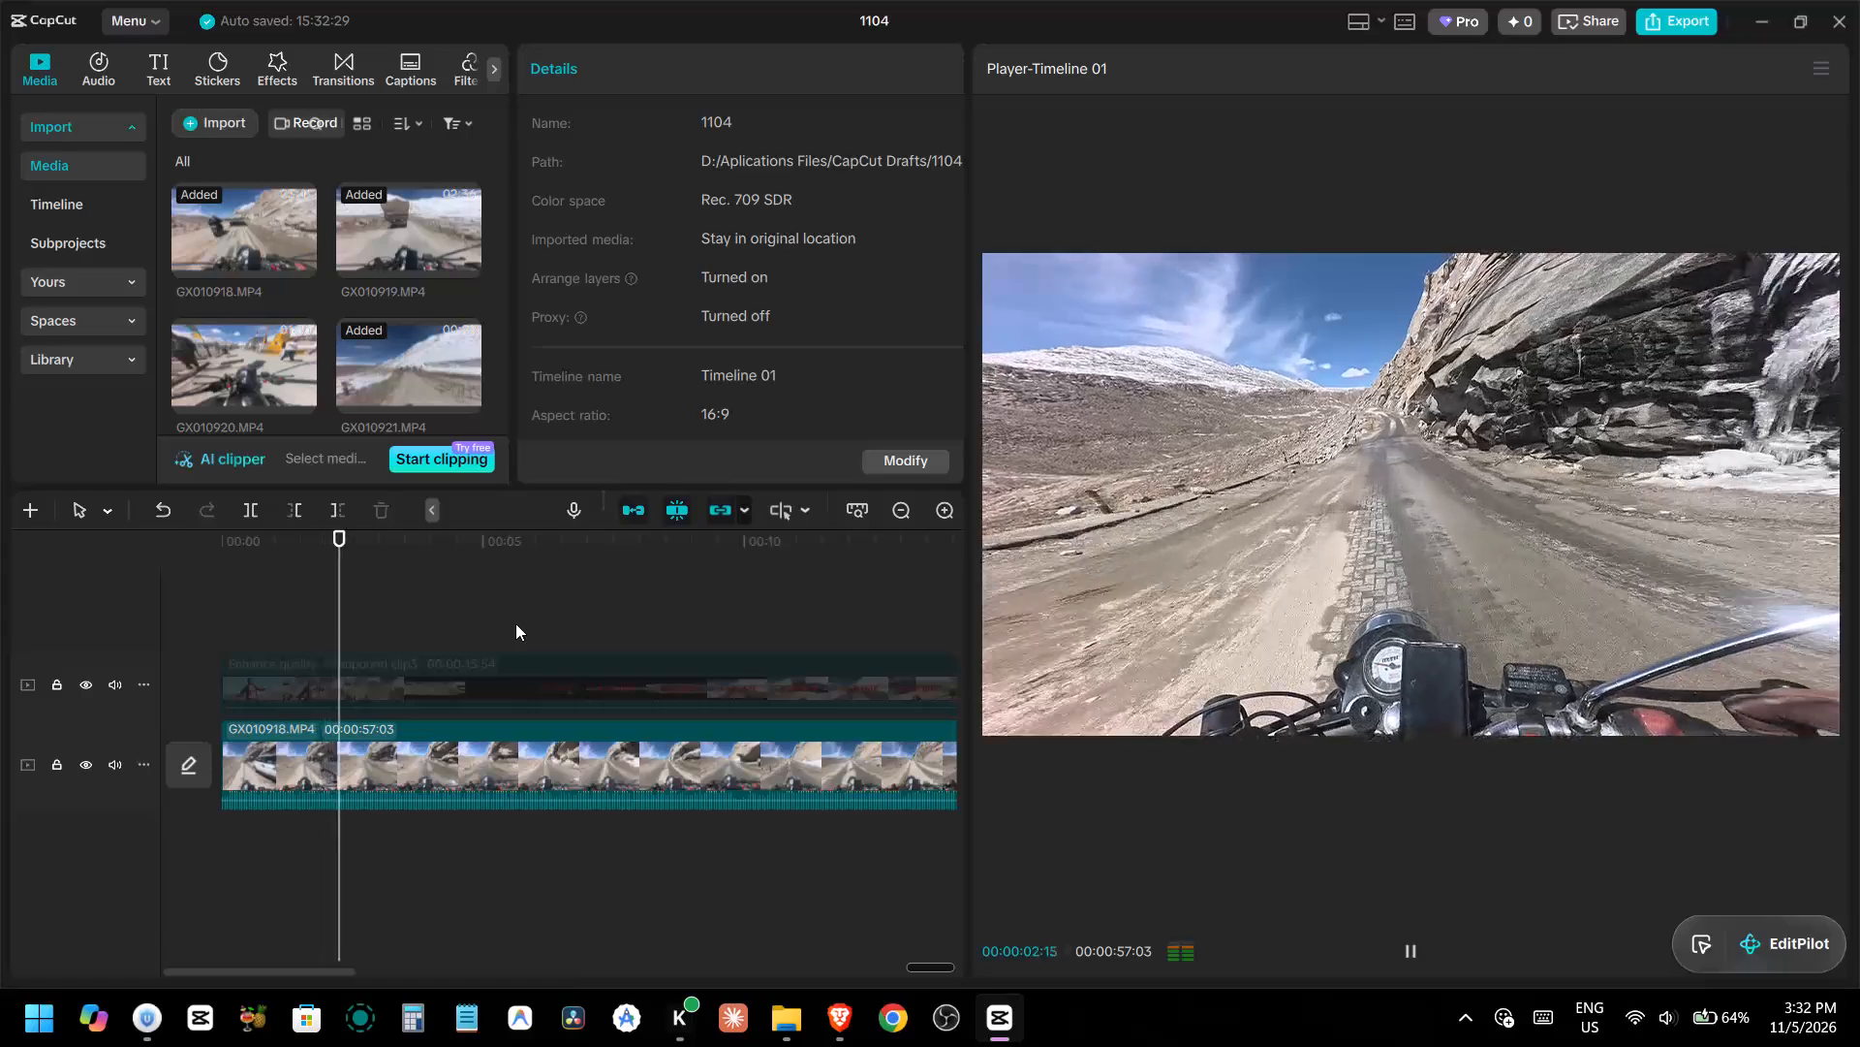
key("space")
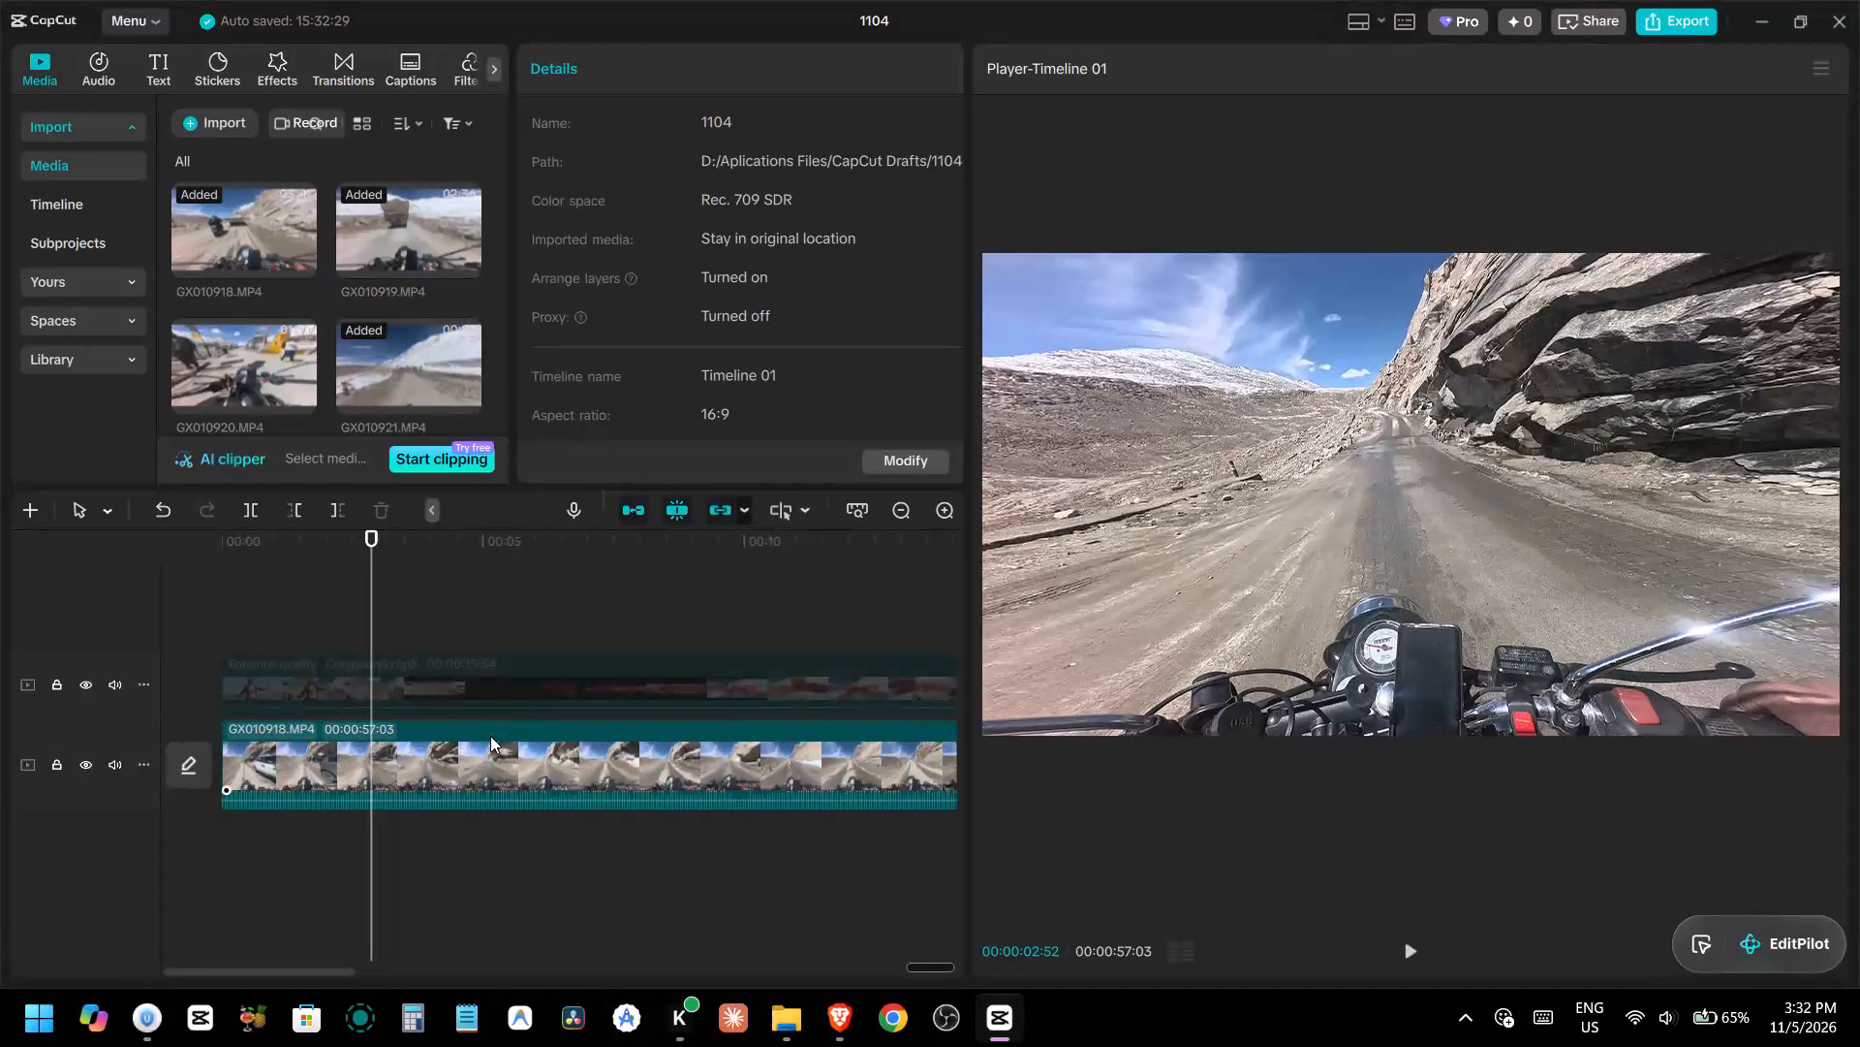
Turn off Bluetooth in the Windows quick settings and lower the system volume to a little under half.
key("super+a")
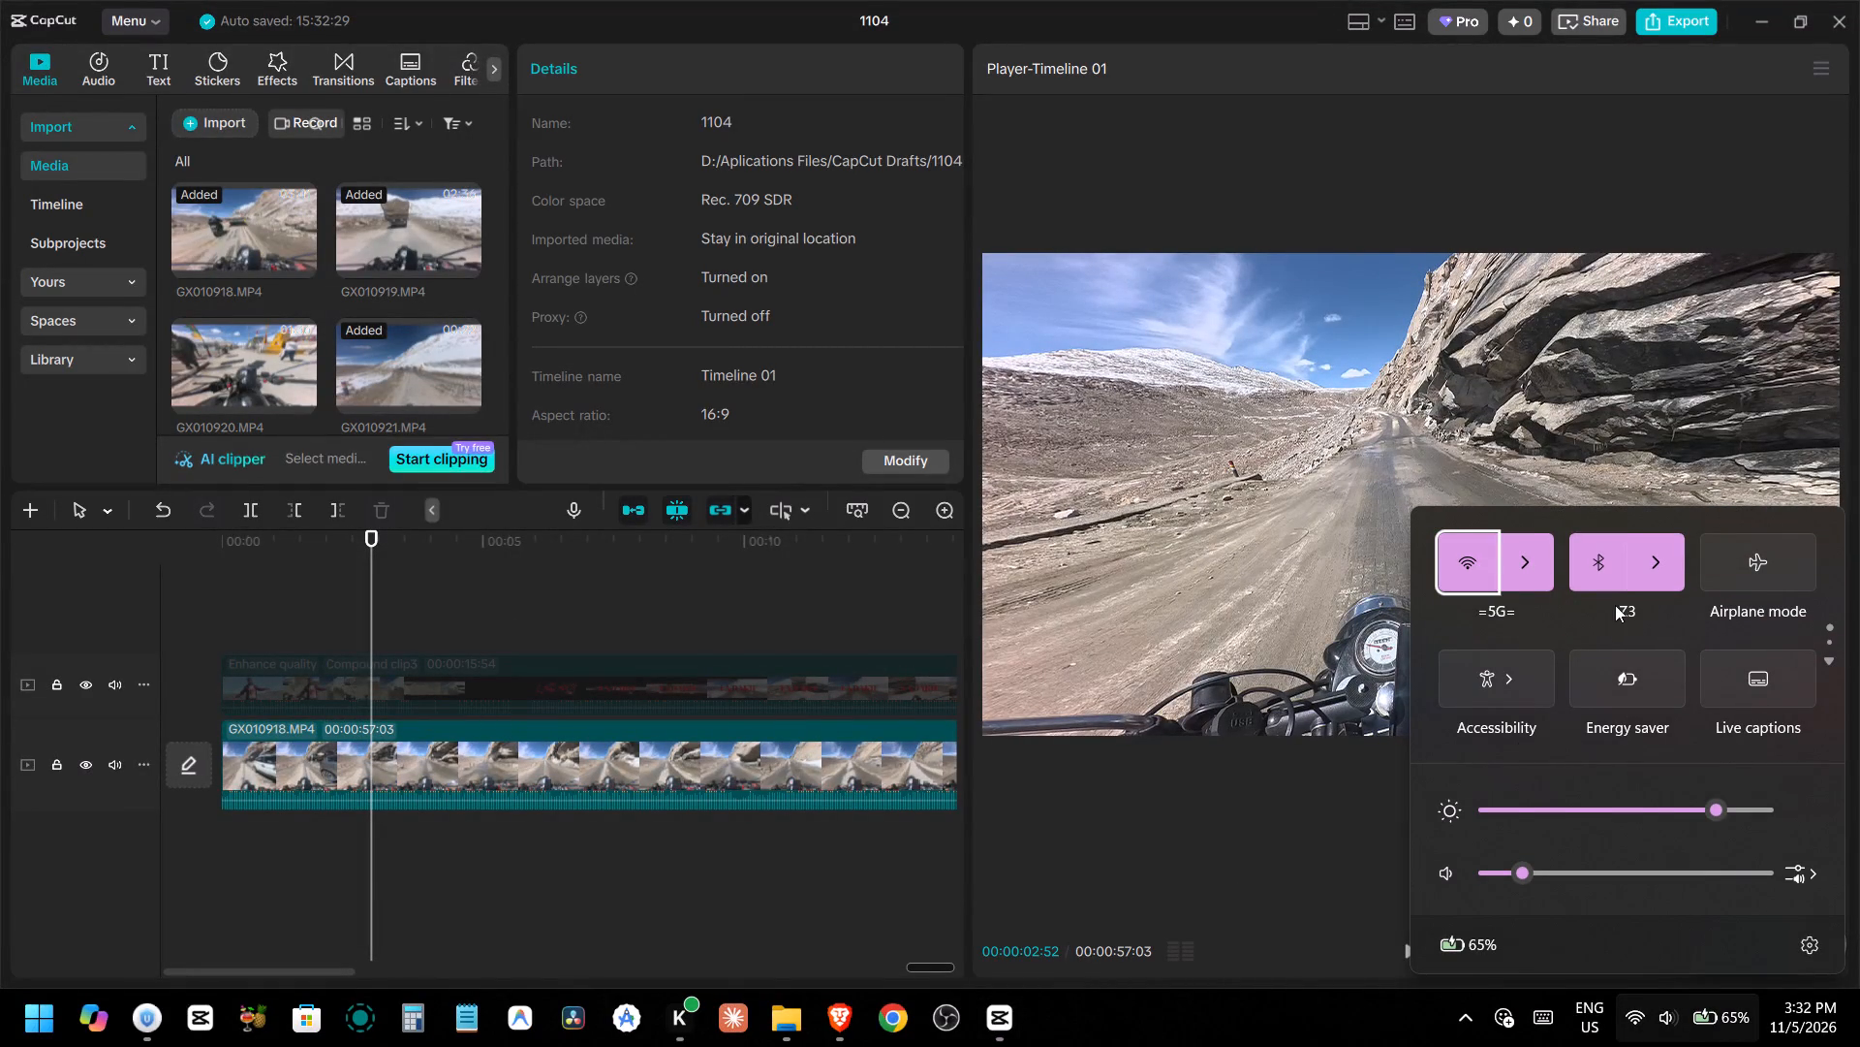
left_click(1602, 568)
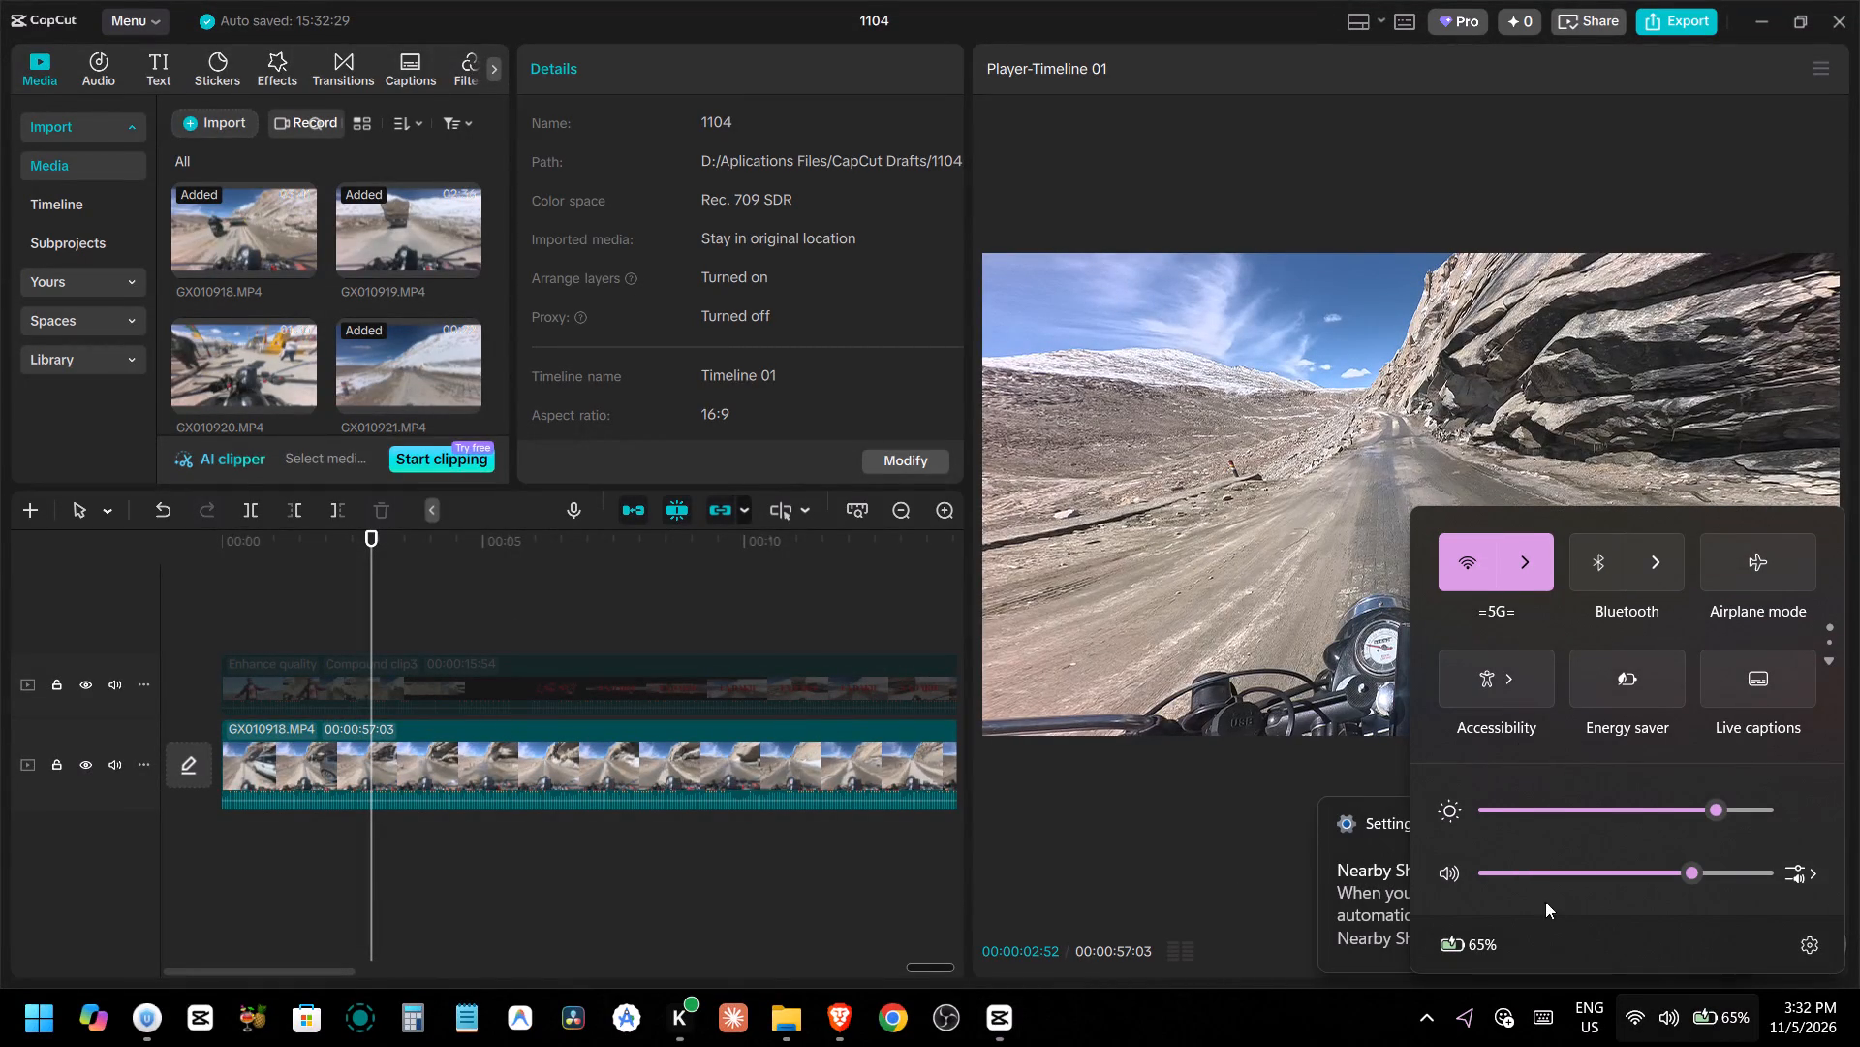
left_click(1602, 877)
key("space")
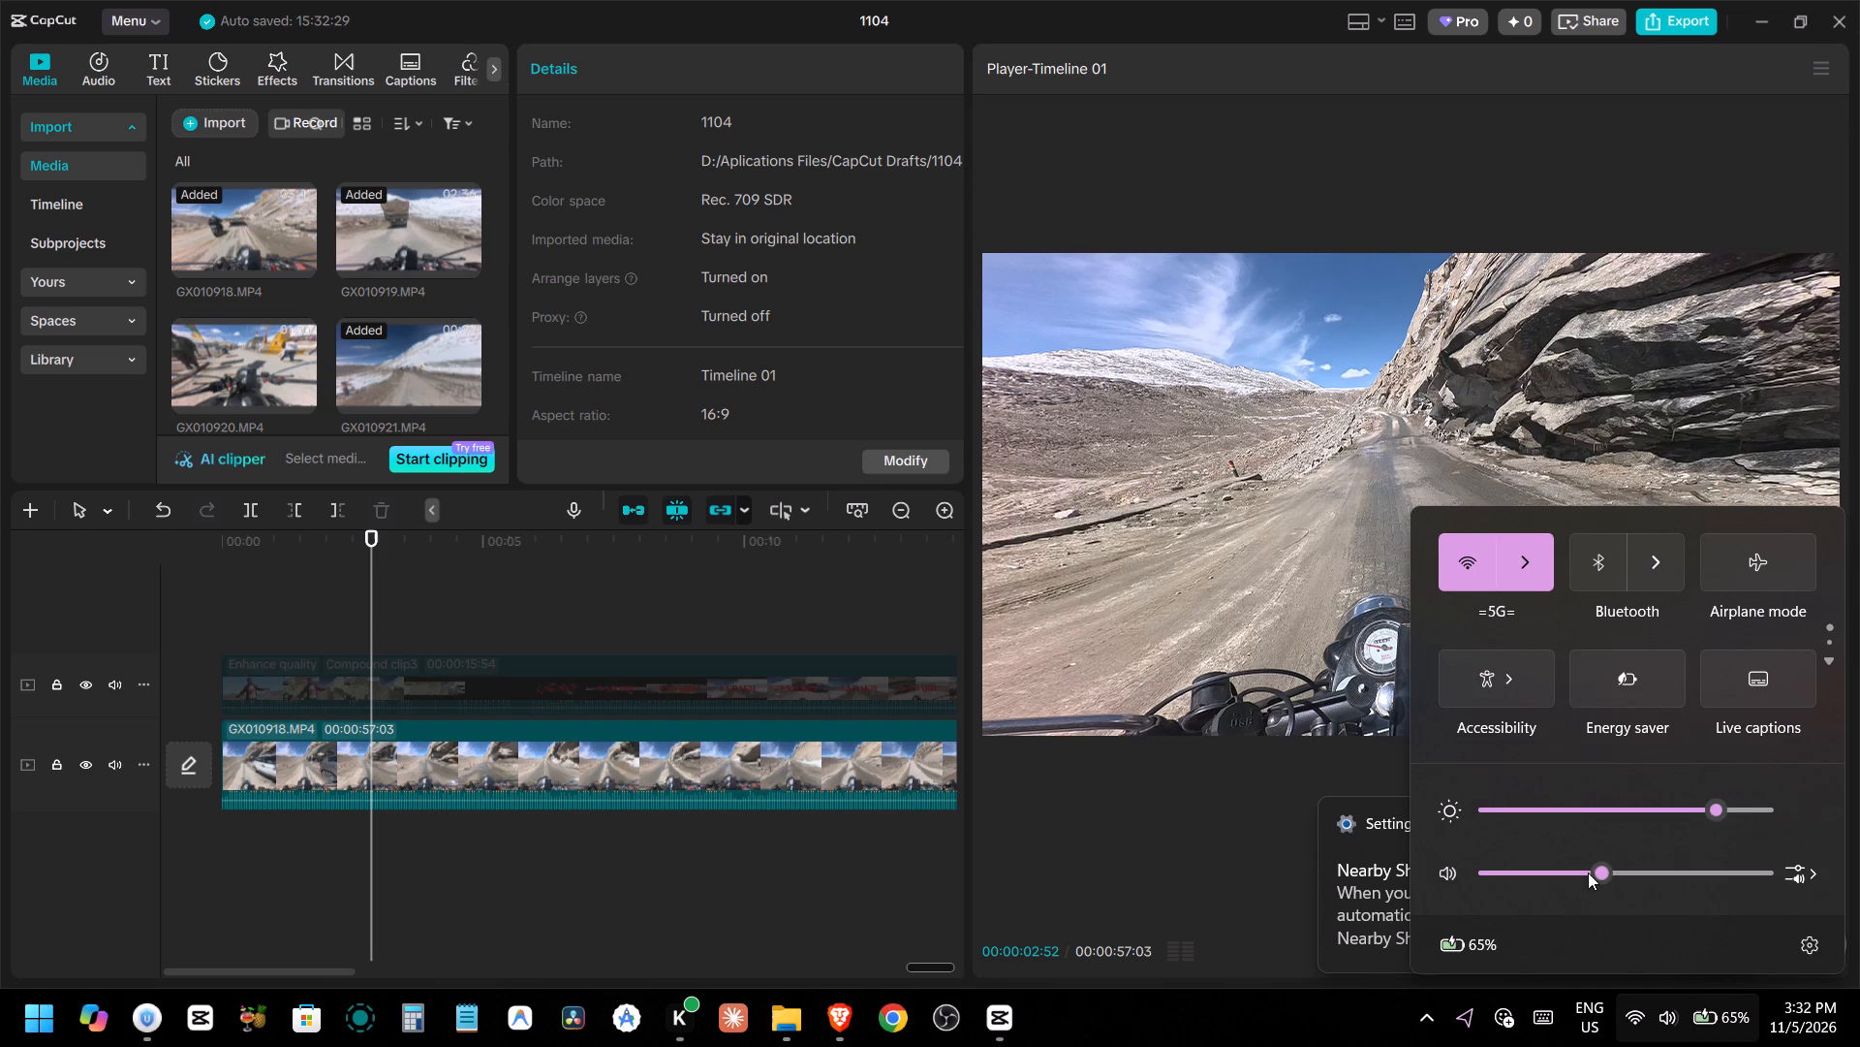
left_click(1199, 848)
Play the opening seconds of GX010918.MP4 to test the sound level, and lower the Windows system volume further.
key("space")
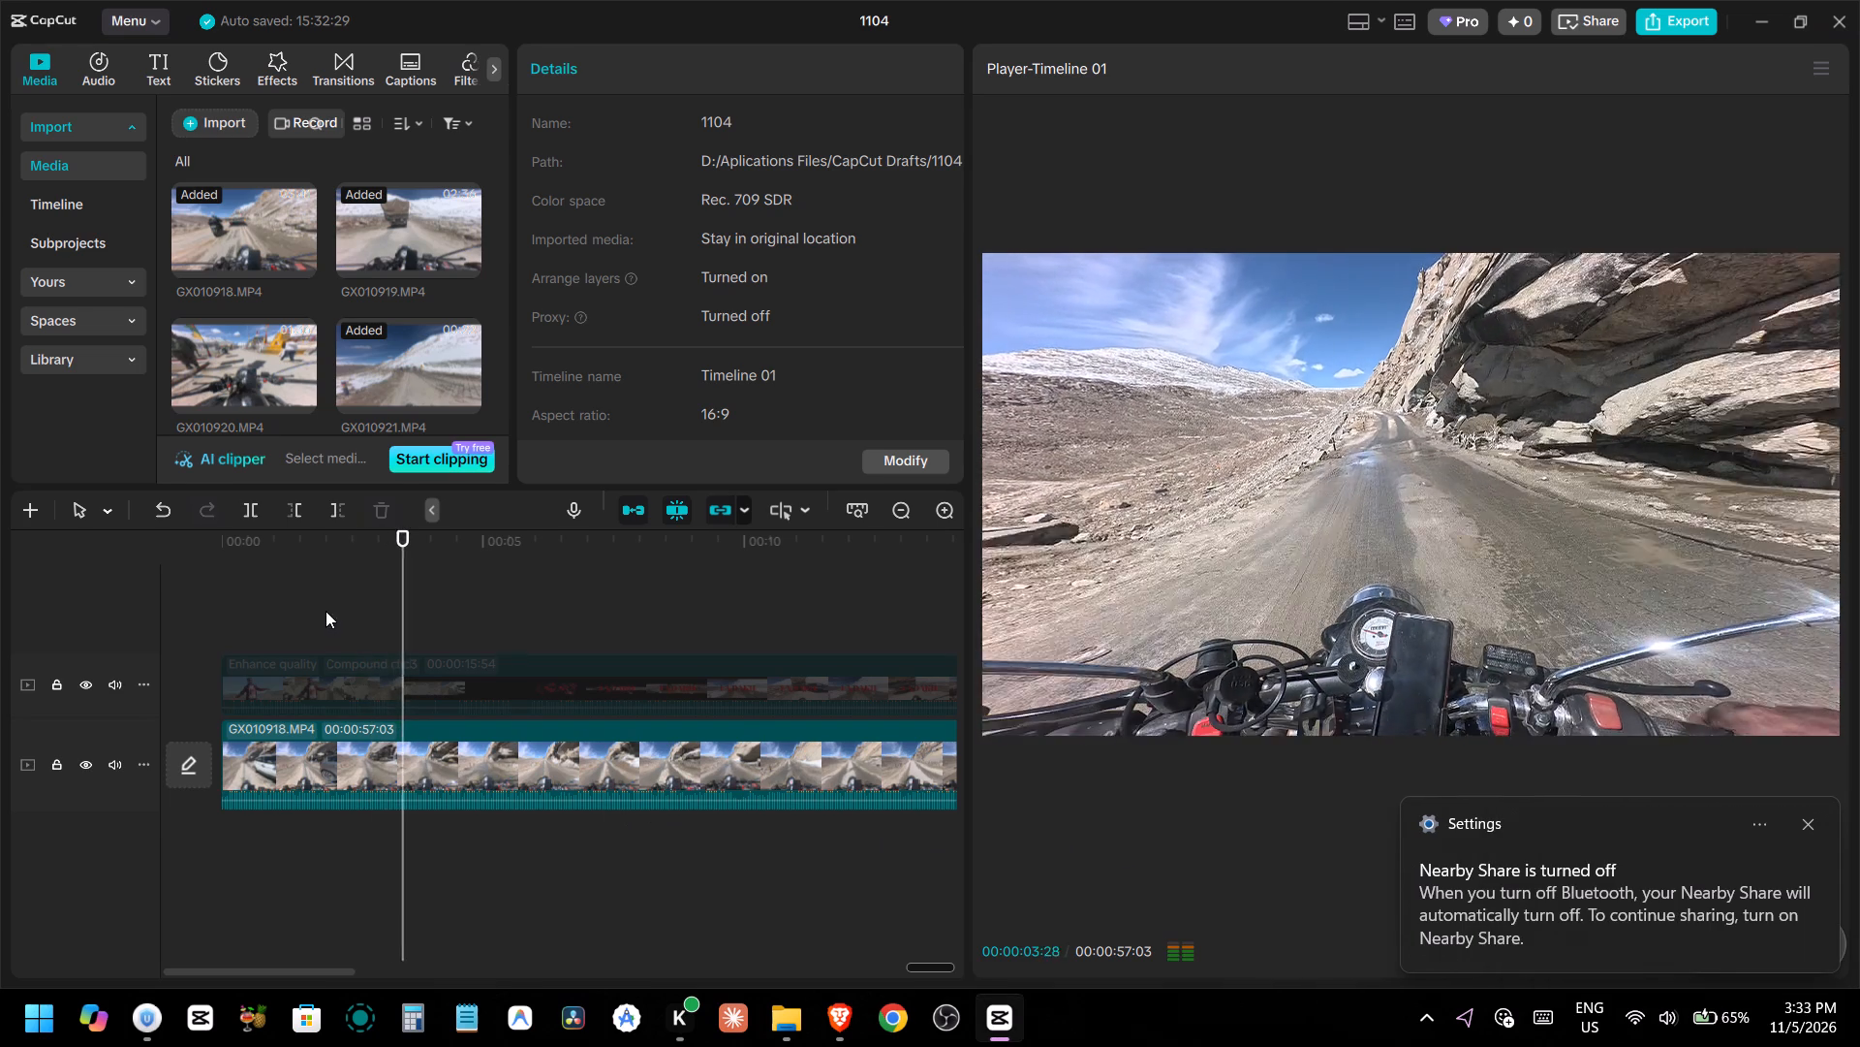
double_click(325, 611)
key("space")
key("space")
key("super+a")
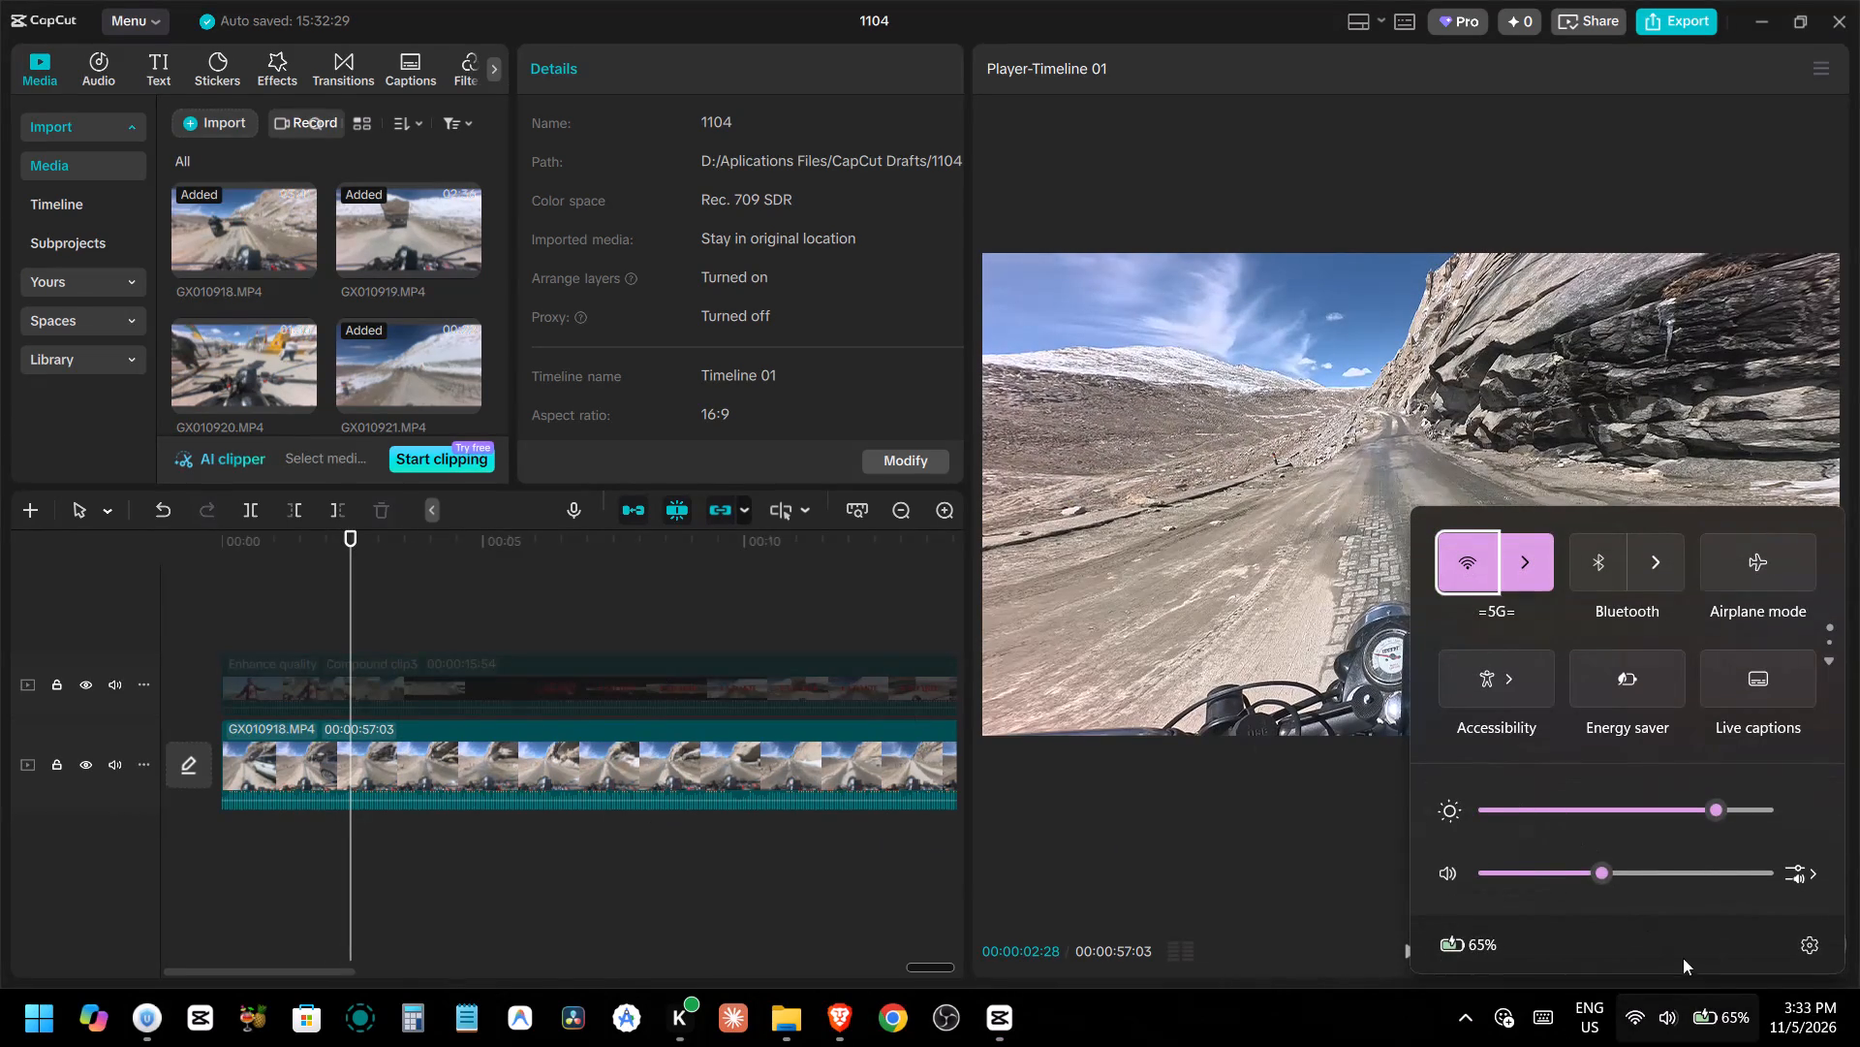
left_click_drag(1555, 880, 1546, 872)
key("super+a")
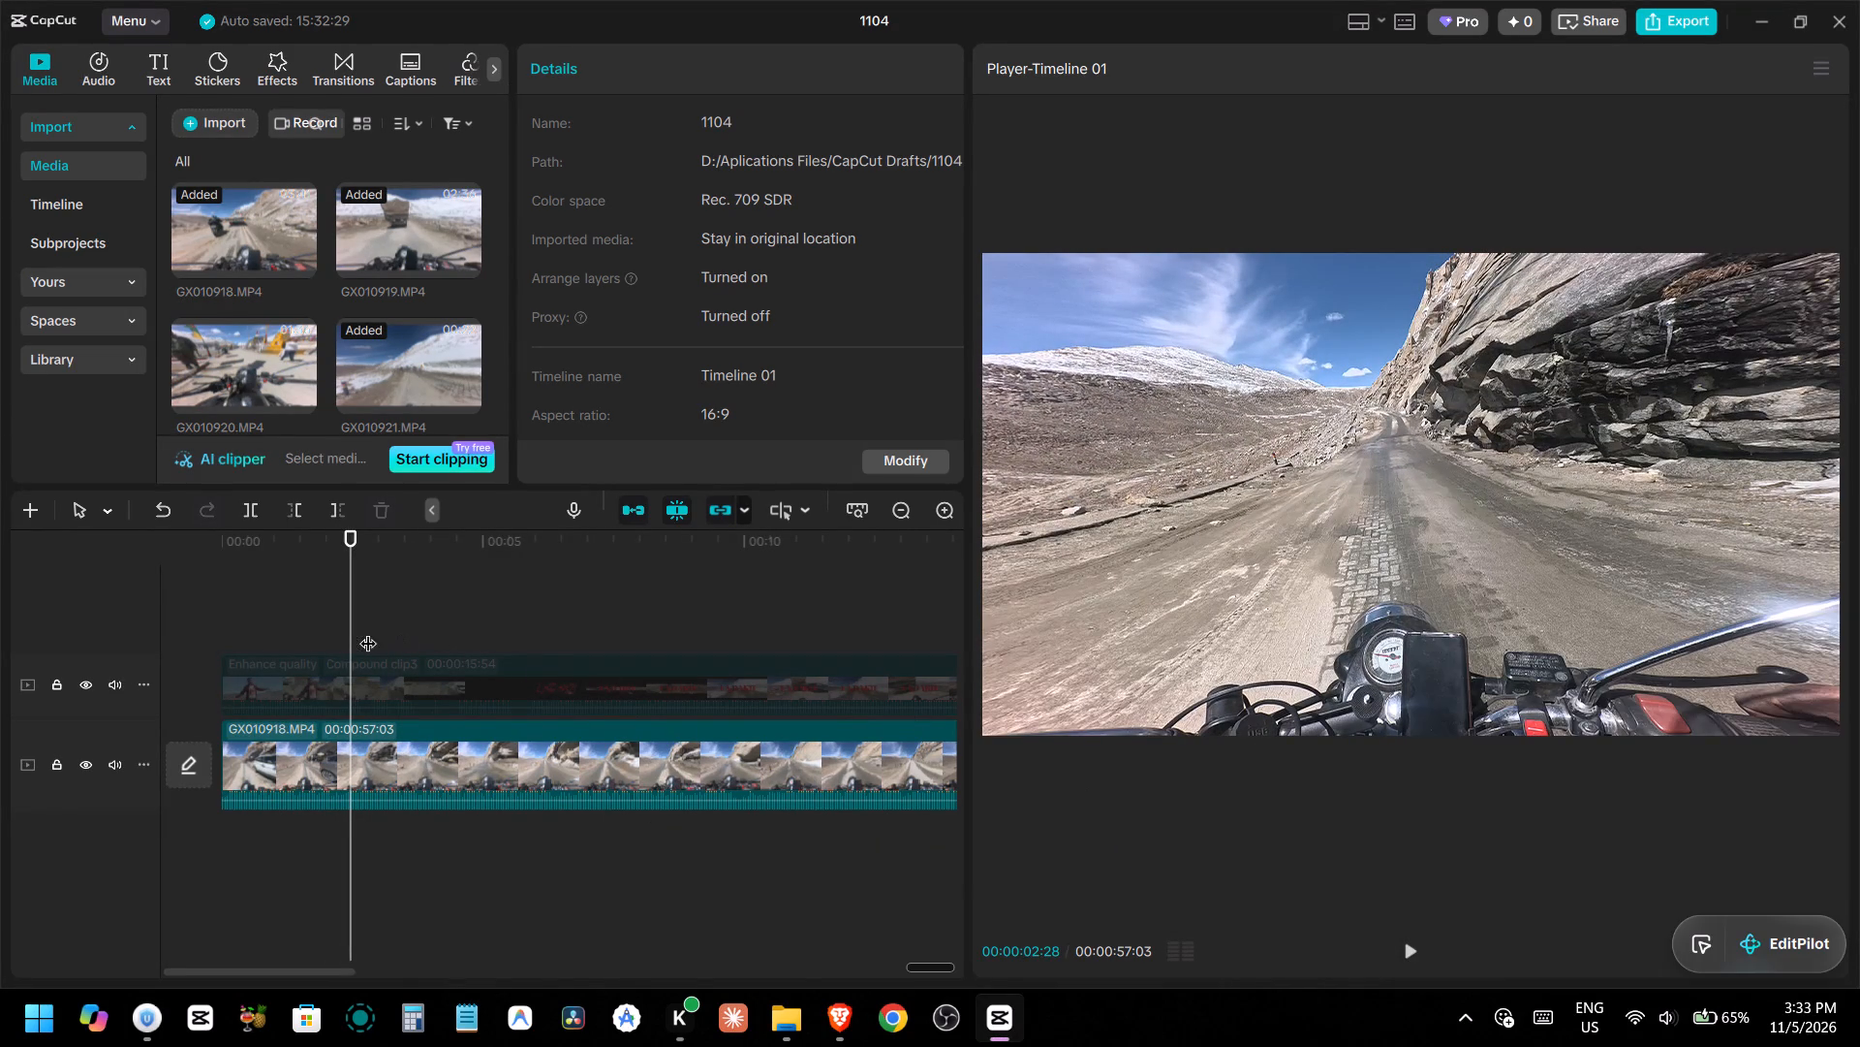
Replay the opening of GX010918.MP4 and trim about 2.5 seconds off its start, leaving a clip of 00:00:54:29.
left_click(336, 620)
left_click_drag(336, 620, 109, 592)
key("space")
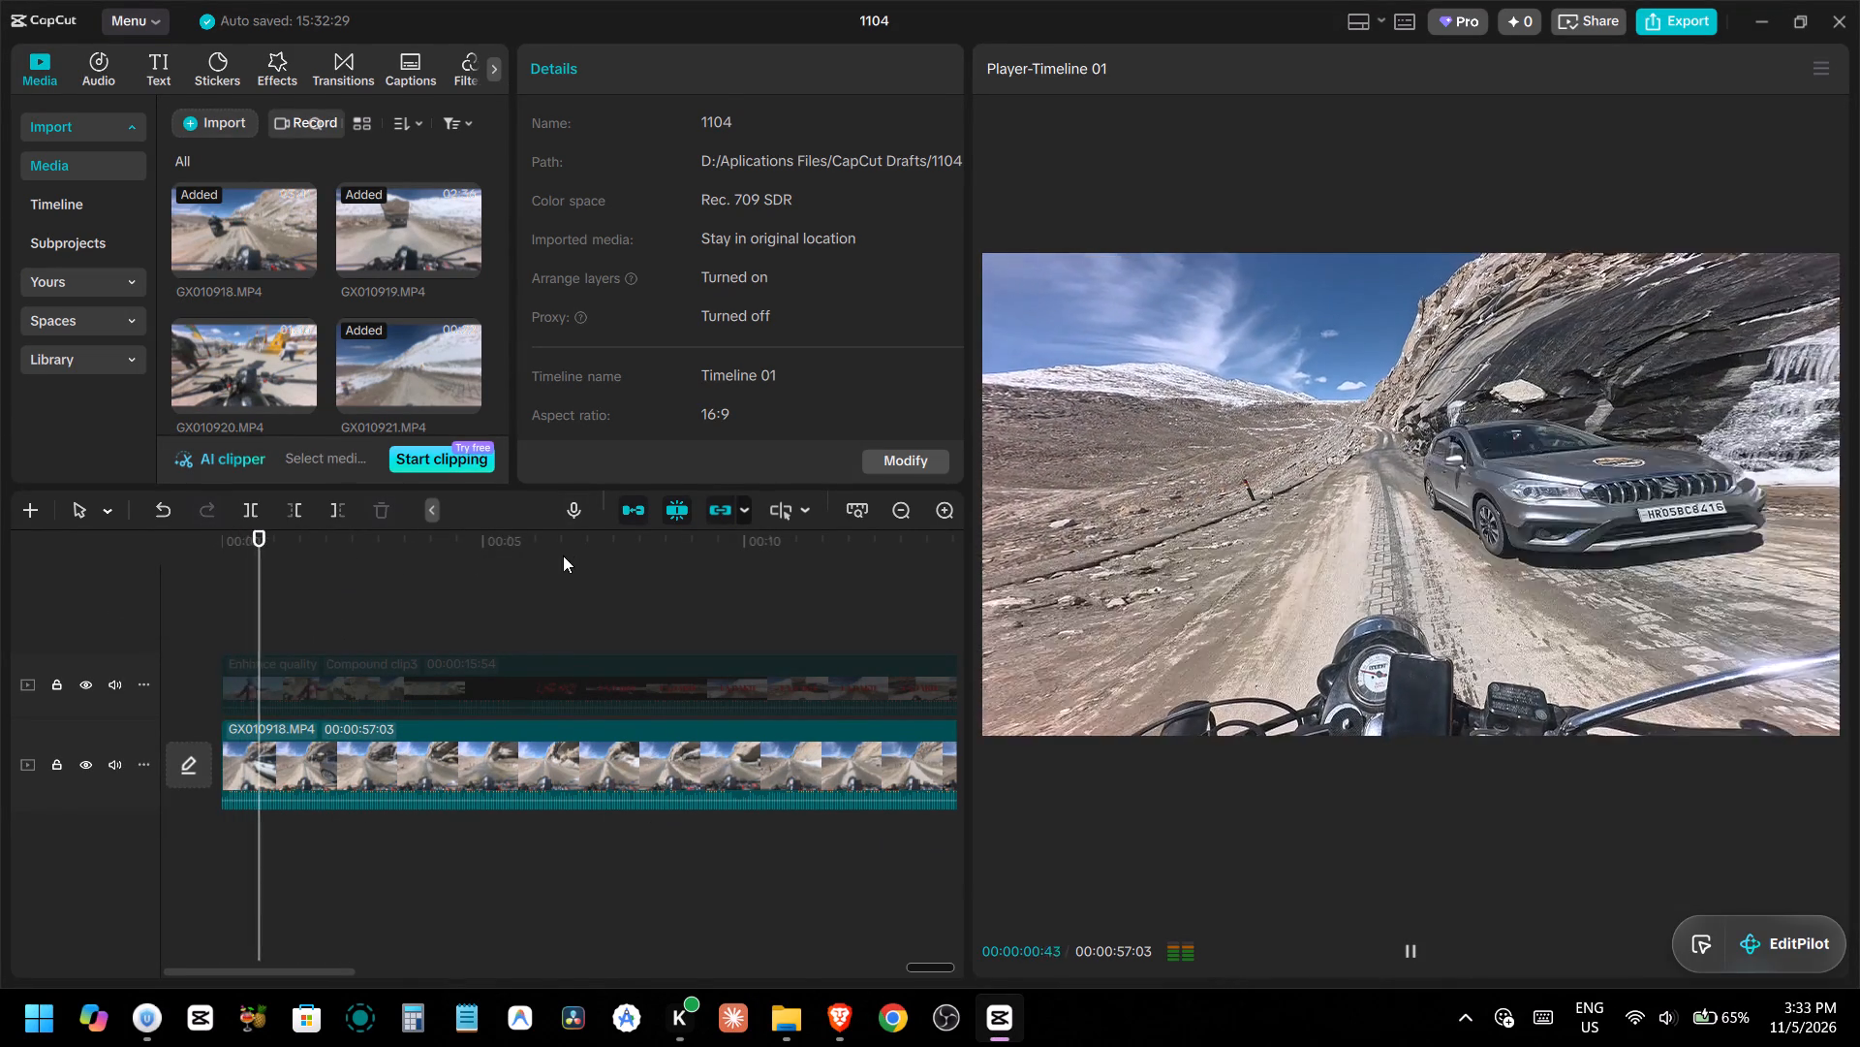
left_click(521, 755)
key("space")
left_click(327, 618)
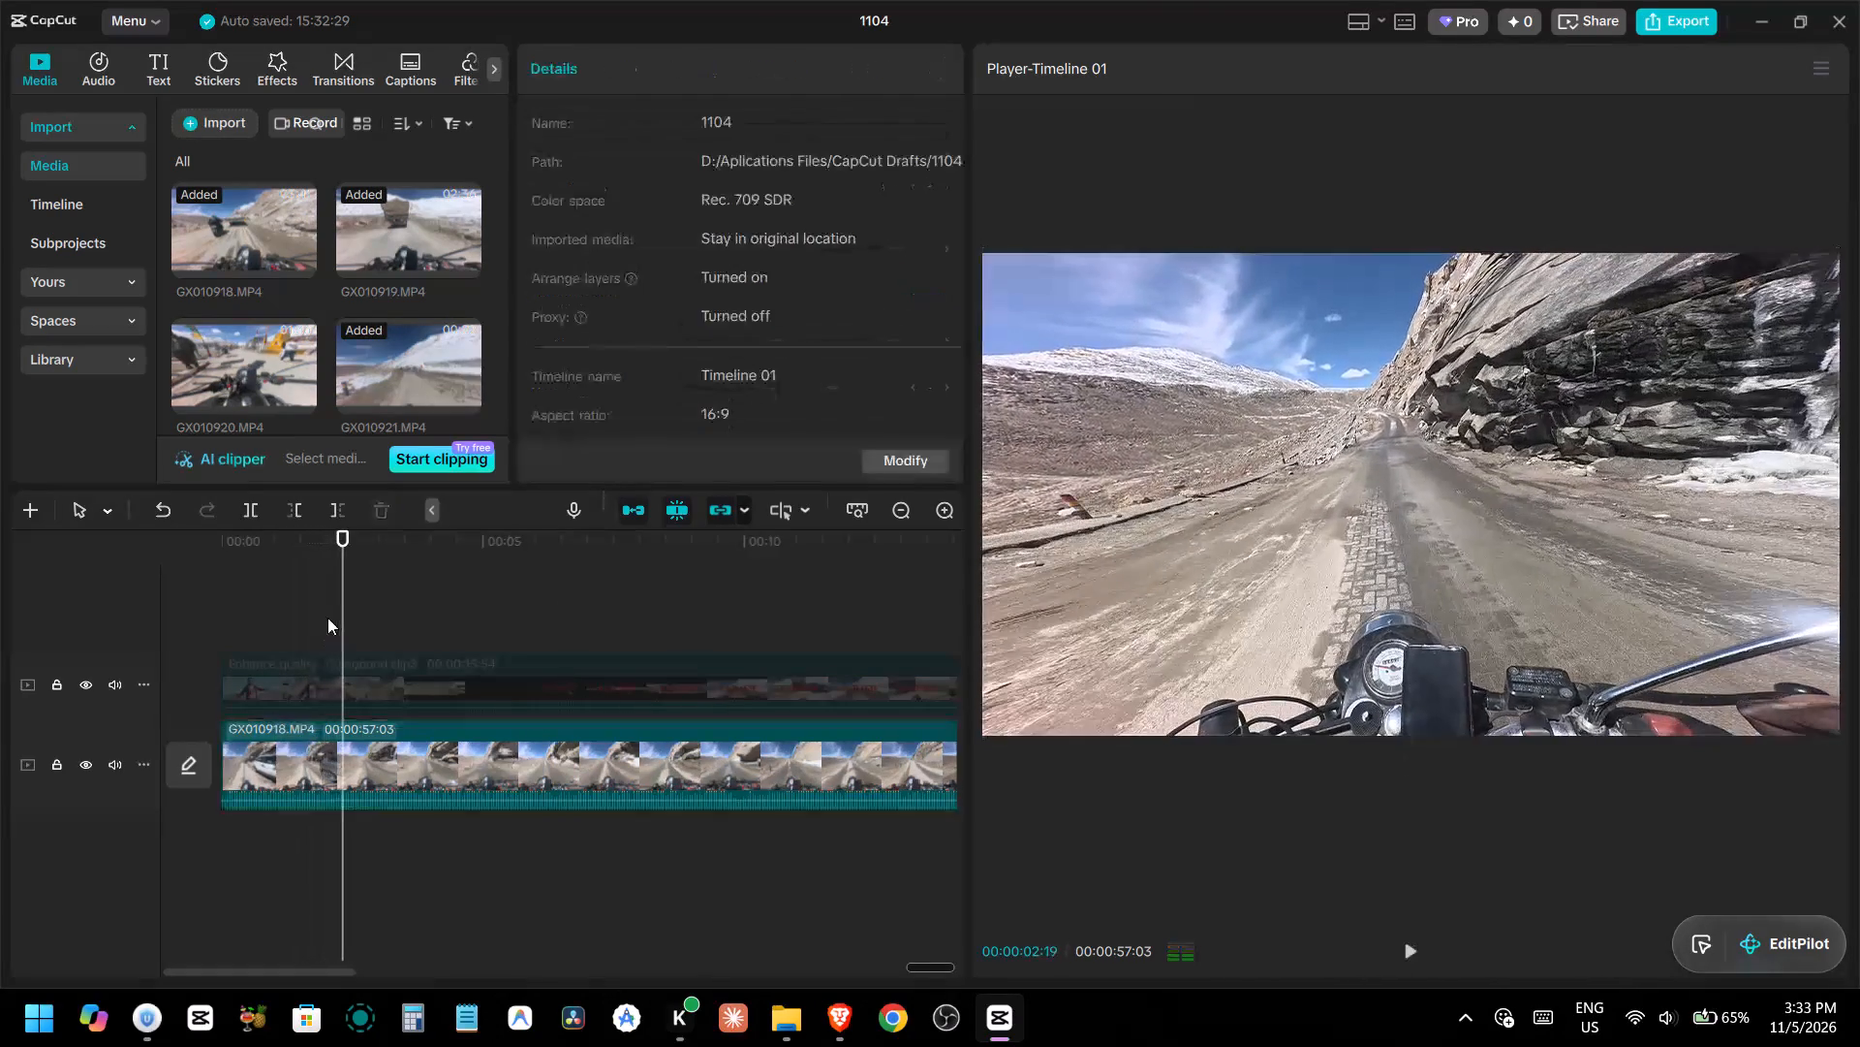
left_click_drag(327, 618, 83, 656)
key("space")
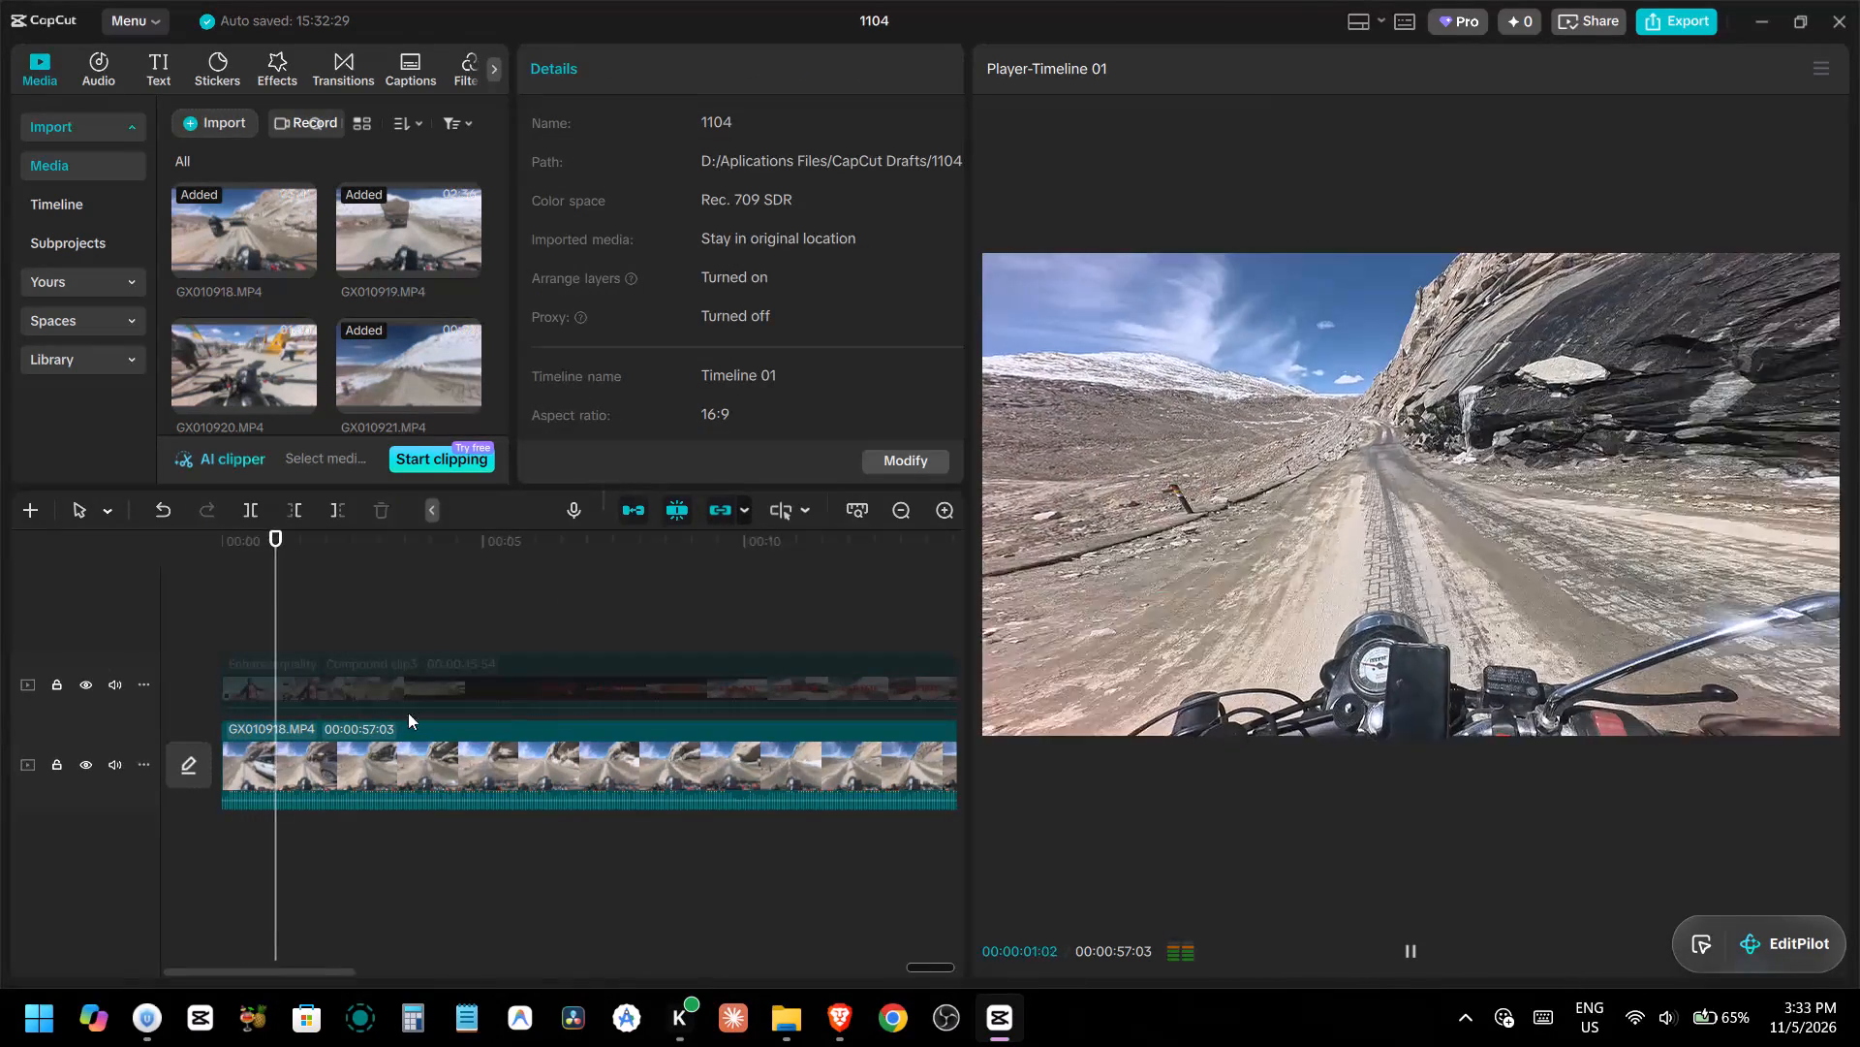
left_click(397, 754)
key("space")
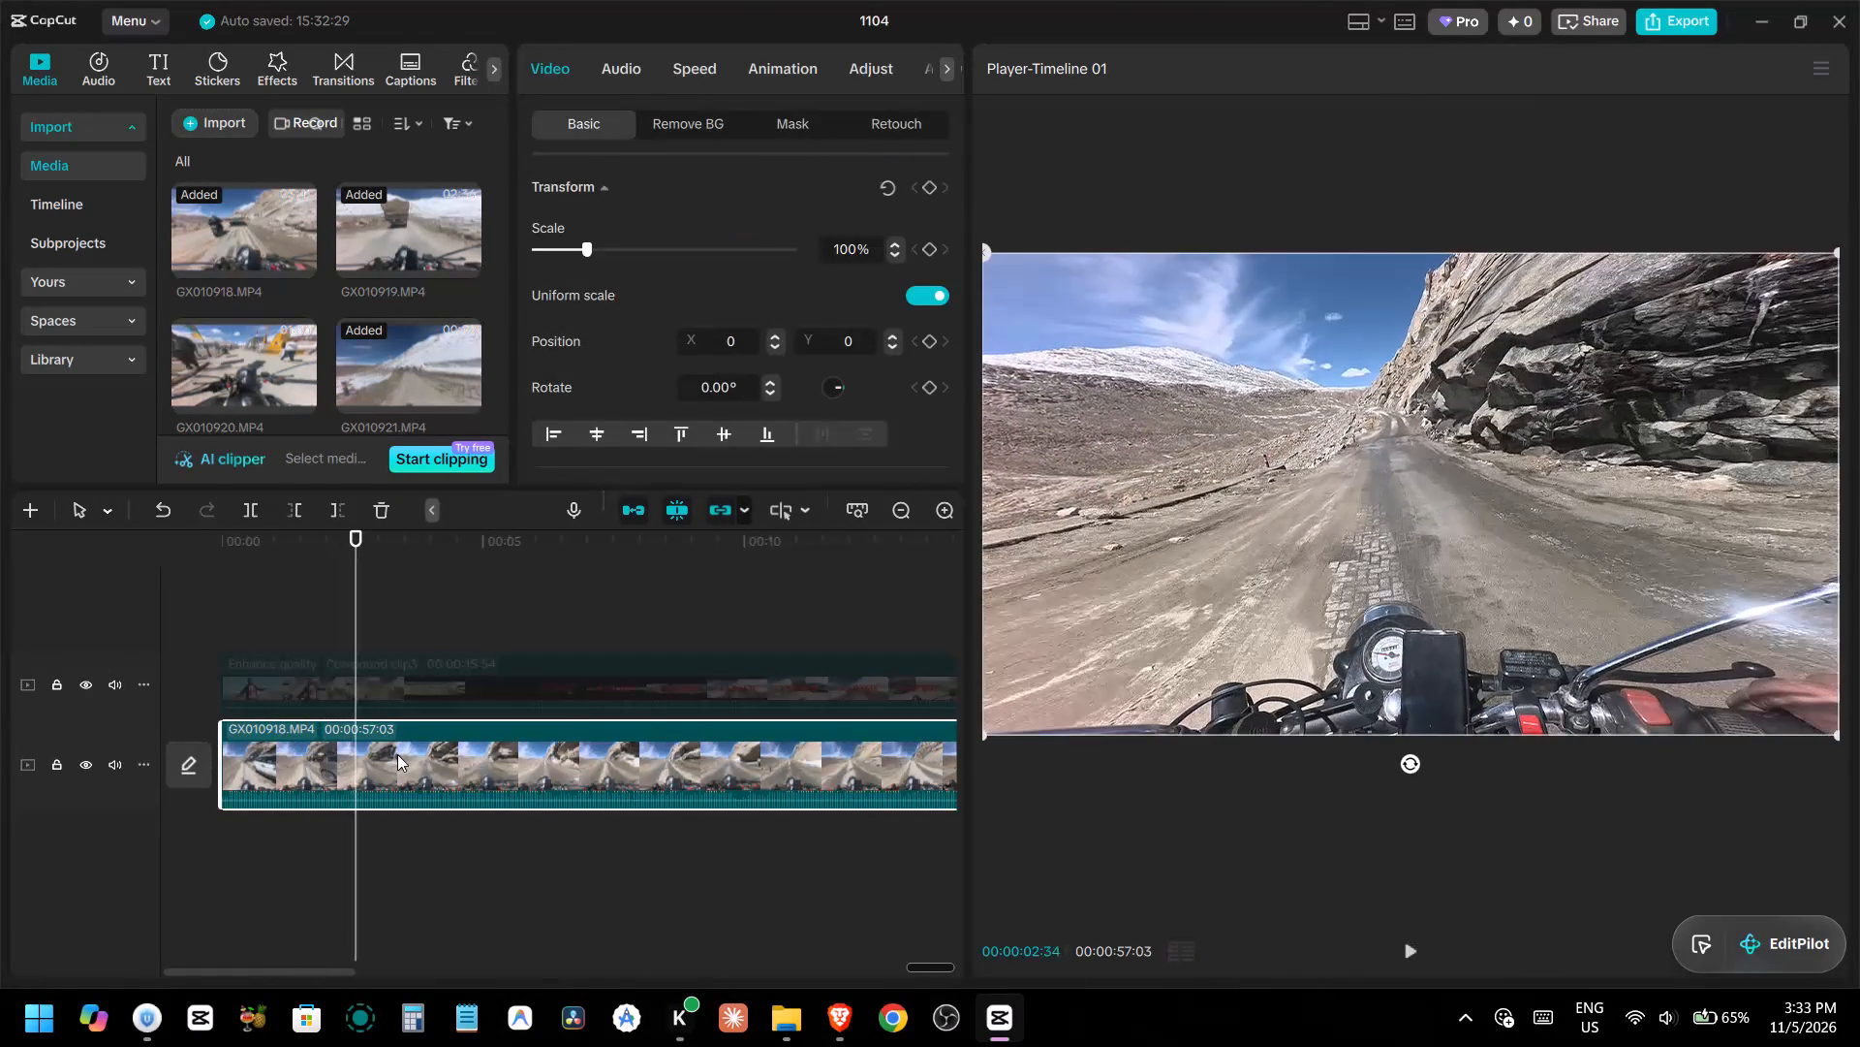
type("q")
Play the trimmed GX010918.MP4, split it at 00:00:06:29 and remove the remainder after the cut.
key("space")
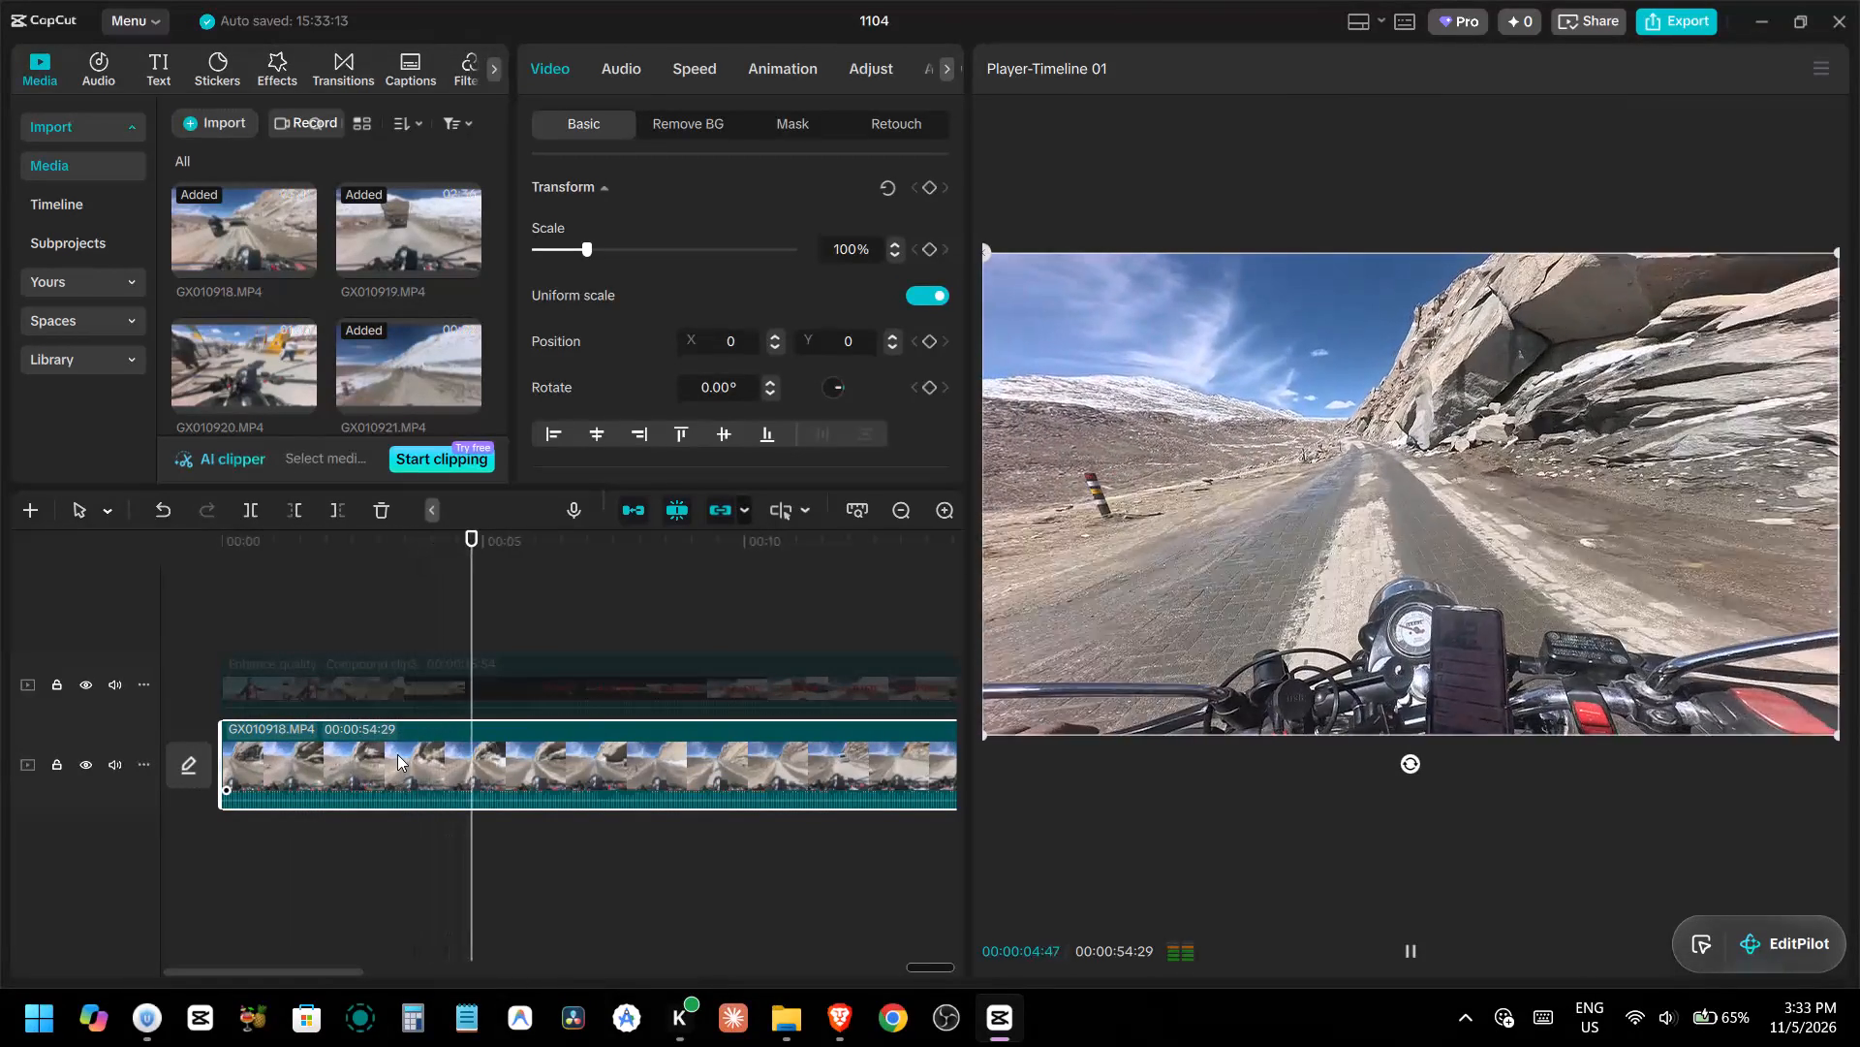
key("space")
key("space")
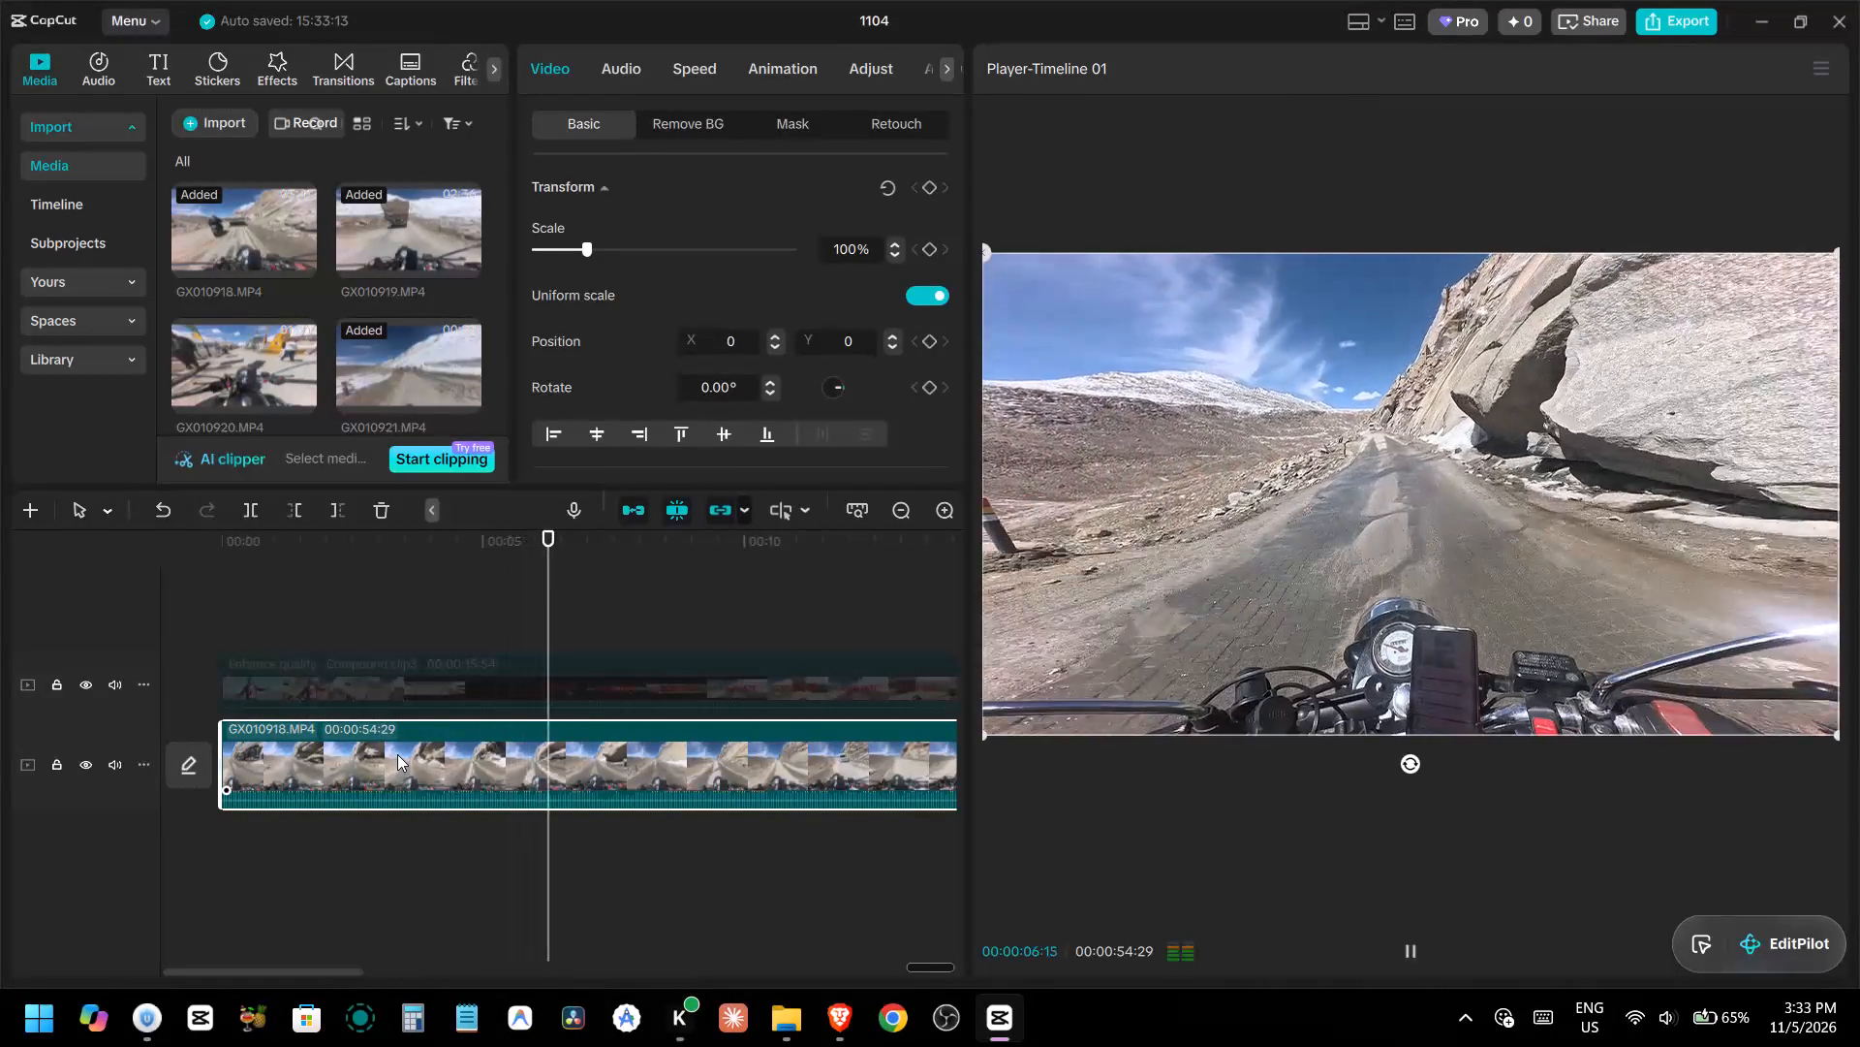
key("space")
key("ctrl+b")
key("ctrl+x")
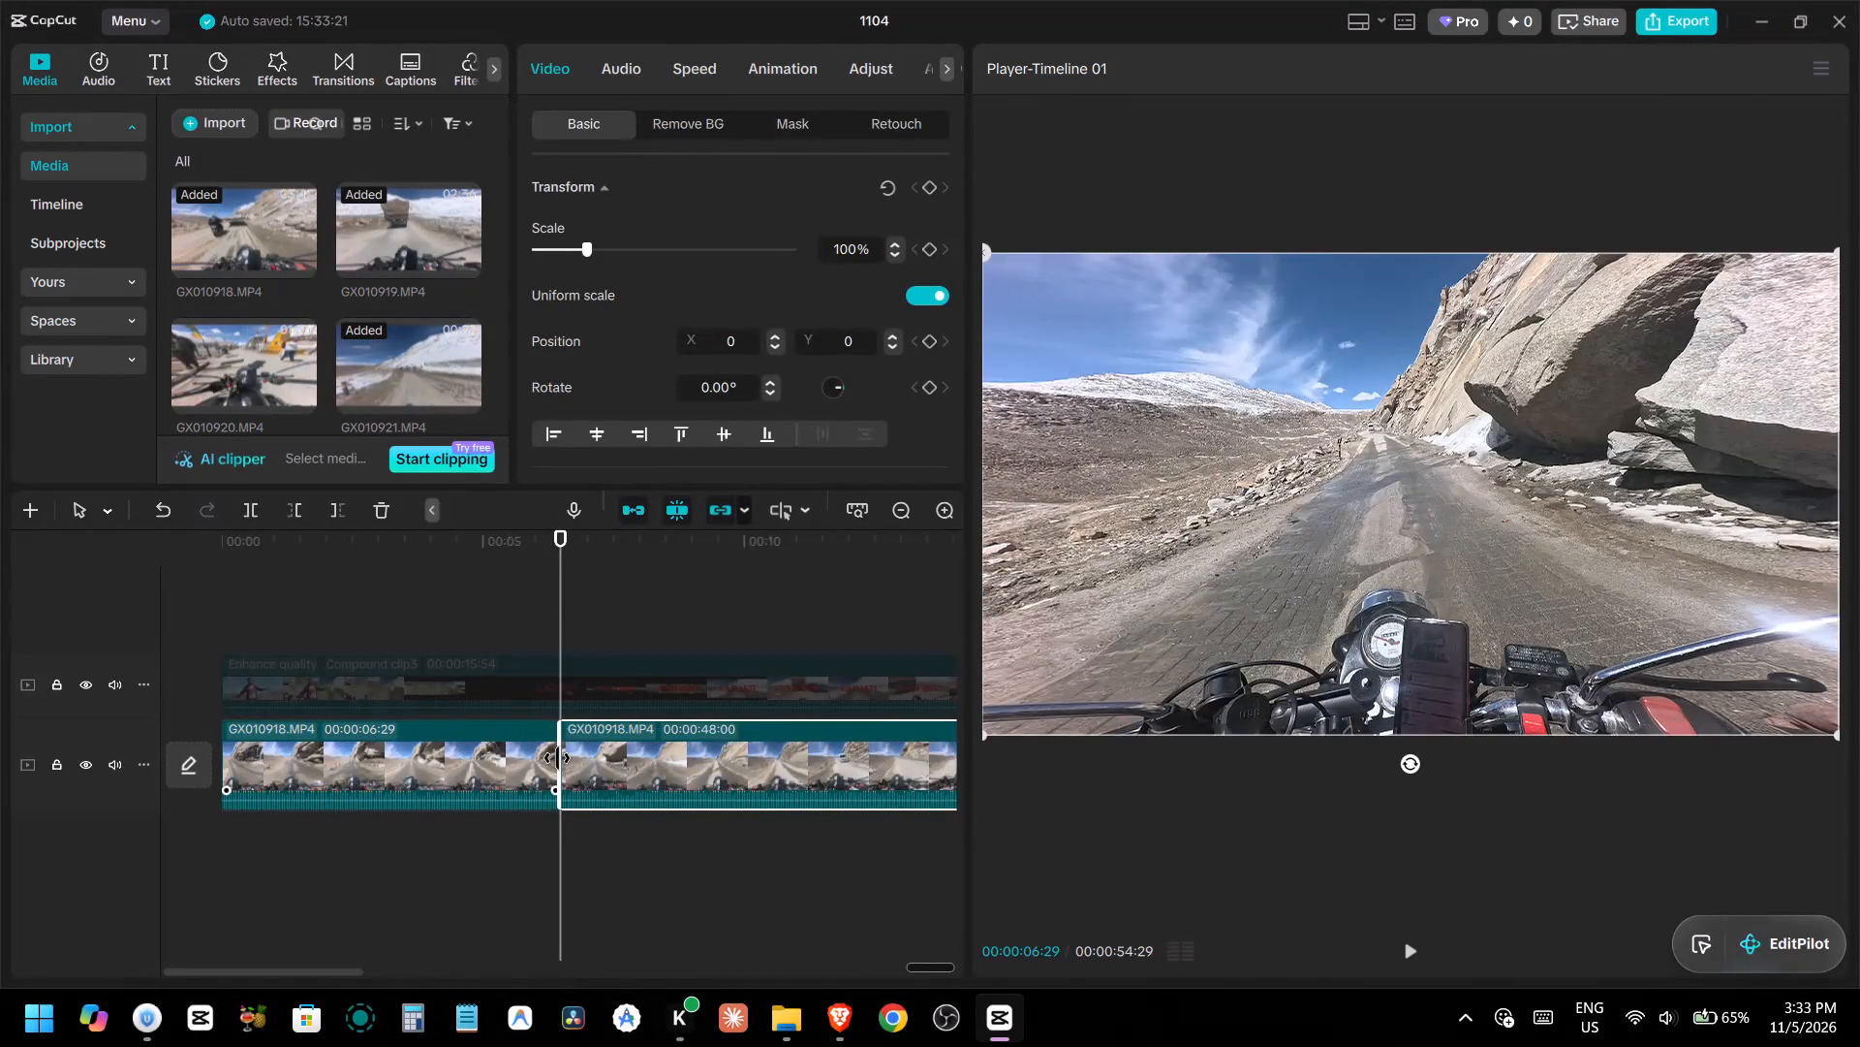
Place GX010919.MP4 on the main track directly after the GX010918.MP4 clip.
left_click_drag(392, 199, 585, 726)
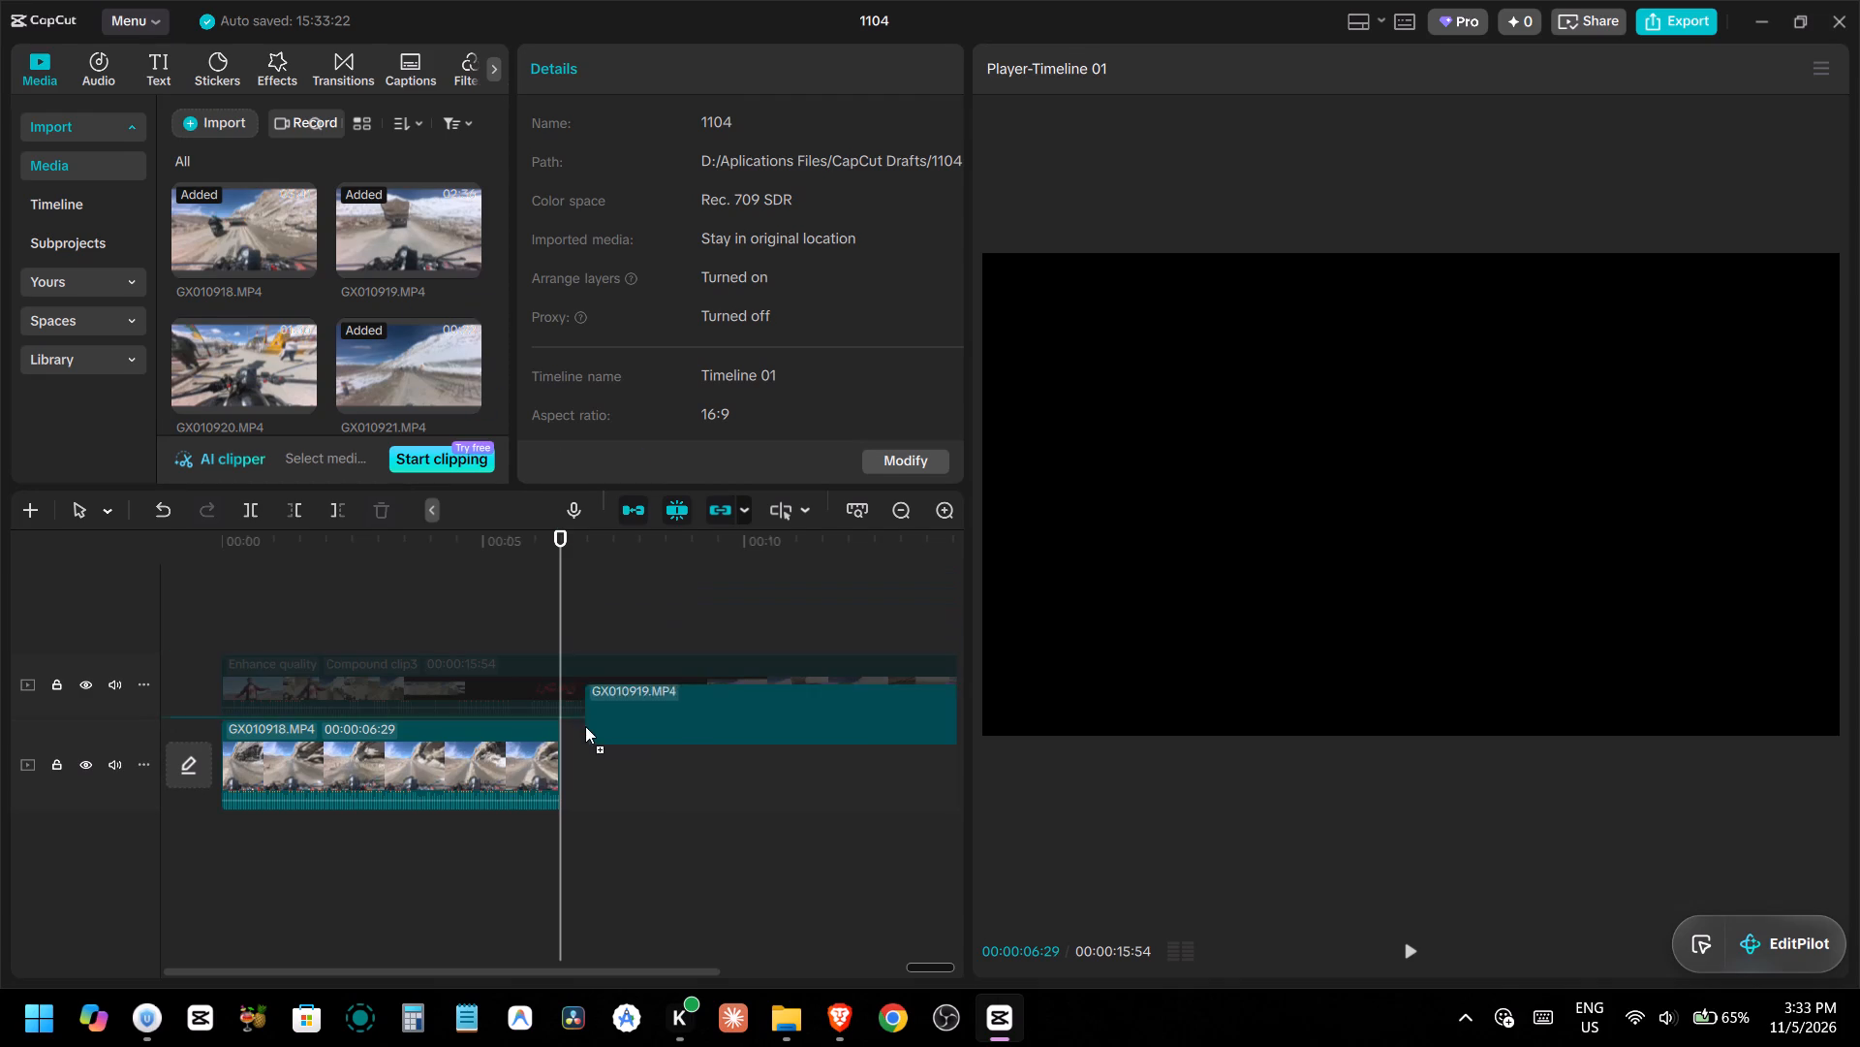
left_click_drag(585, 726, 581, 744)
Play GX010919.MP4 and trim about 12 seconds off its start, leaving a clip of 00:02:23:21.
key("space")
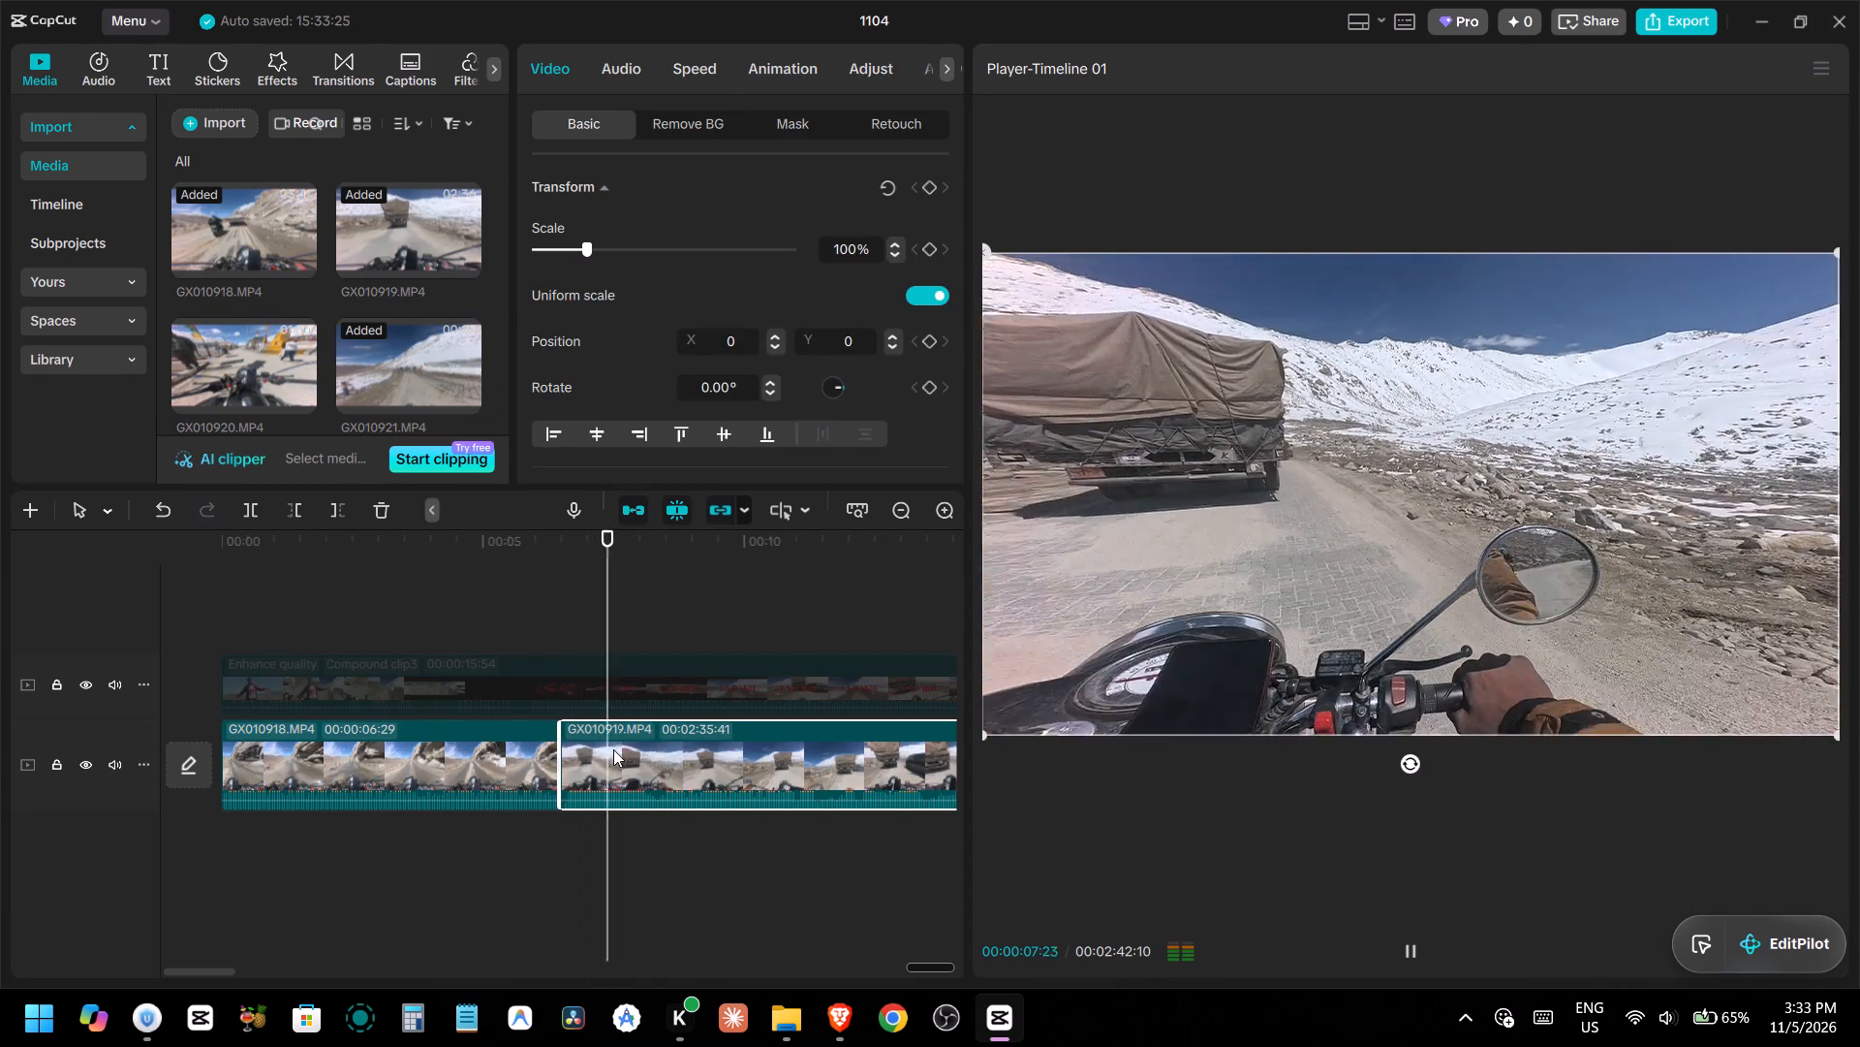
scroll(566, 754, "down", 4, "alt")
scroll(566, 754, "up", 2, "alt")
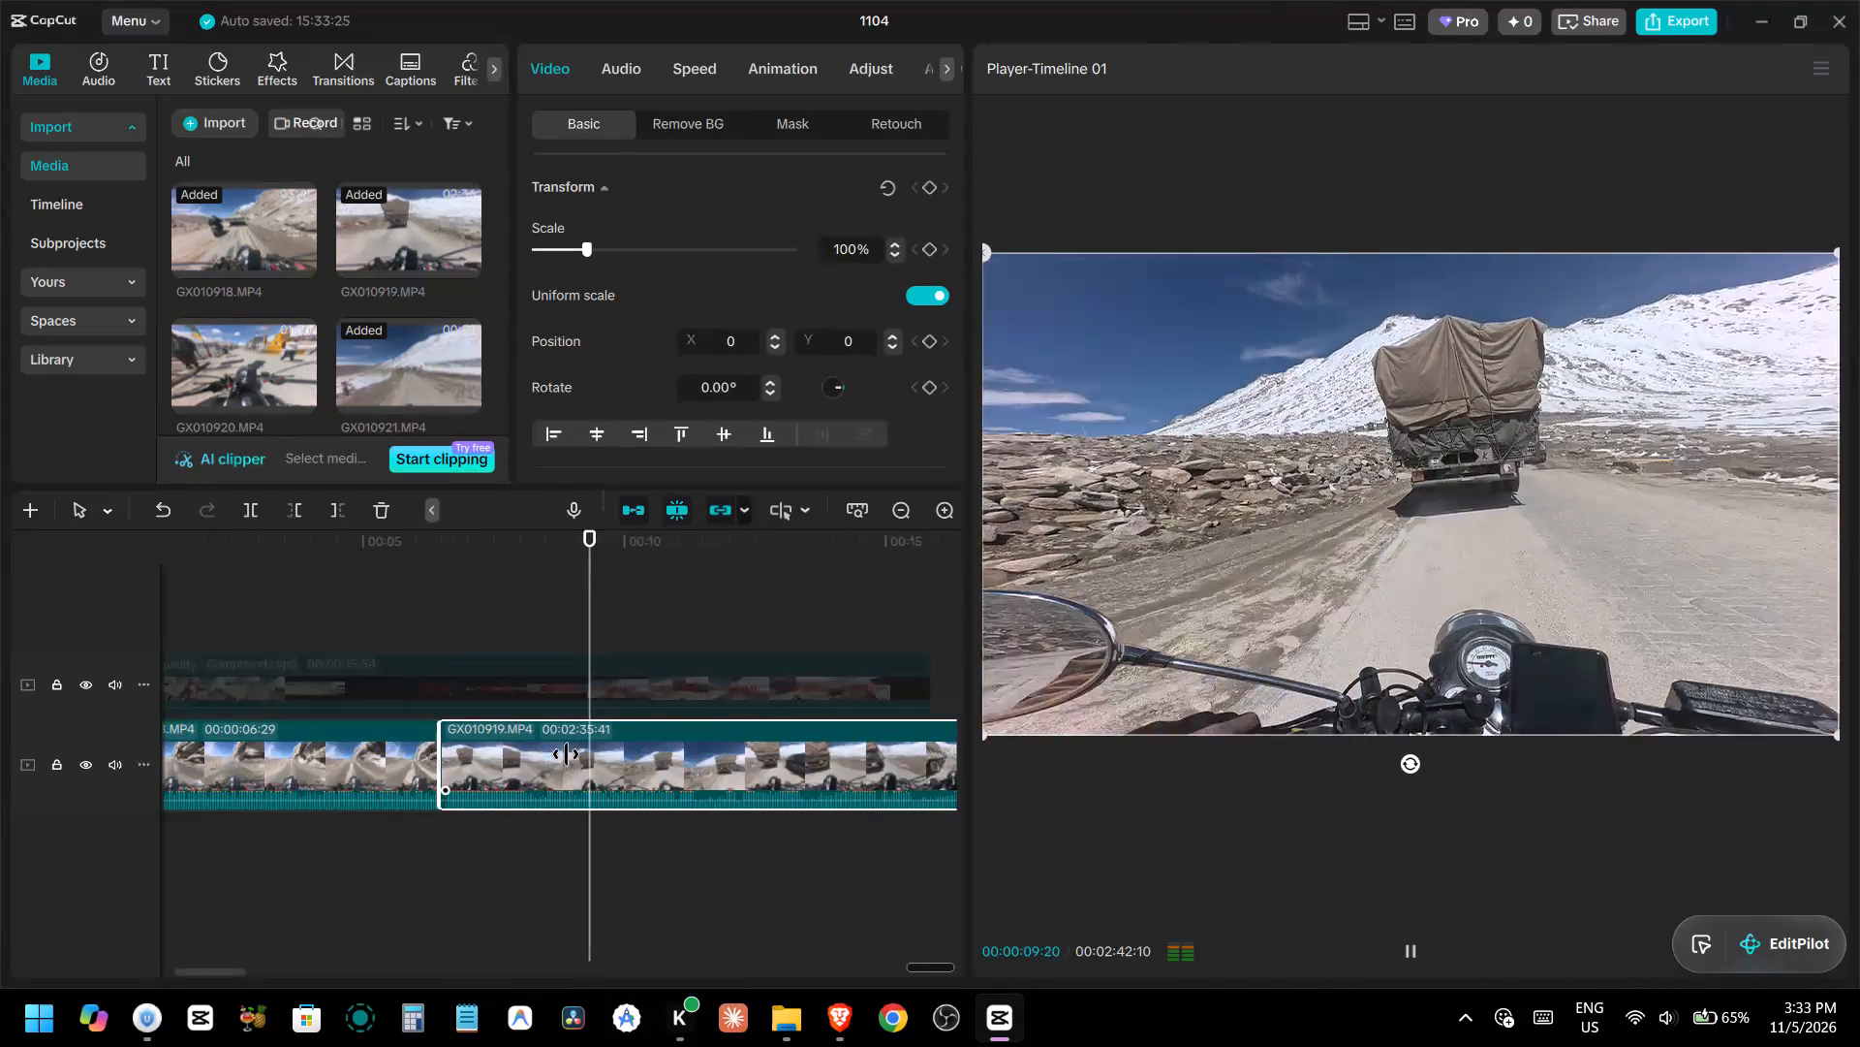
scroll(688, 733, "down", 7, "ctrl")
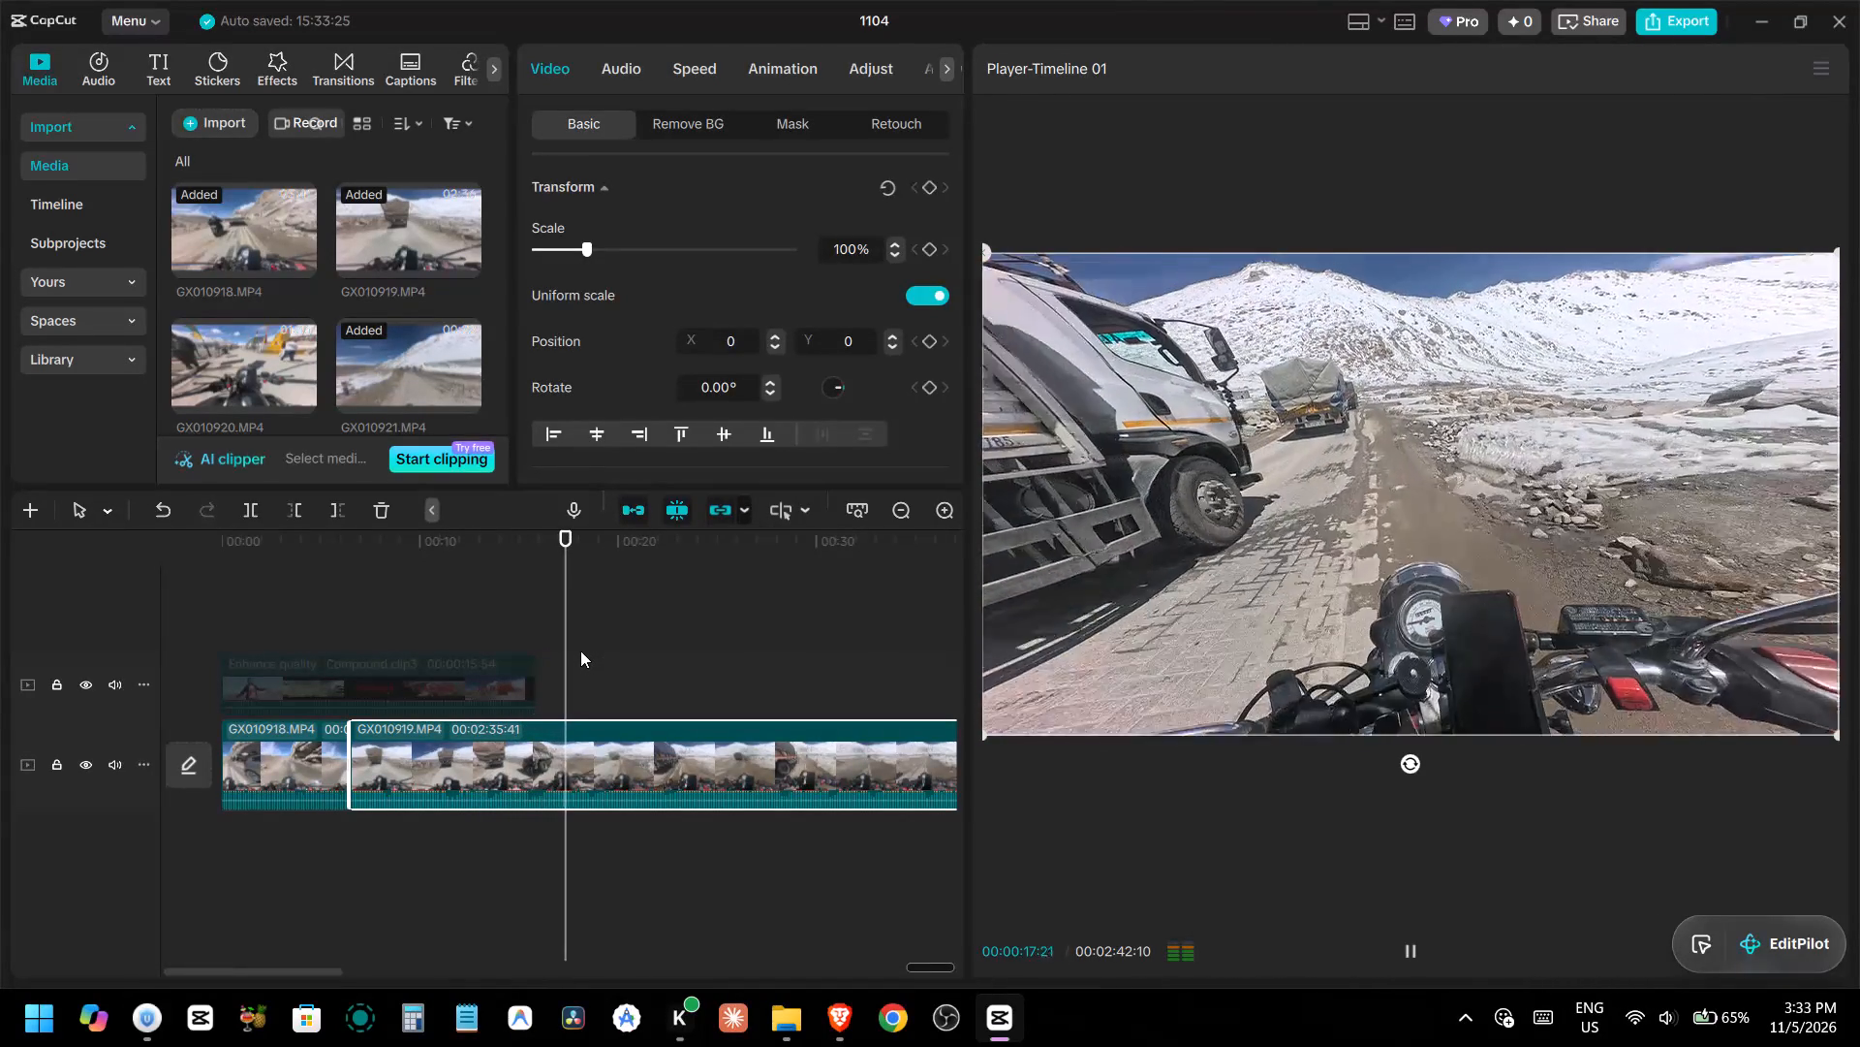
type("q")
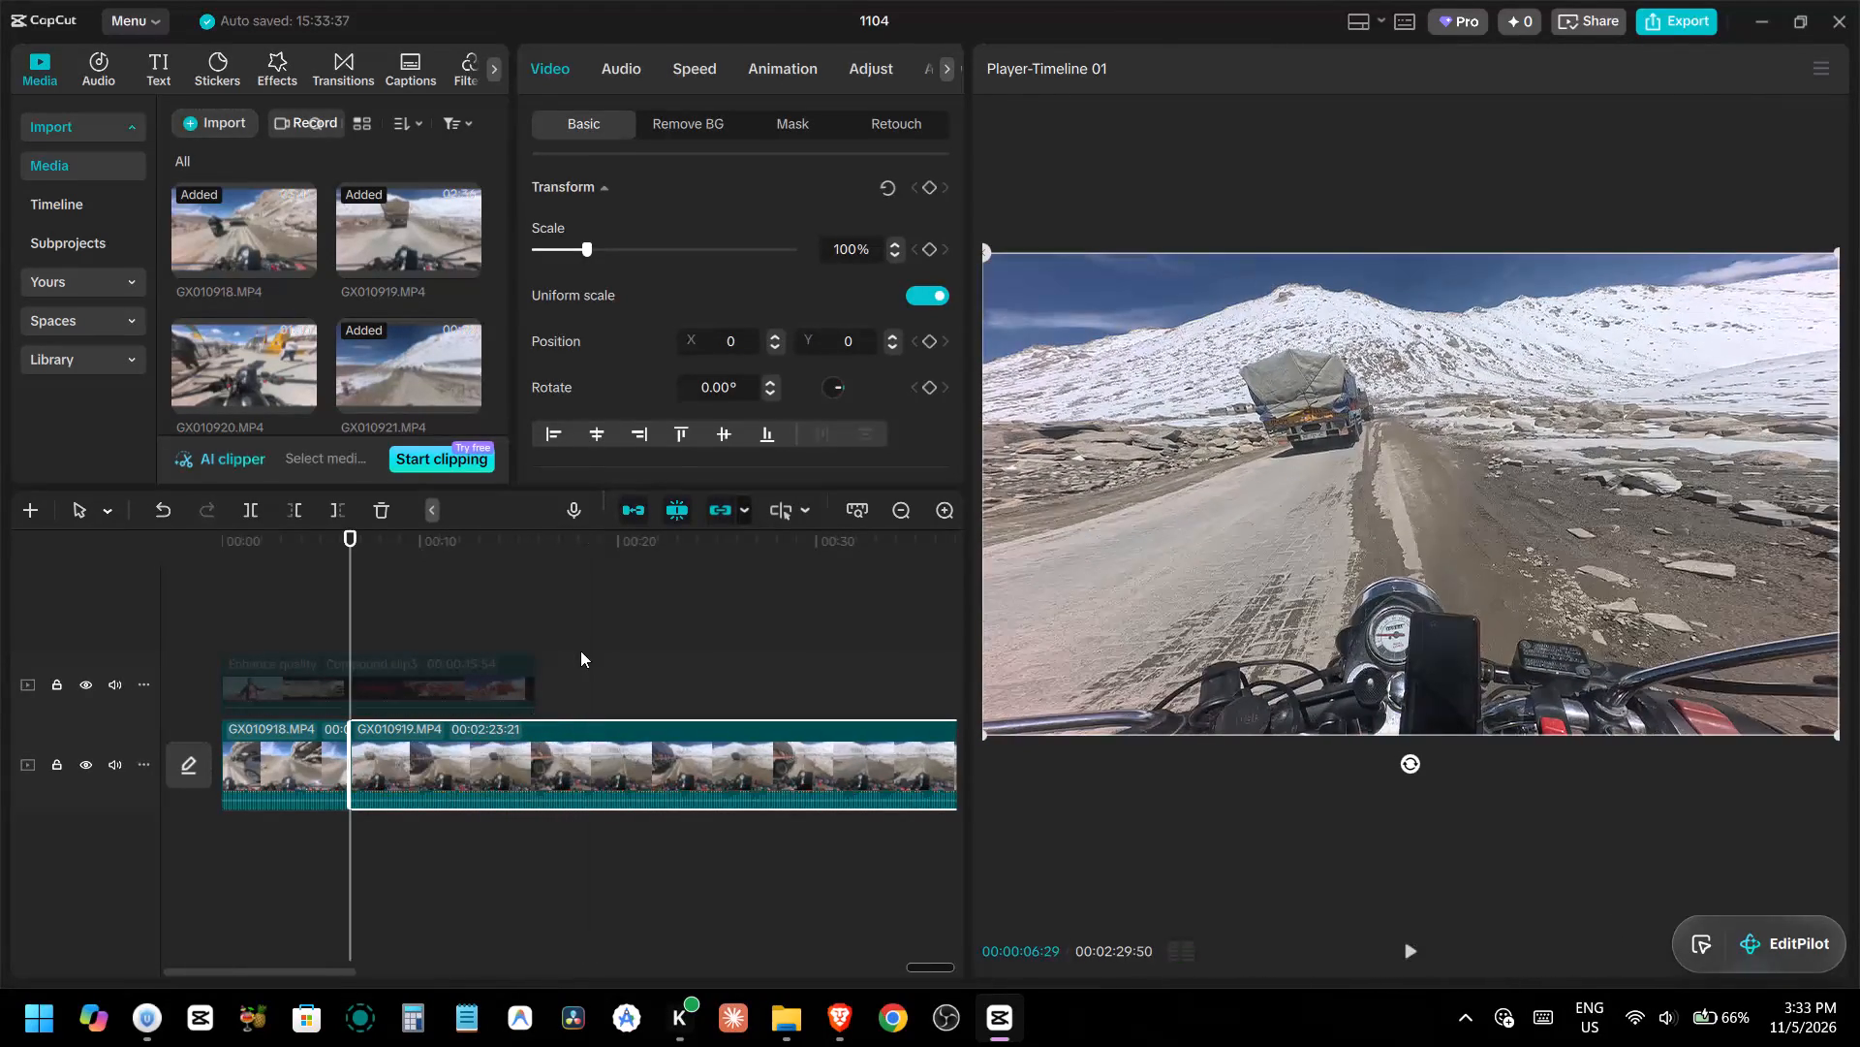
Play the truck overtake at the start of GX010919.MP4 and split the clip at 00:00:10:13.
key("space")
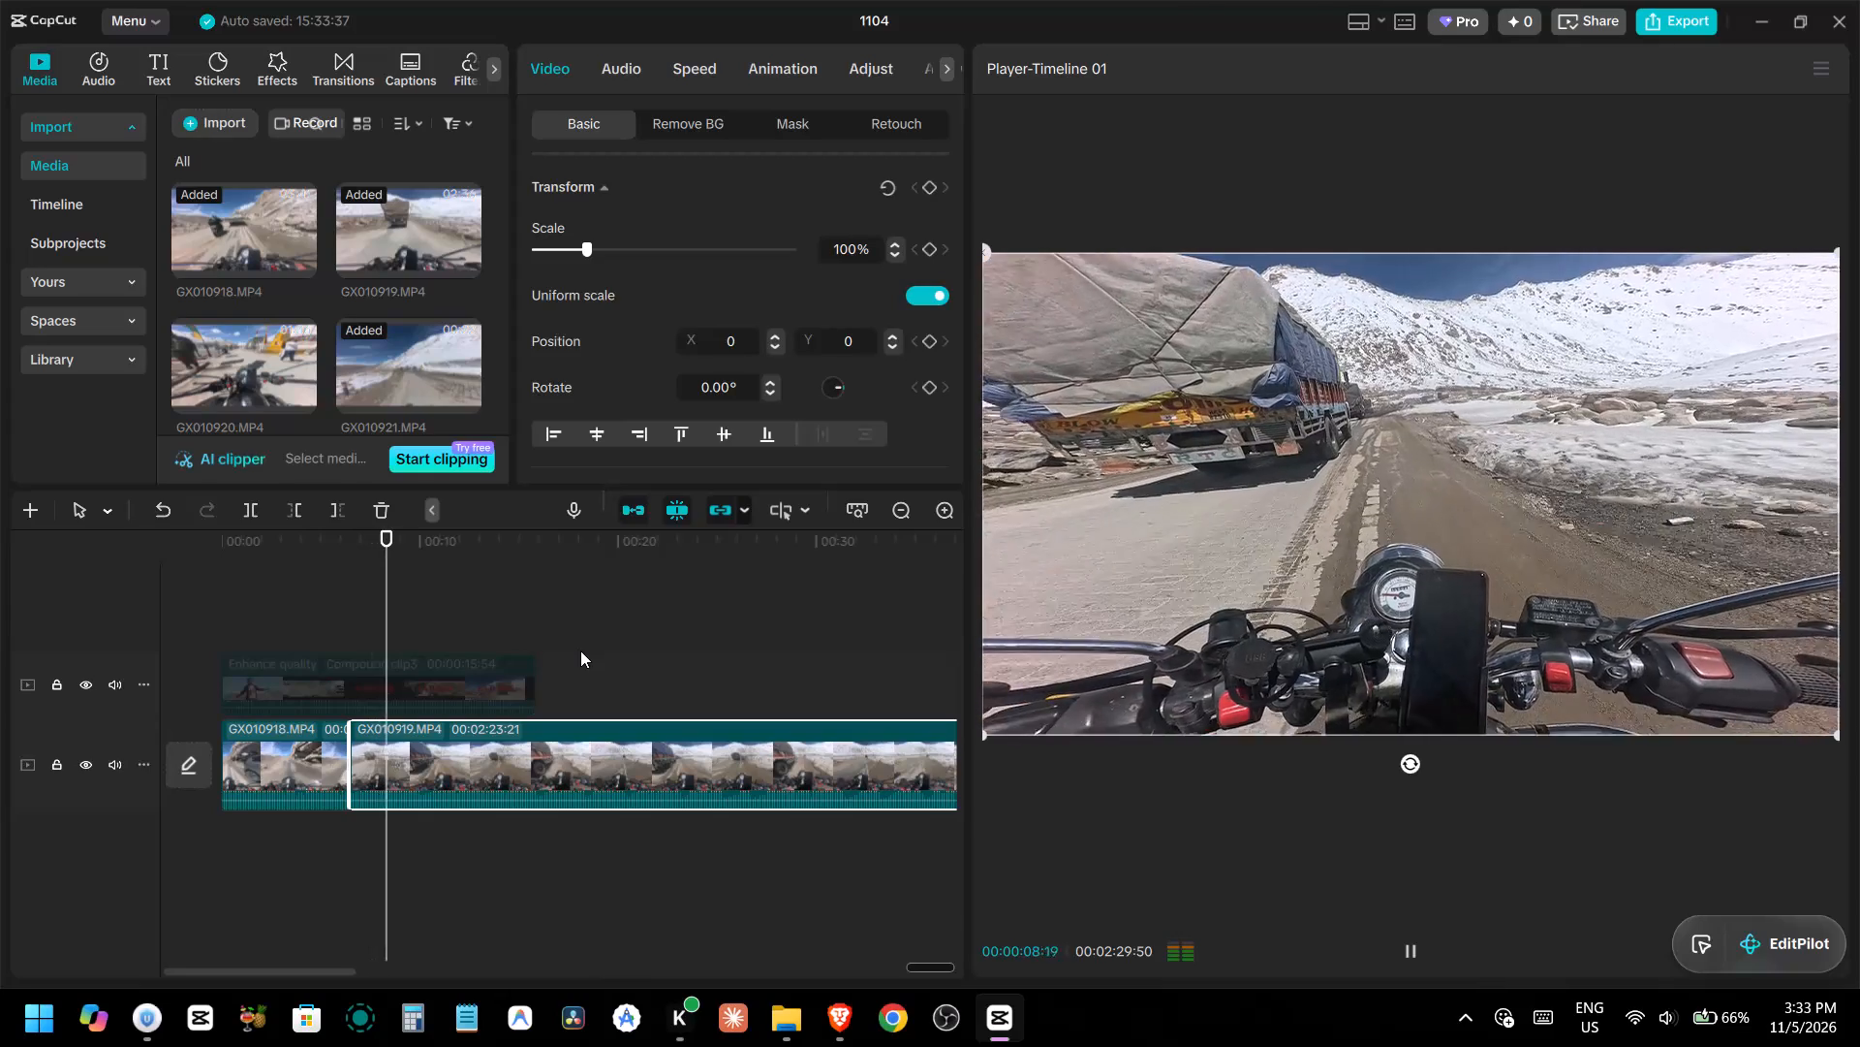
key("space")
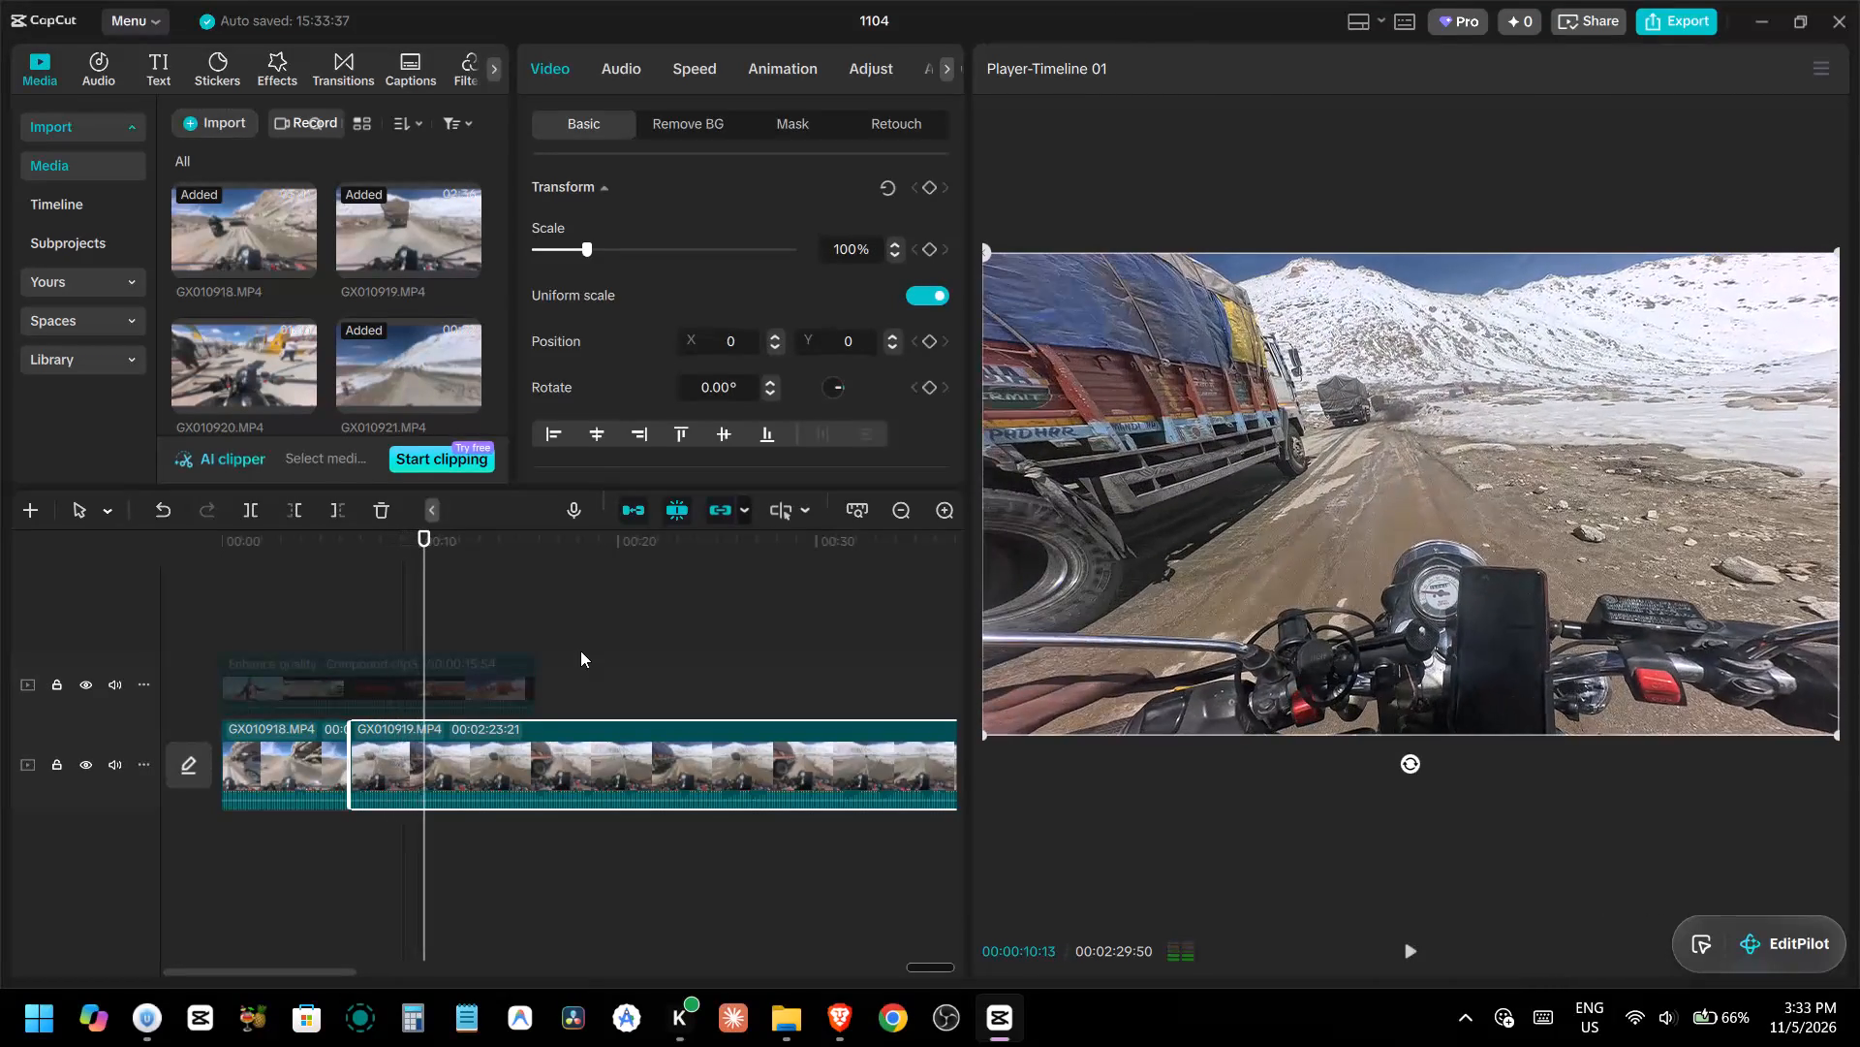
key("ctrl+b")
Play the remaining GX010919.MP4 segment and trim its start in two passes, leaving 00:02:09:15.
key("space")
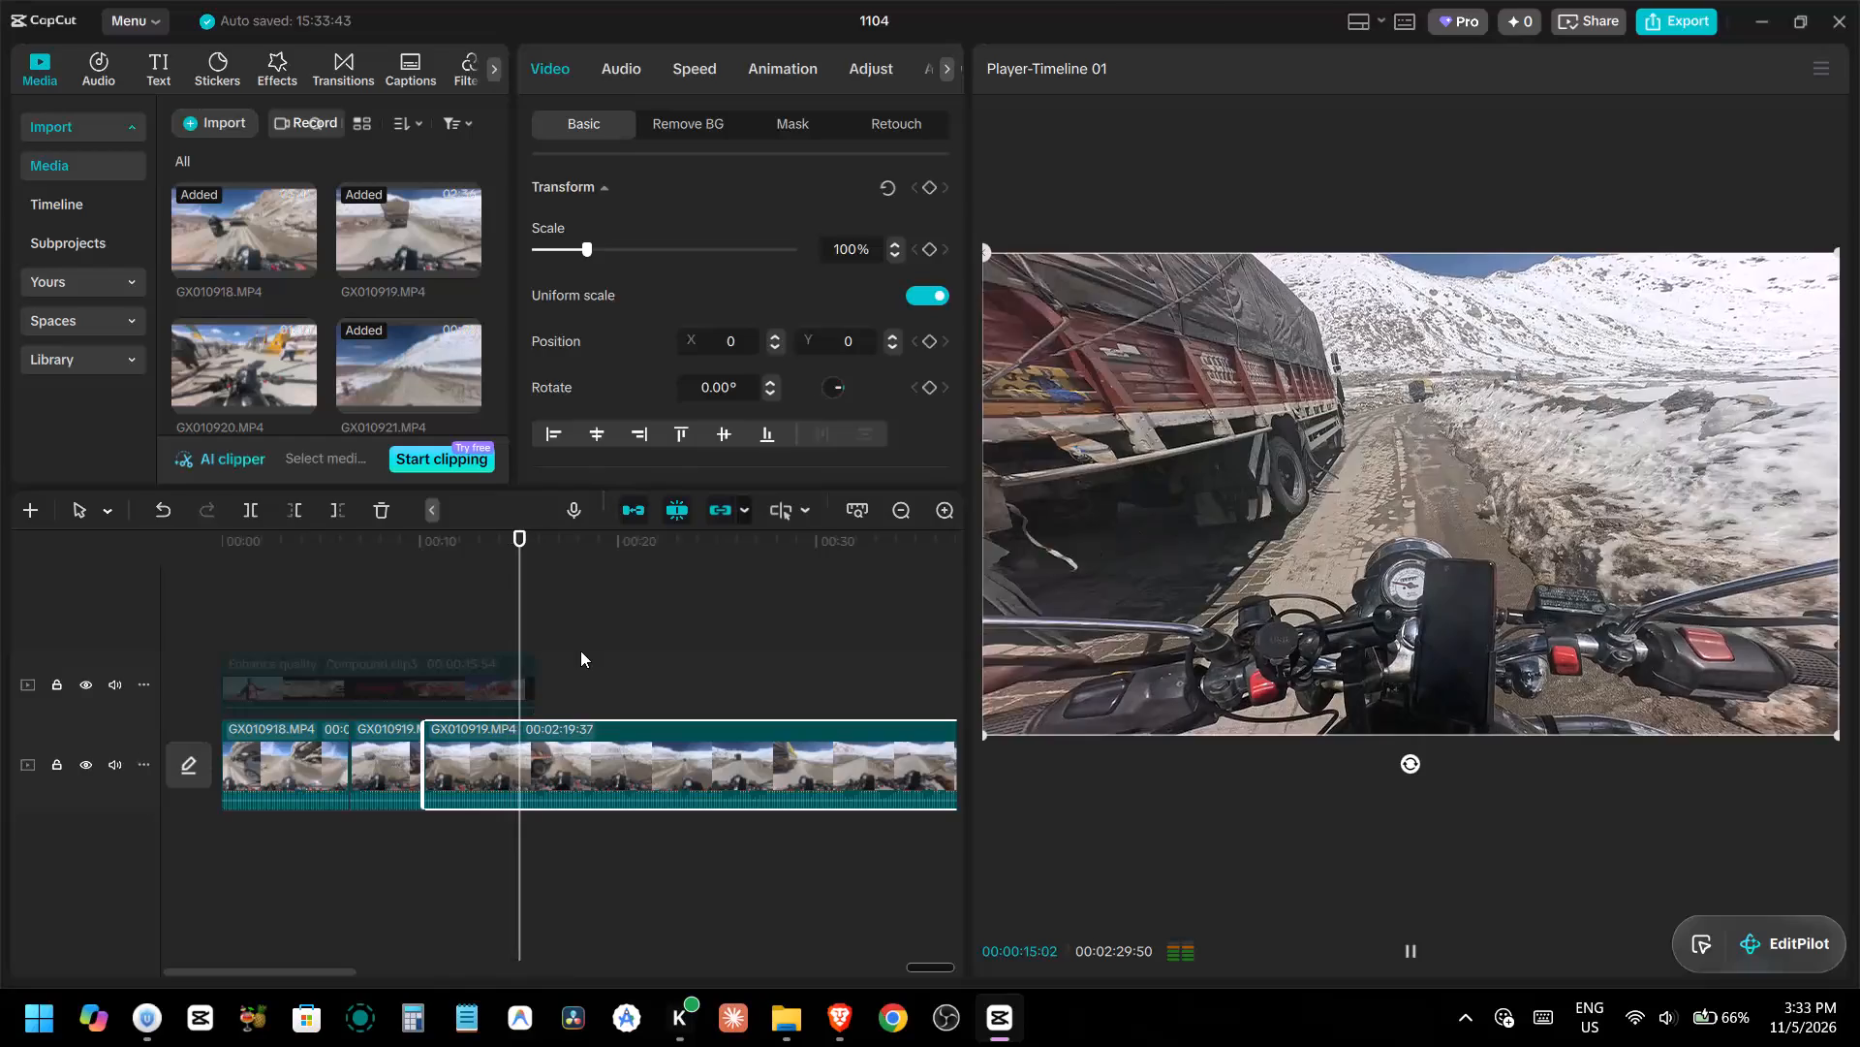
key("space")
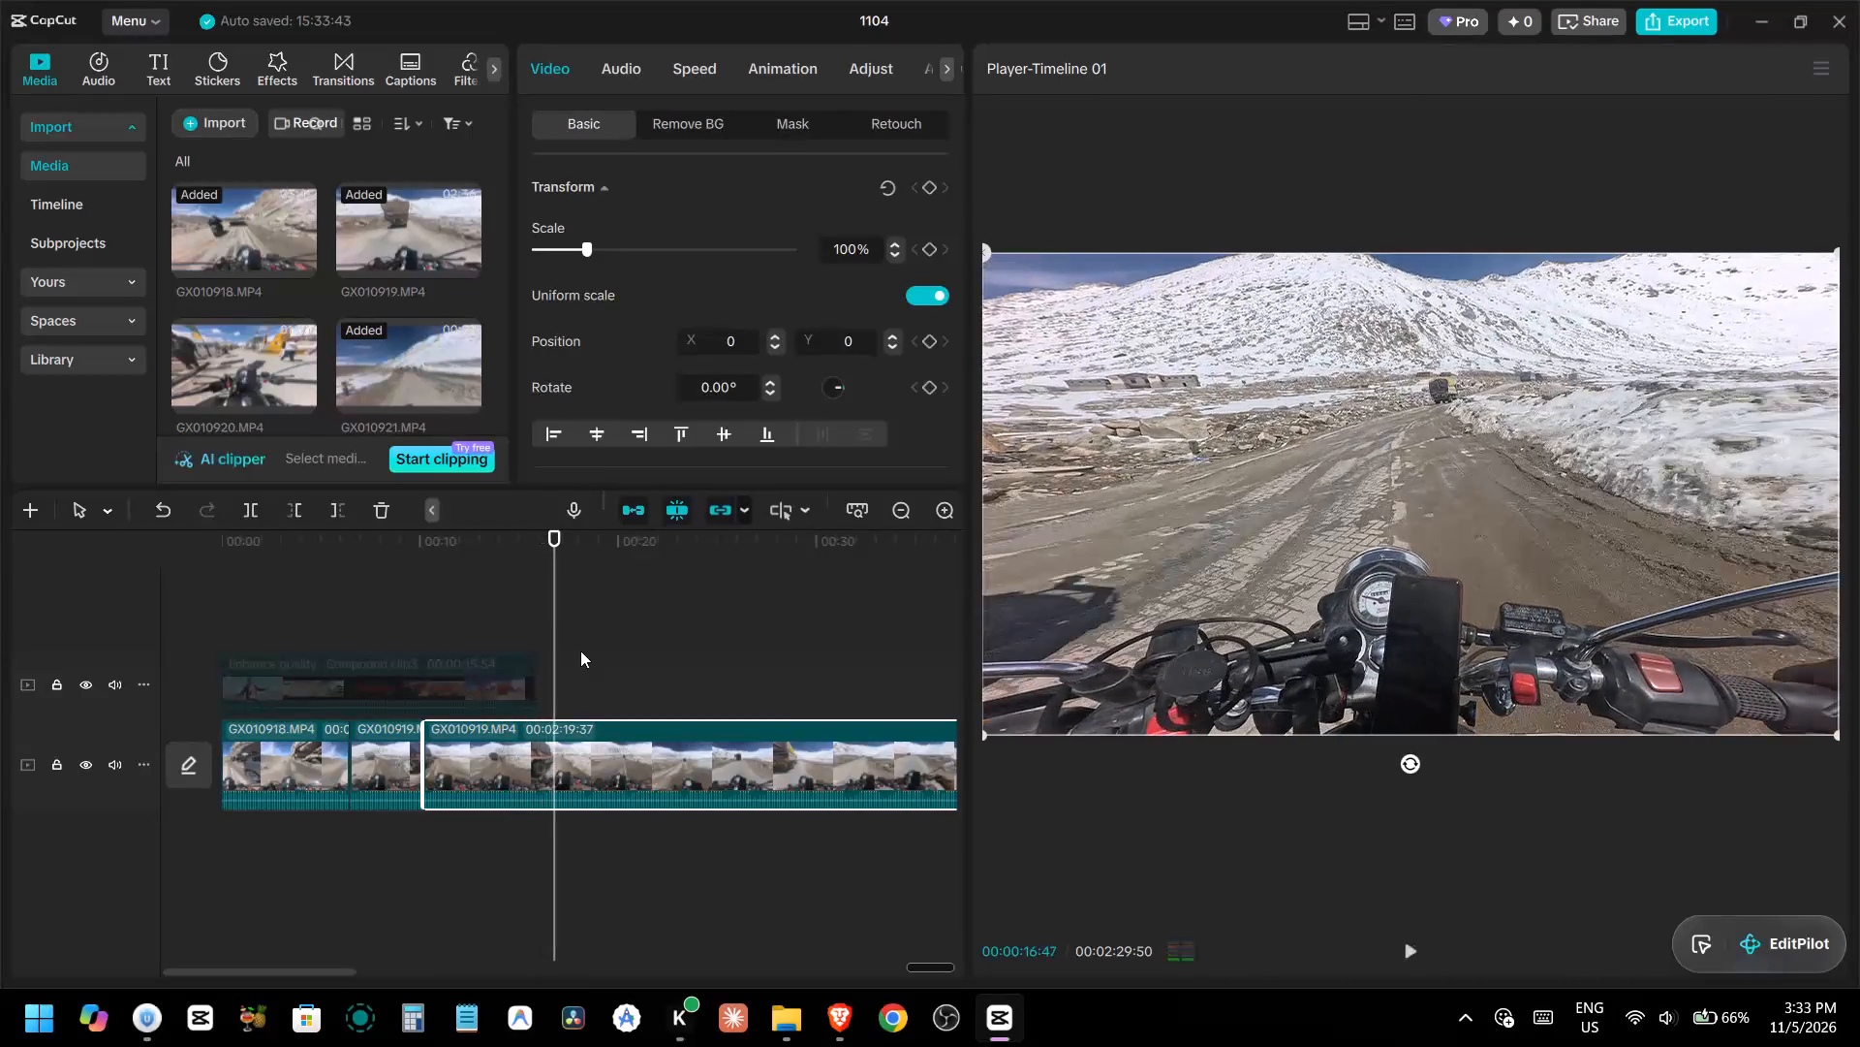
type("q")
key("space")
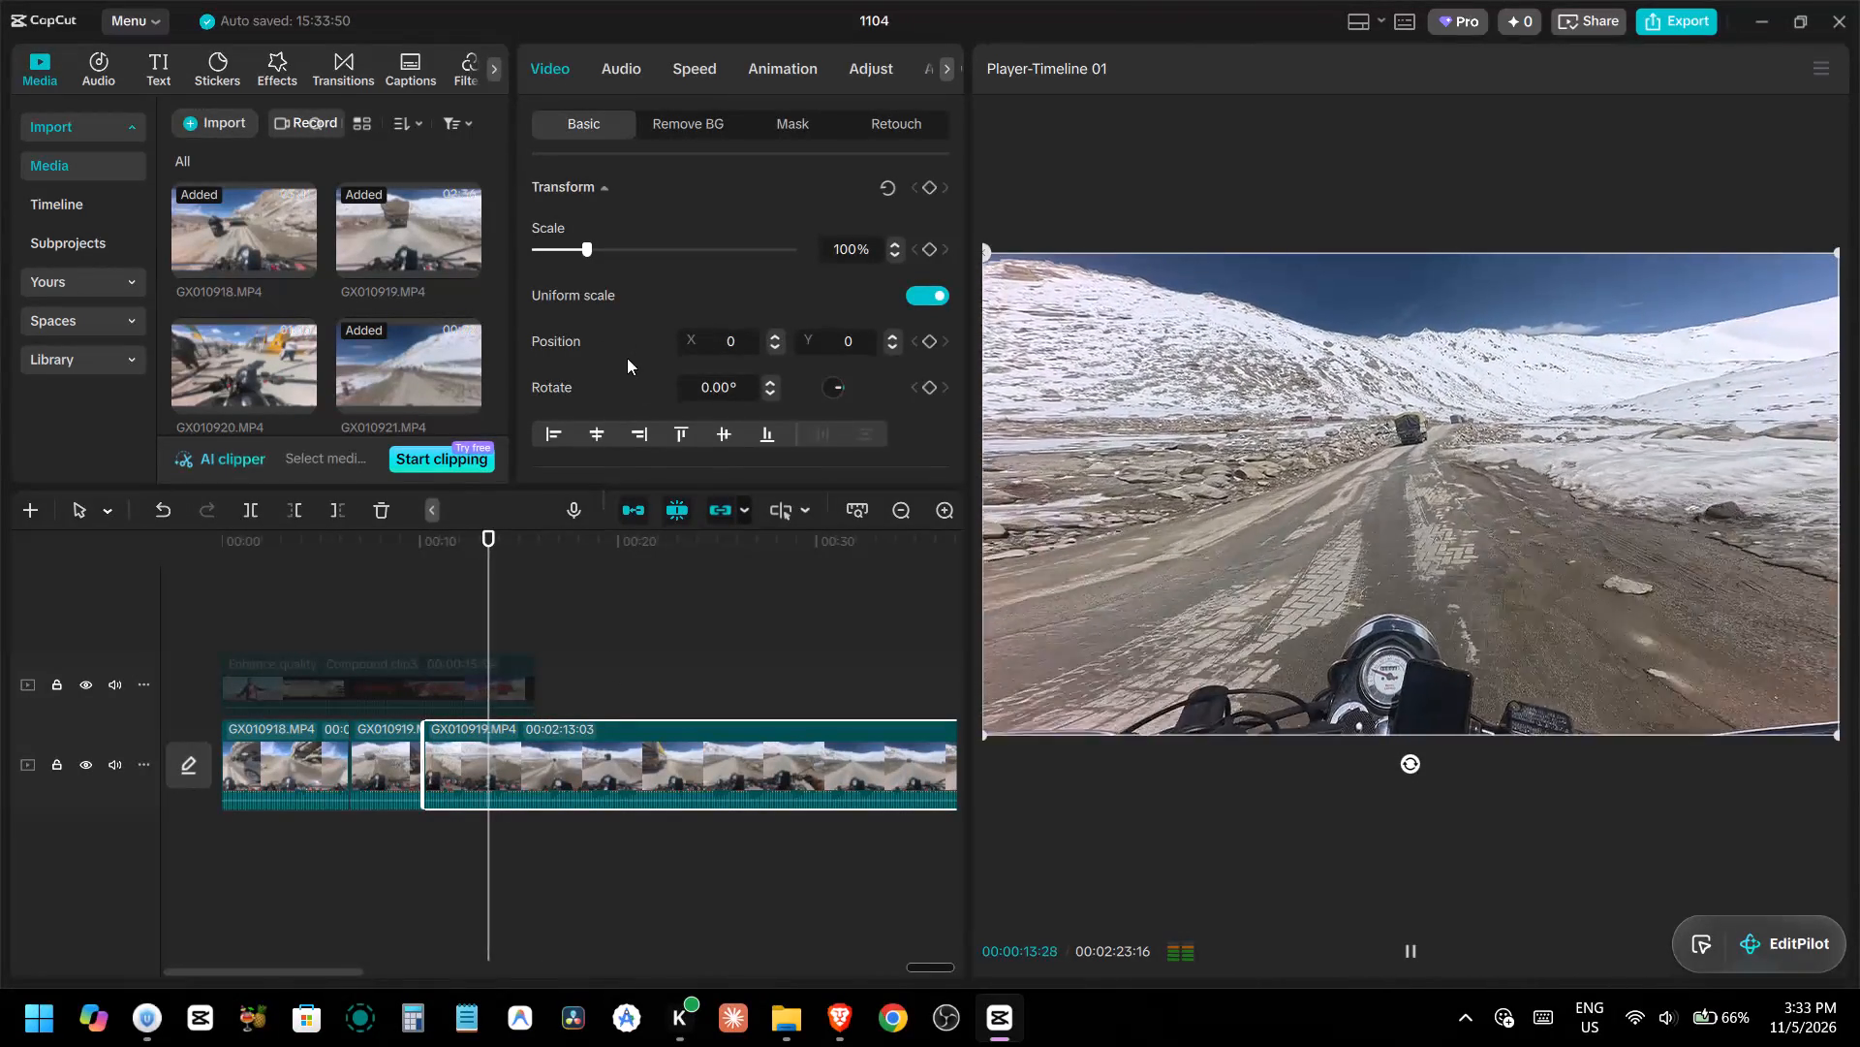
type("q")
Continue through the last GX010919.MP4 segment and trim its start twice more, leaving 00:01:44:20.
key("space")
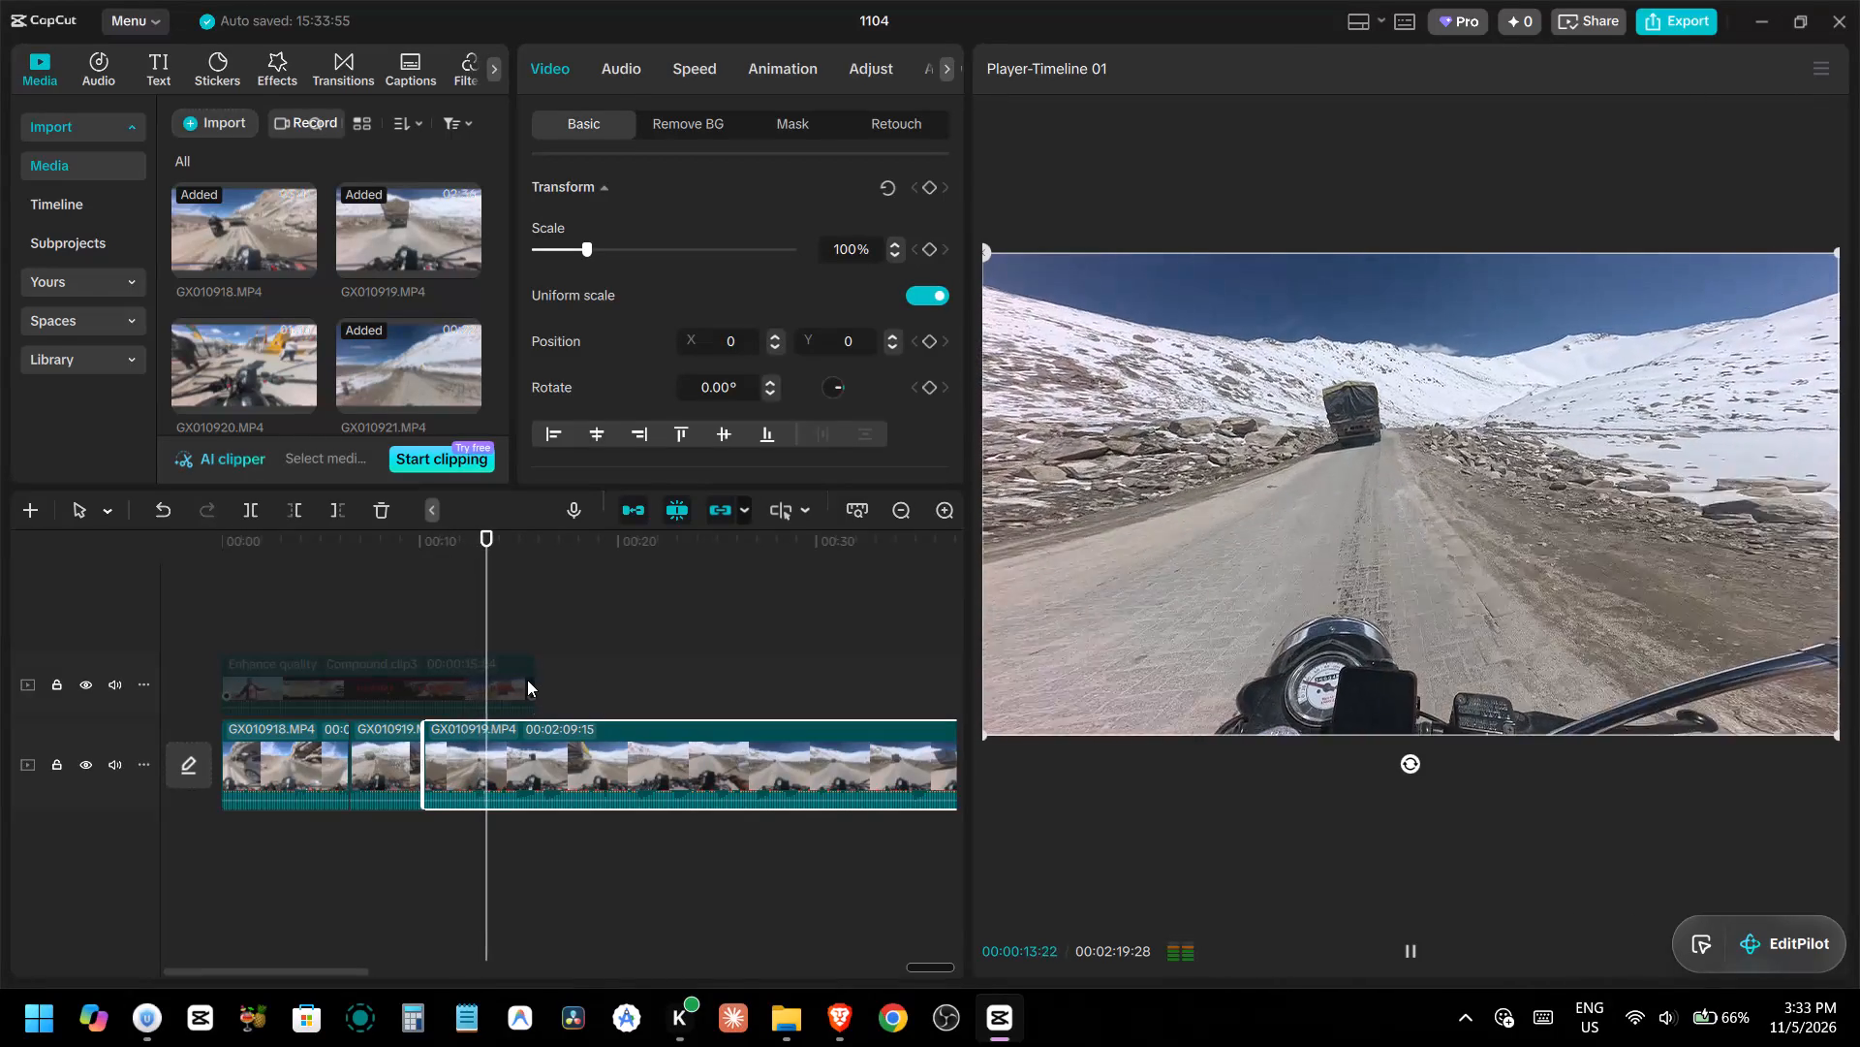
key("space")
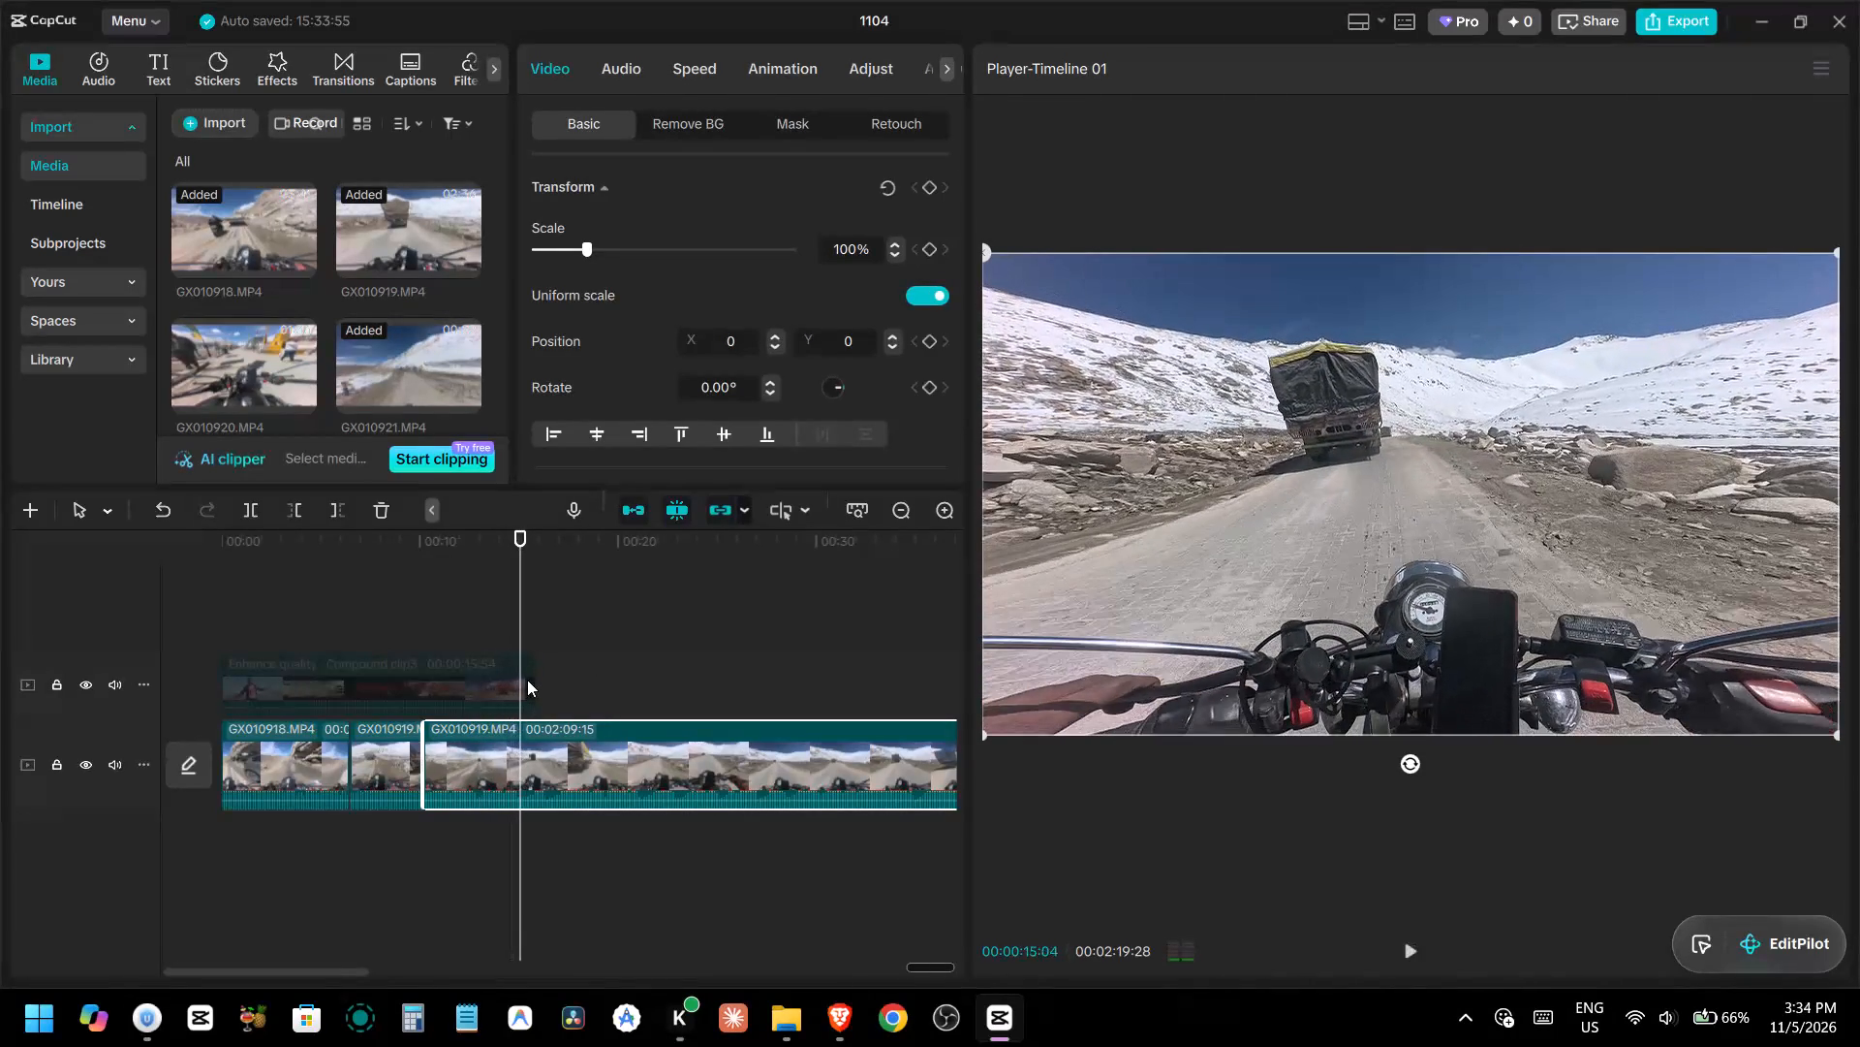
key("space")
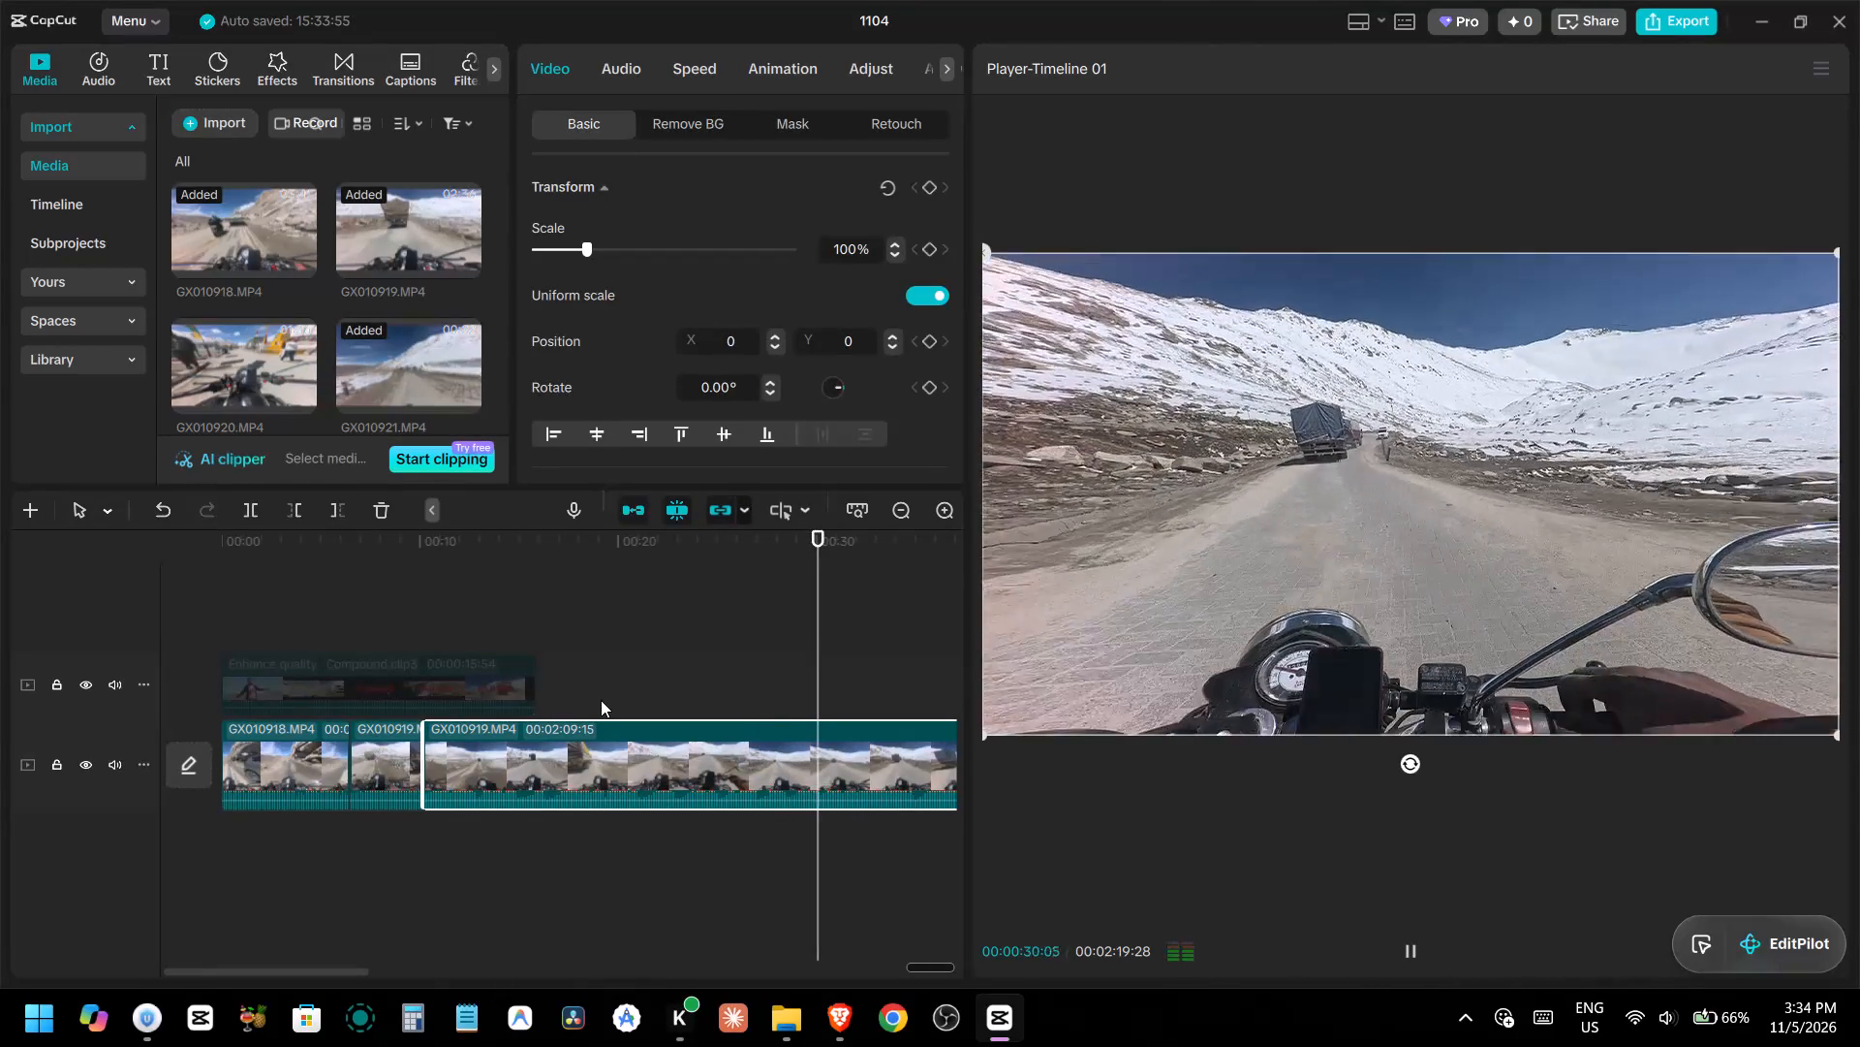
type("q")
key("space")
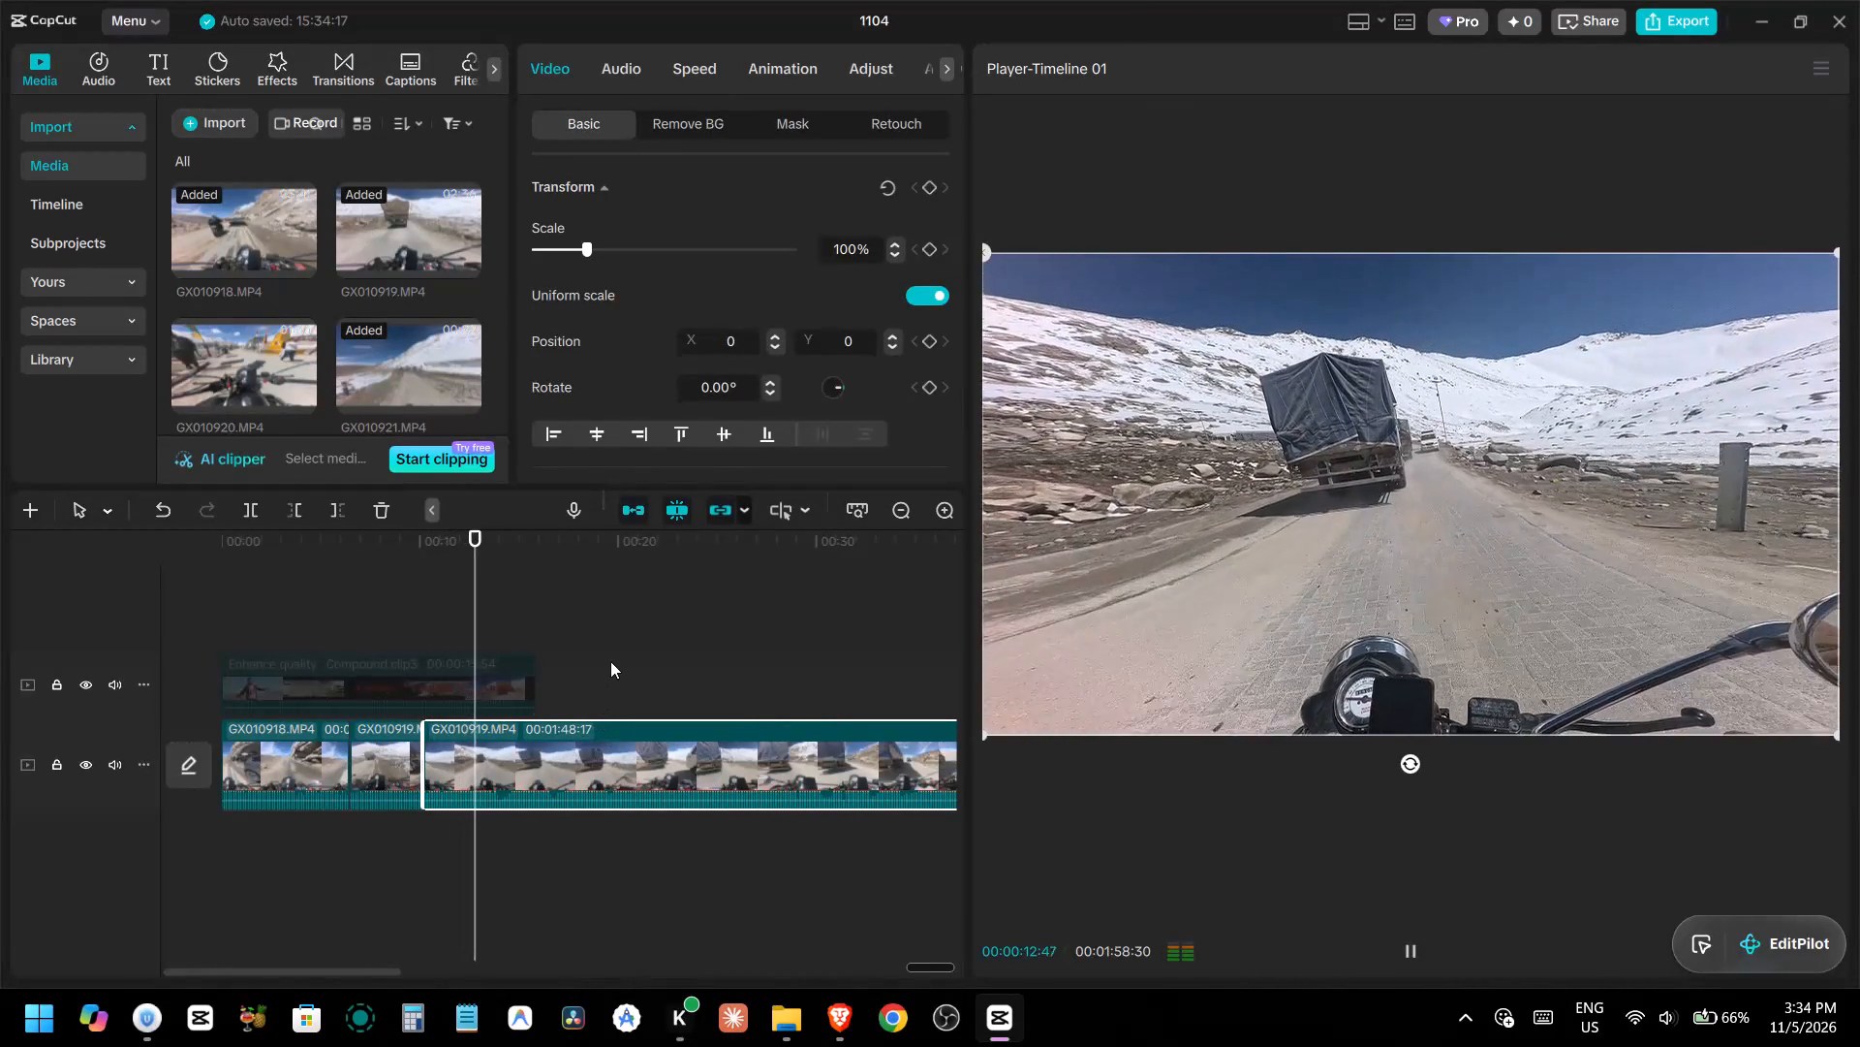
type("q")
Play further into the last GX010919.MP4 segment and trim off the footage before the playhead, leaving 00:01:31:54.
key("space")
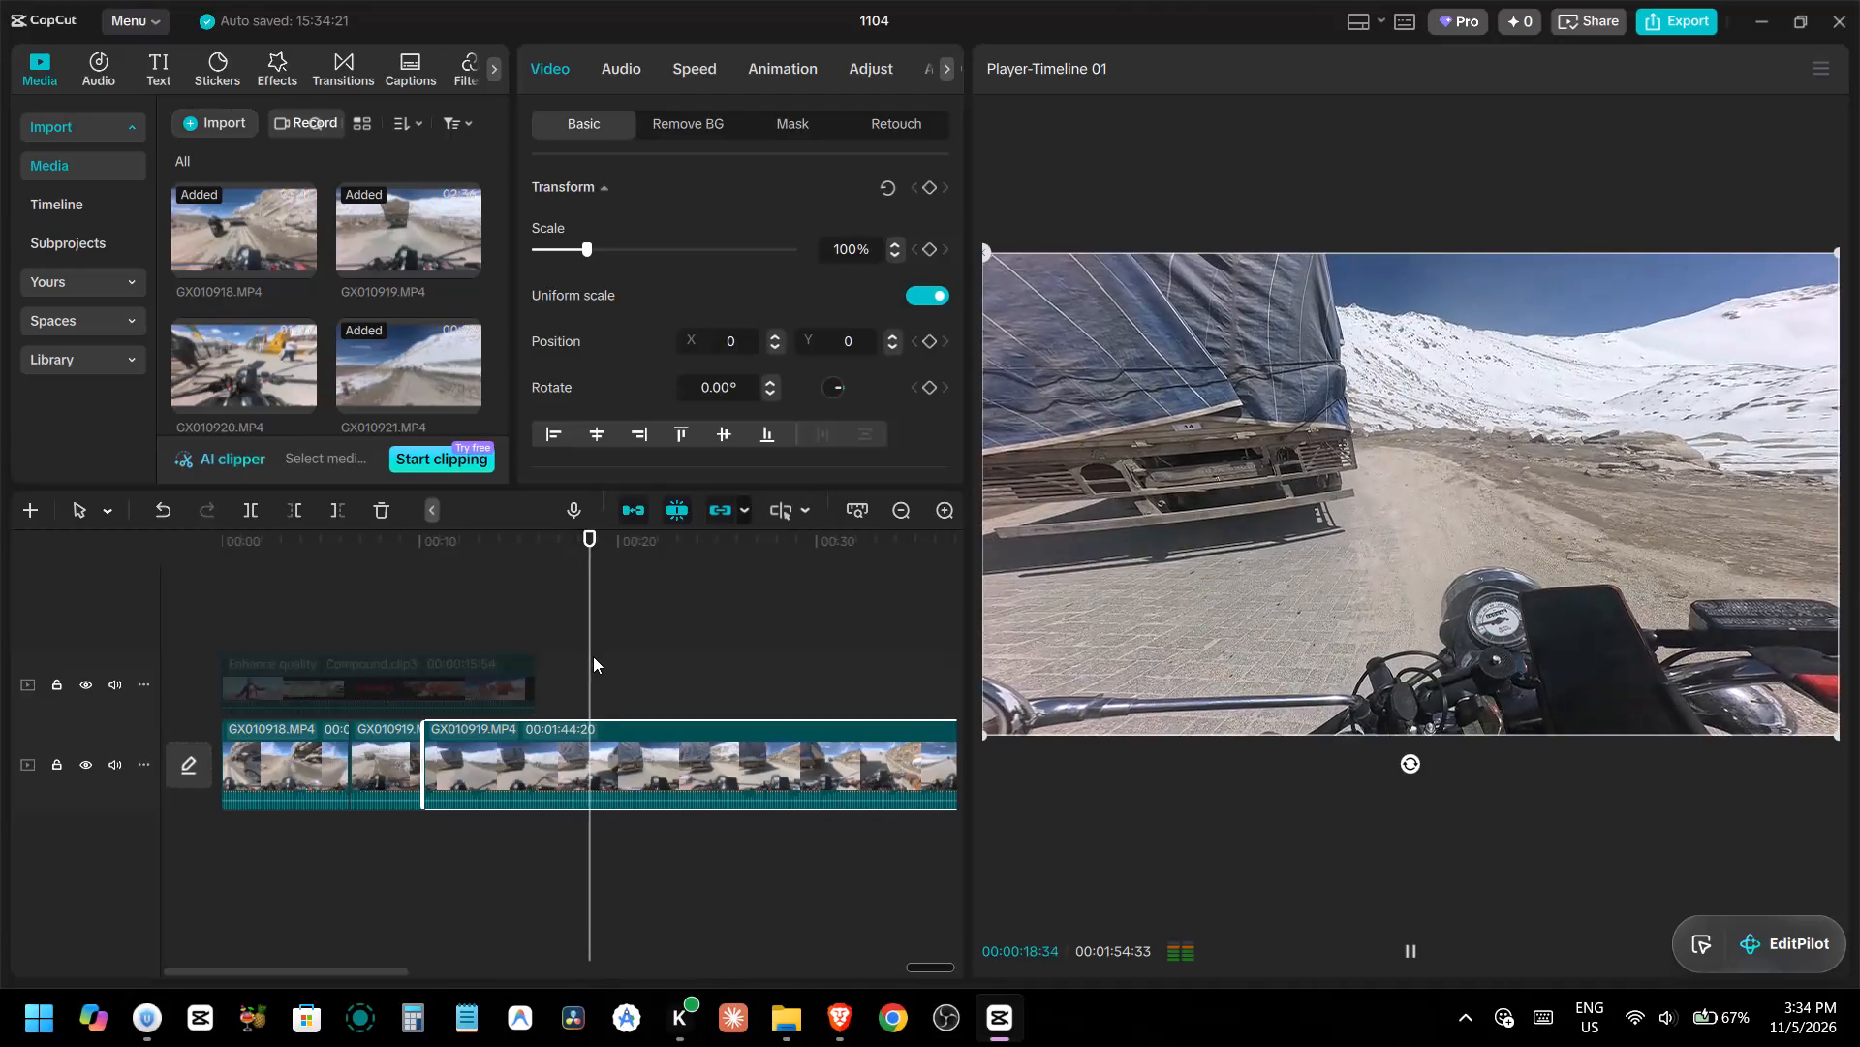
scroll(593, 656, "down", 1)
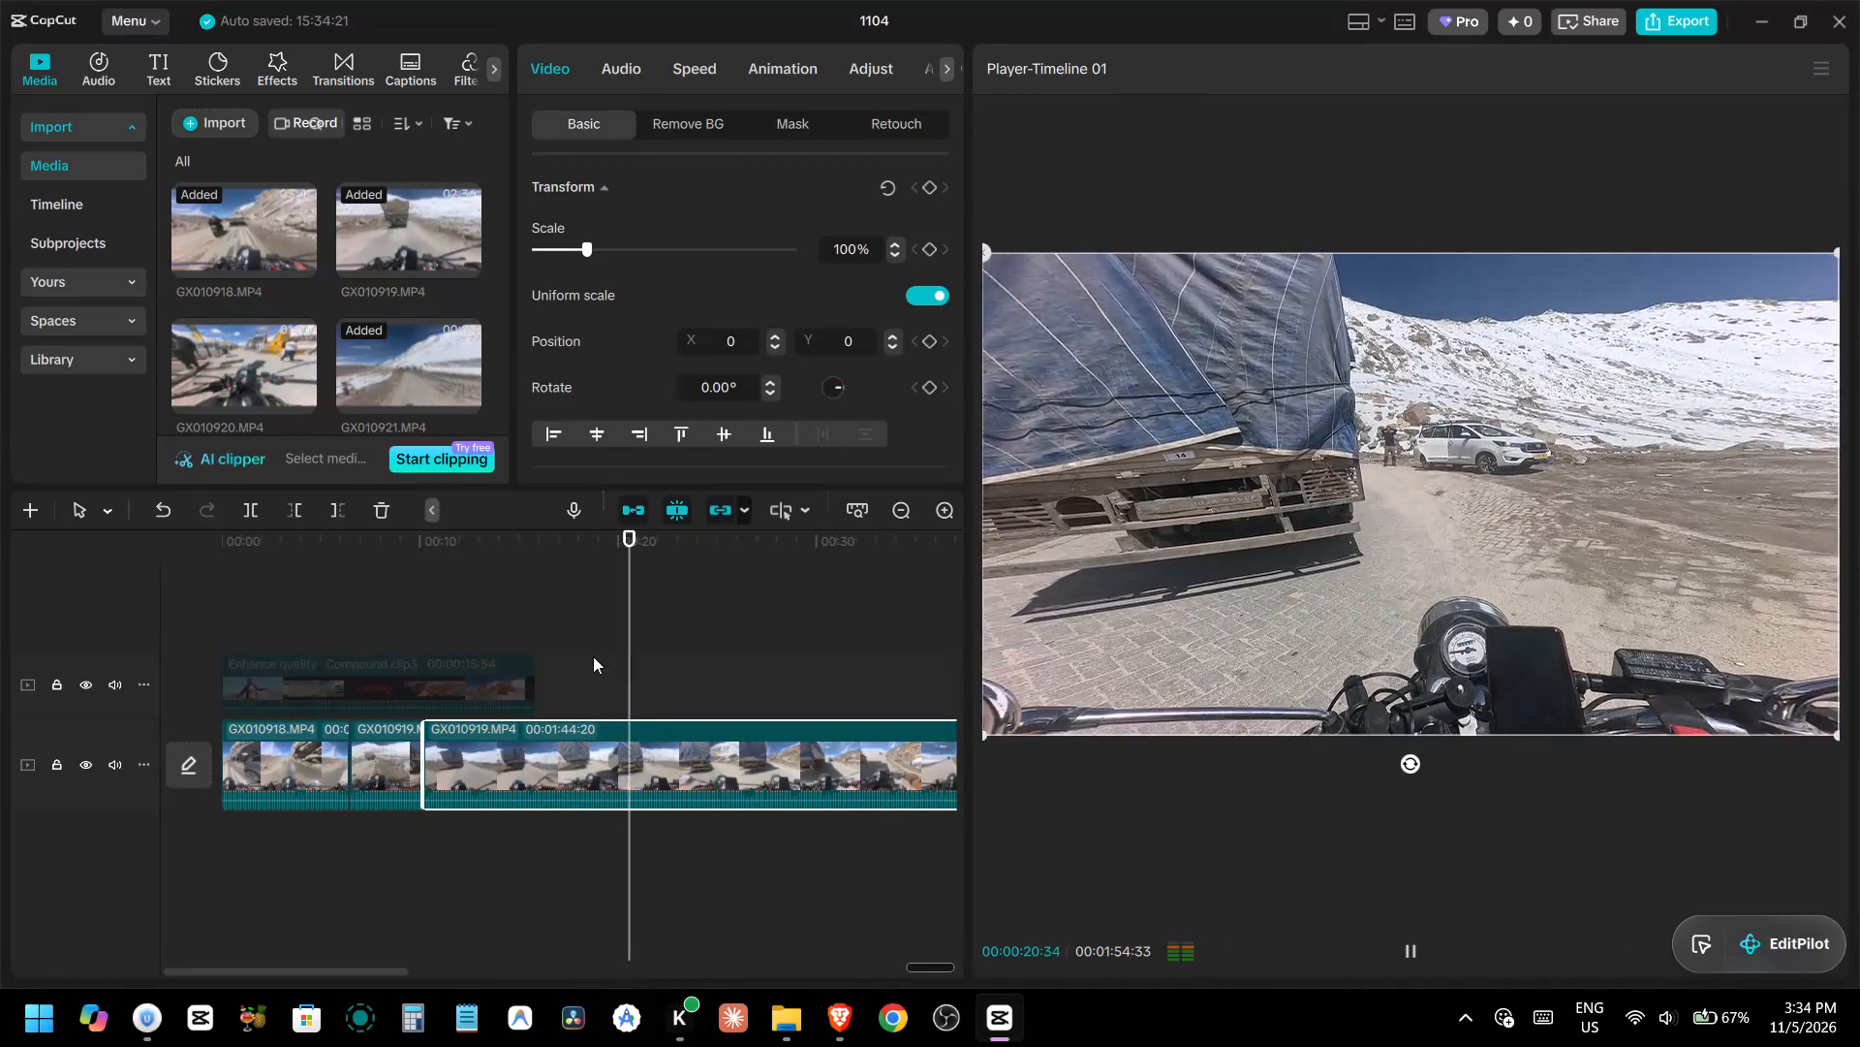
scroll(593, 656, "down", 2)
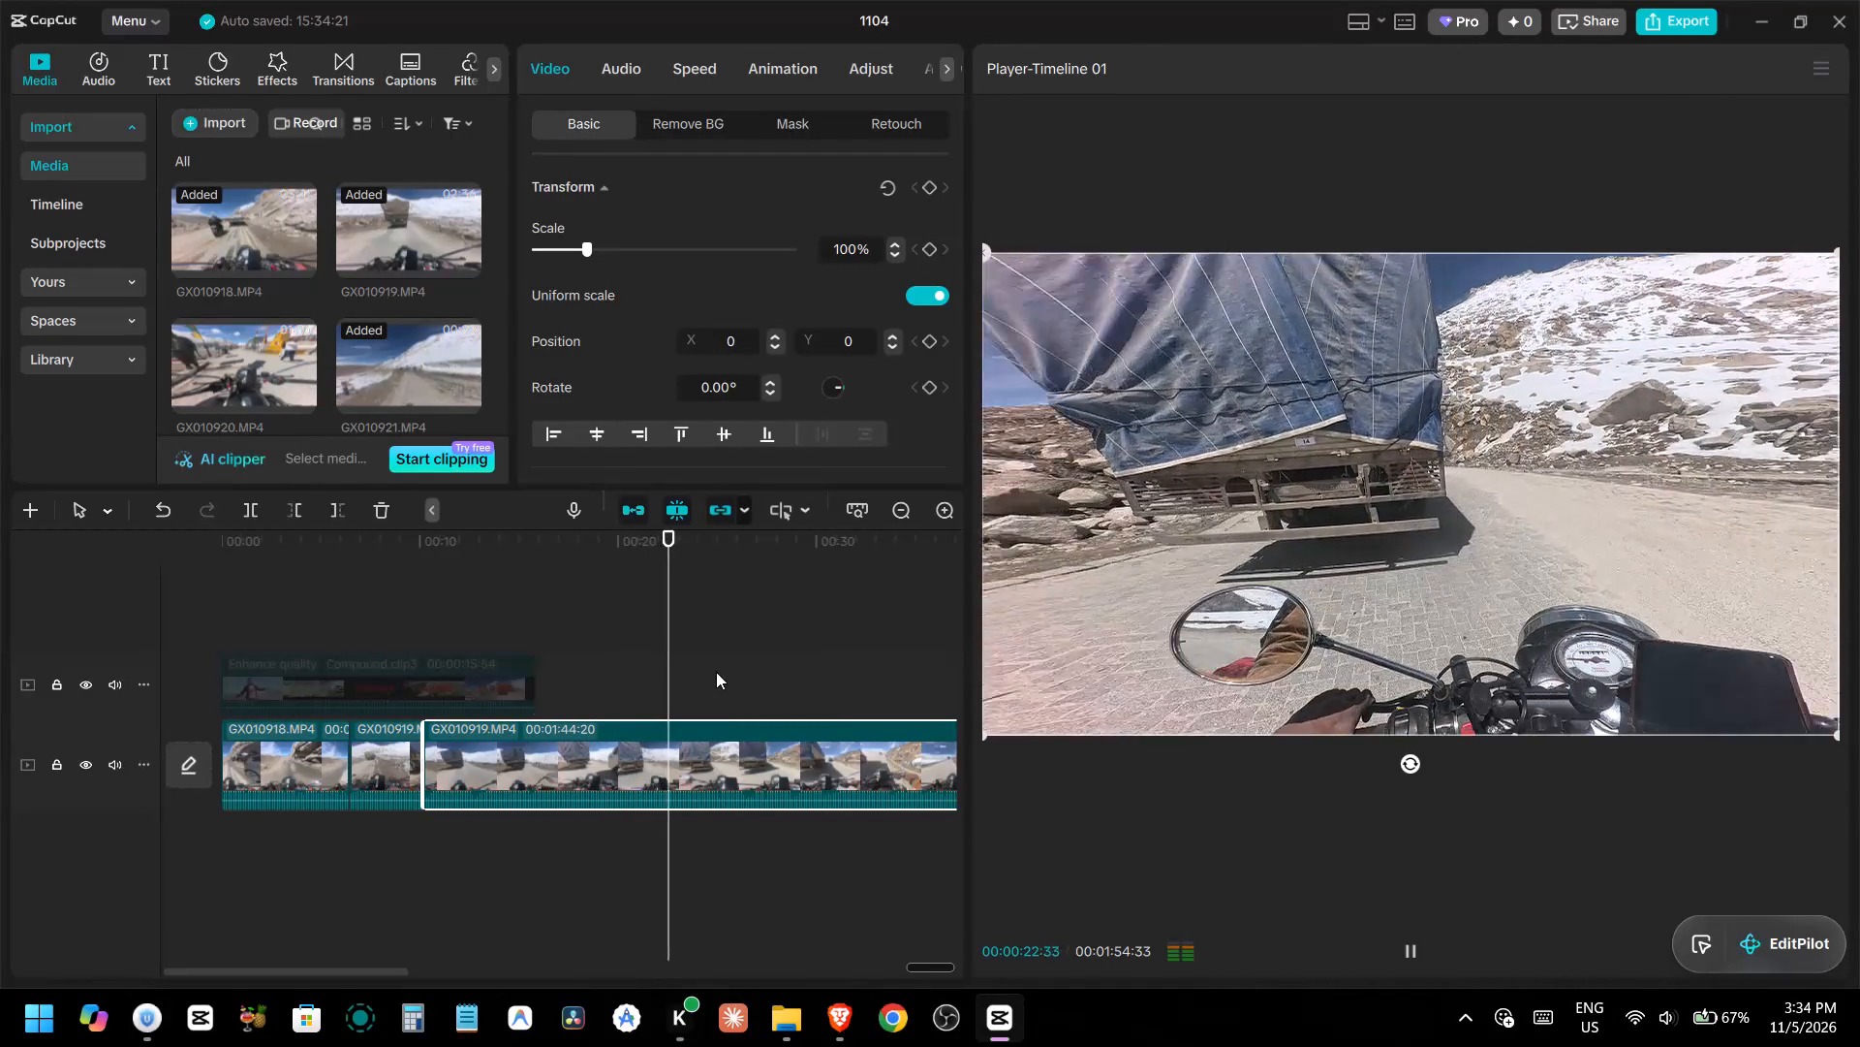
type("q")
Review the start of the last GX010919.MP4 segment behind the blue-covered truck and split it at 00:00:14:14.
key("space")
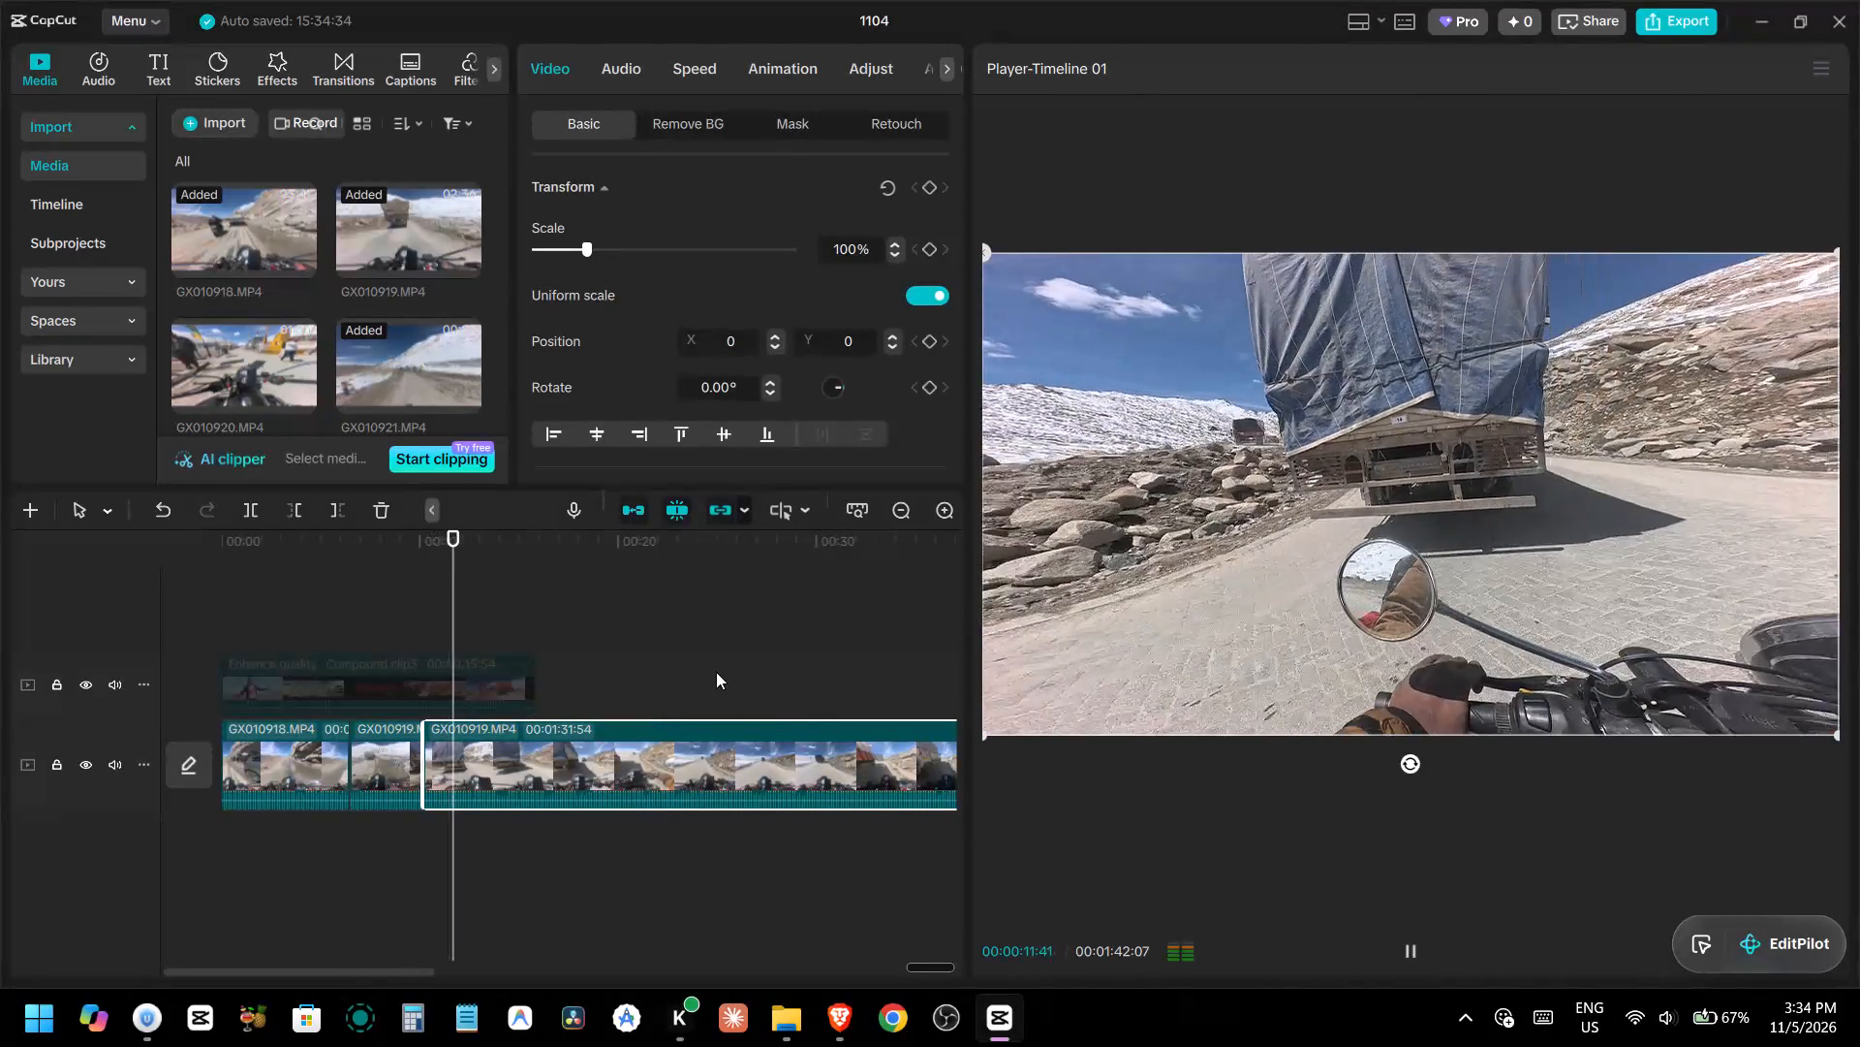
key("space")
key("space")
key("space")
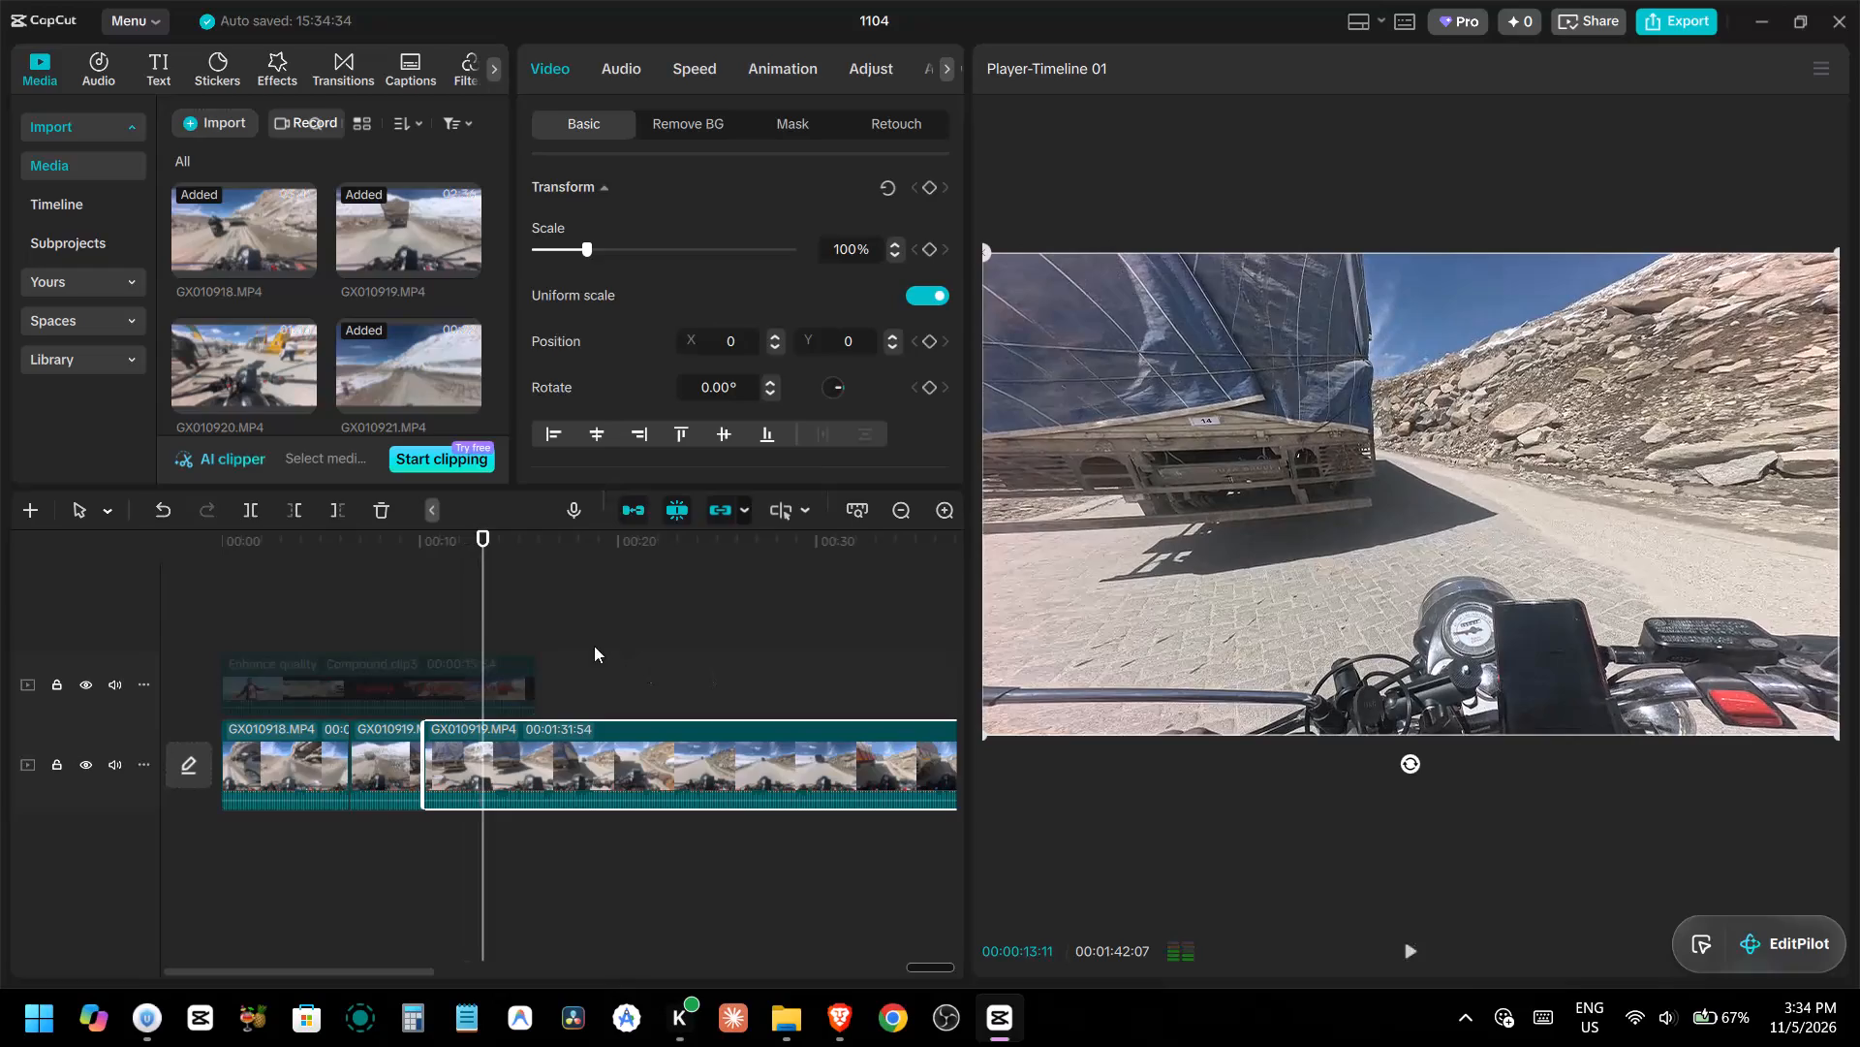
left_click_drag(485, 622, 430, 651)
key("space")
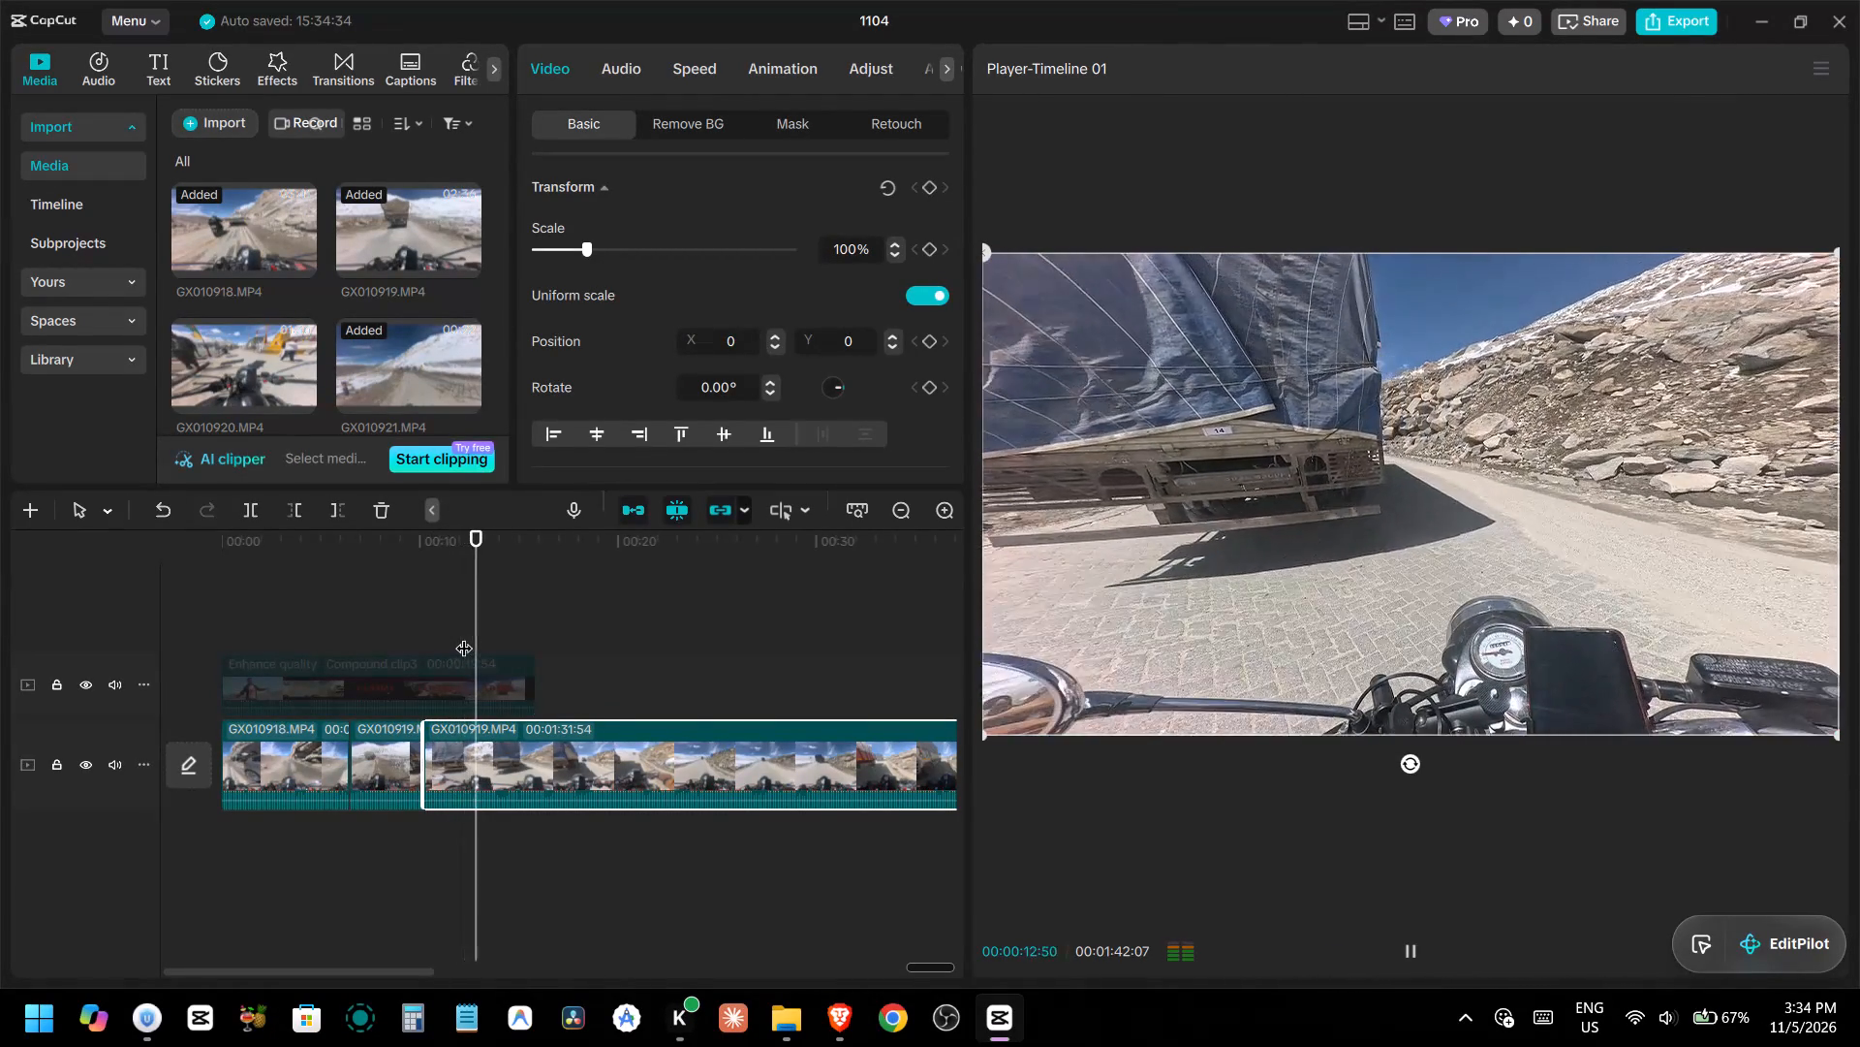
key("space")
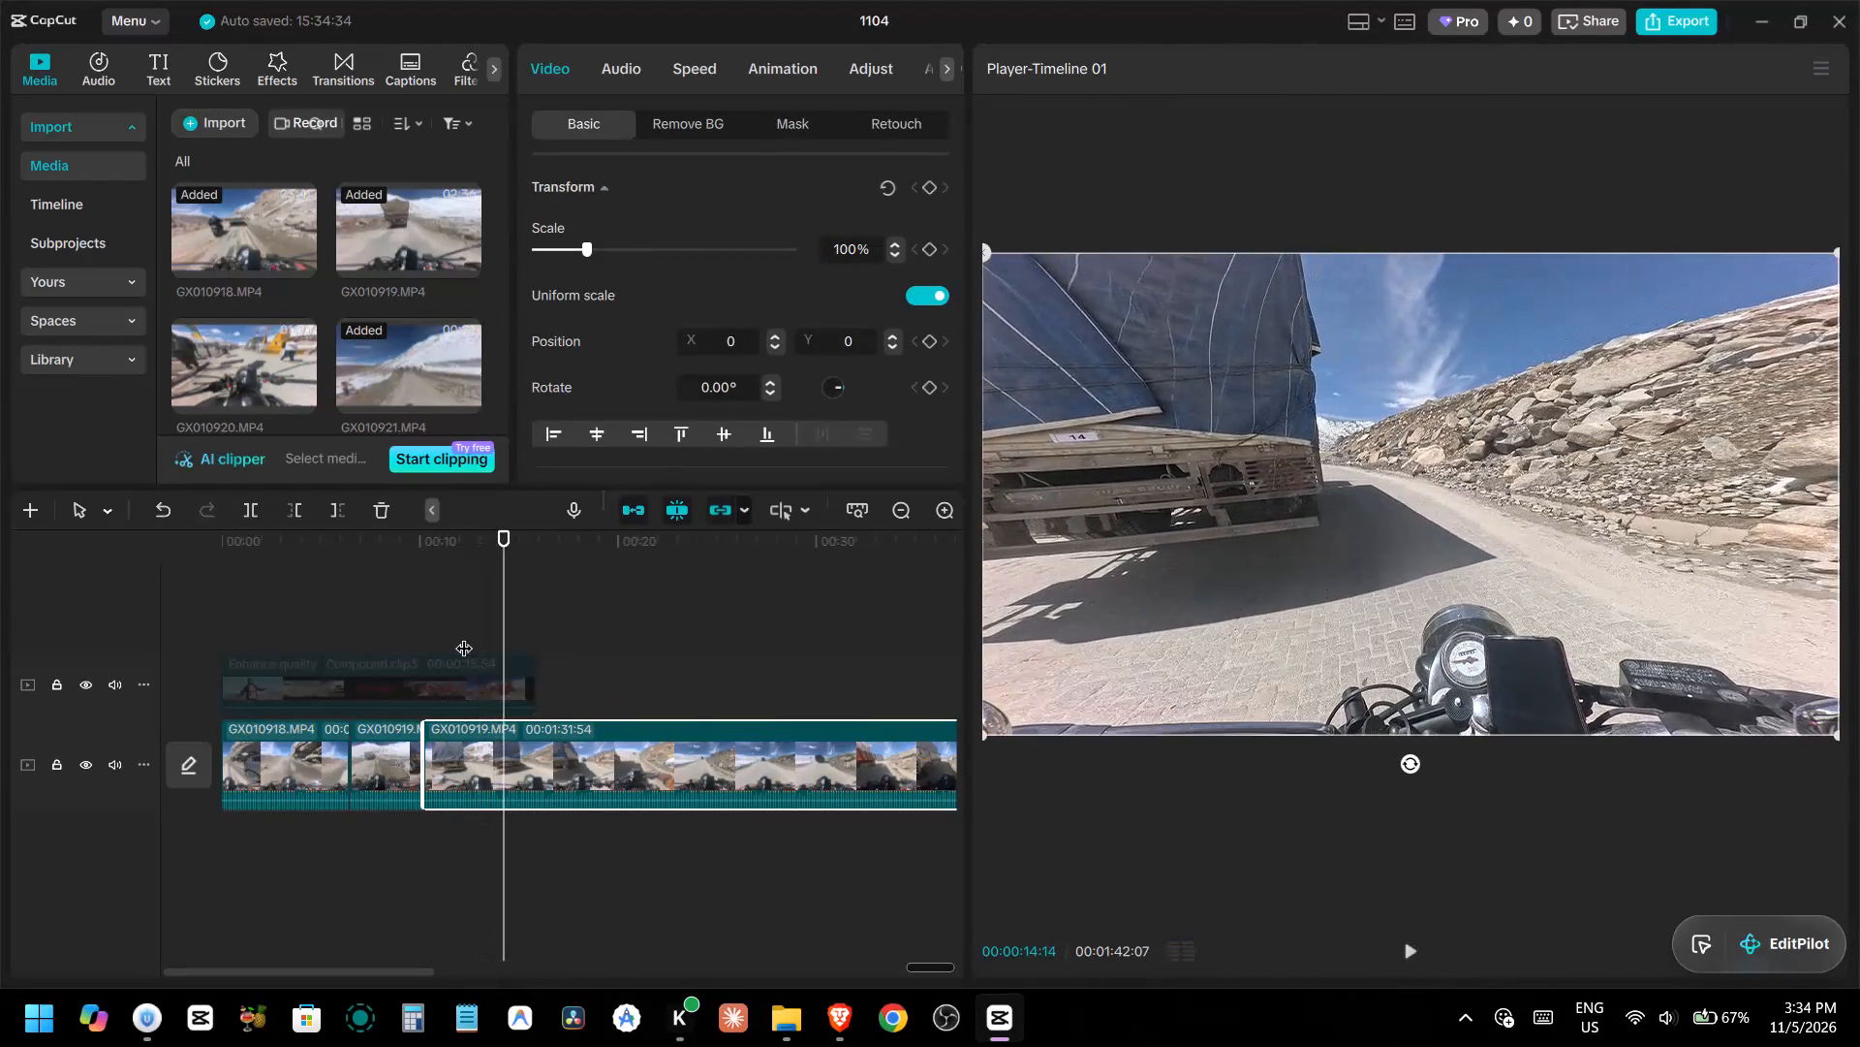
key("ctrl+b")
Replay the footage after the latest split and trim the start of the last GX010919.MP4 segment twice, leaving 00:01:26:38.
key("space")
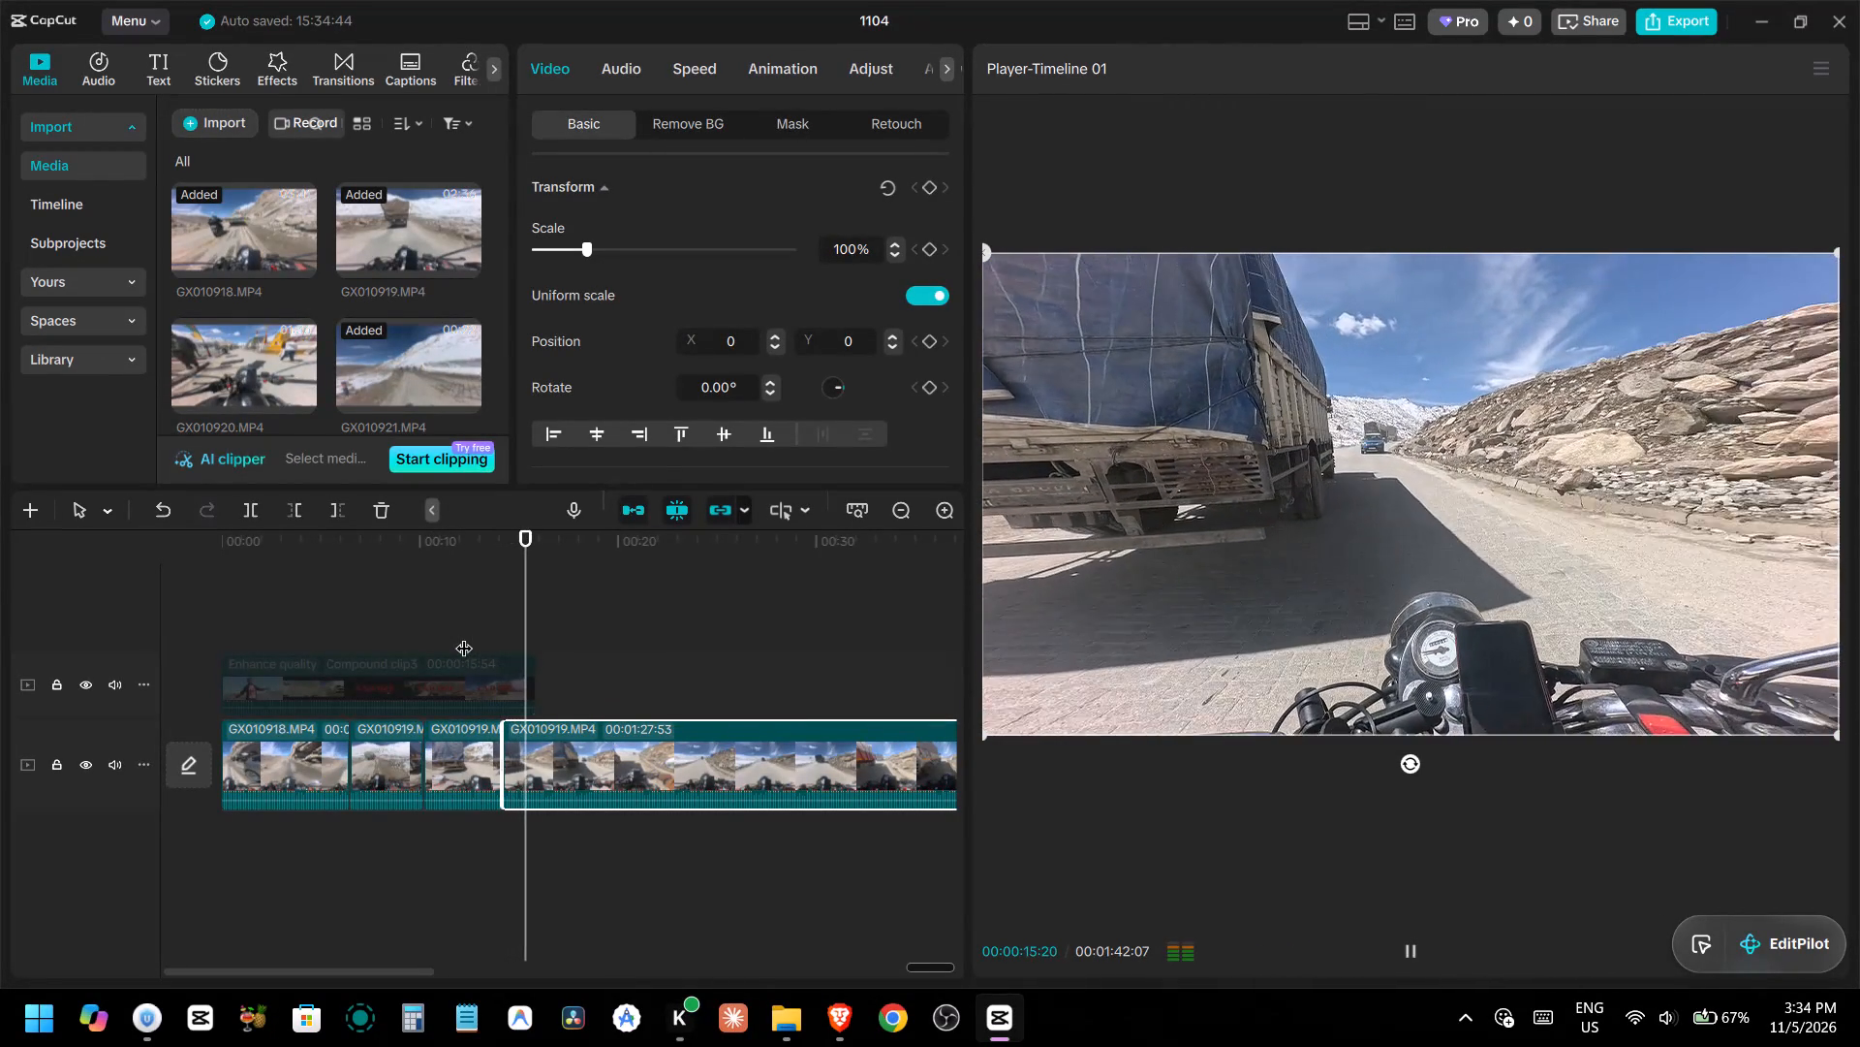
key("space")
left_click_drag(528, 622, 519, 631)
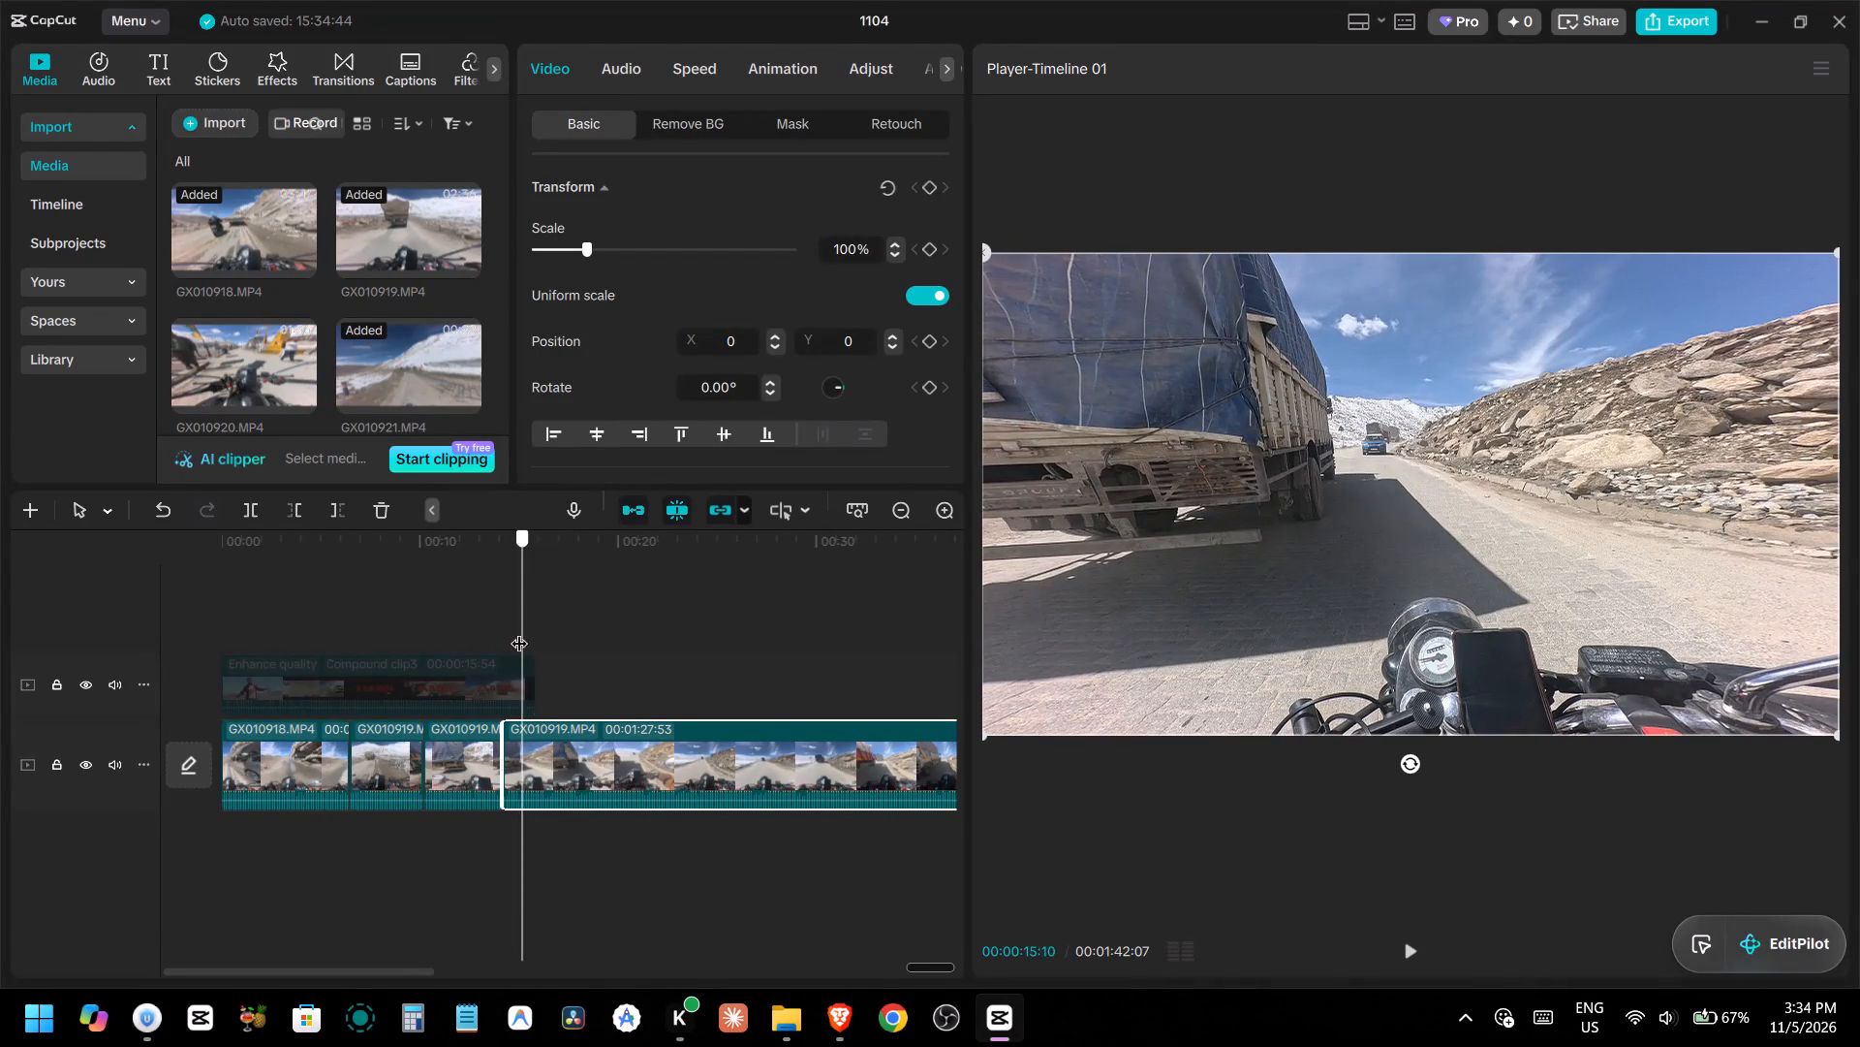
left_click_drag(519, 631, 504, 640)
key("space")
key("space")
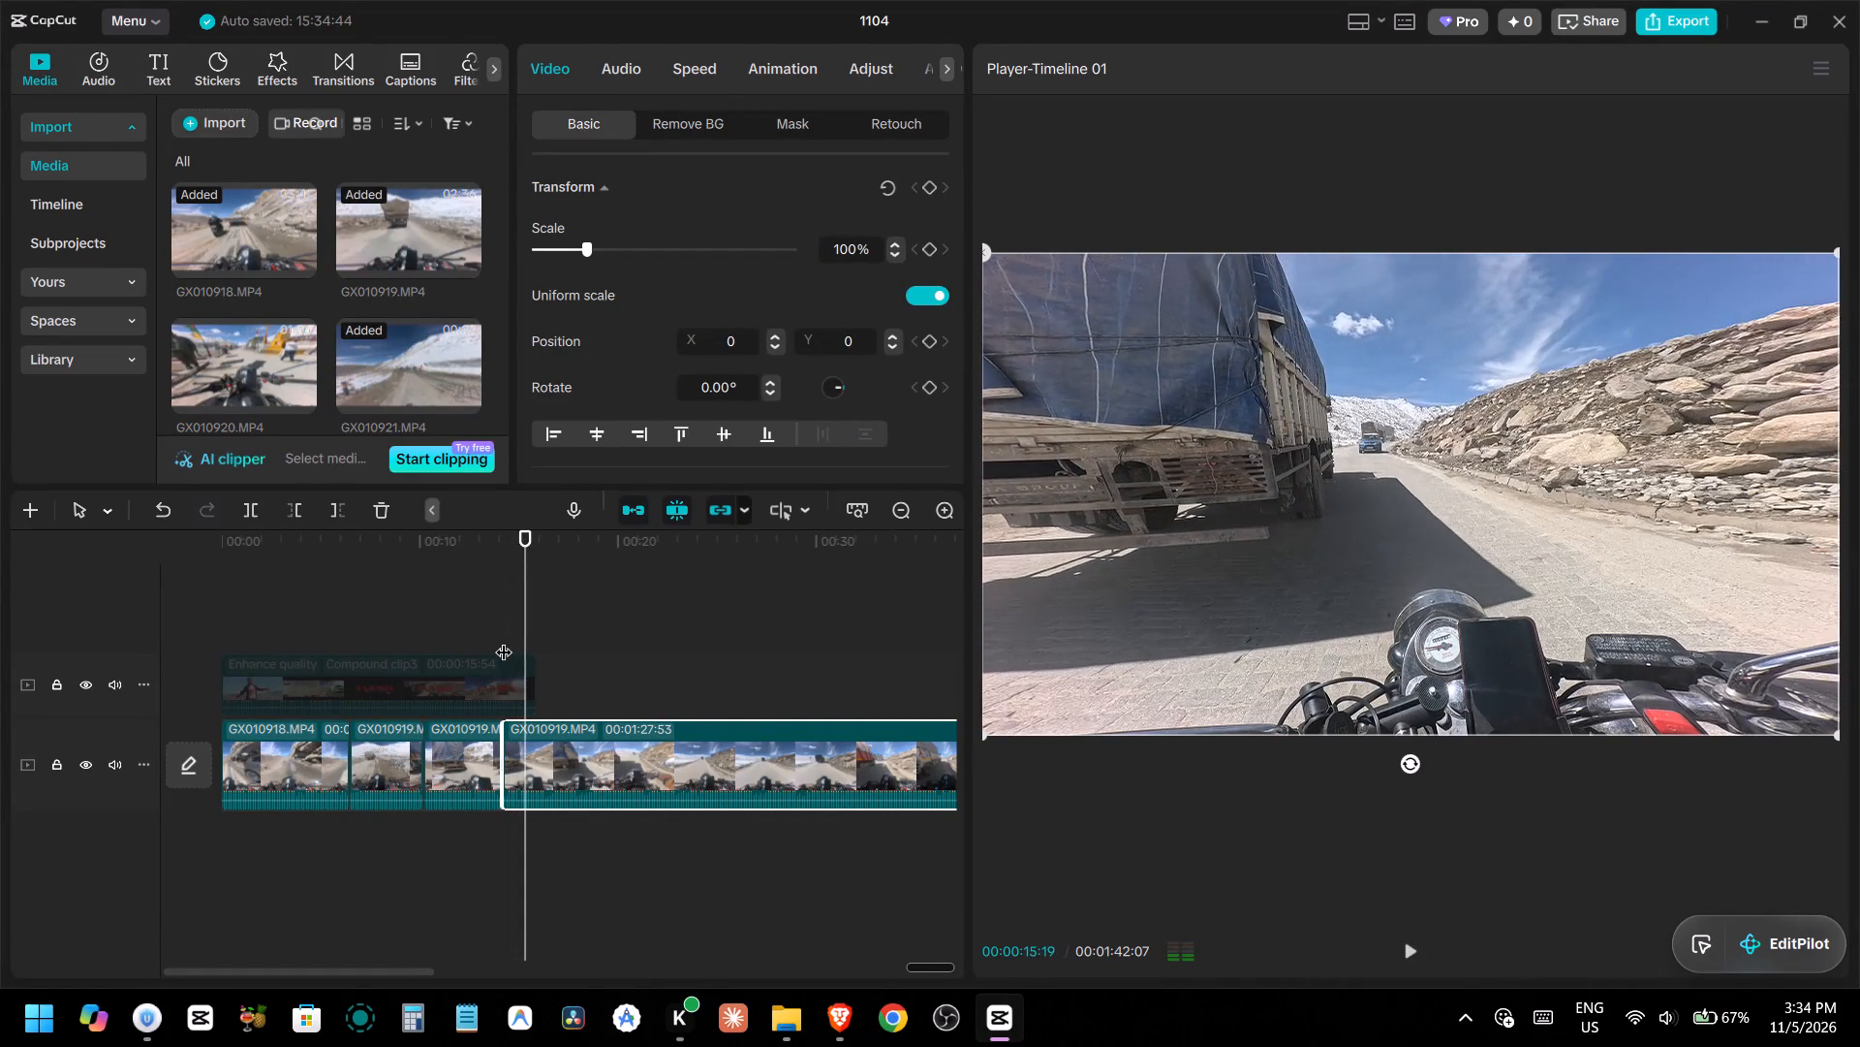
left_click_drag(522, 625, 497, 639)
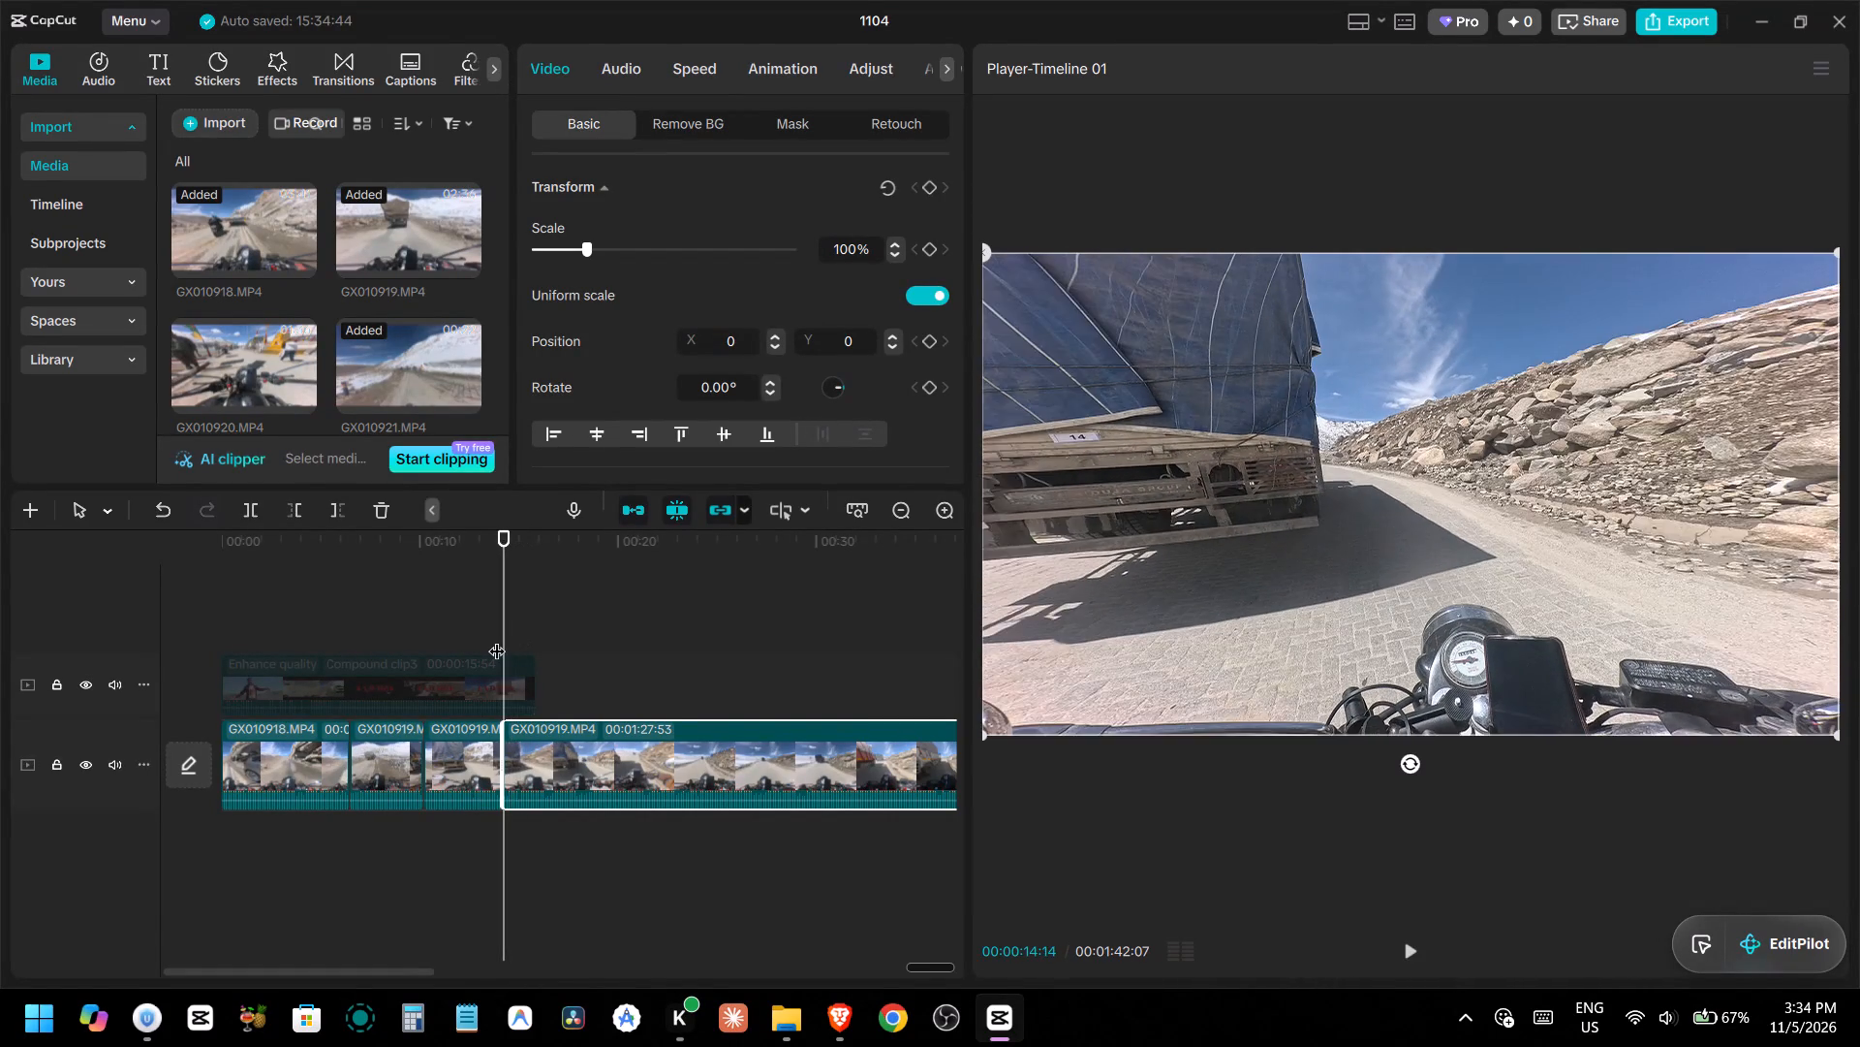
key("space")
key("space")
type("q")
key("space")
type("q")
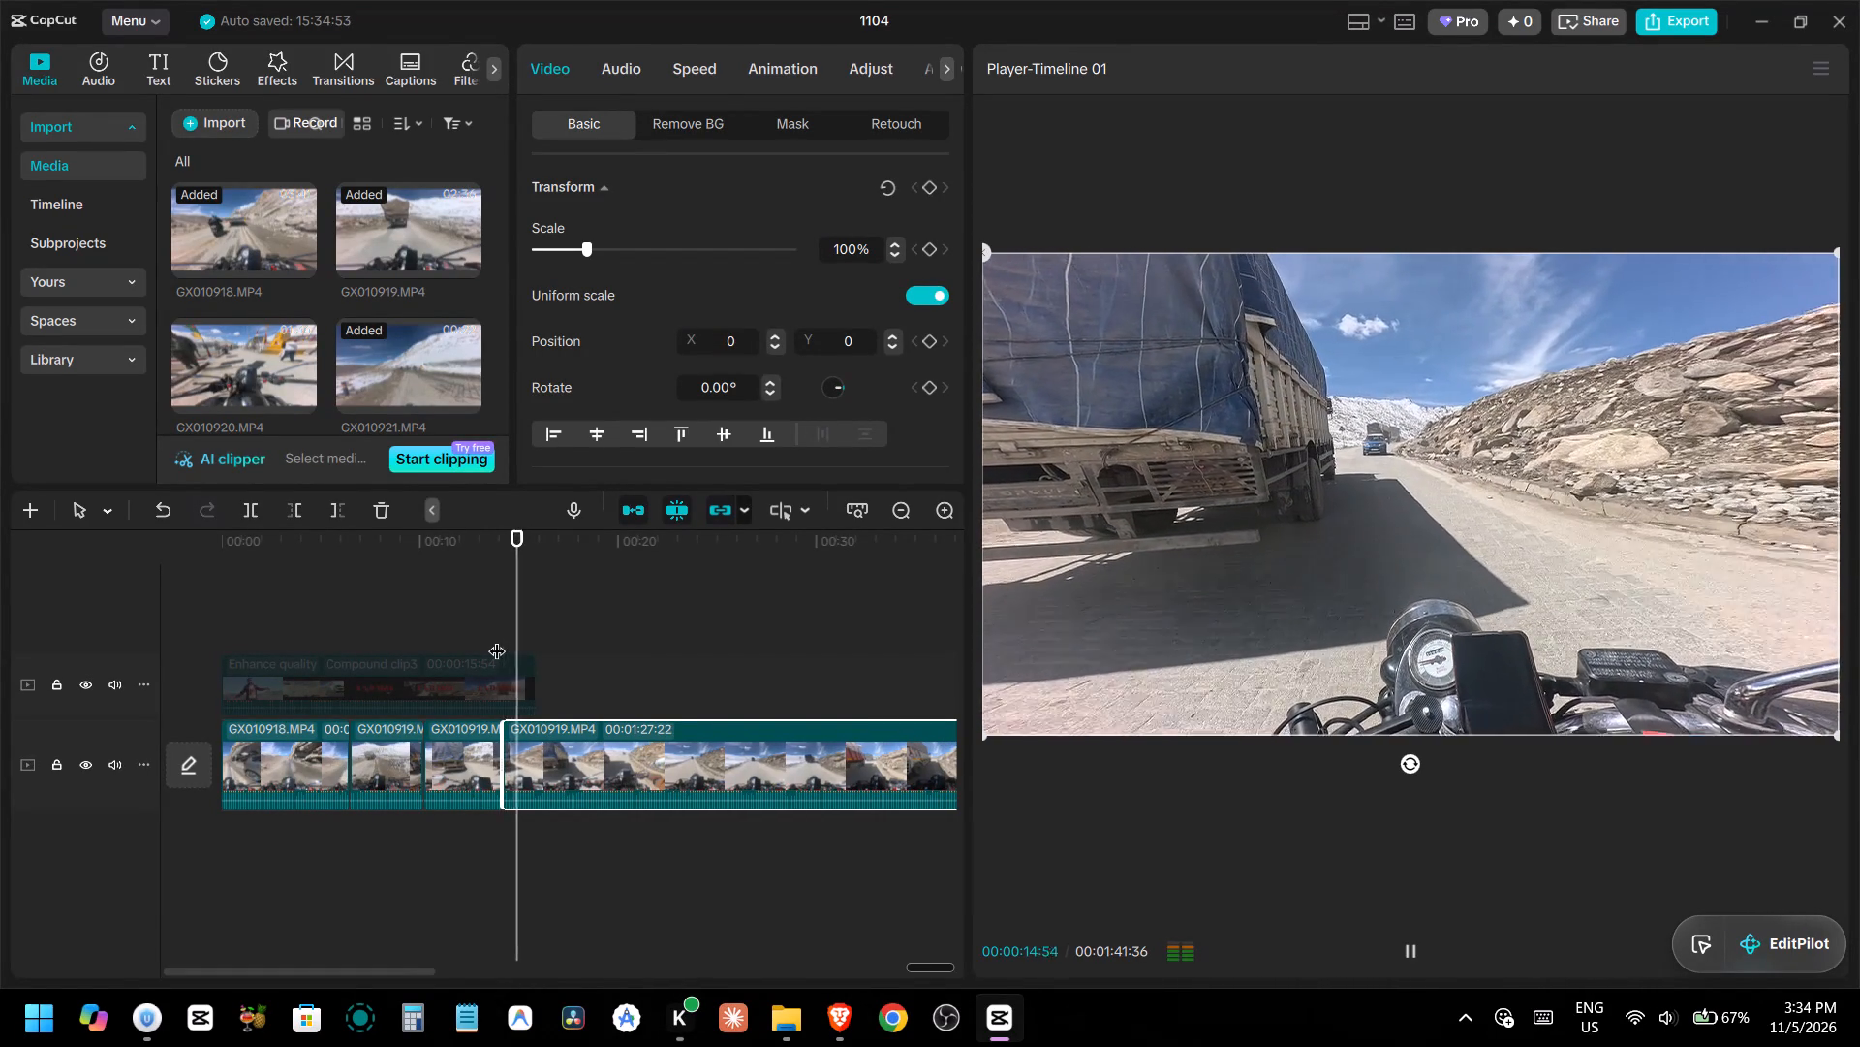
Play the truck pass in the last GX010919.MP4 segment and split it at 00:00:16:47.
key("space")
key("space")
double_click(510, 632)
key("space")
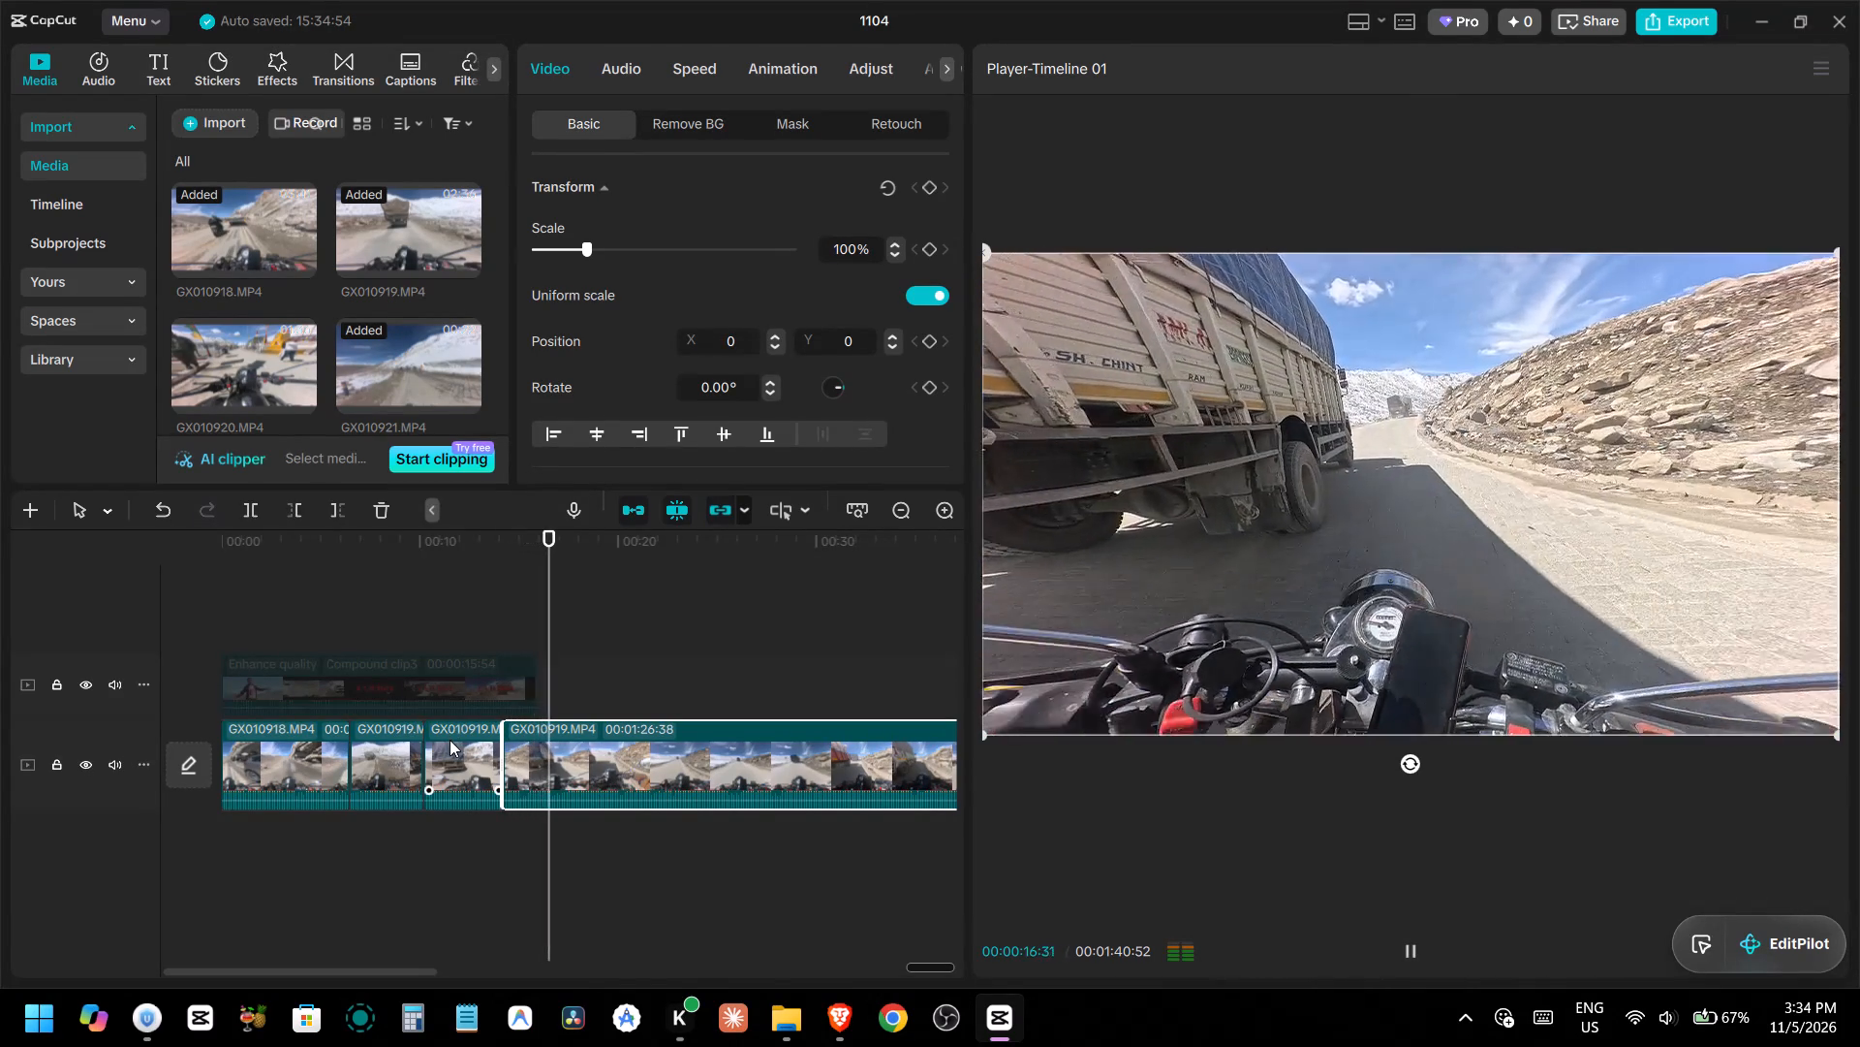
key("space")
key("ctrl+b")
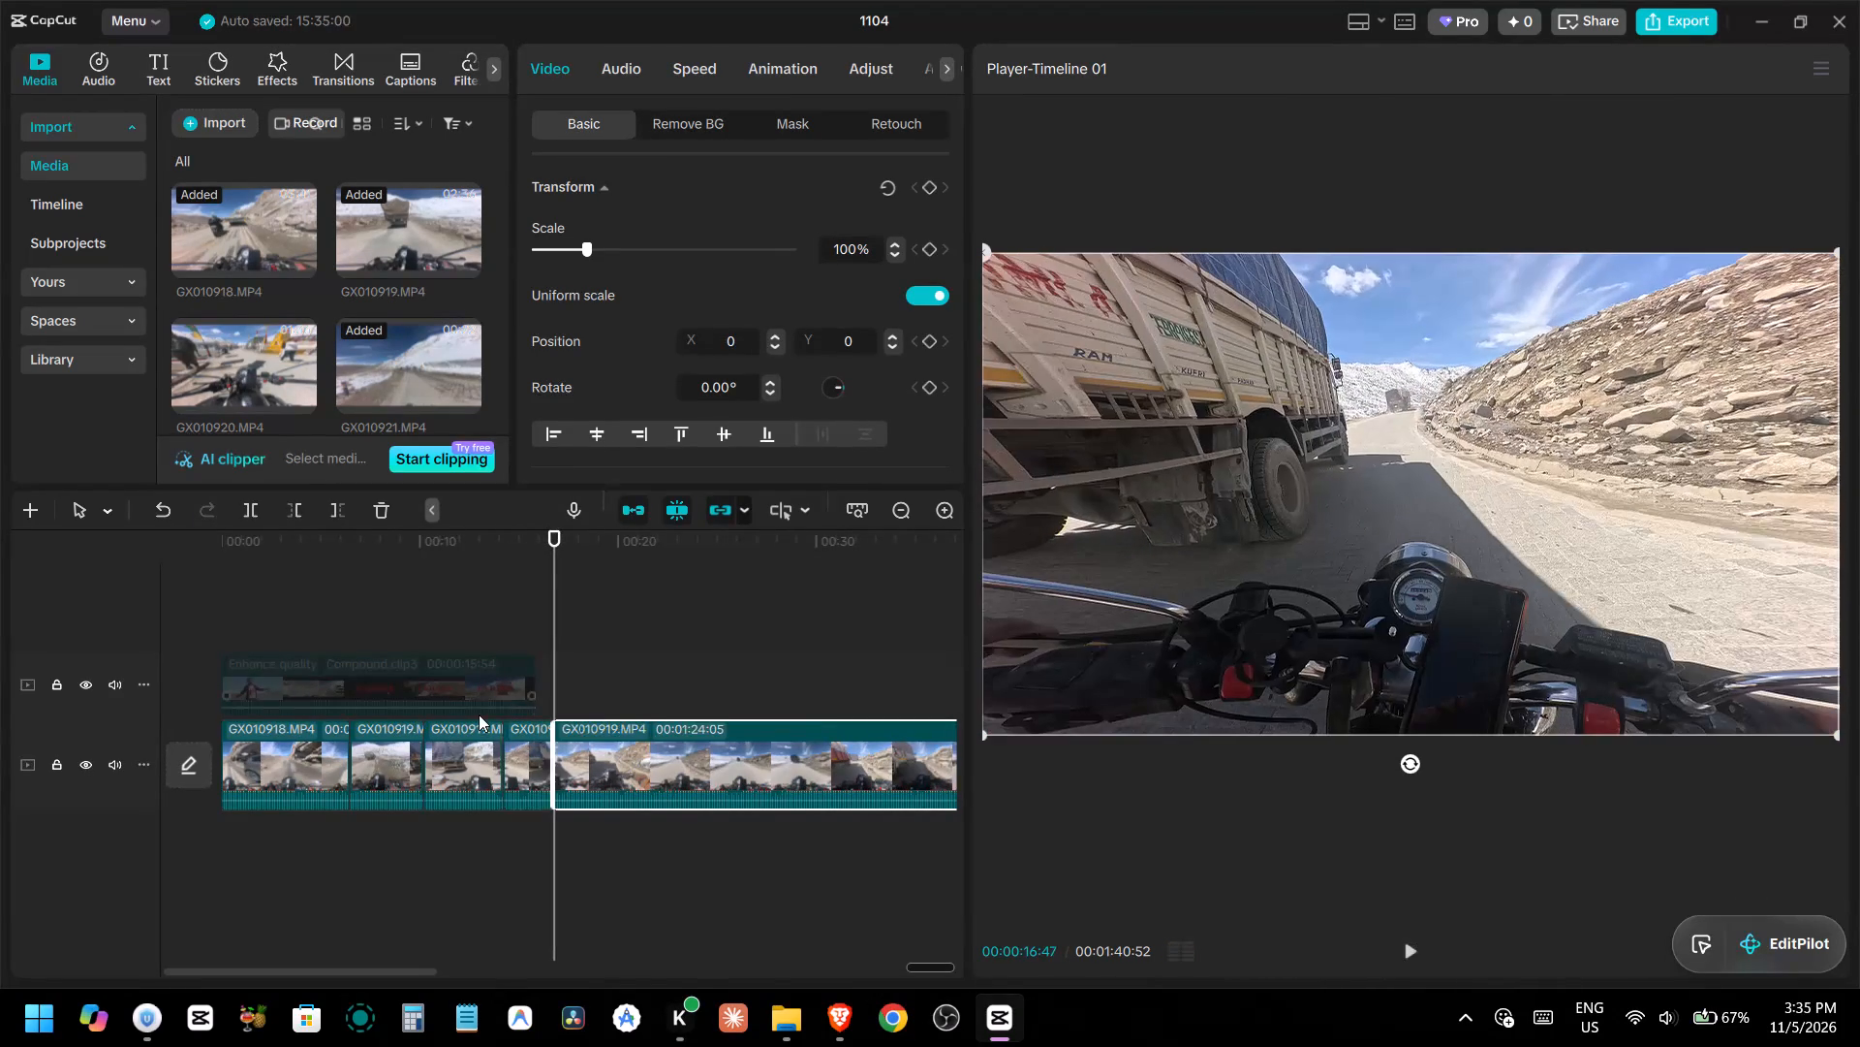
Play past the latest split and remove the second GX010919.MP4 segment from the main track.
key("space")
key("space")
left_click(465, 741)
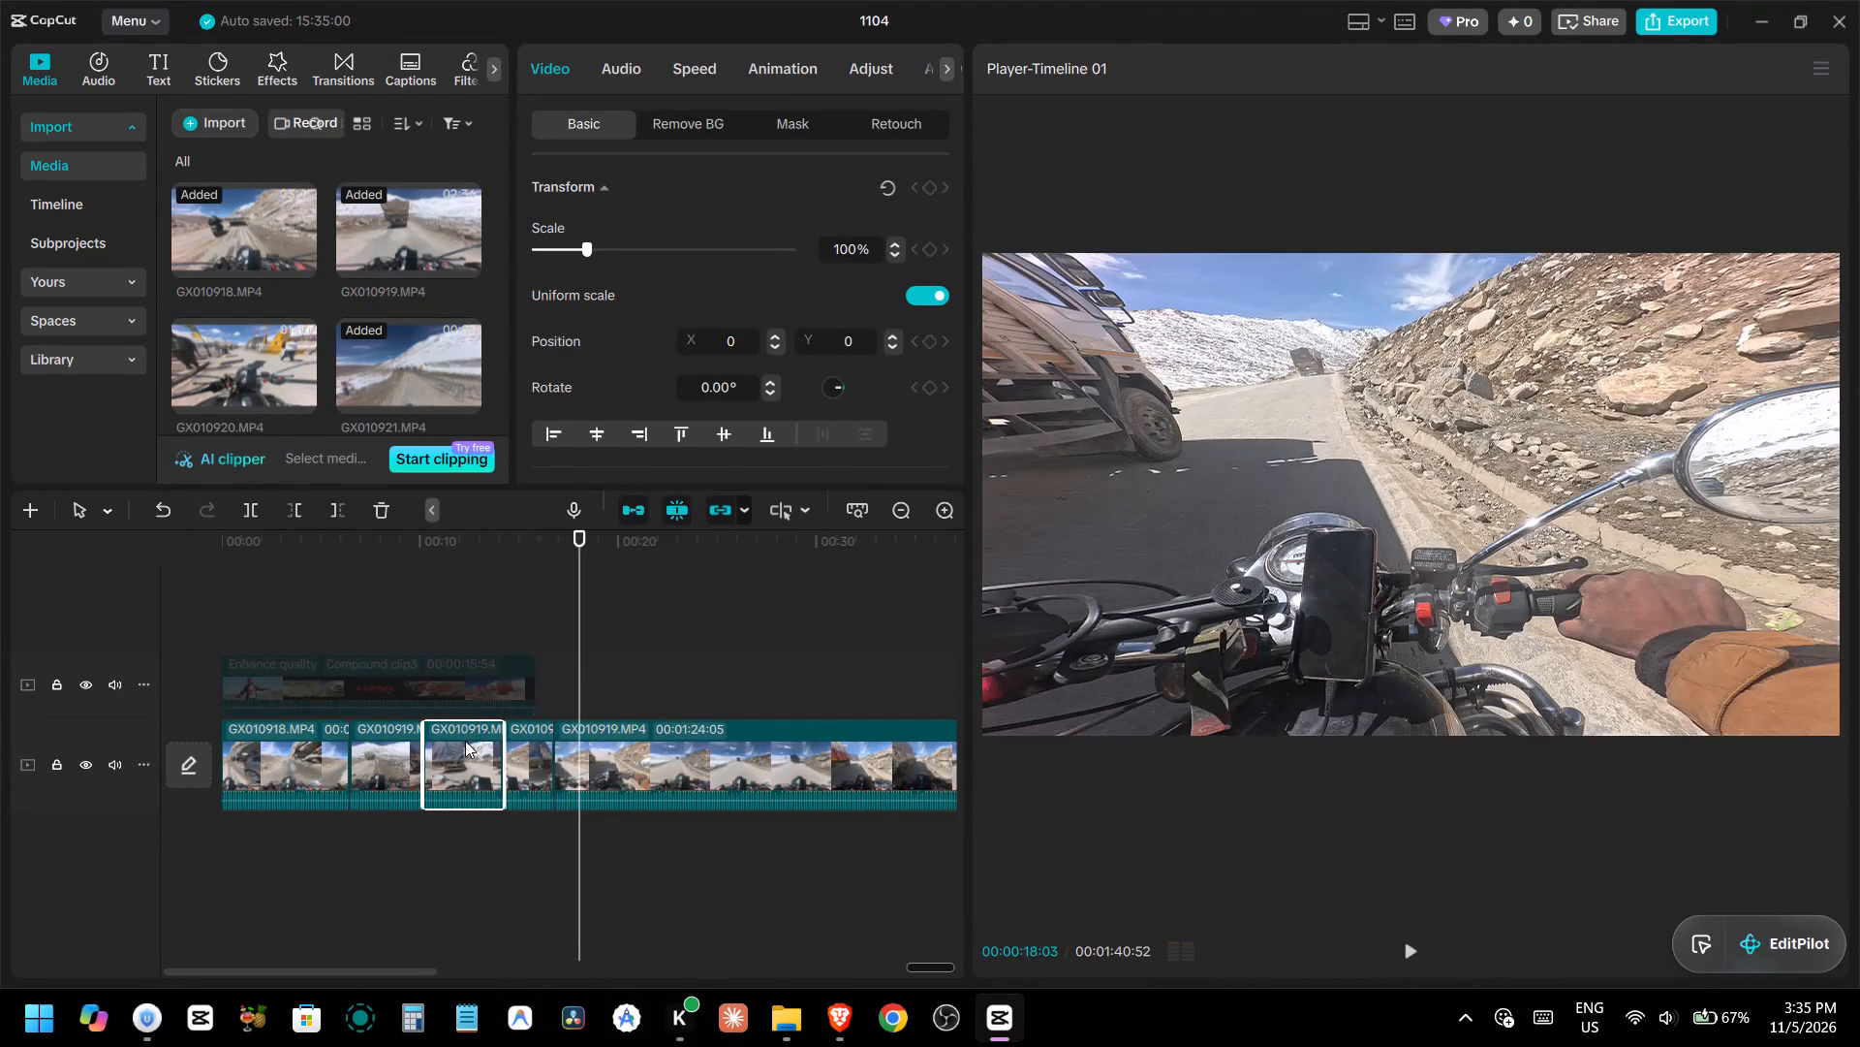
key("ctrl+x")
Replay the last GX010919.MP4 segment until the red truck comes up ahead and trim off everything before it, leaving 00:01:12:31.
key("space")
key("space")
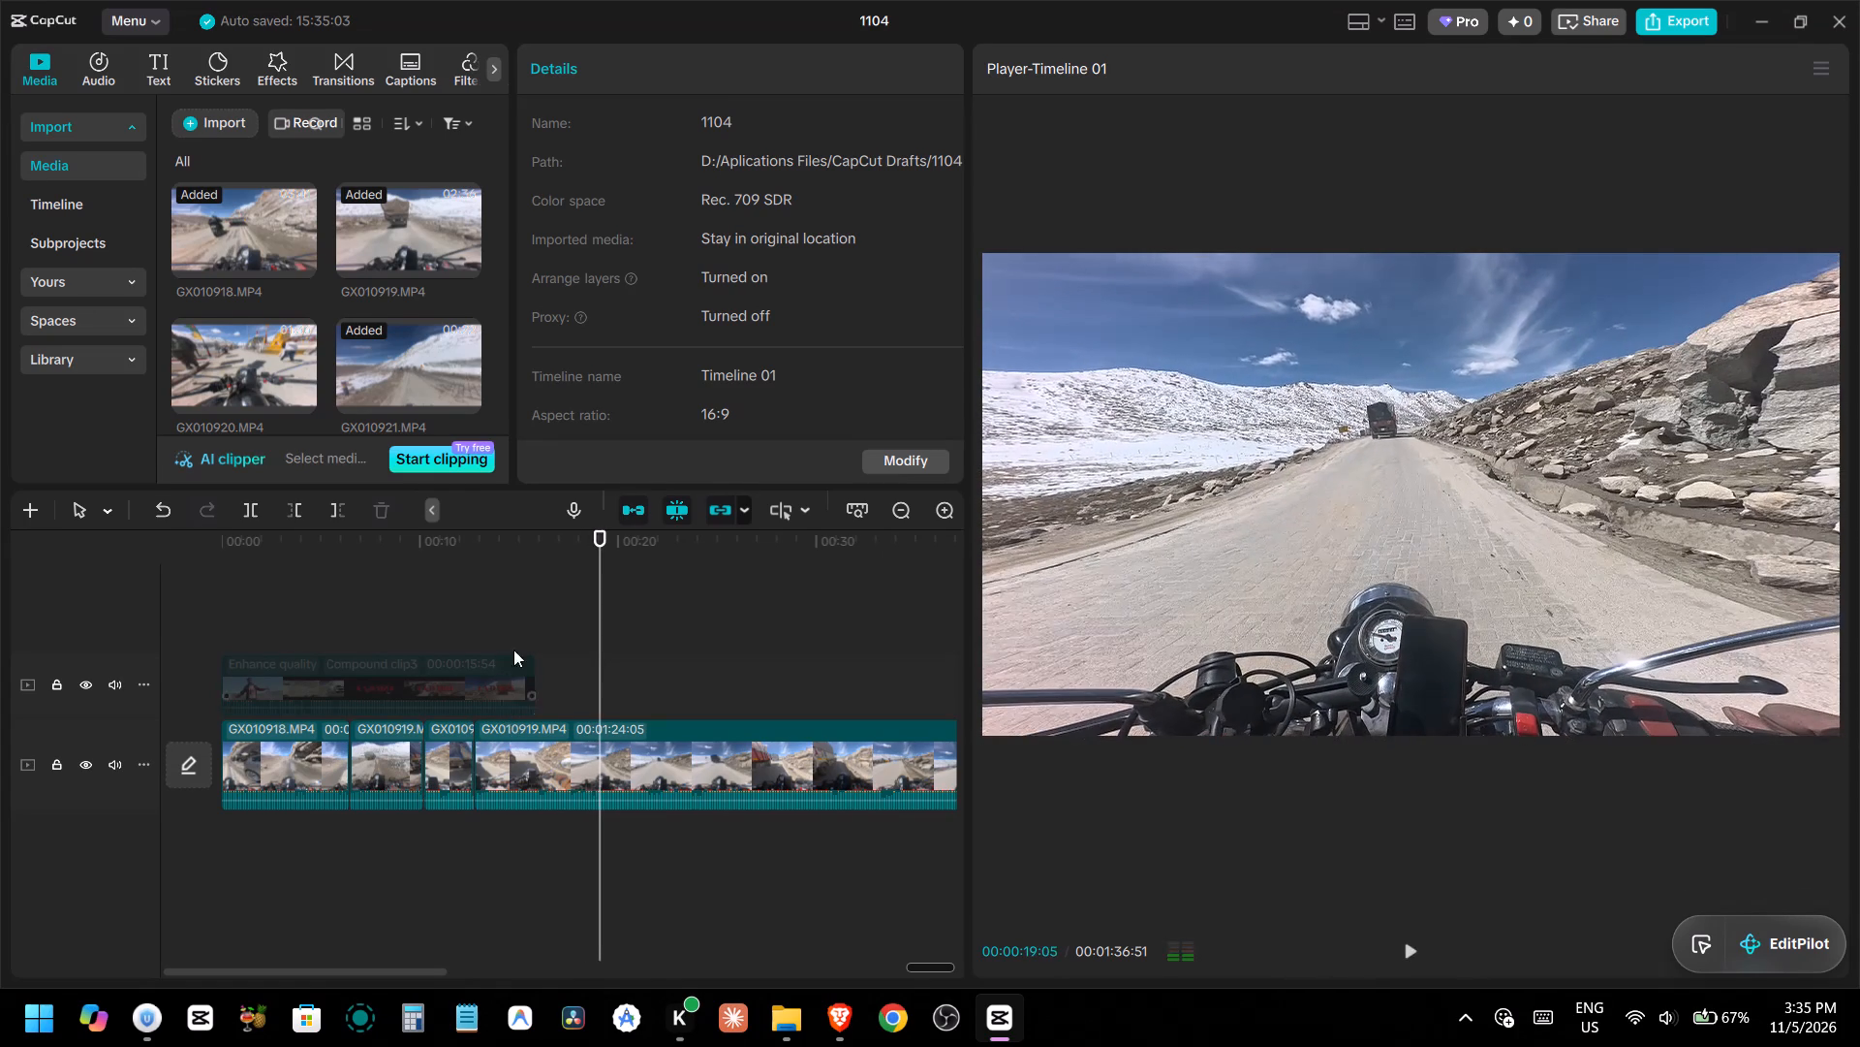
left_click(511, 633)
left_click_drag(510, 633, 479, 651)
key("space")
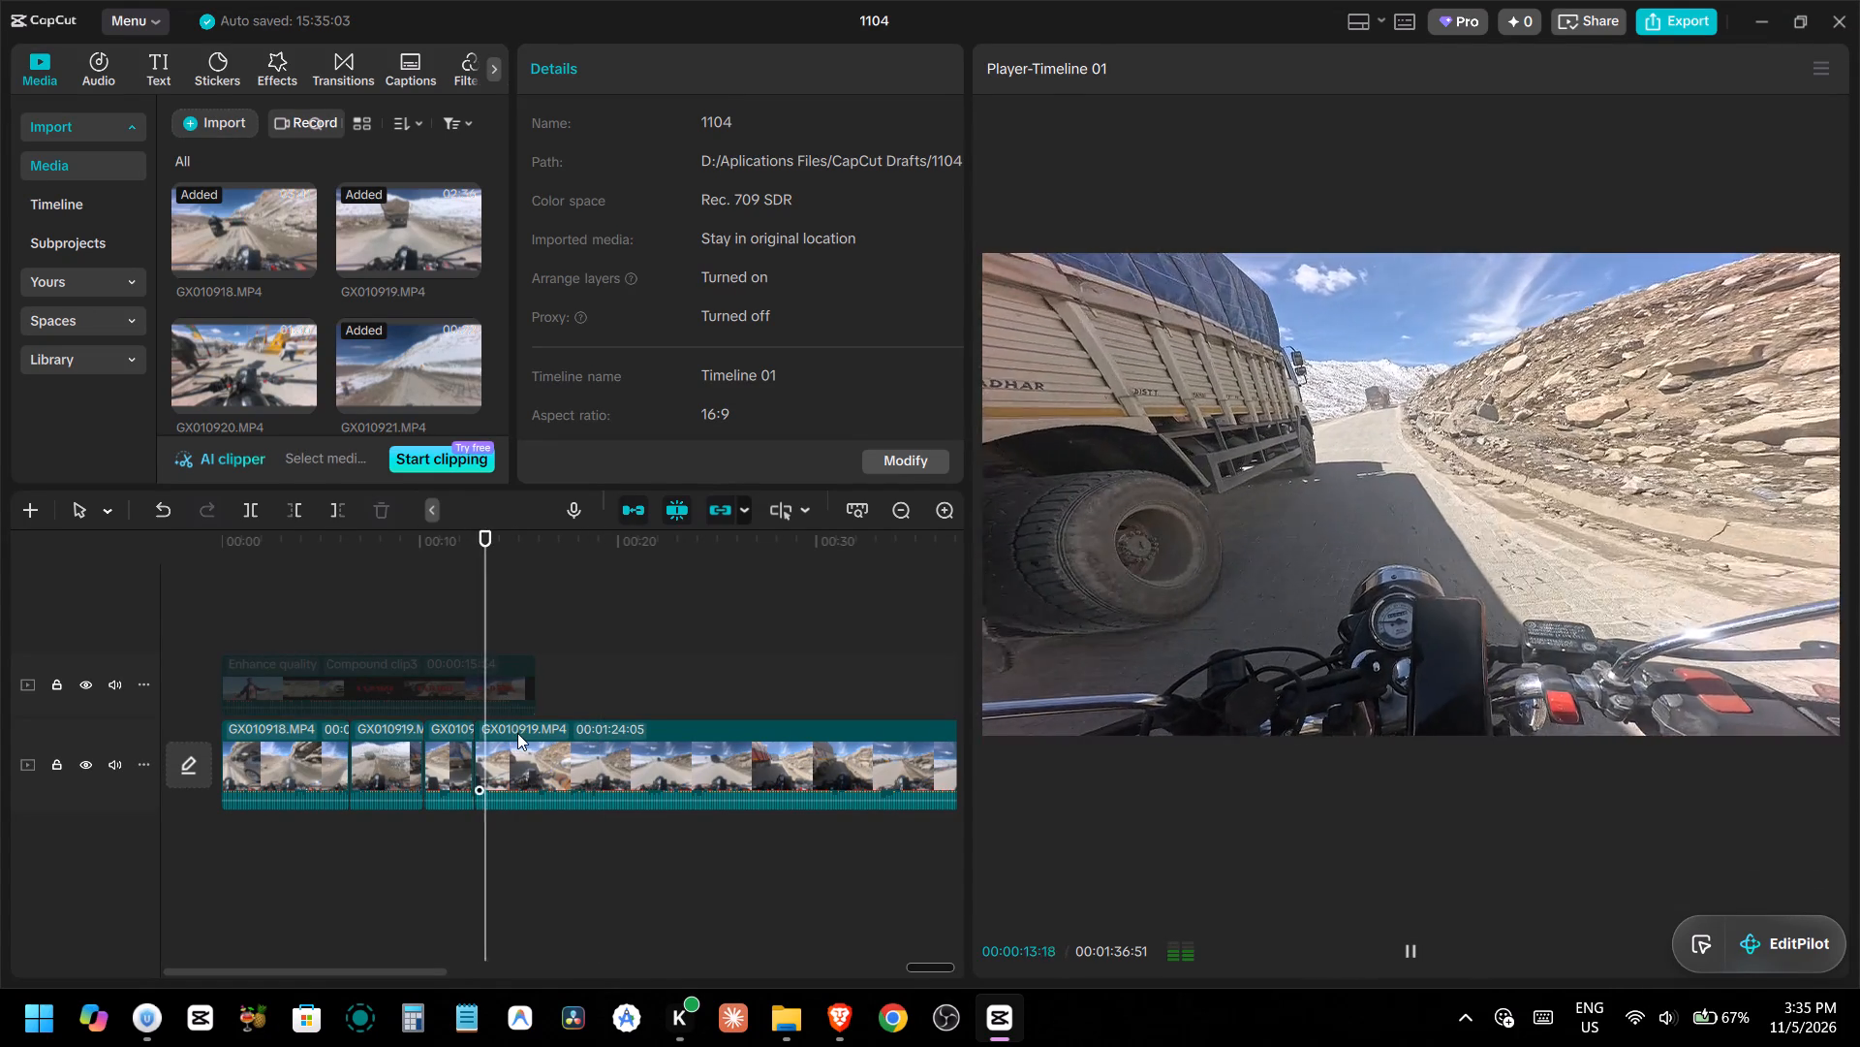
left_click(517, 734)
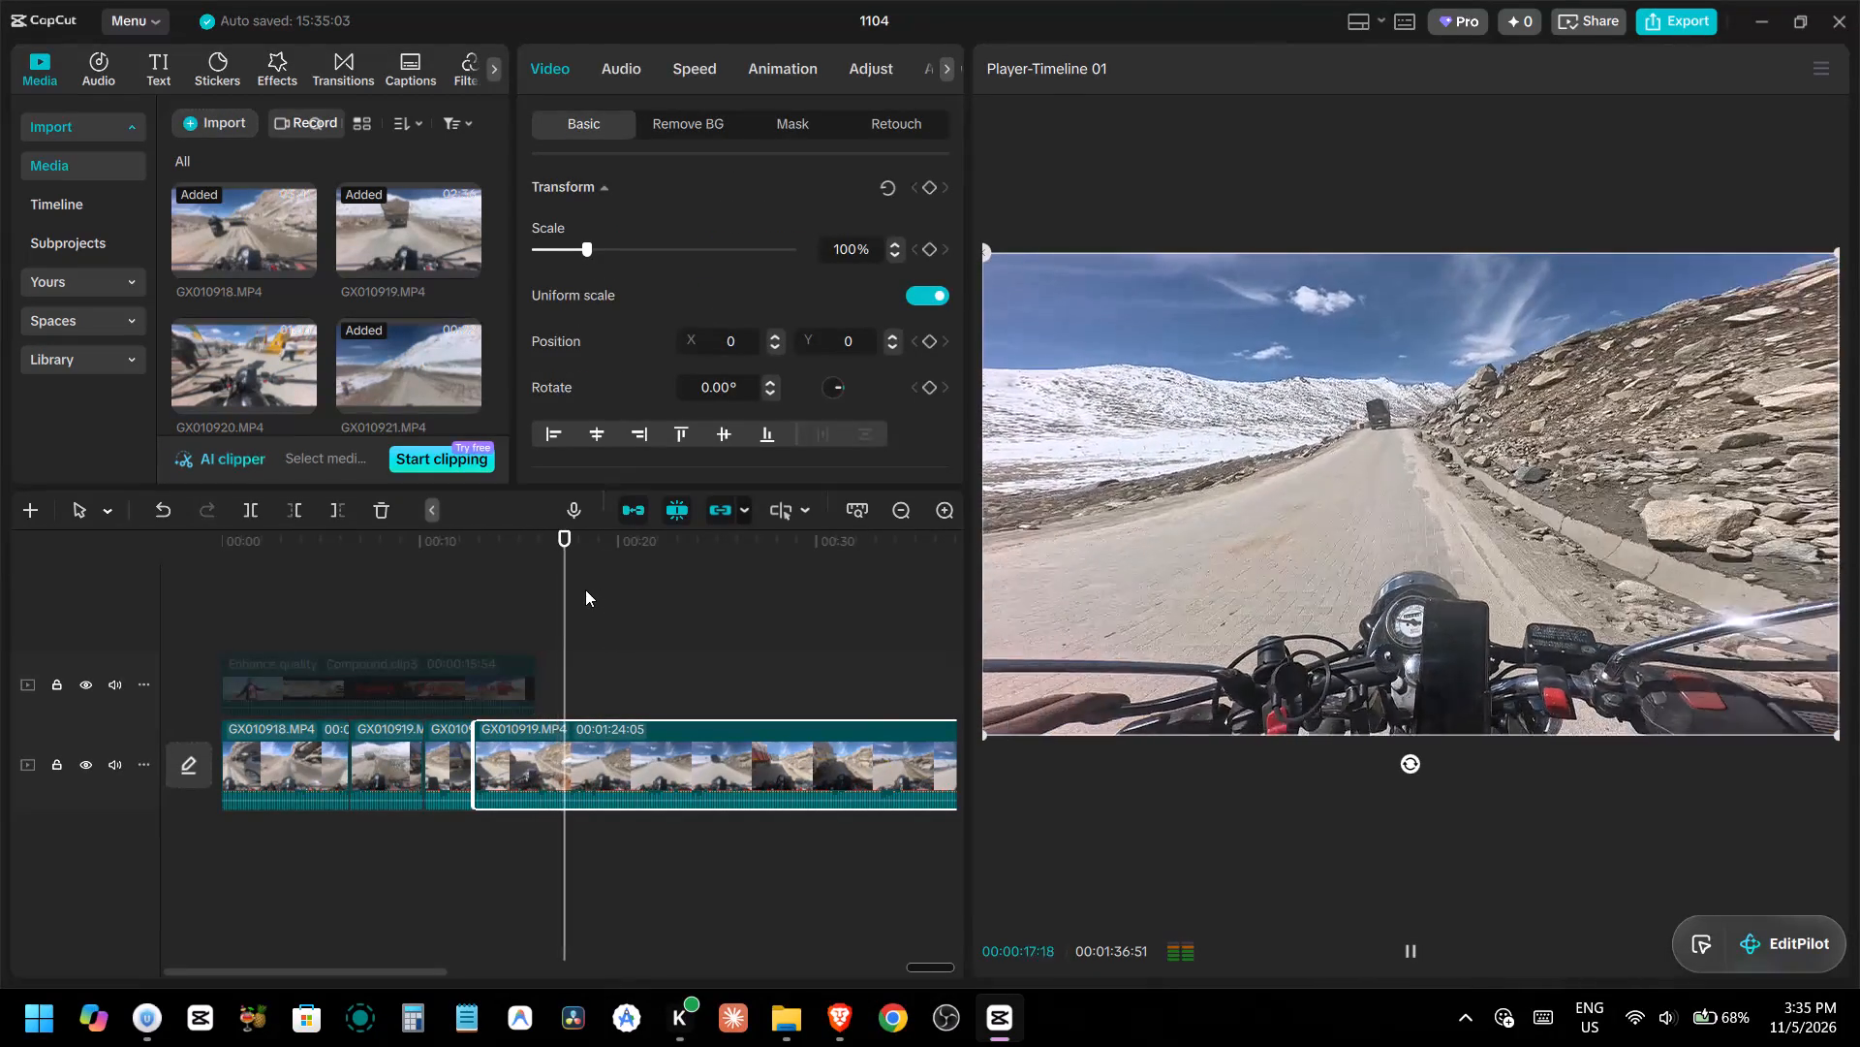
key("space")
key("space")
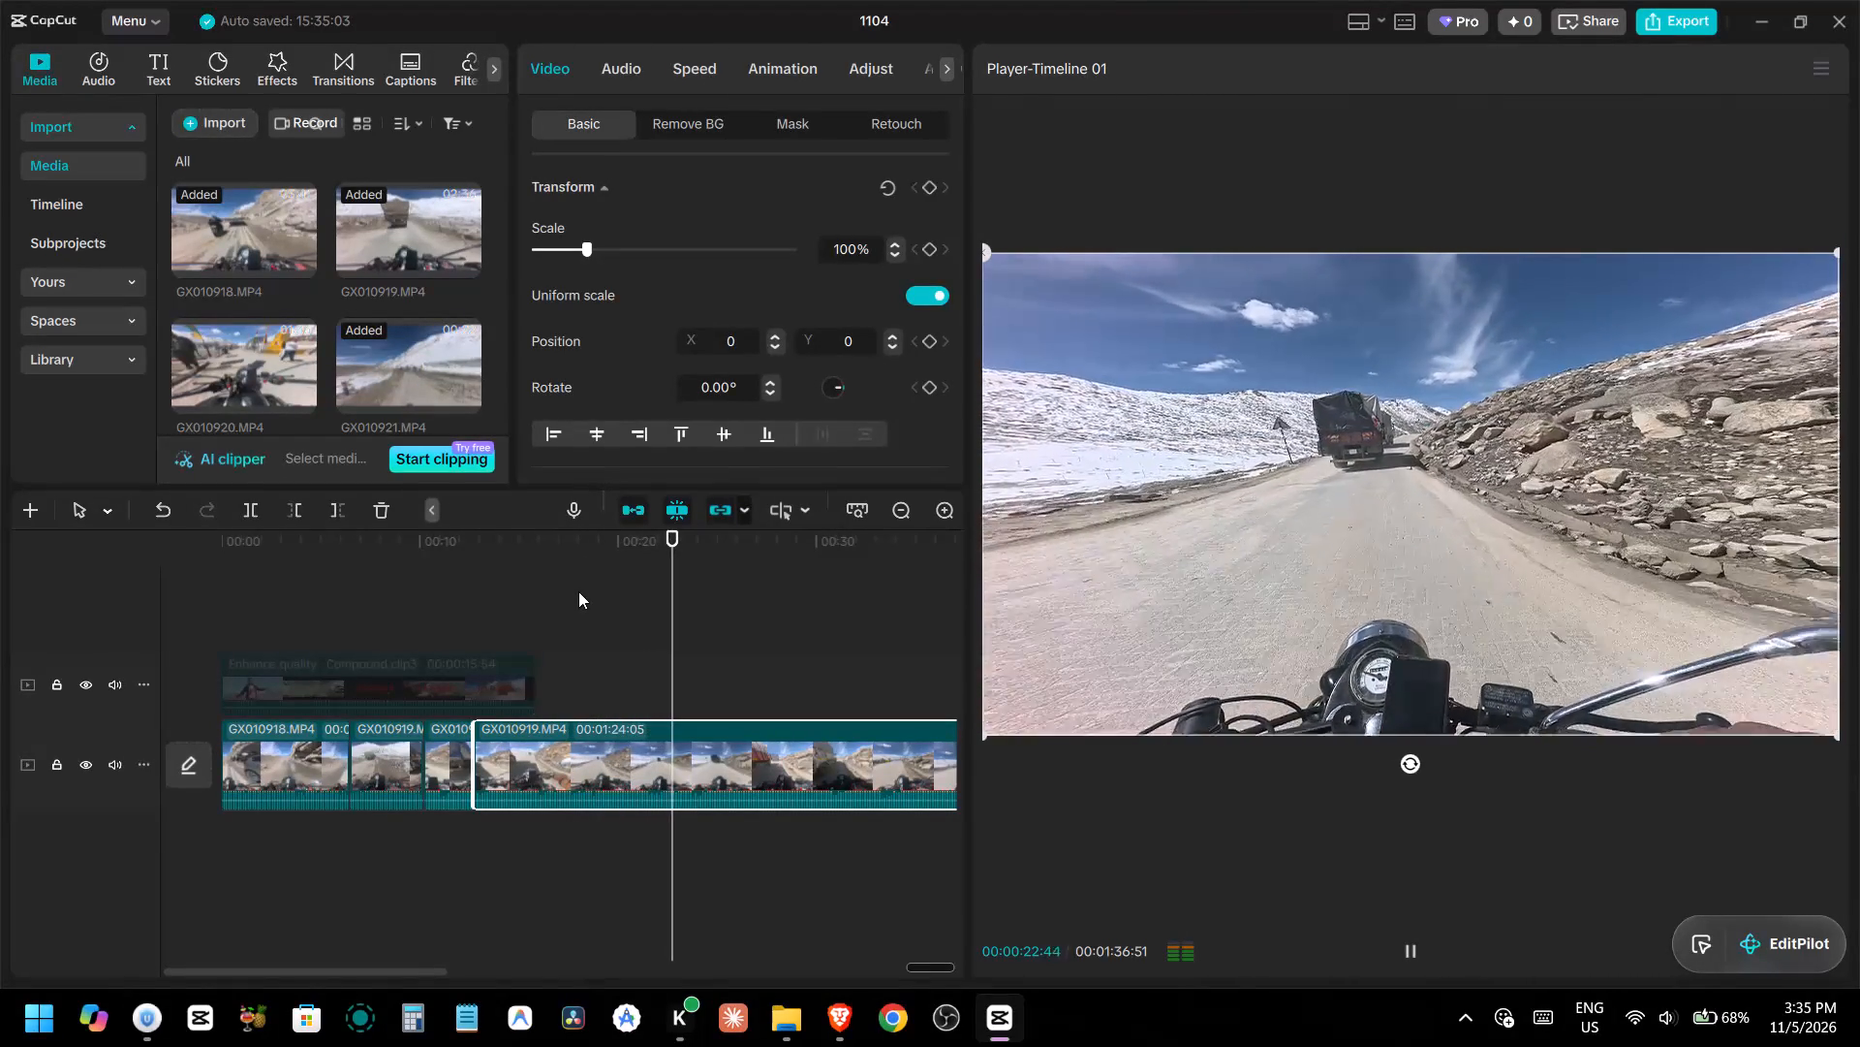
type("q")
Play on past the trucks and trim the start of the last GX010919.MP4 segment twice more, leaving 00:01:03:26.
key("space")
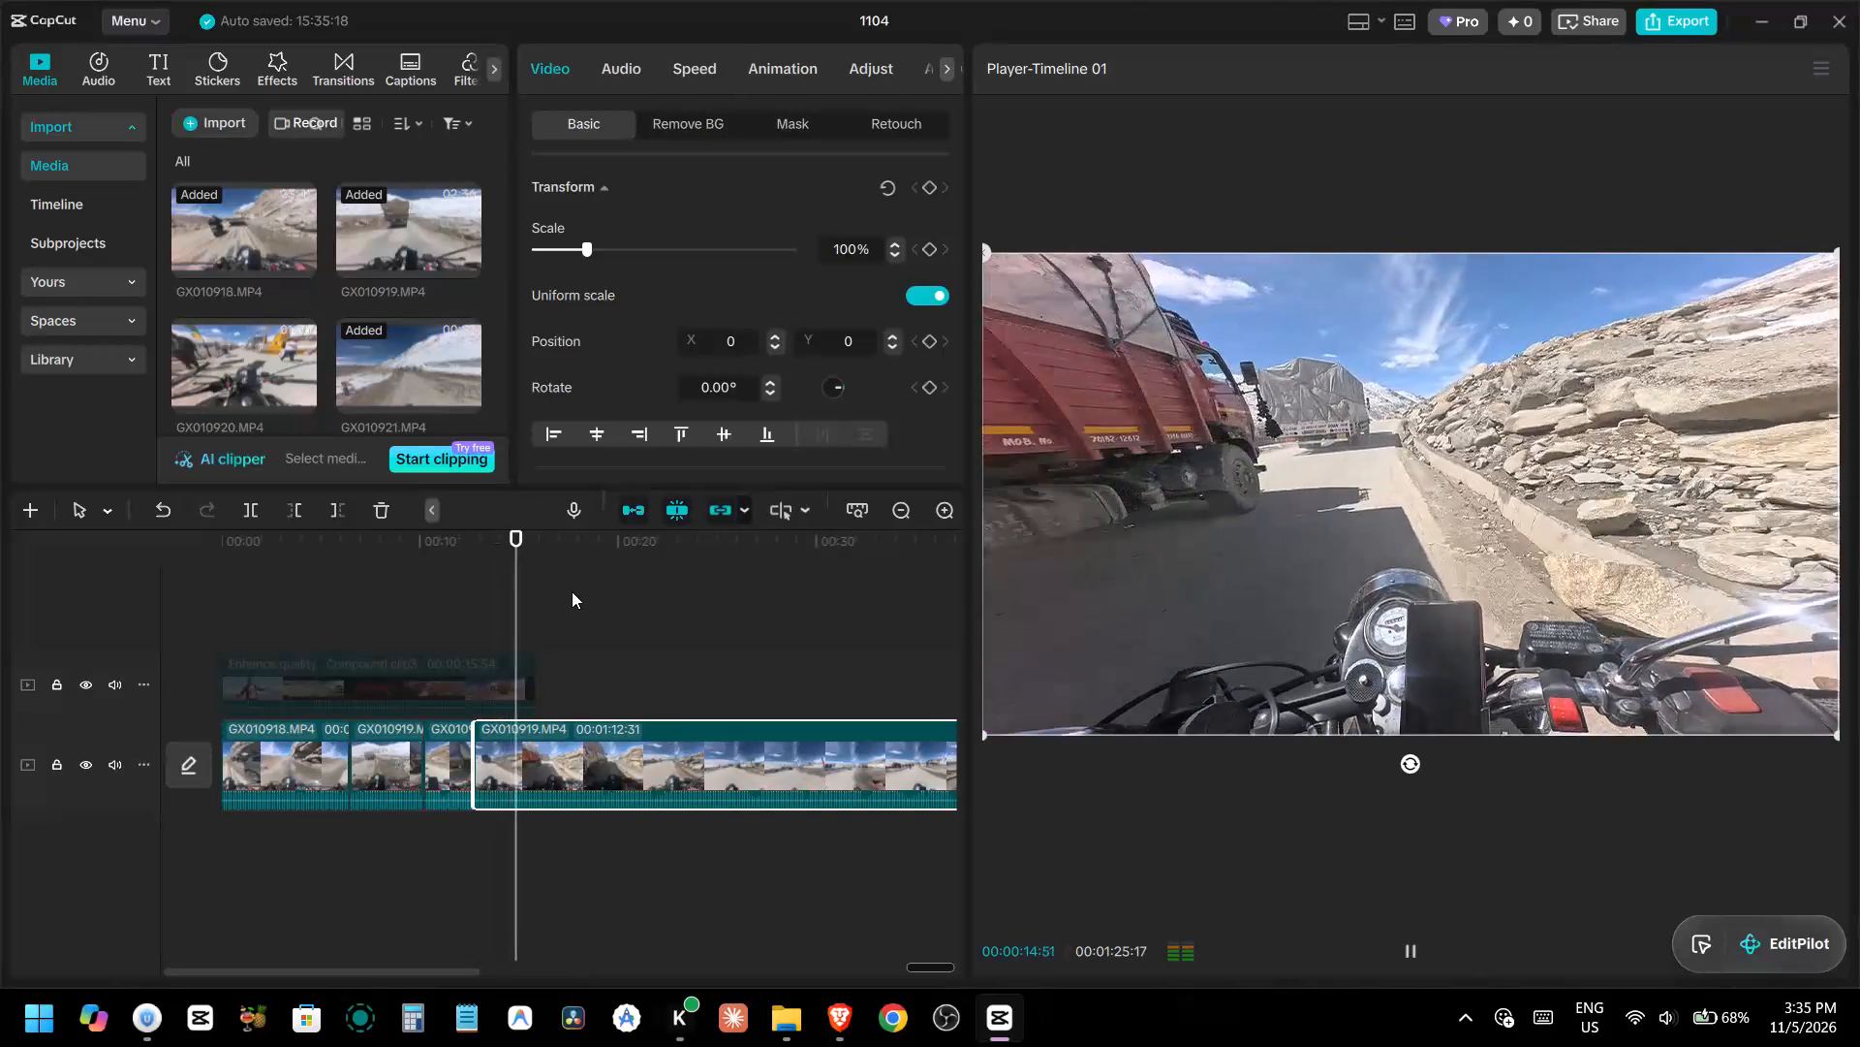
type("q")
key("space")
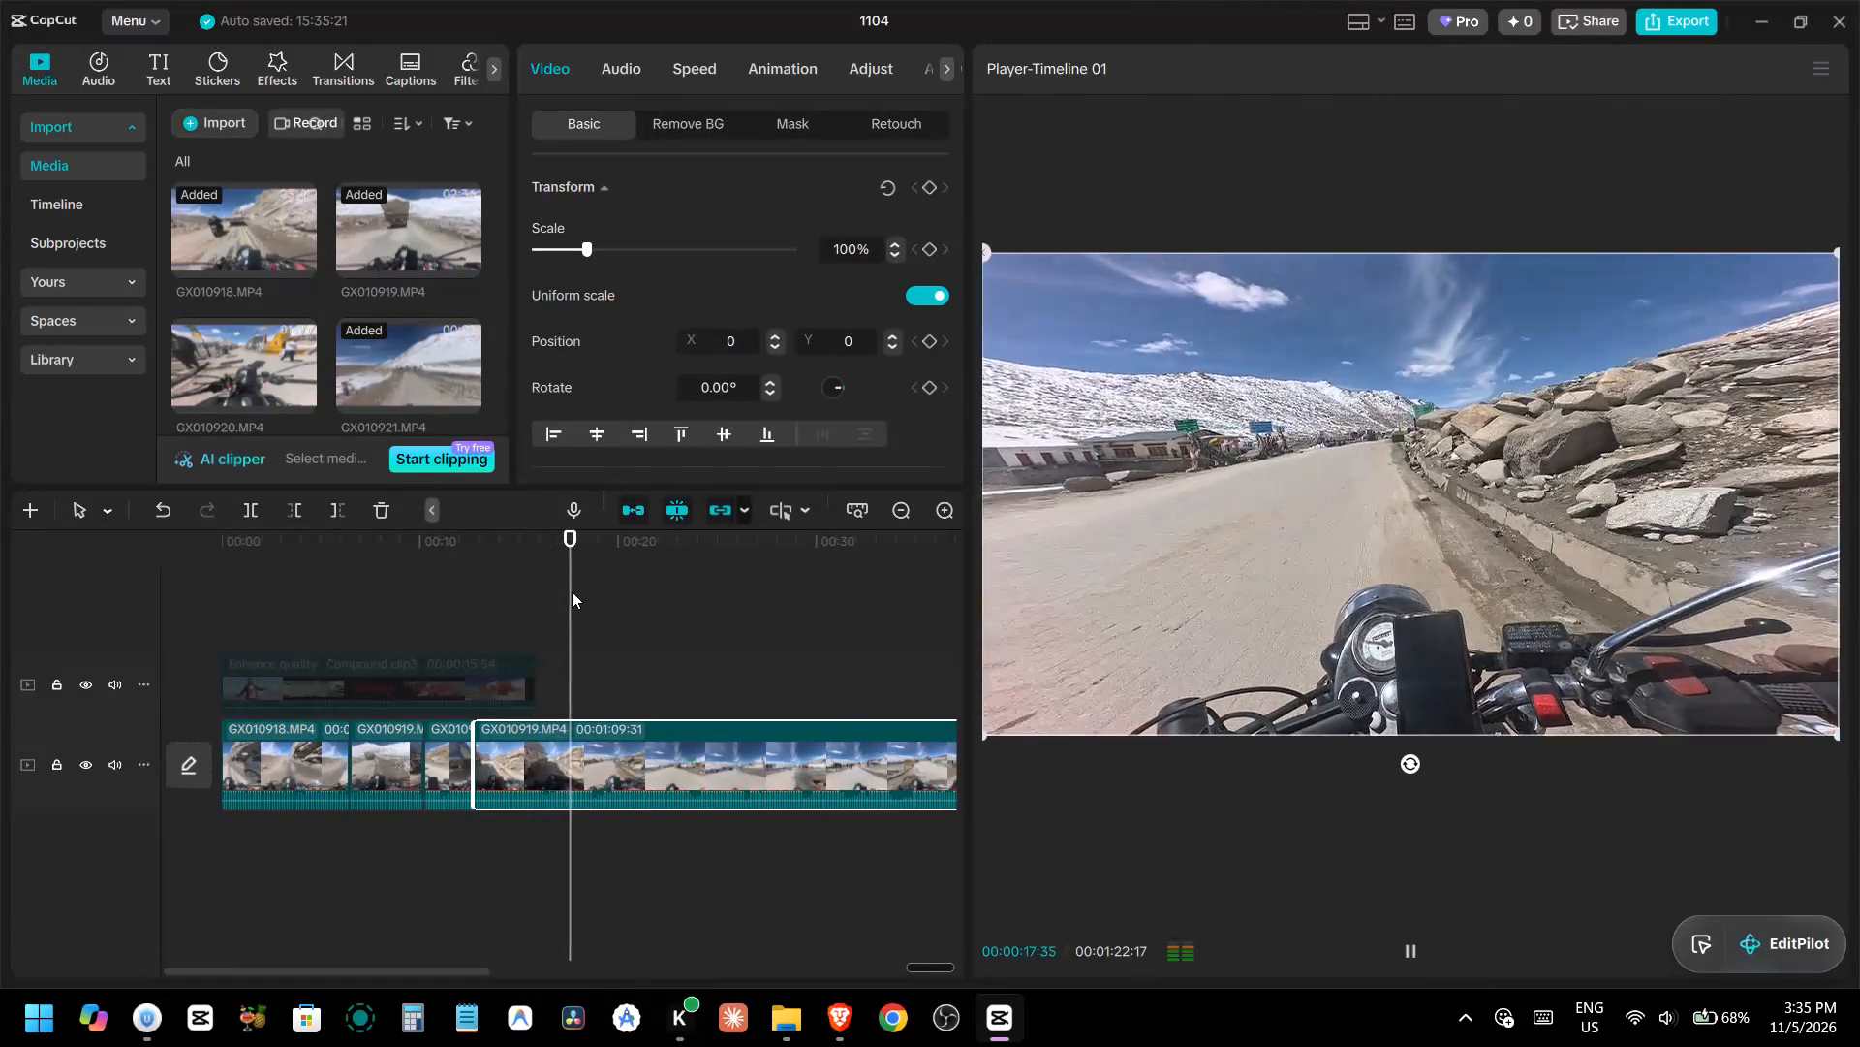
key("space")
type("q")
Review the closing footage of the last GX010919.MP4 segment, where the road reaches the parked trucks and roadside memorial.
key("space")
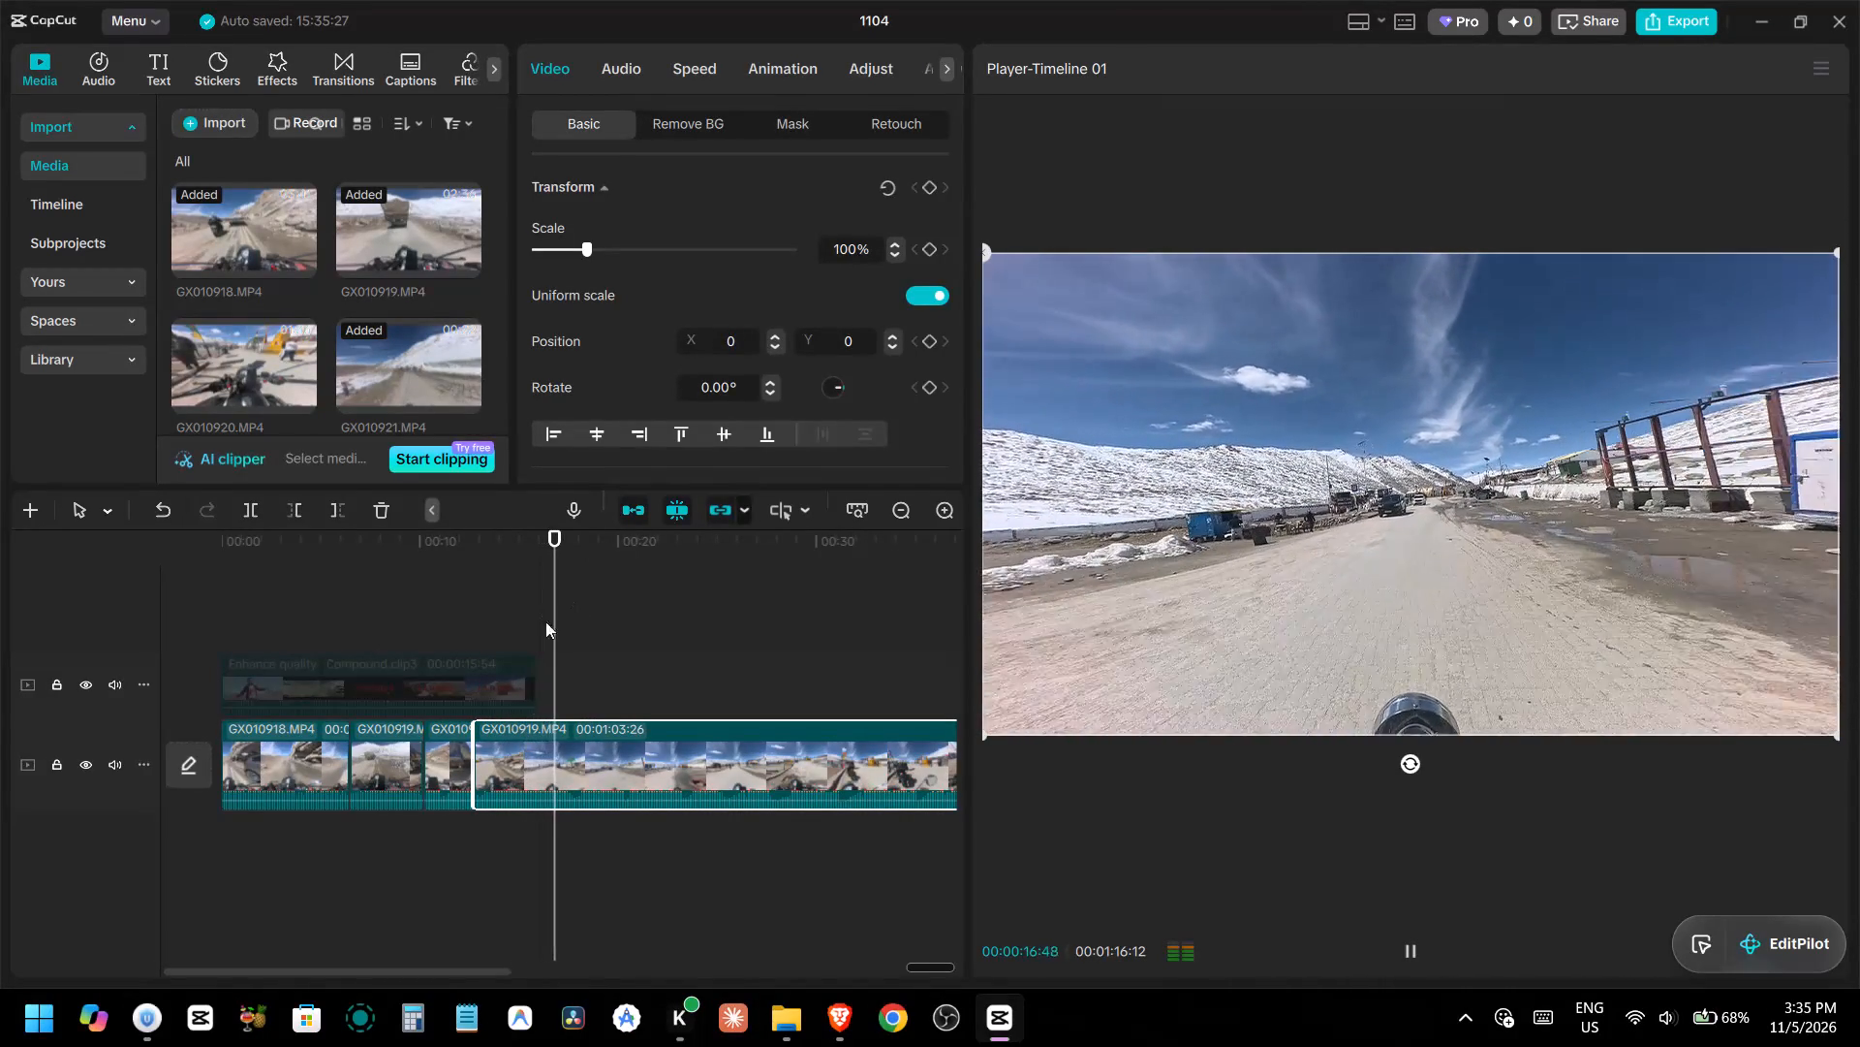
key("space")
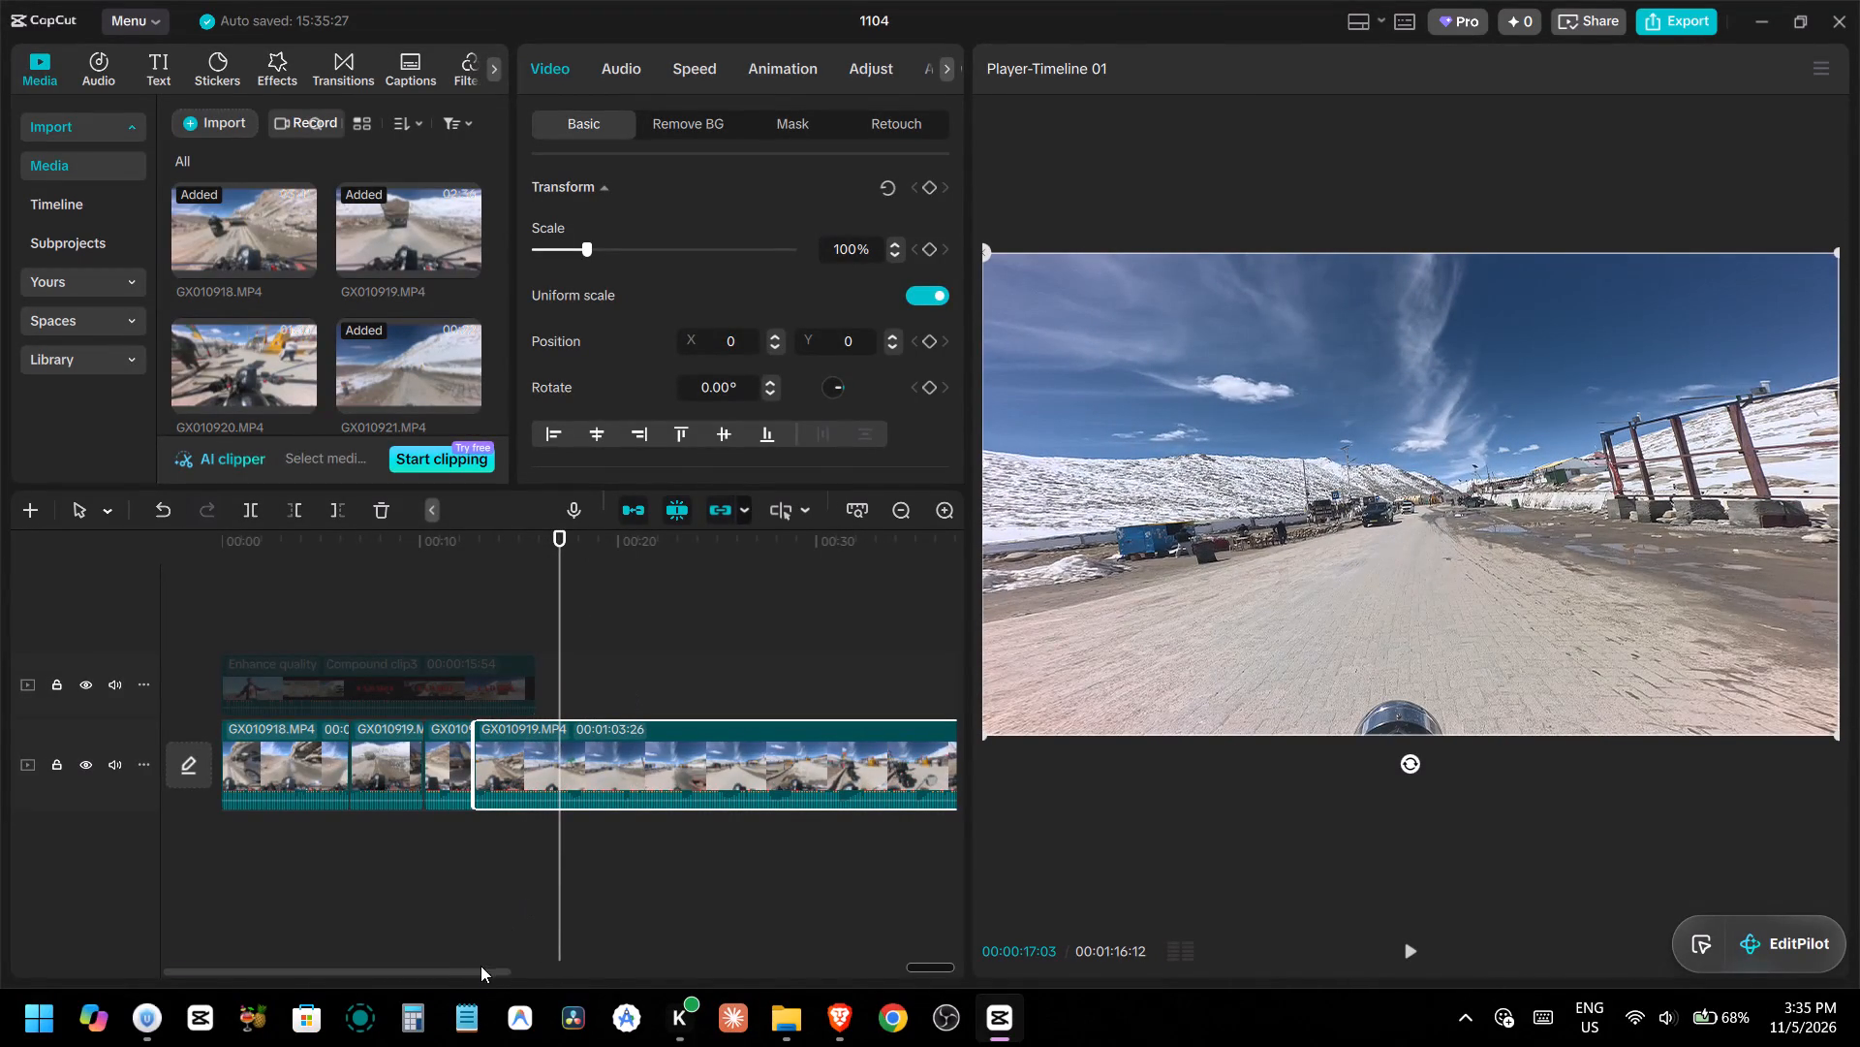
left_click_drag(484, 973, 931, 973)
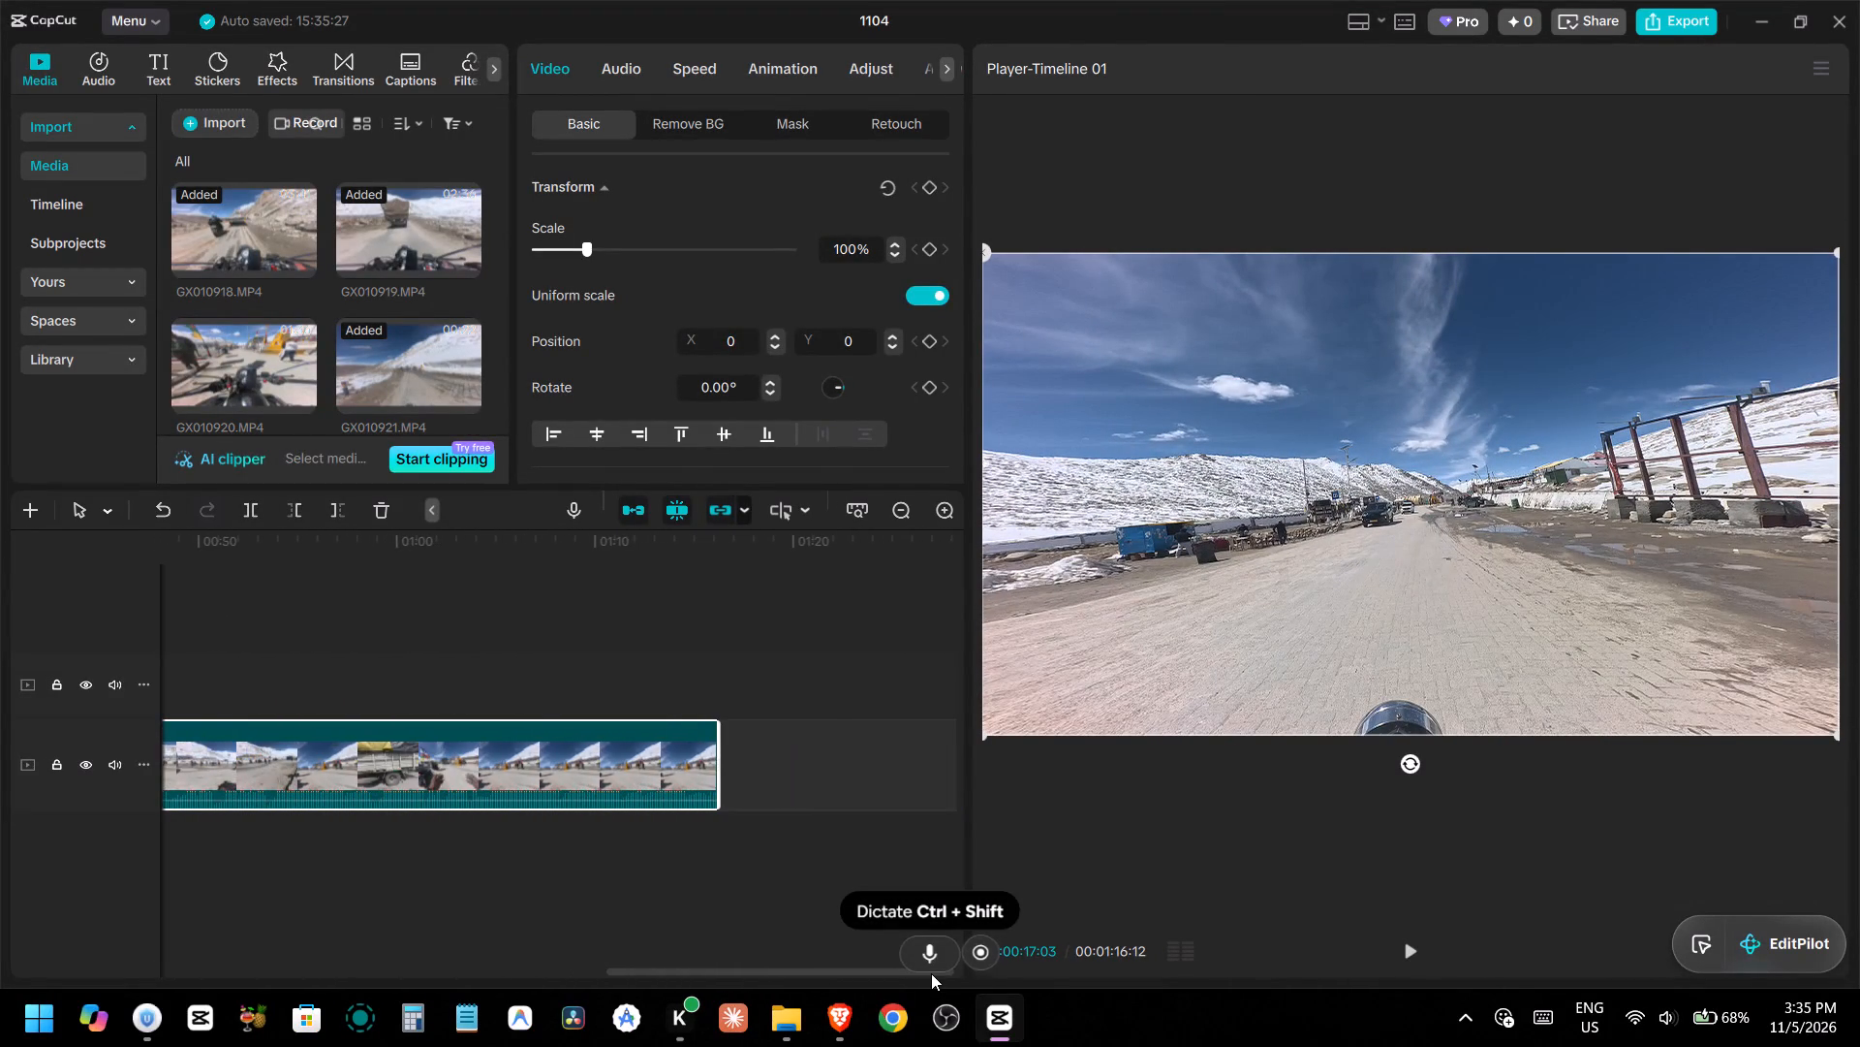
left_click_drag(931, 973, 866, 986)
double_click(757, 651)
left_click_drag(757, 651, 804, 658)
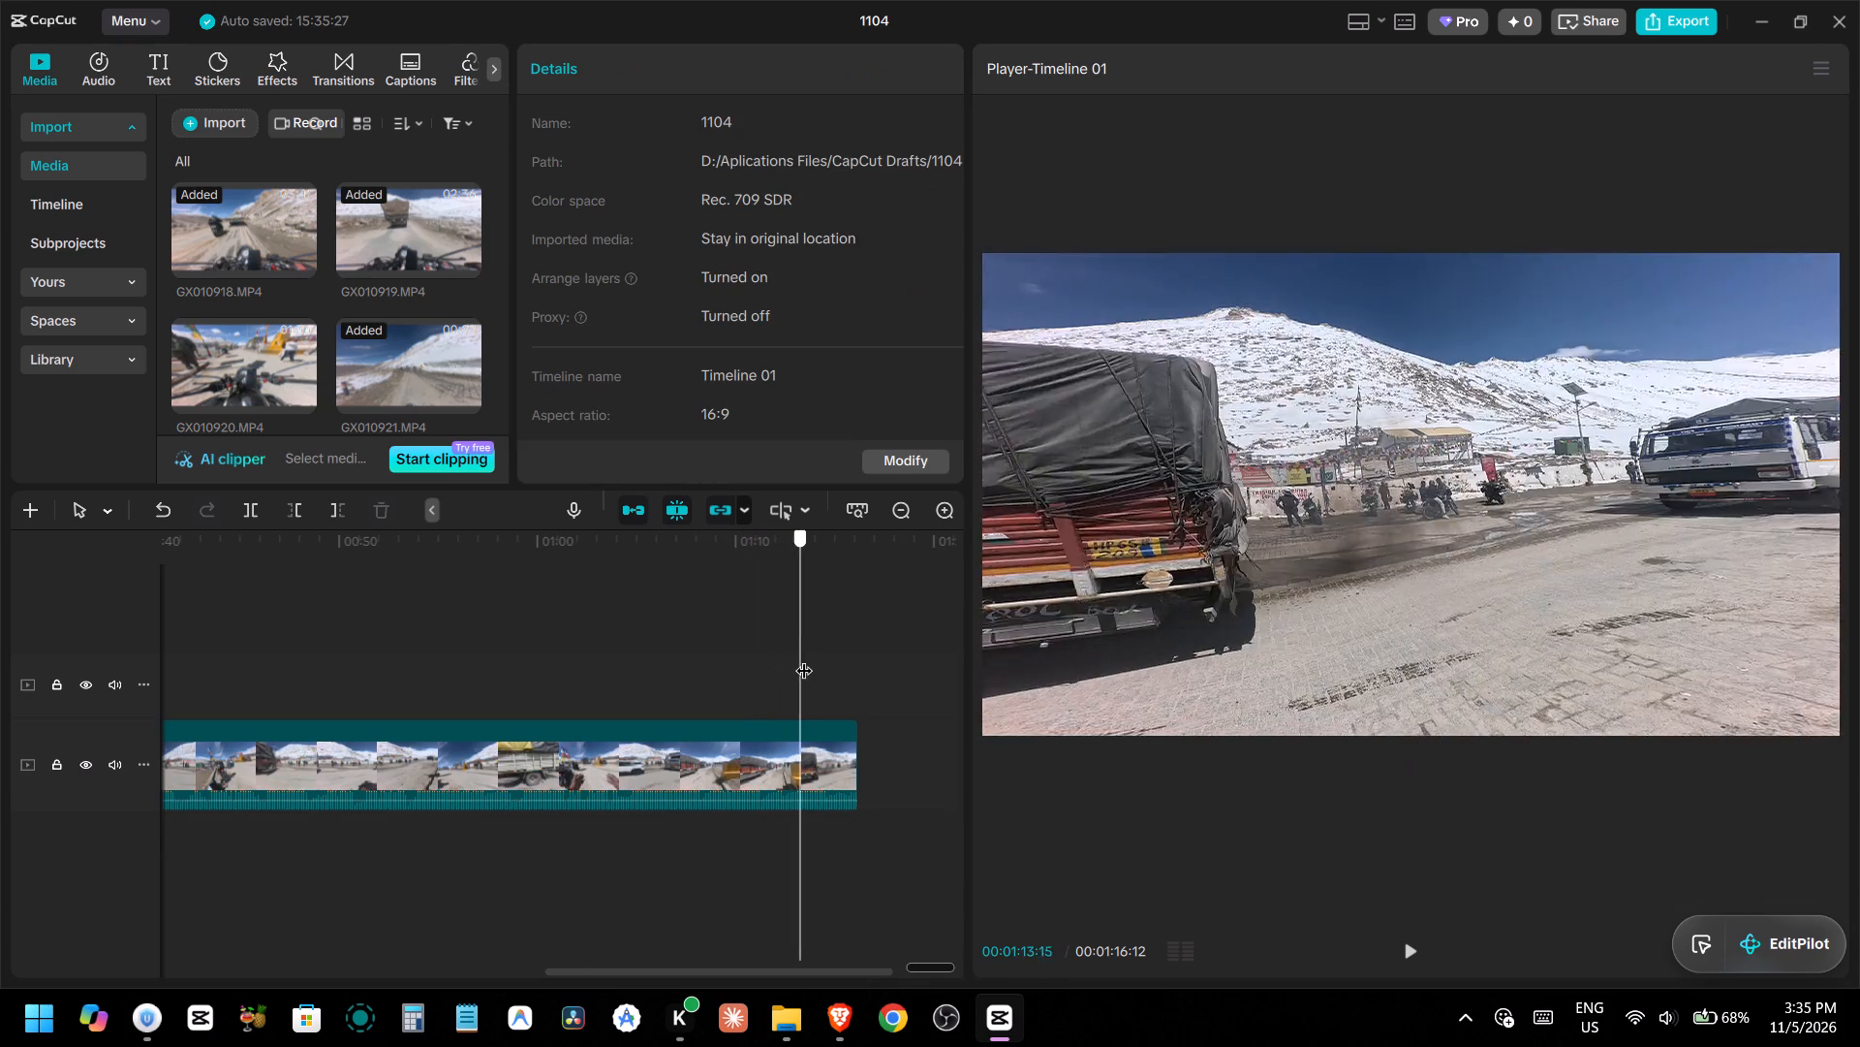
left_click_drag(804, 658, 805, 658)
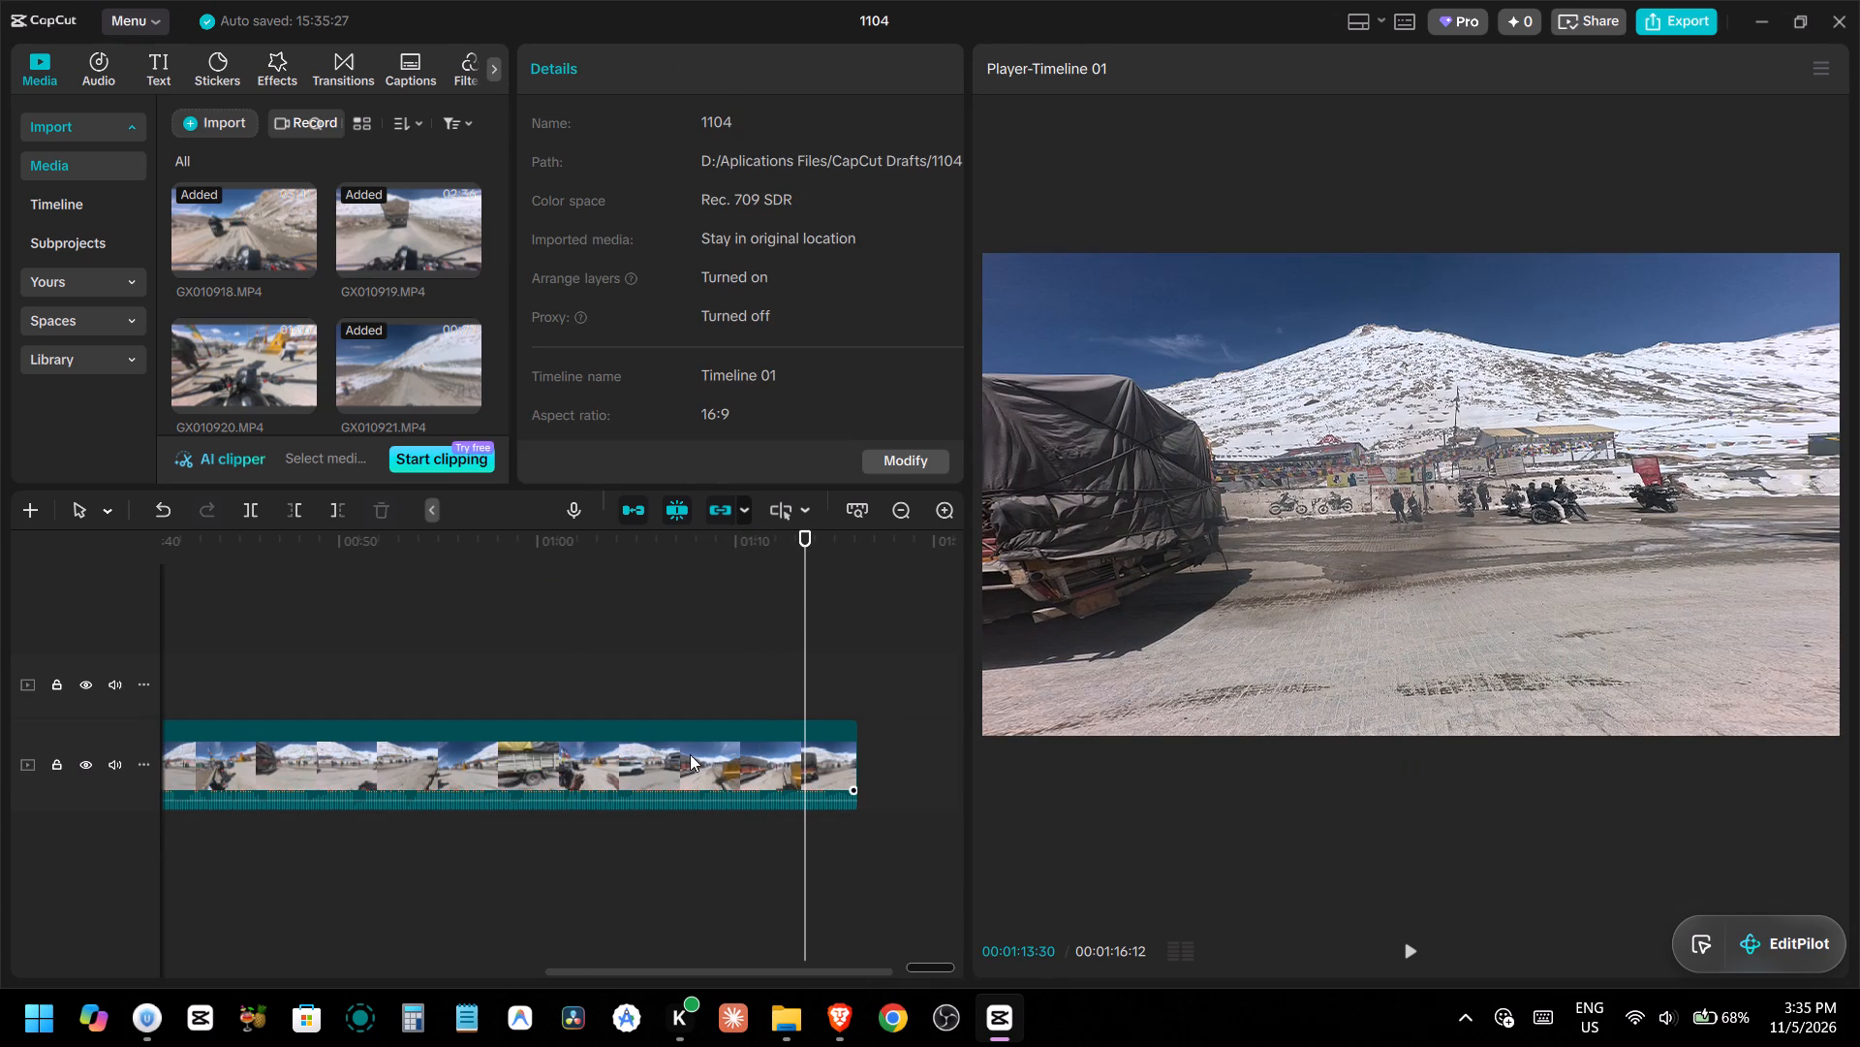
key("space")
key("space")
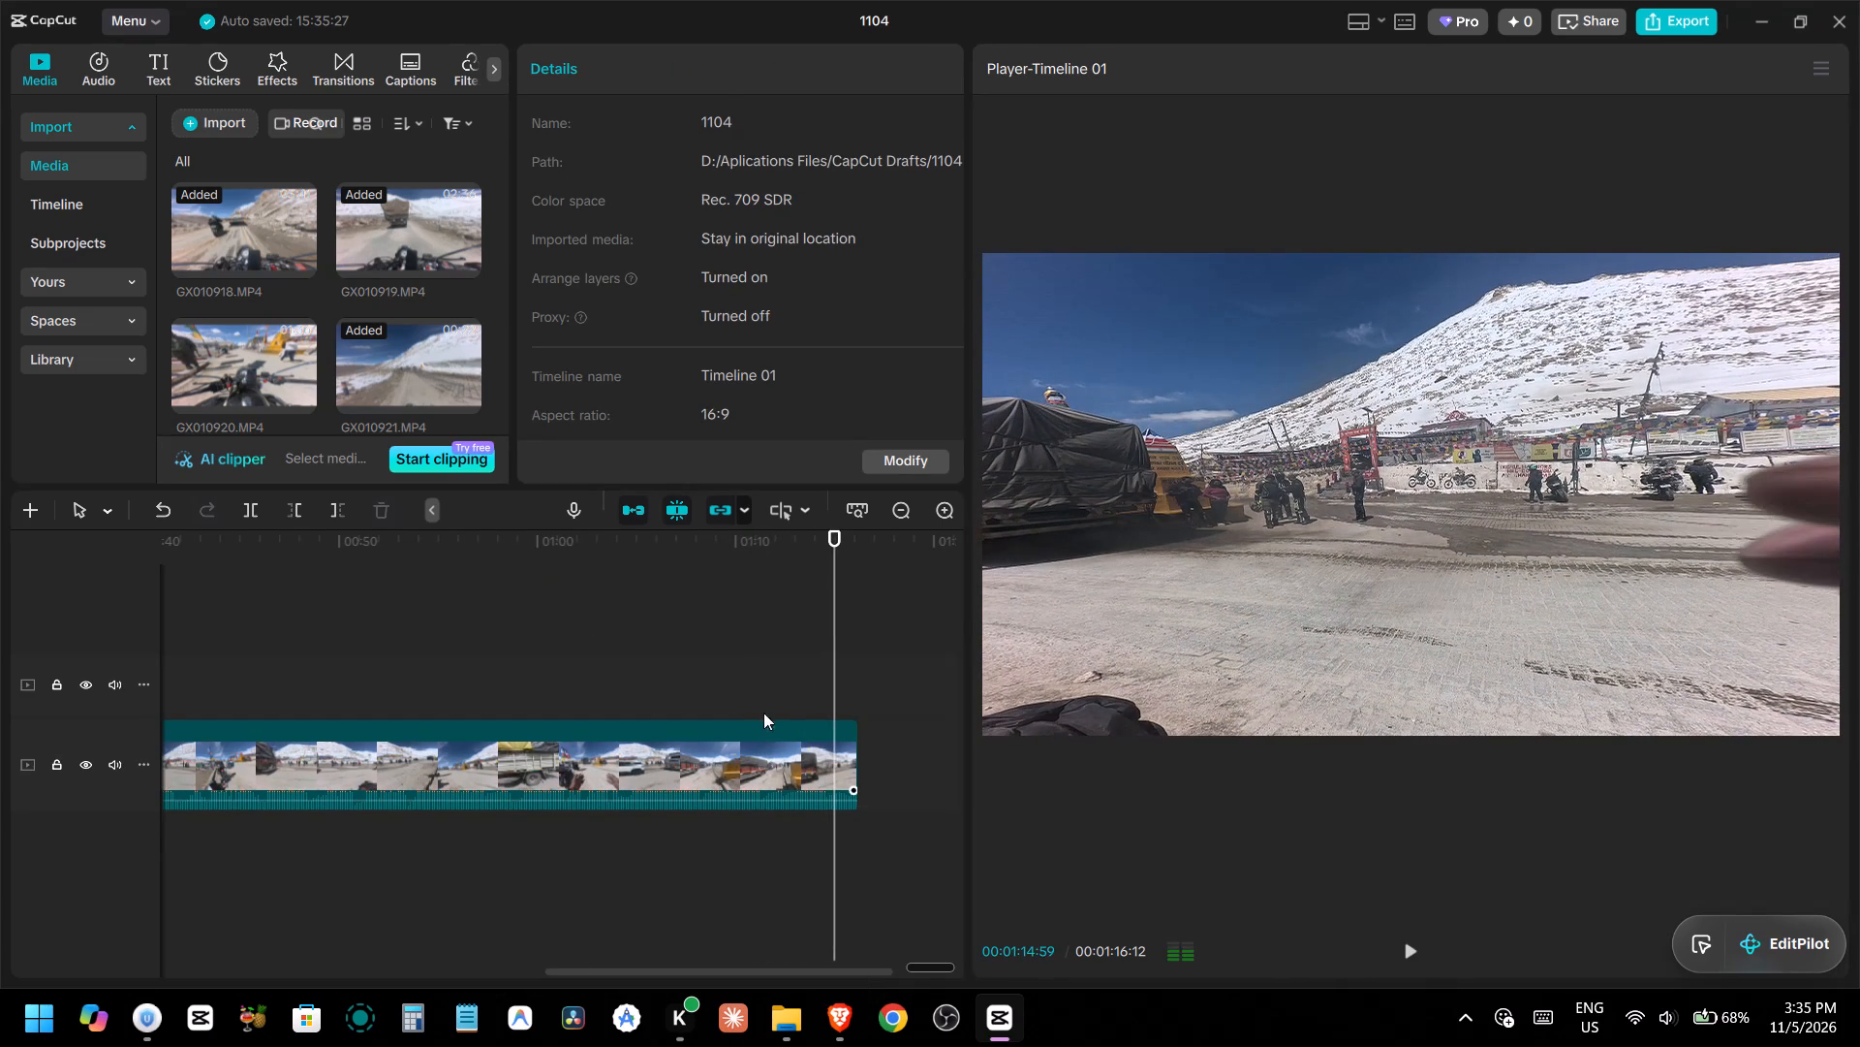
left_click(718, 667)
left_click(695, 744)
key("space")
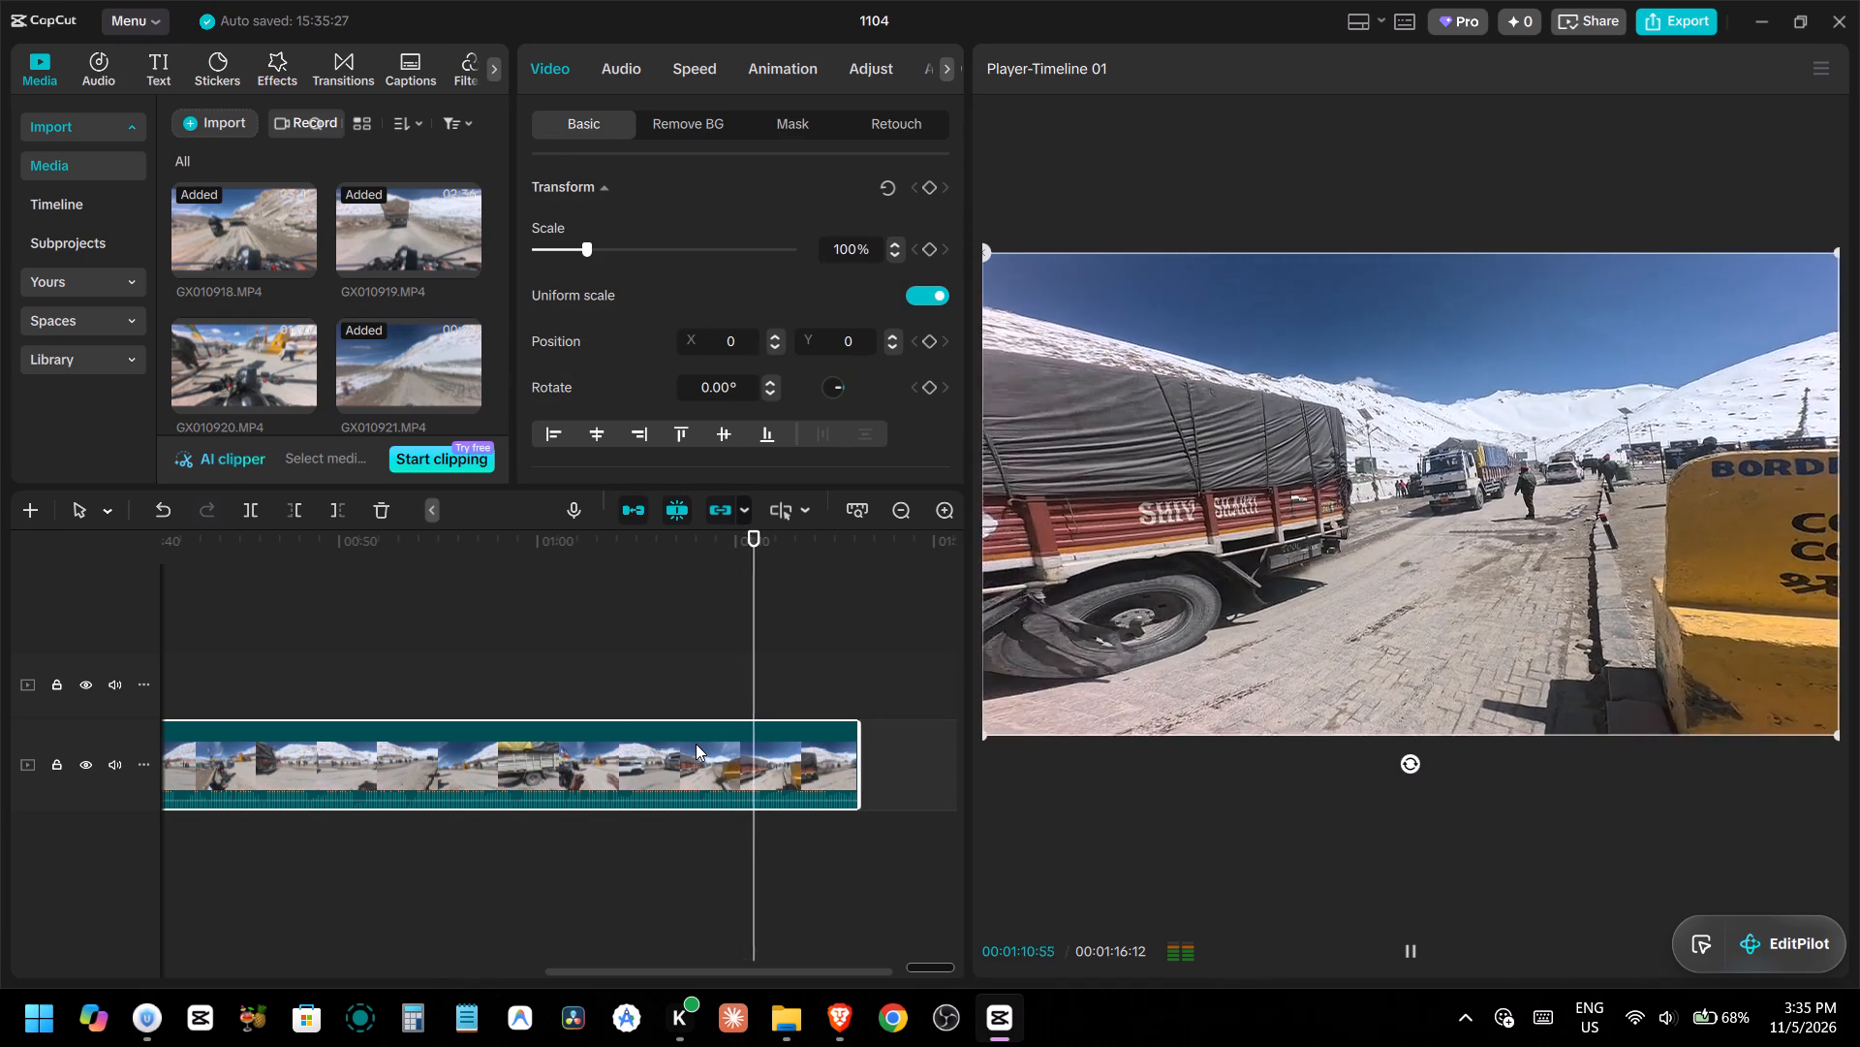
Review the earlier roadside-memorial footage and trim off everything before 00:00:55:40 in the last GX010919.MP4 segment, leaving 00:00:20:32.
left_click(504, 673)
key("space")
key("space")
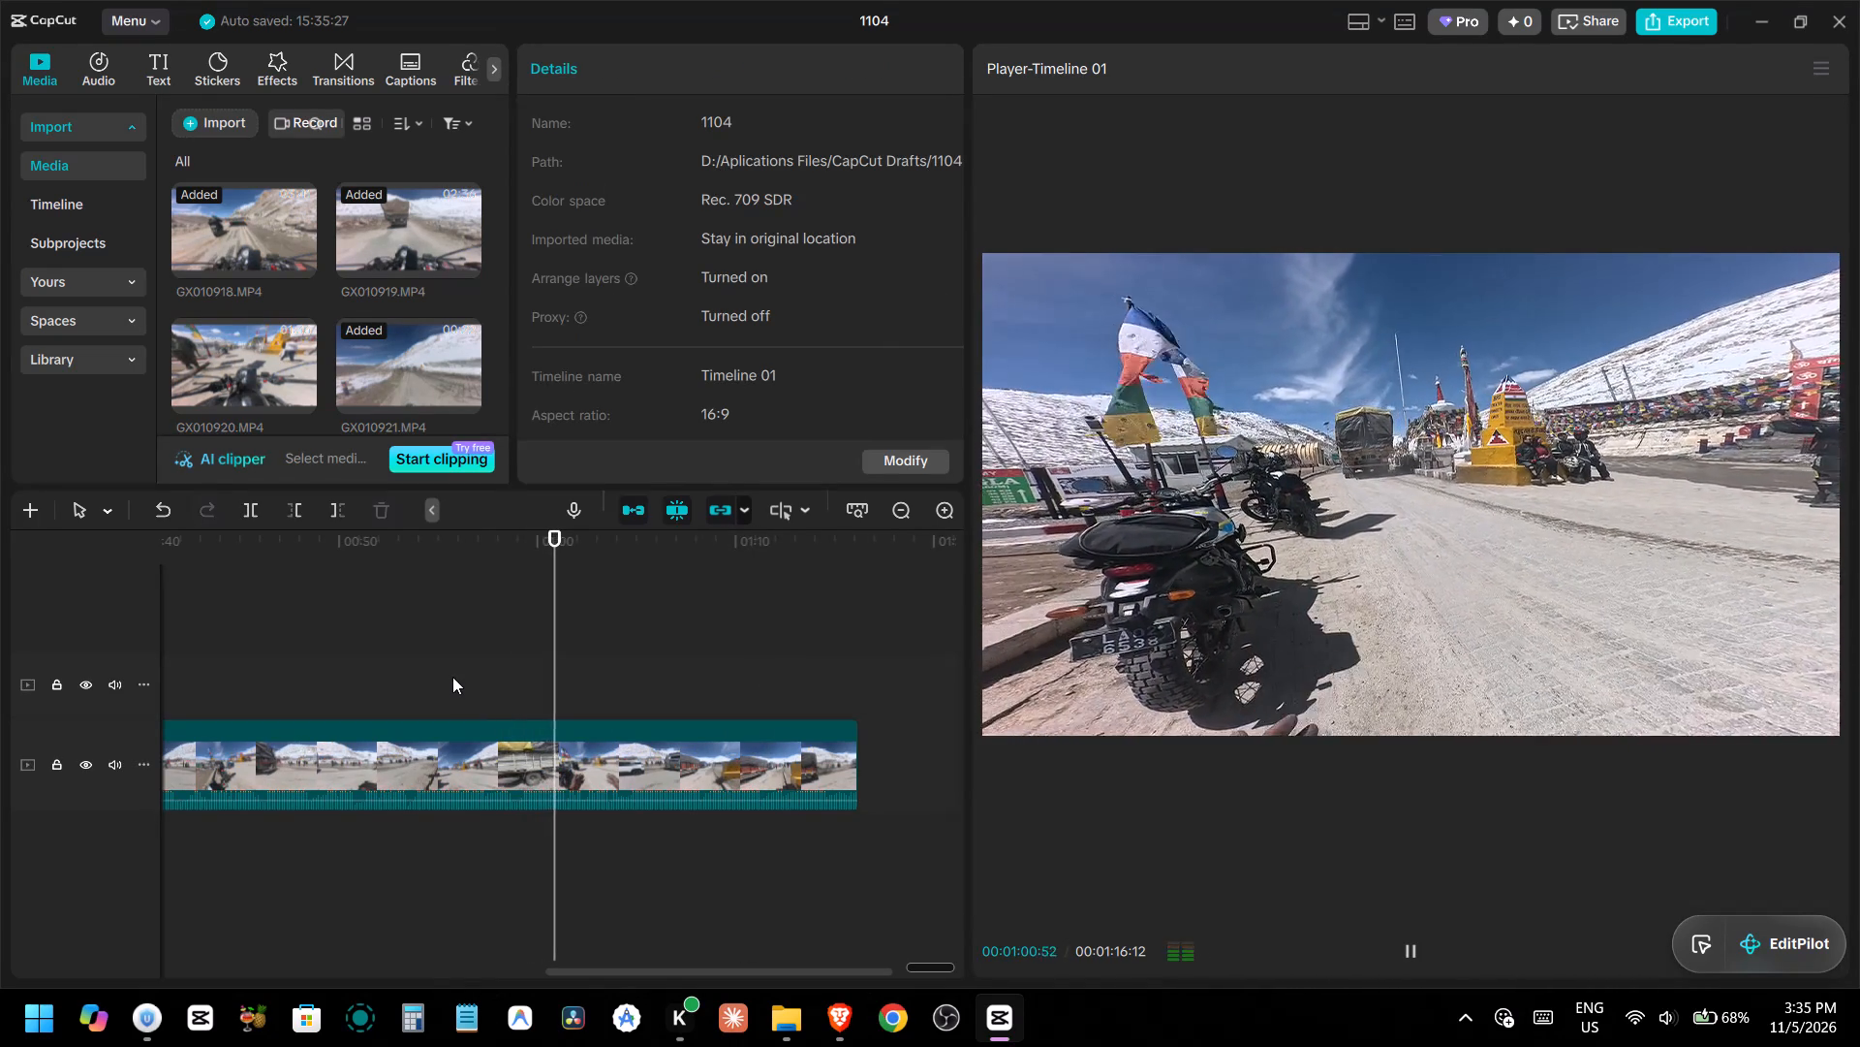
key("space")
left_click(451, 677)
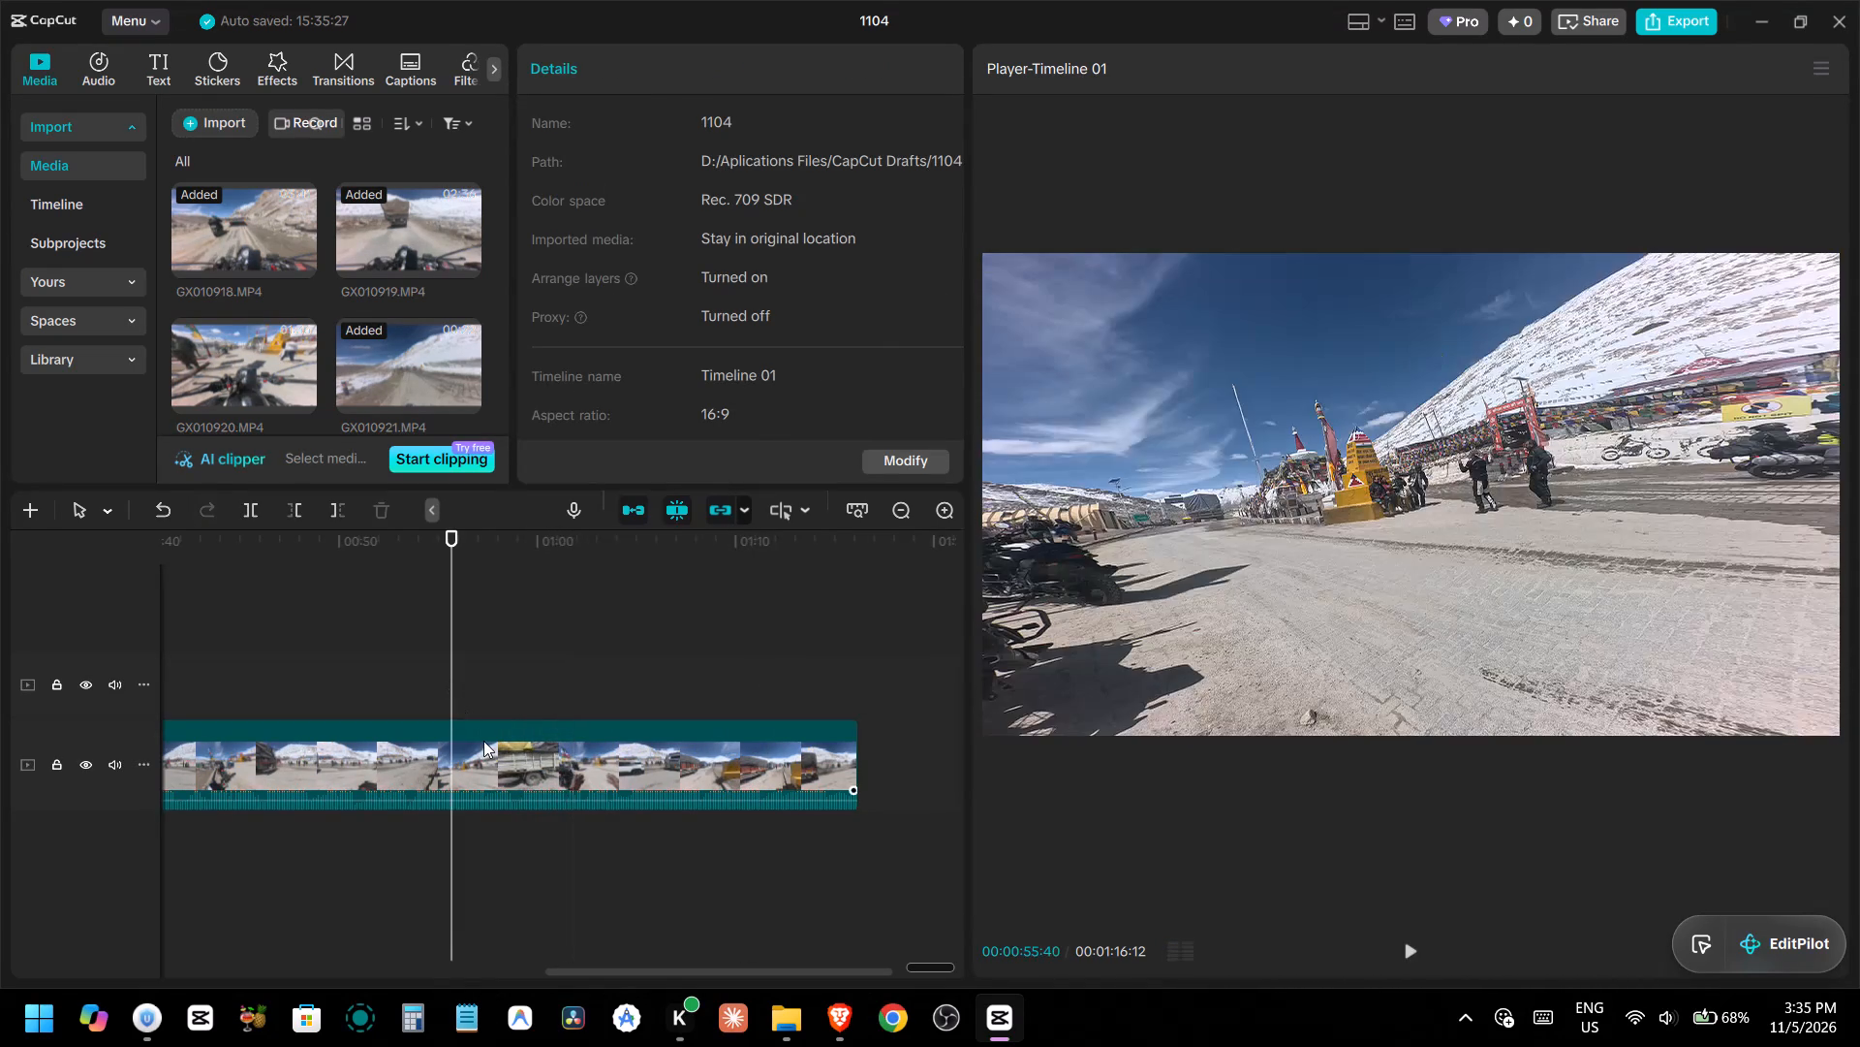
left_click(483, 741)
type("q")
Check the new start of the last GX010919.MP4 segment and extend it back to a duration of 00:00:22:45.
key("space")
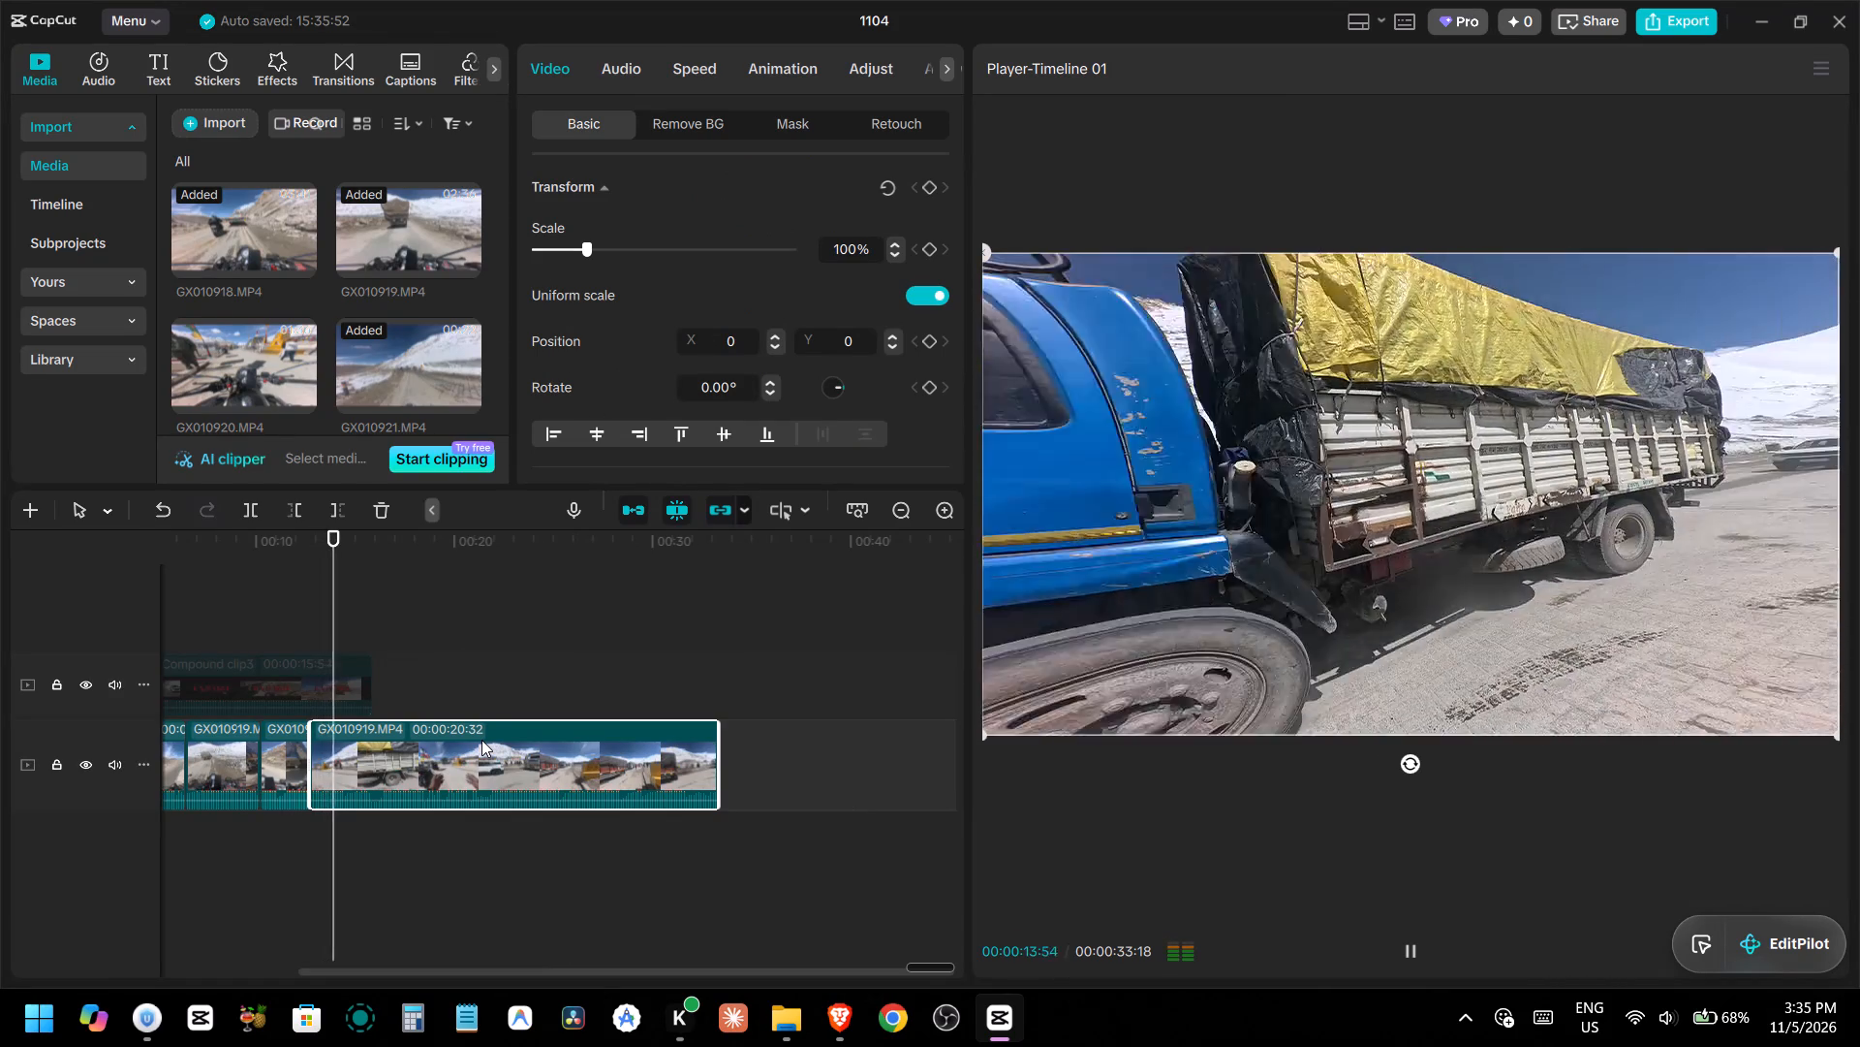
key("space")
left_click_drag(313, 741, 290, 745)
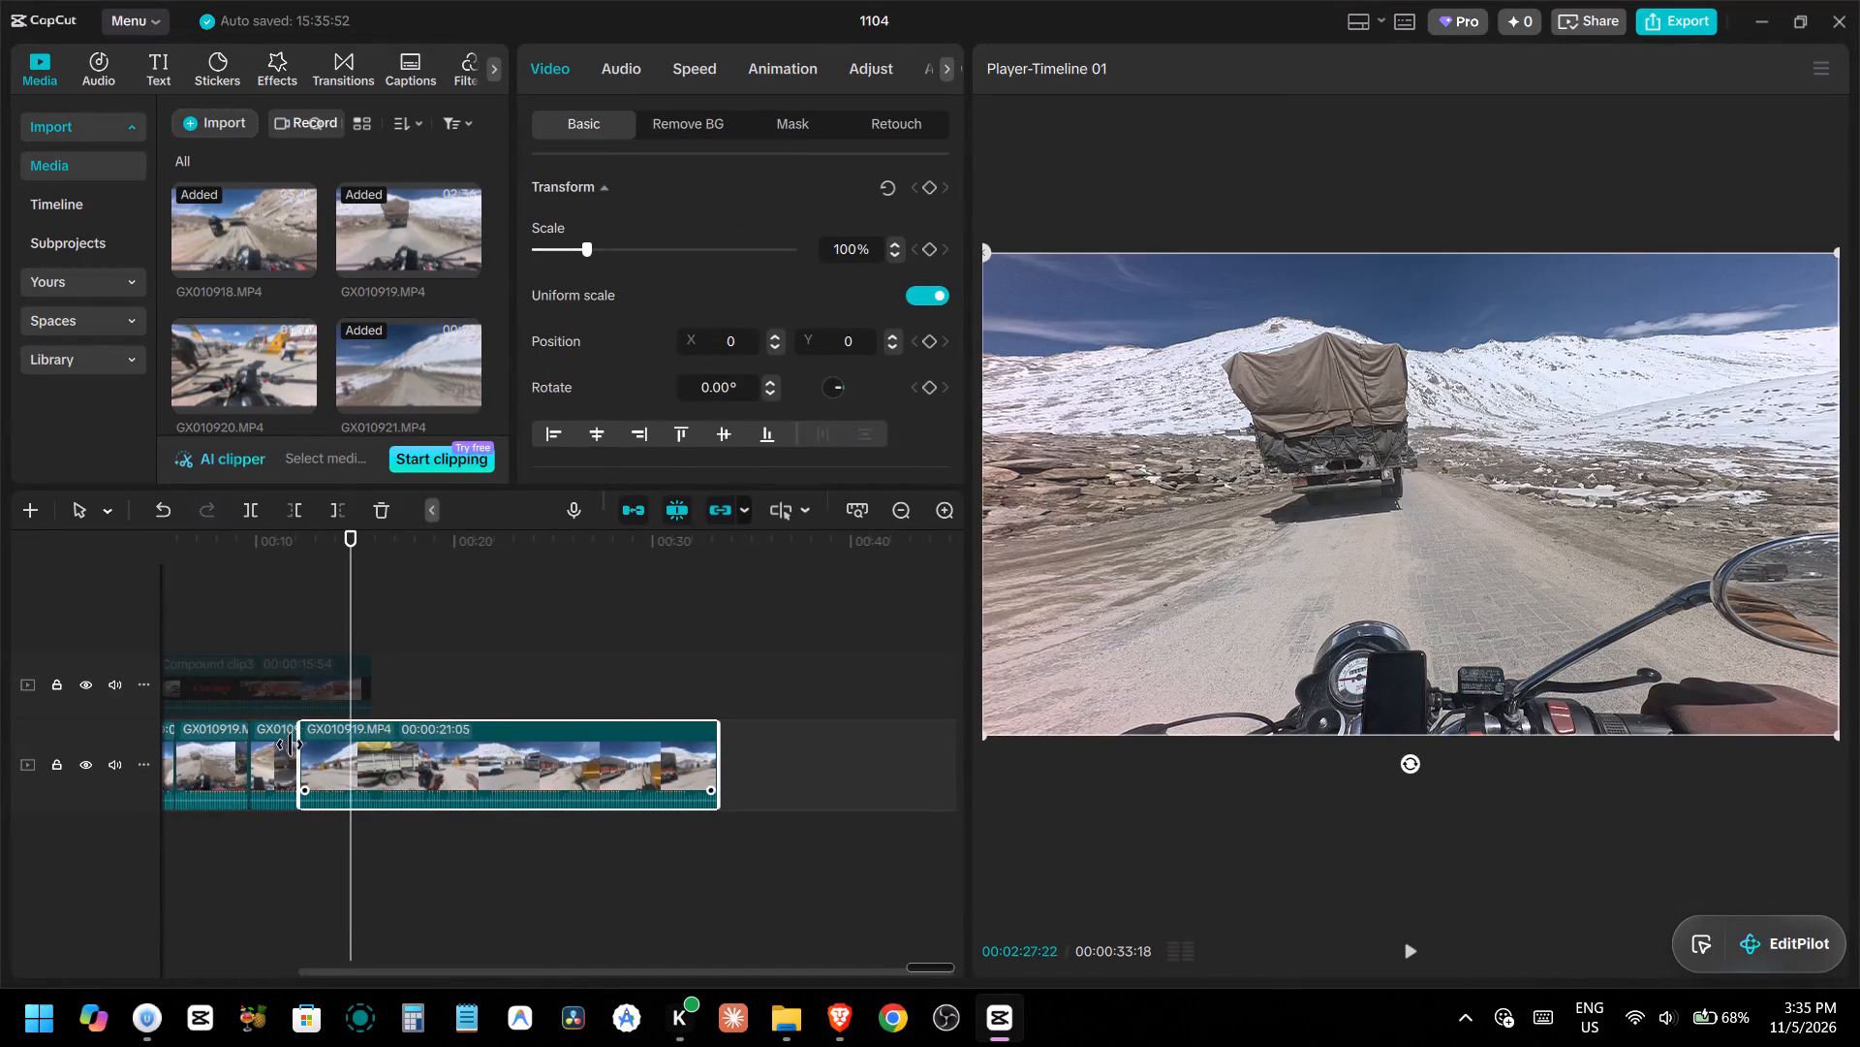
left_click_drag(290, 745, 269, 746)
Play the blue truck's pass, split the last GX010919.MP4 segment at 00:00:17:16 and remove the part after the split.
left_click_drag(344, 630, 328, 637)
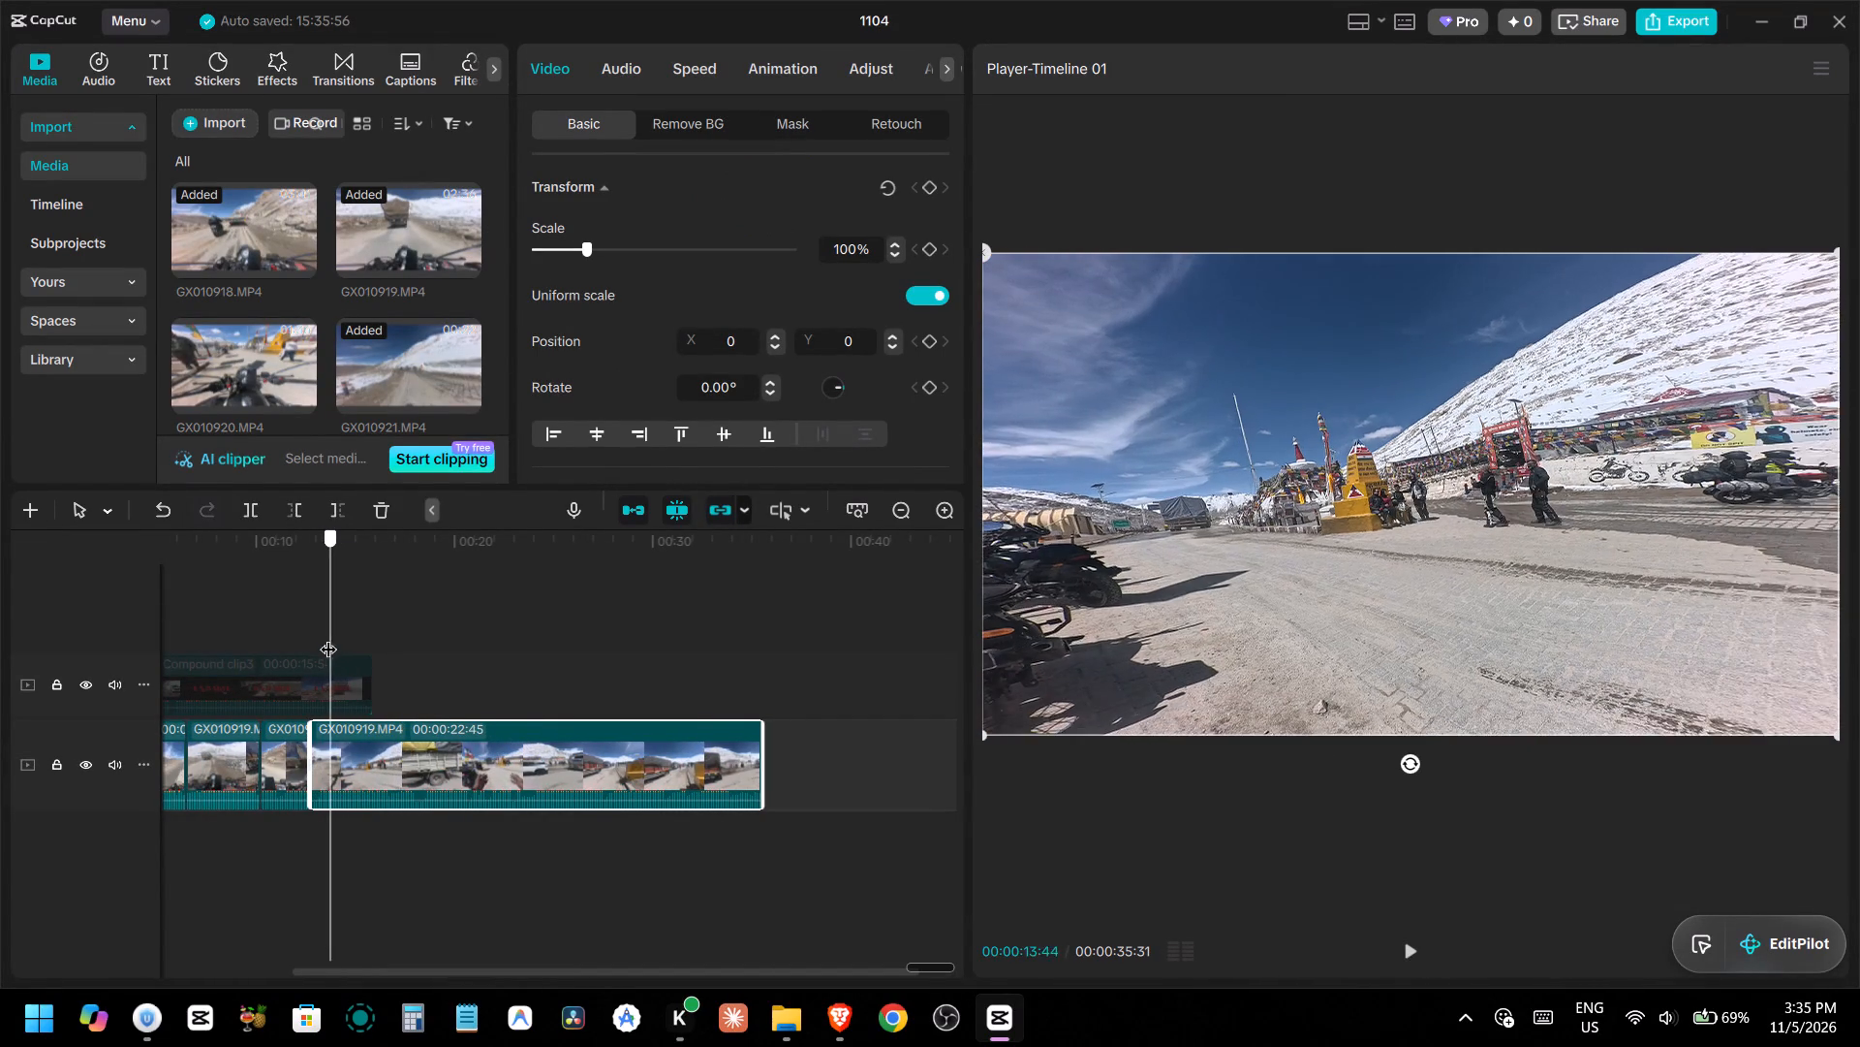
left_click_drag(328, 637, 314, 647)
key("space")
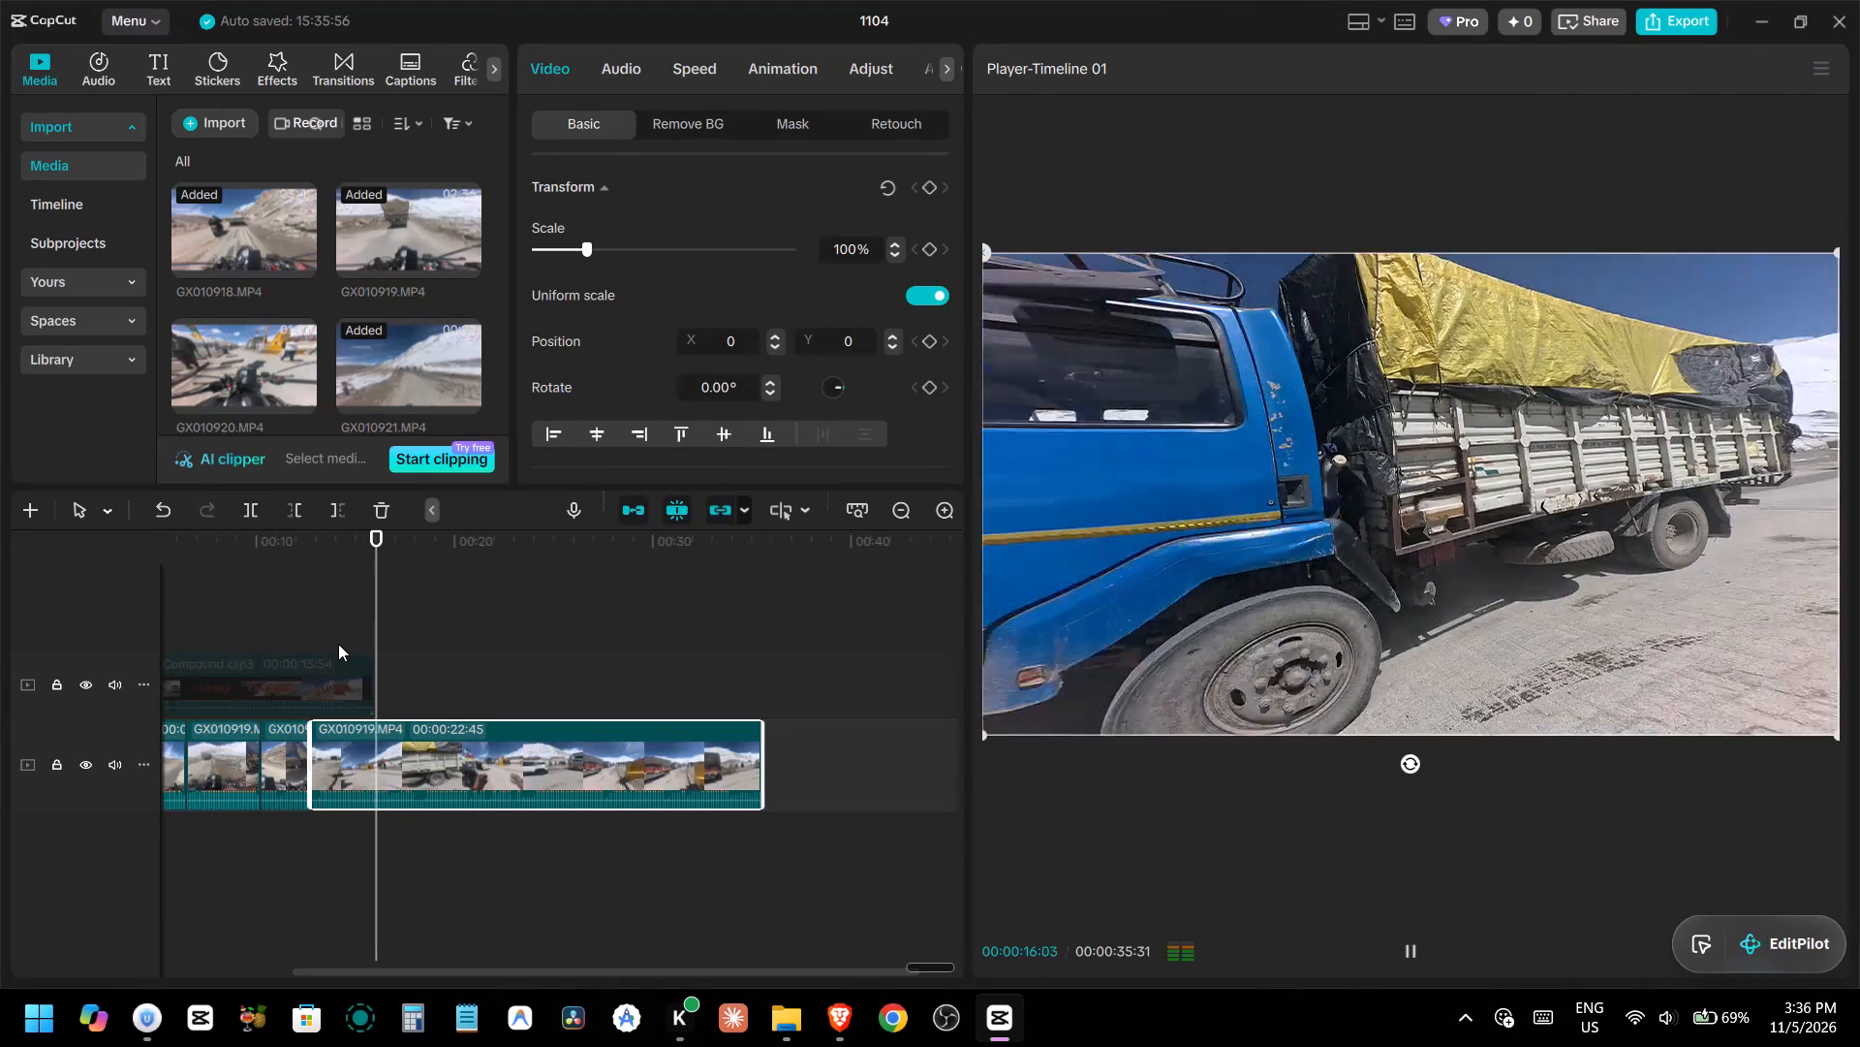
key("space")
key("space")
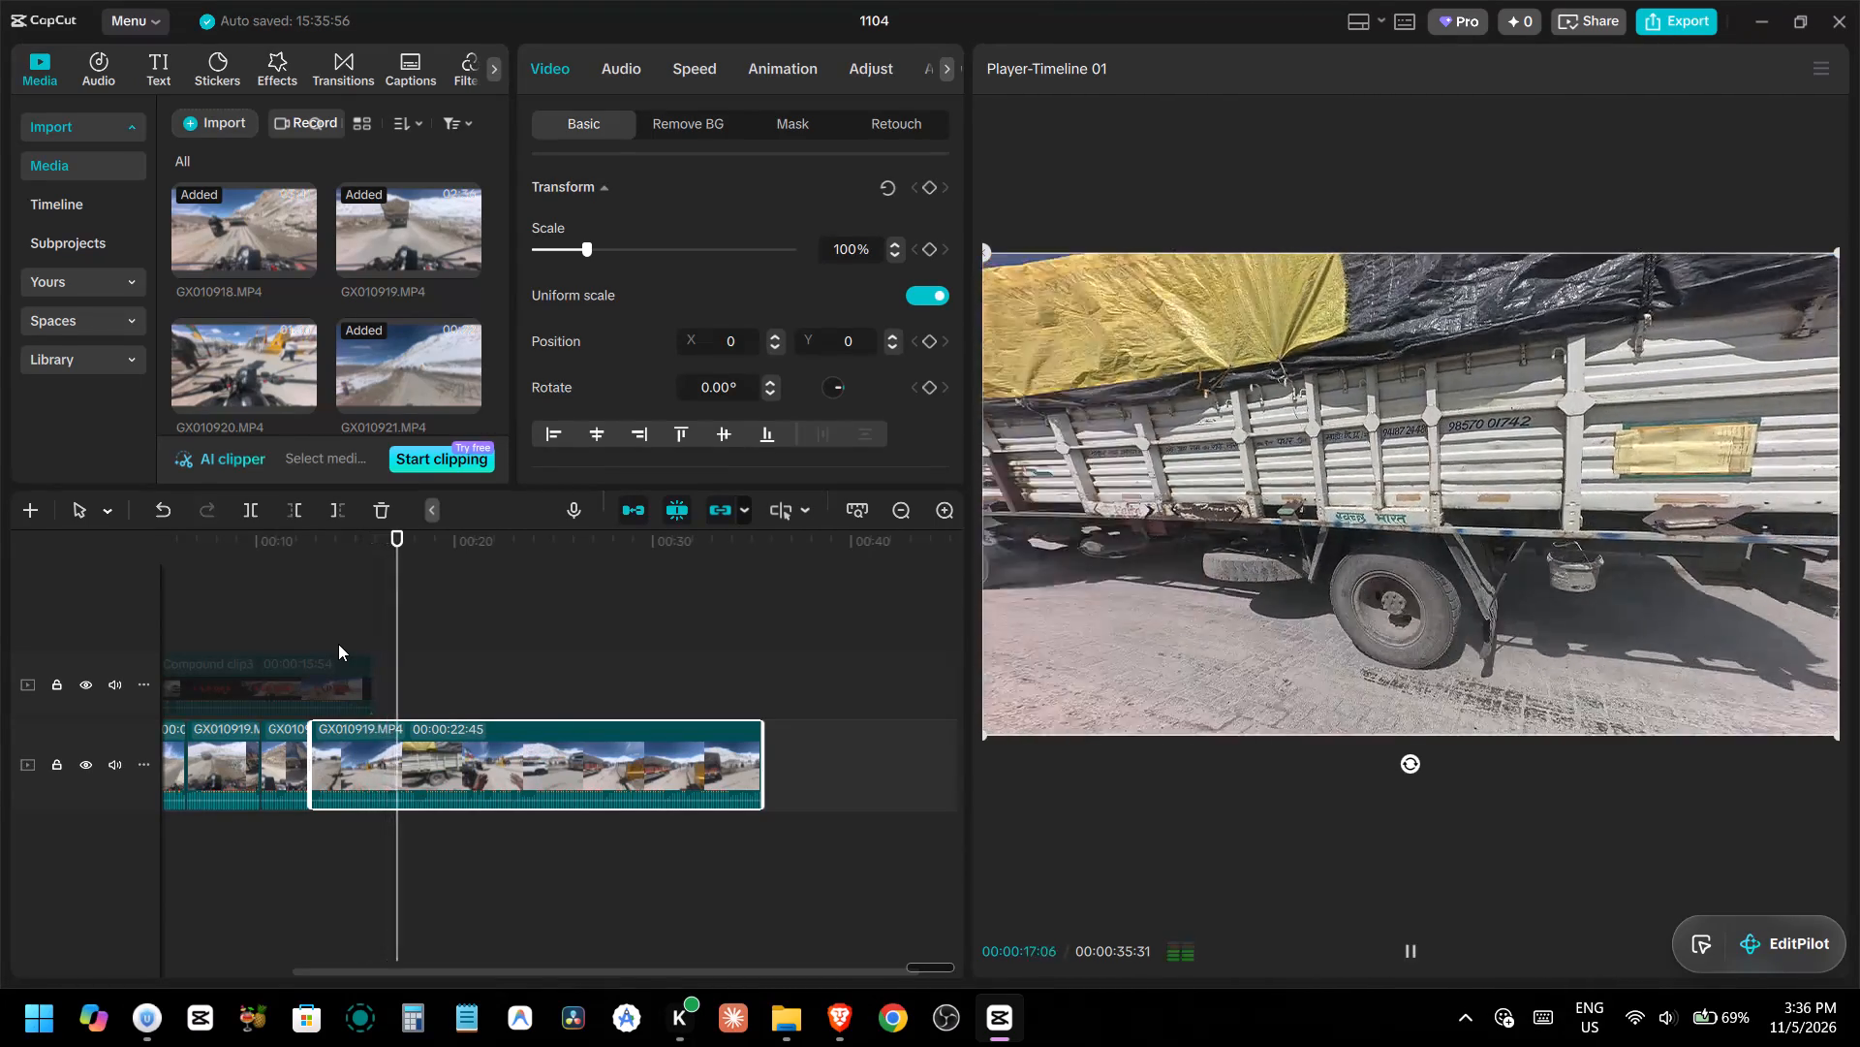
key("space")
key("ctrl+b")
key("space")
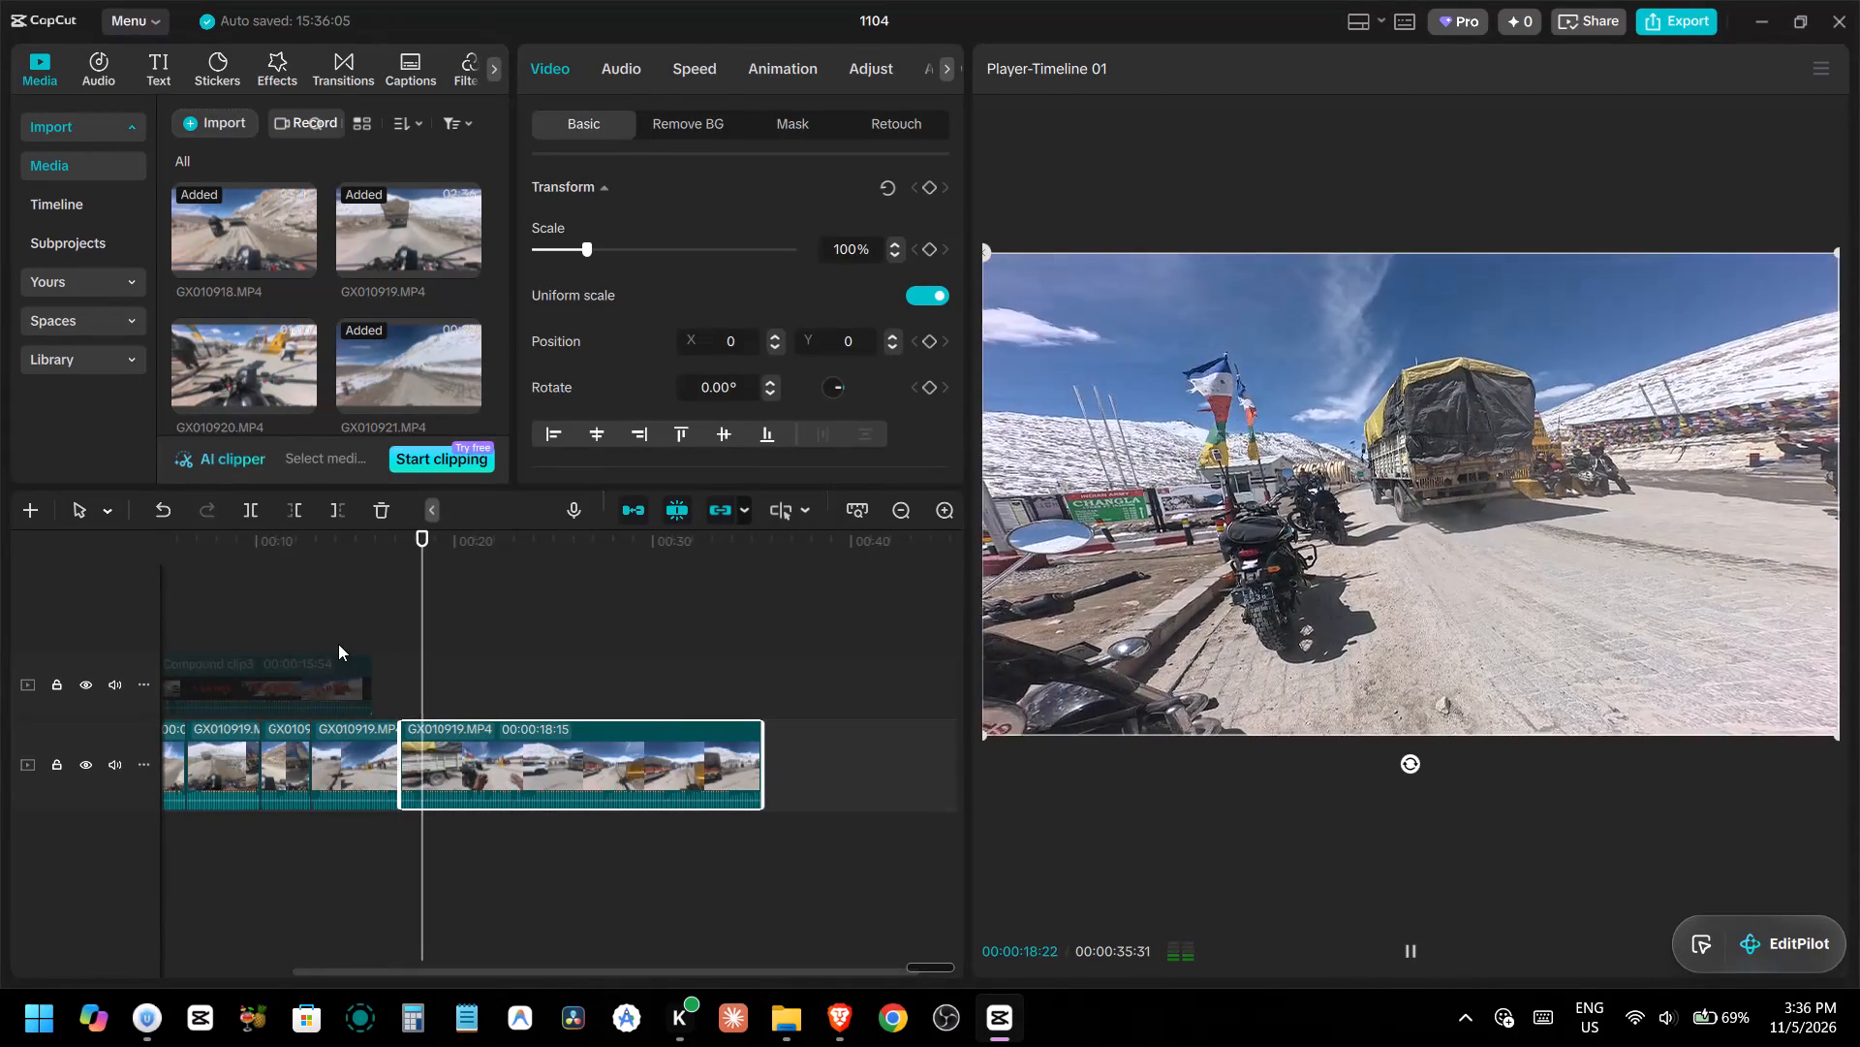
key("ctrl+x")
left_click(323, 614)
left_click_drag(323, 612, 187, 633)
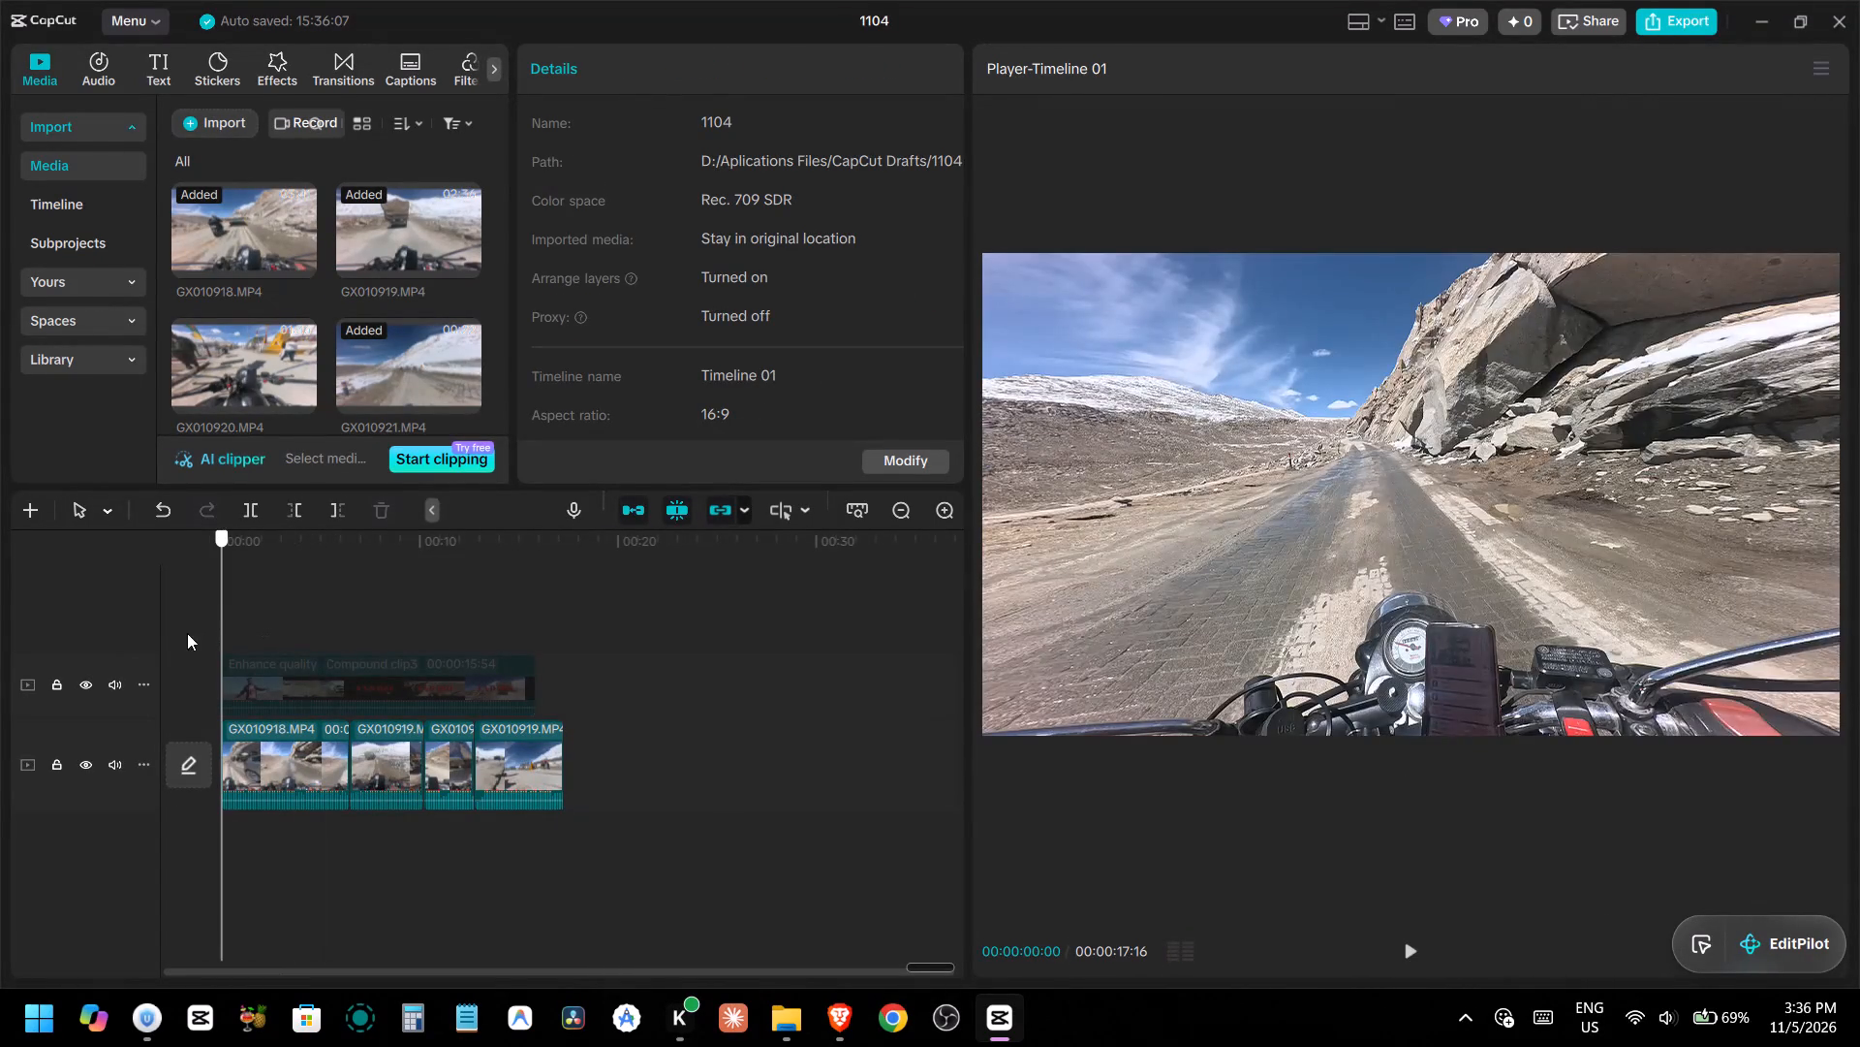
left_click_drag(187, 633, 185, 633)
left_click(219, 115)
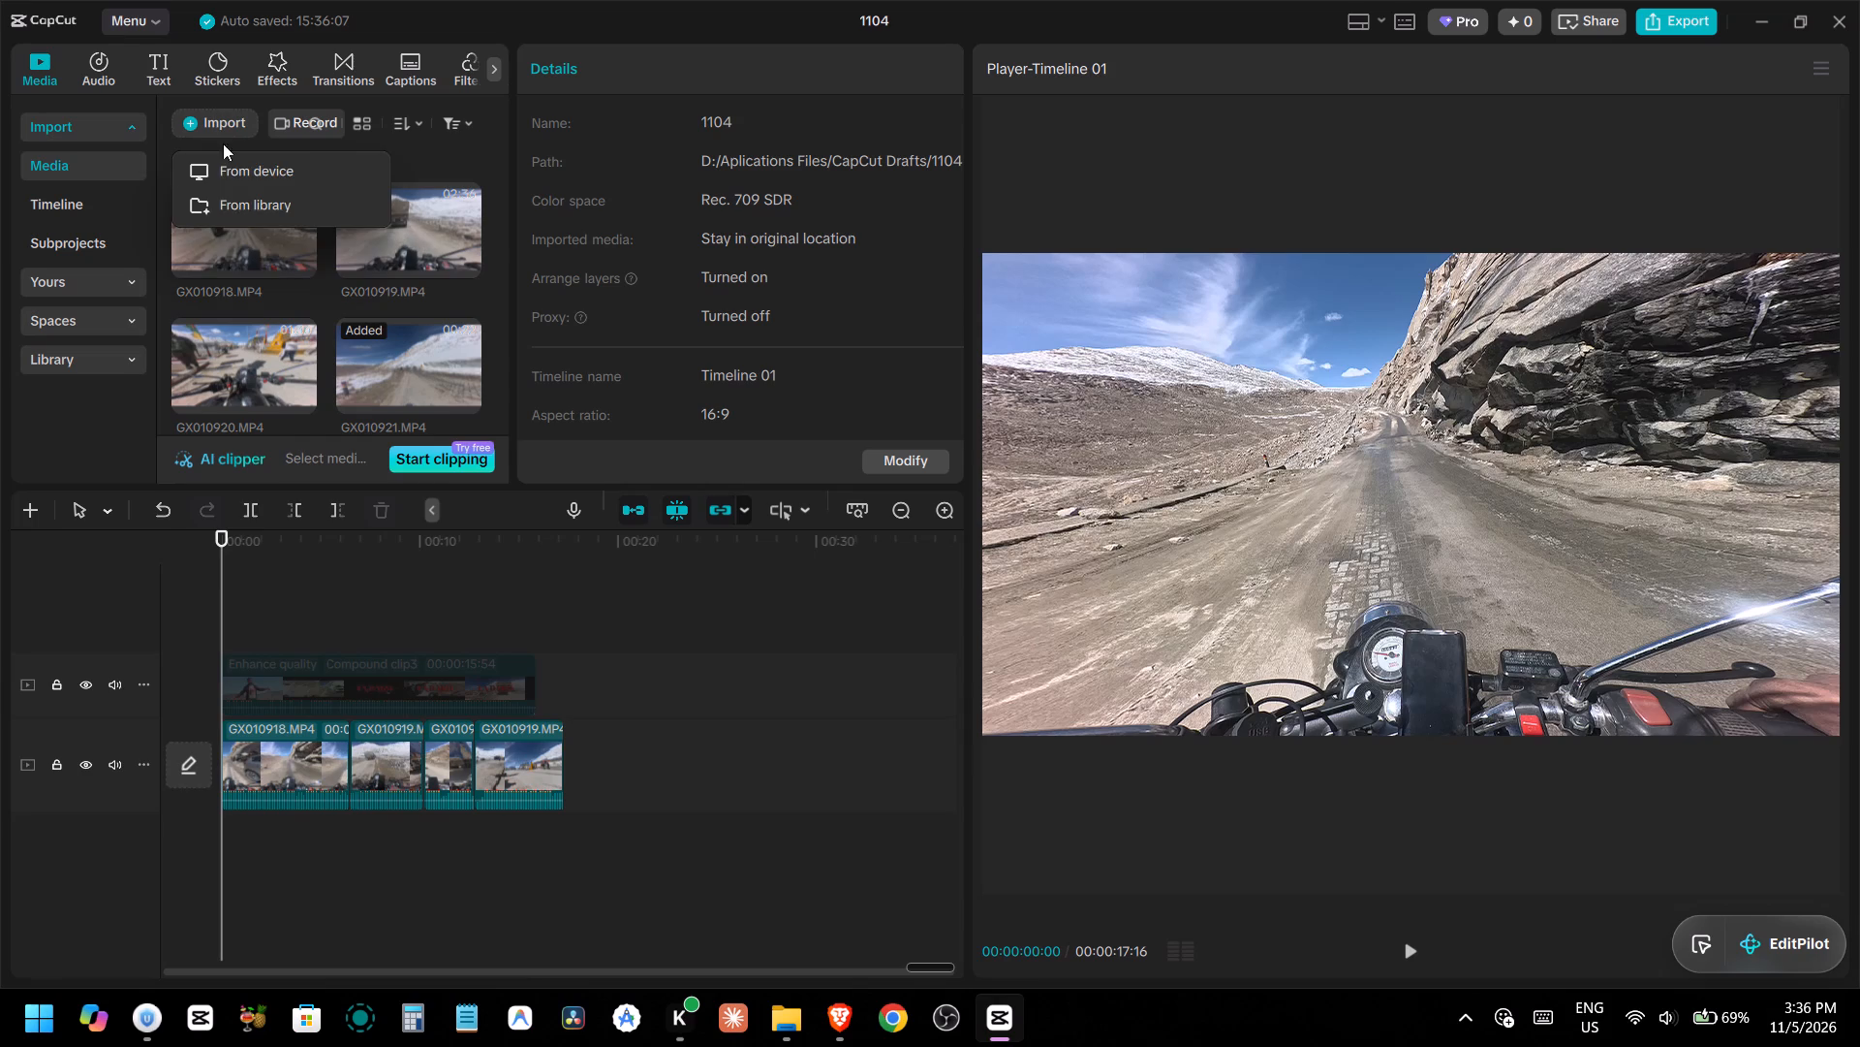
left_click(800, 1024)
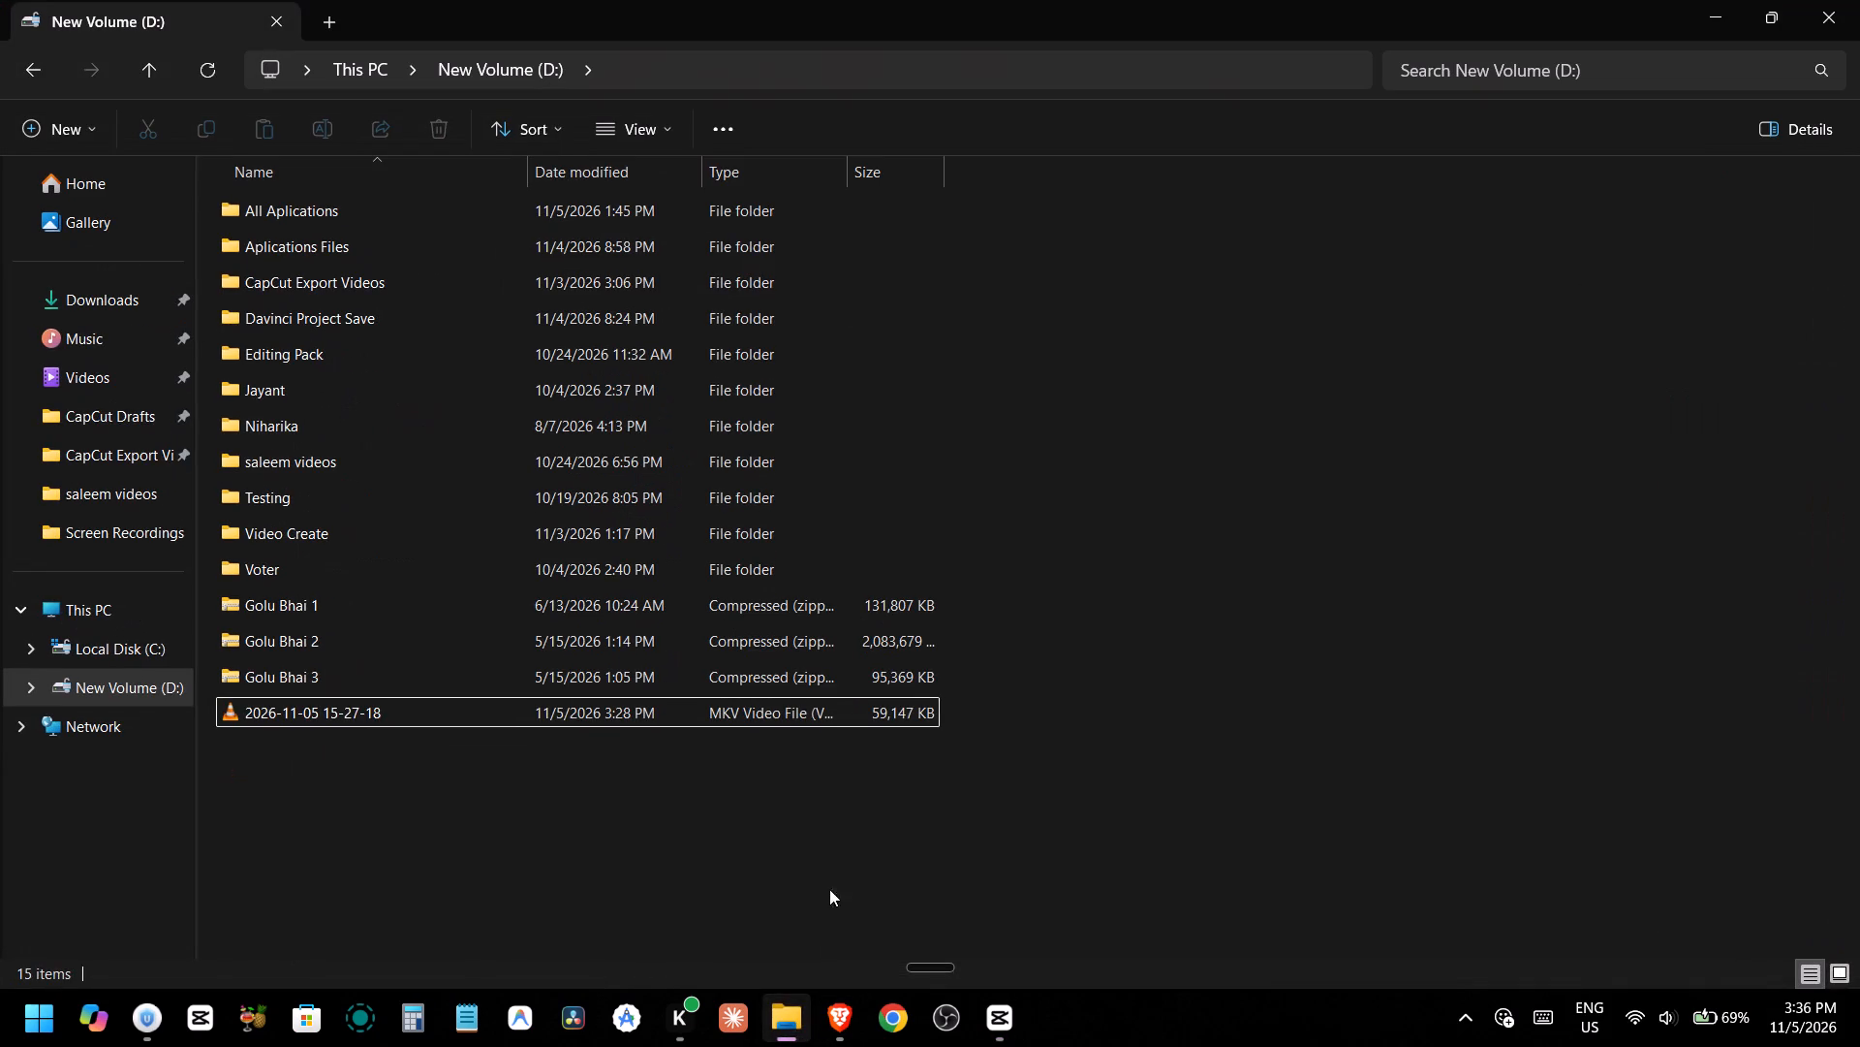
left_click_drag(709, 707, 985, 1011)
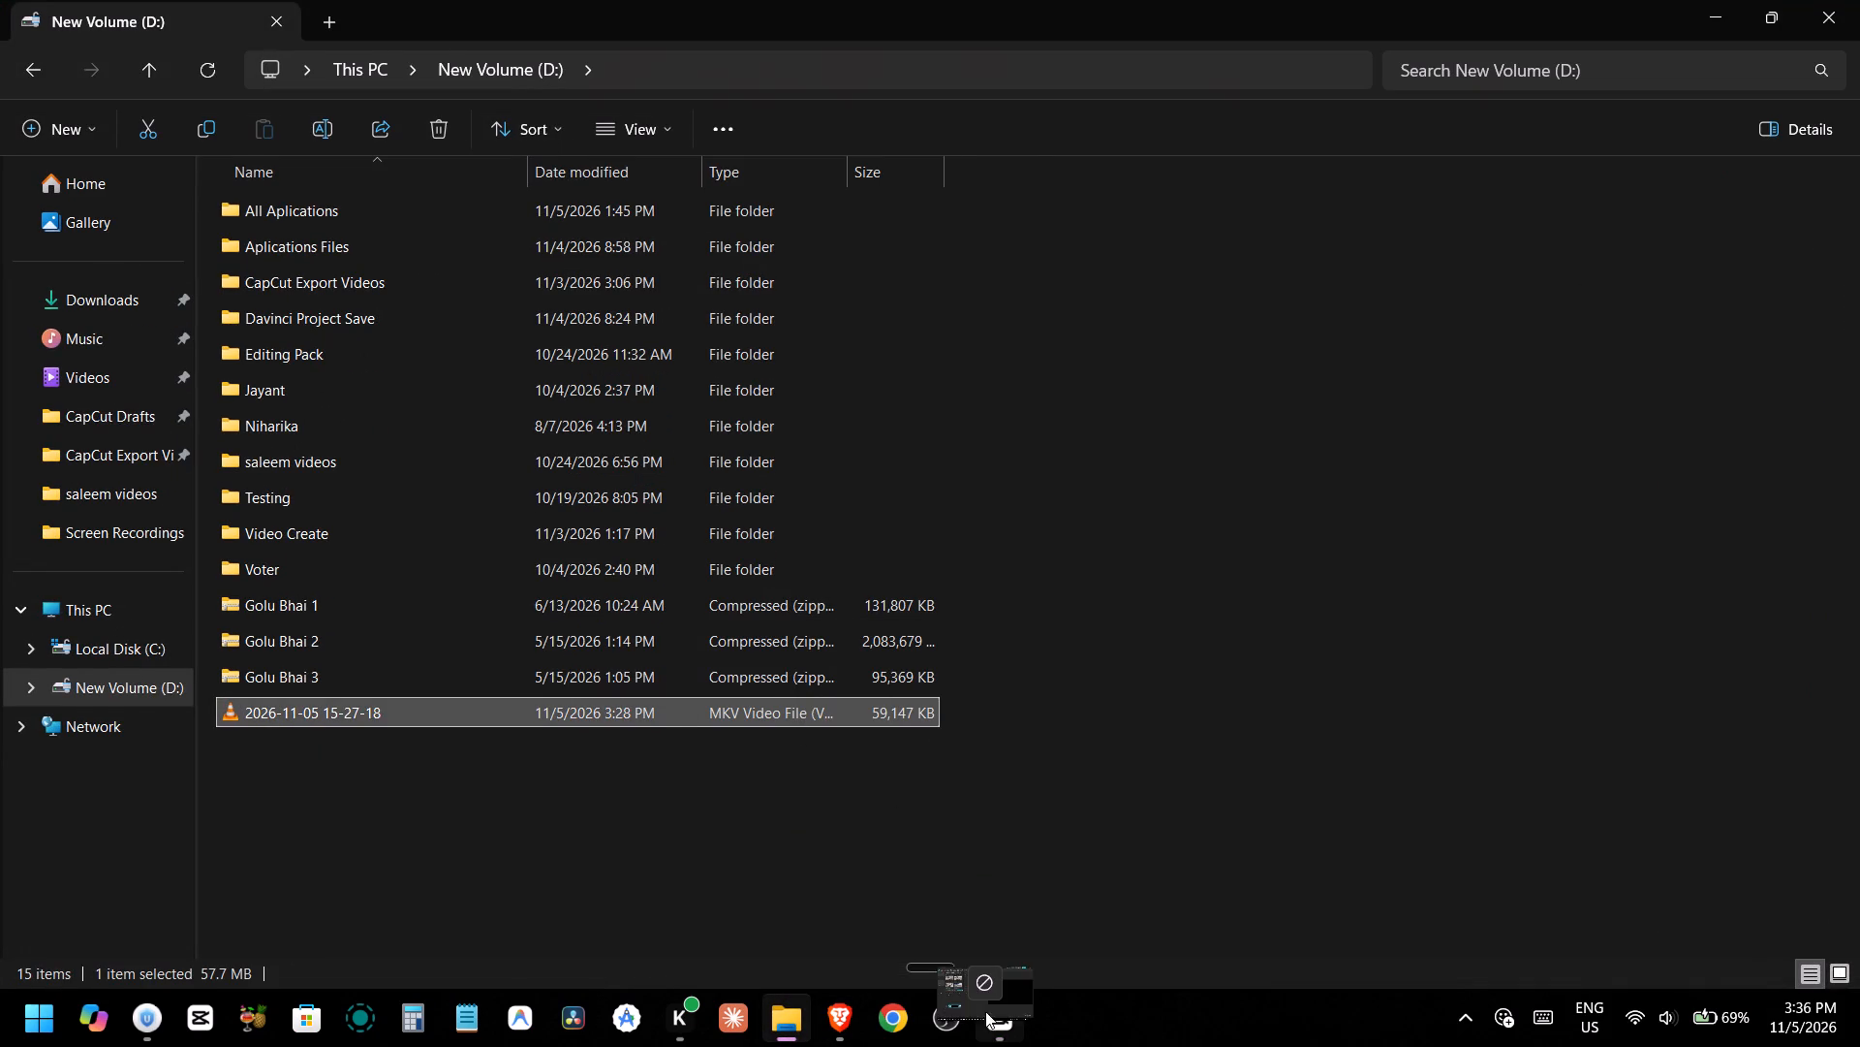
left_click_drag(985, 1011, 302, 641)
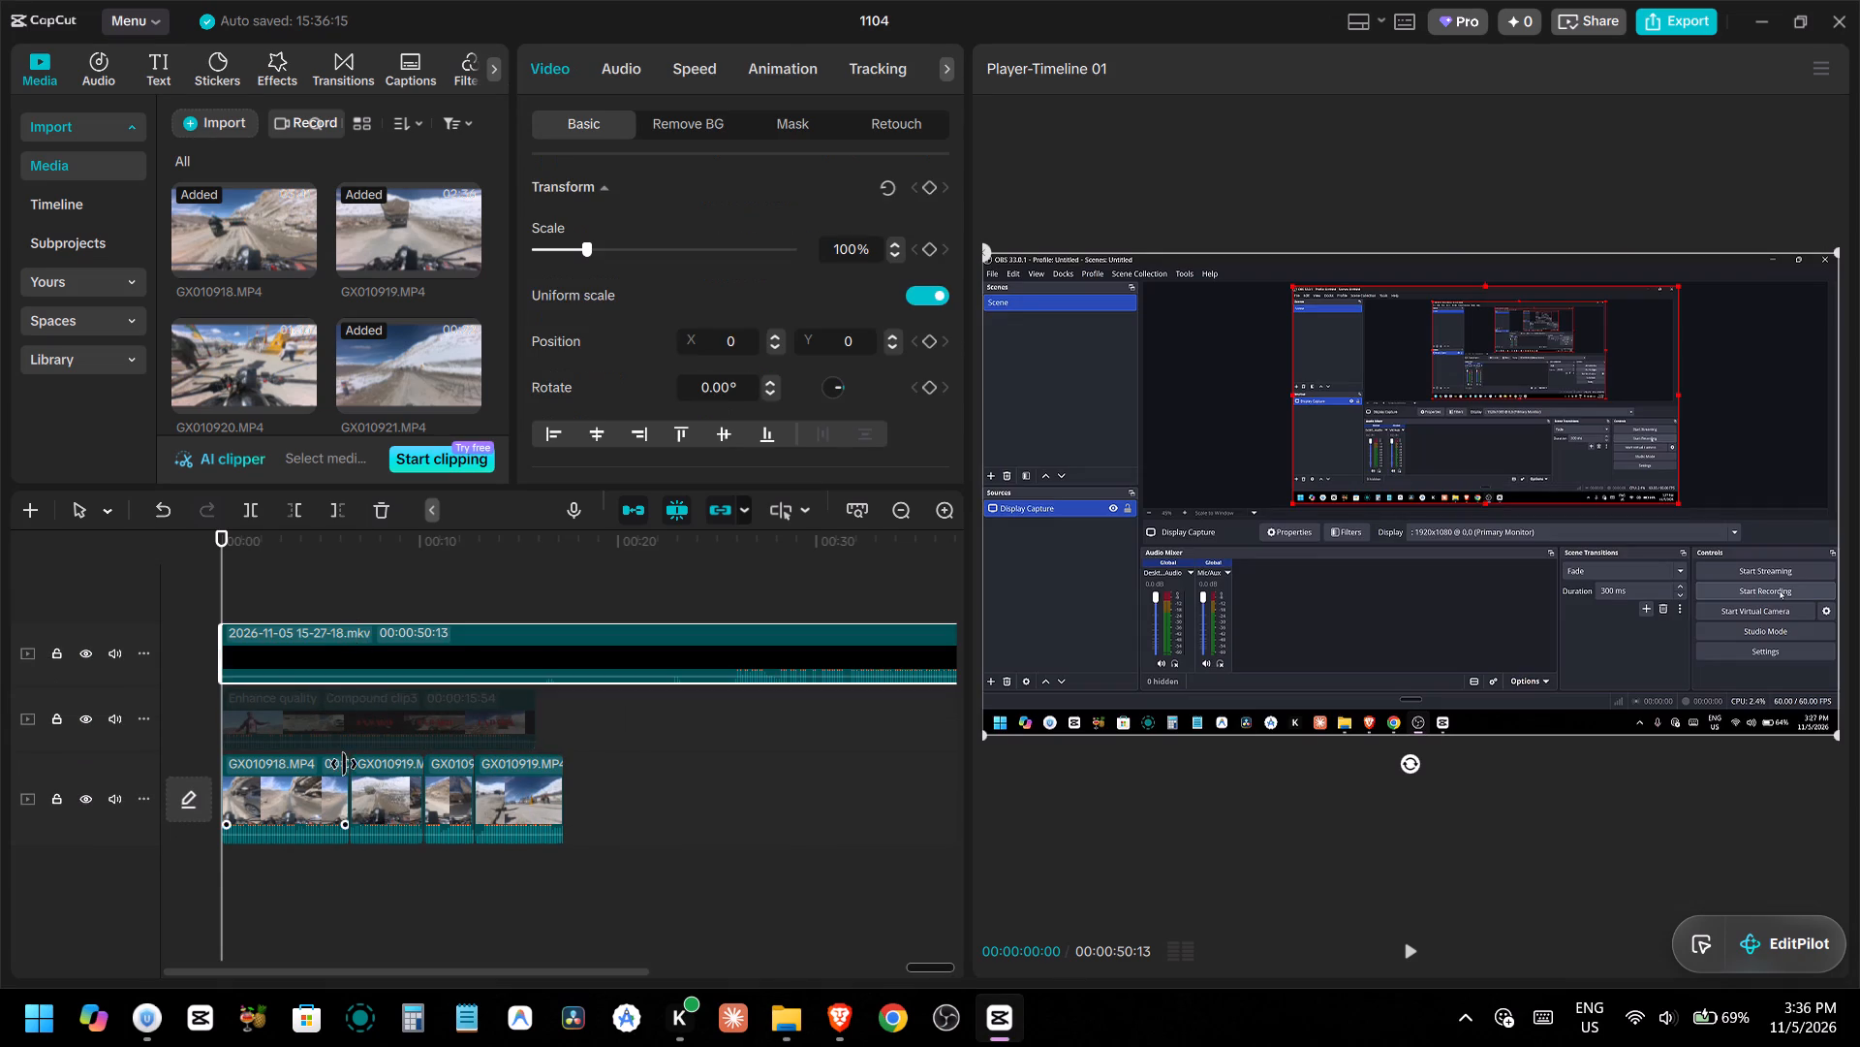
left_click_drag(412, 629, 285, 726)
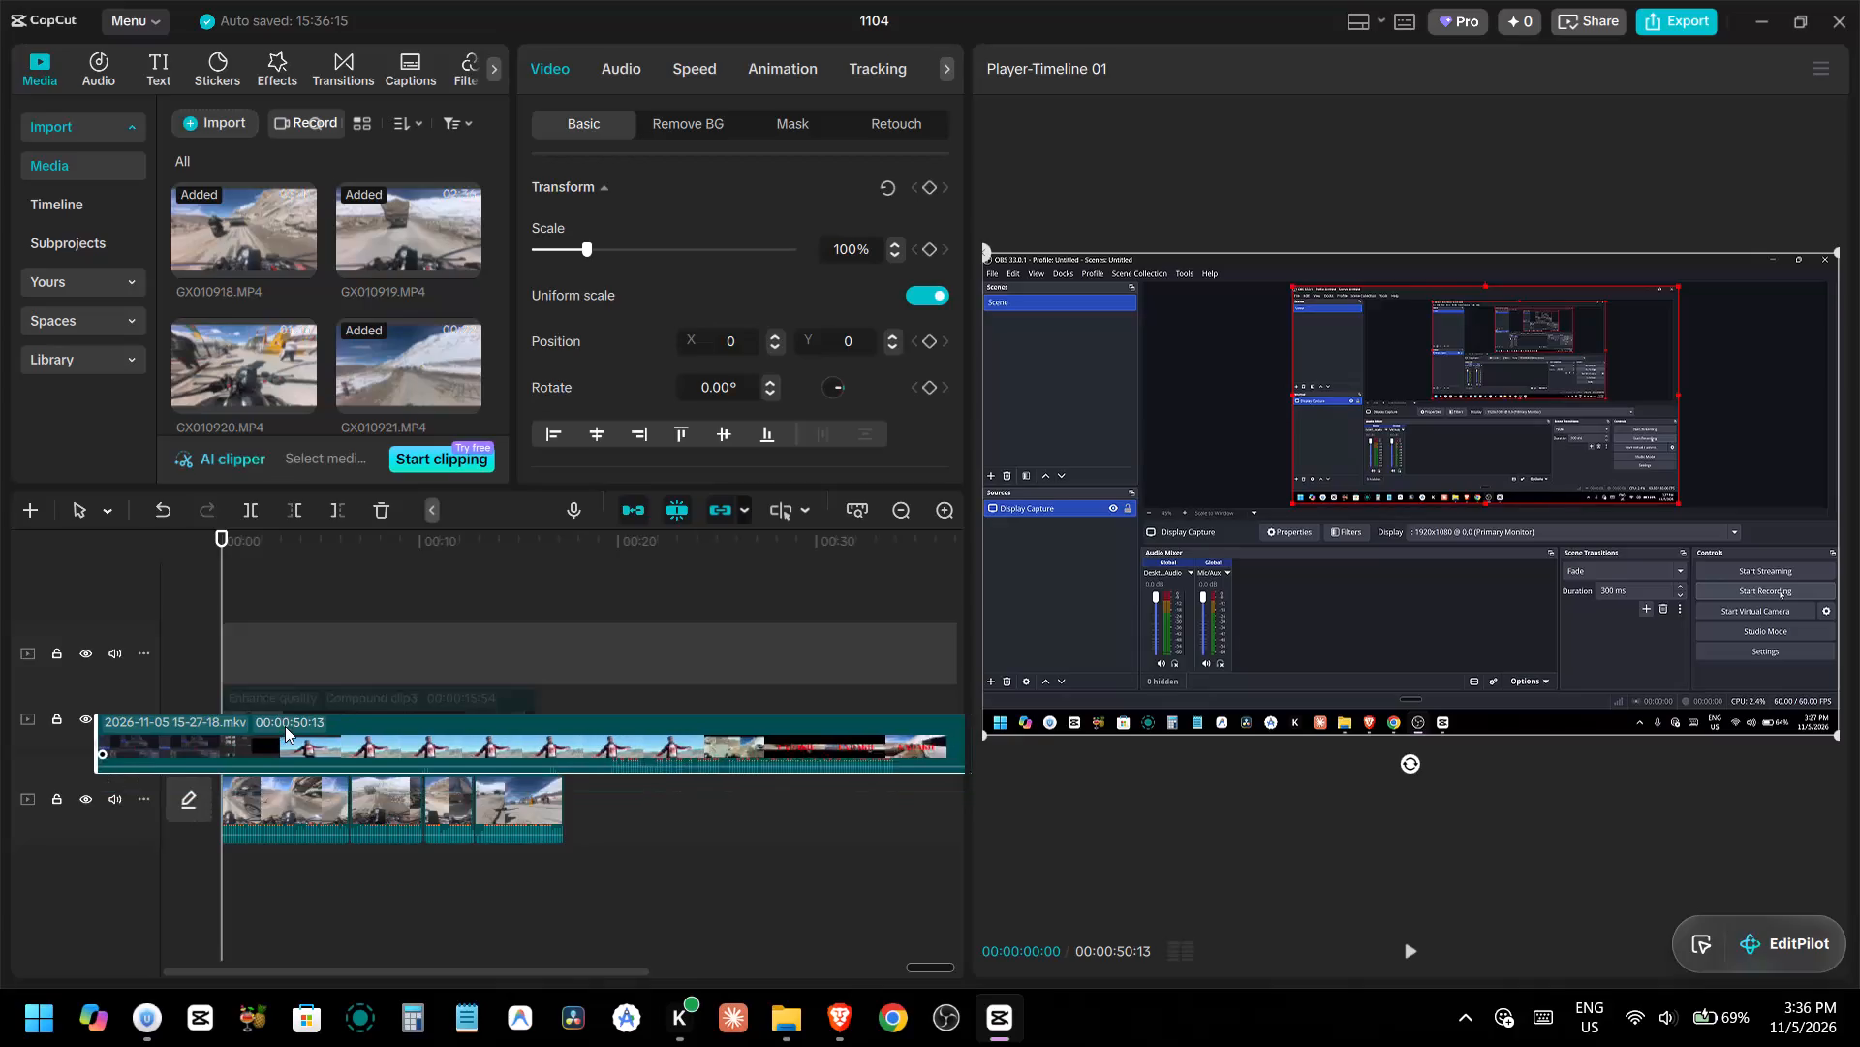
left_click_drag(285, 726, 310, 590)
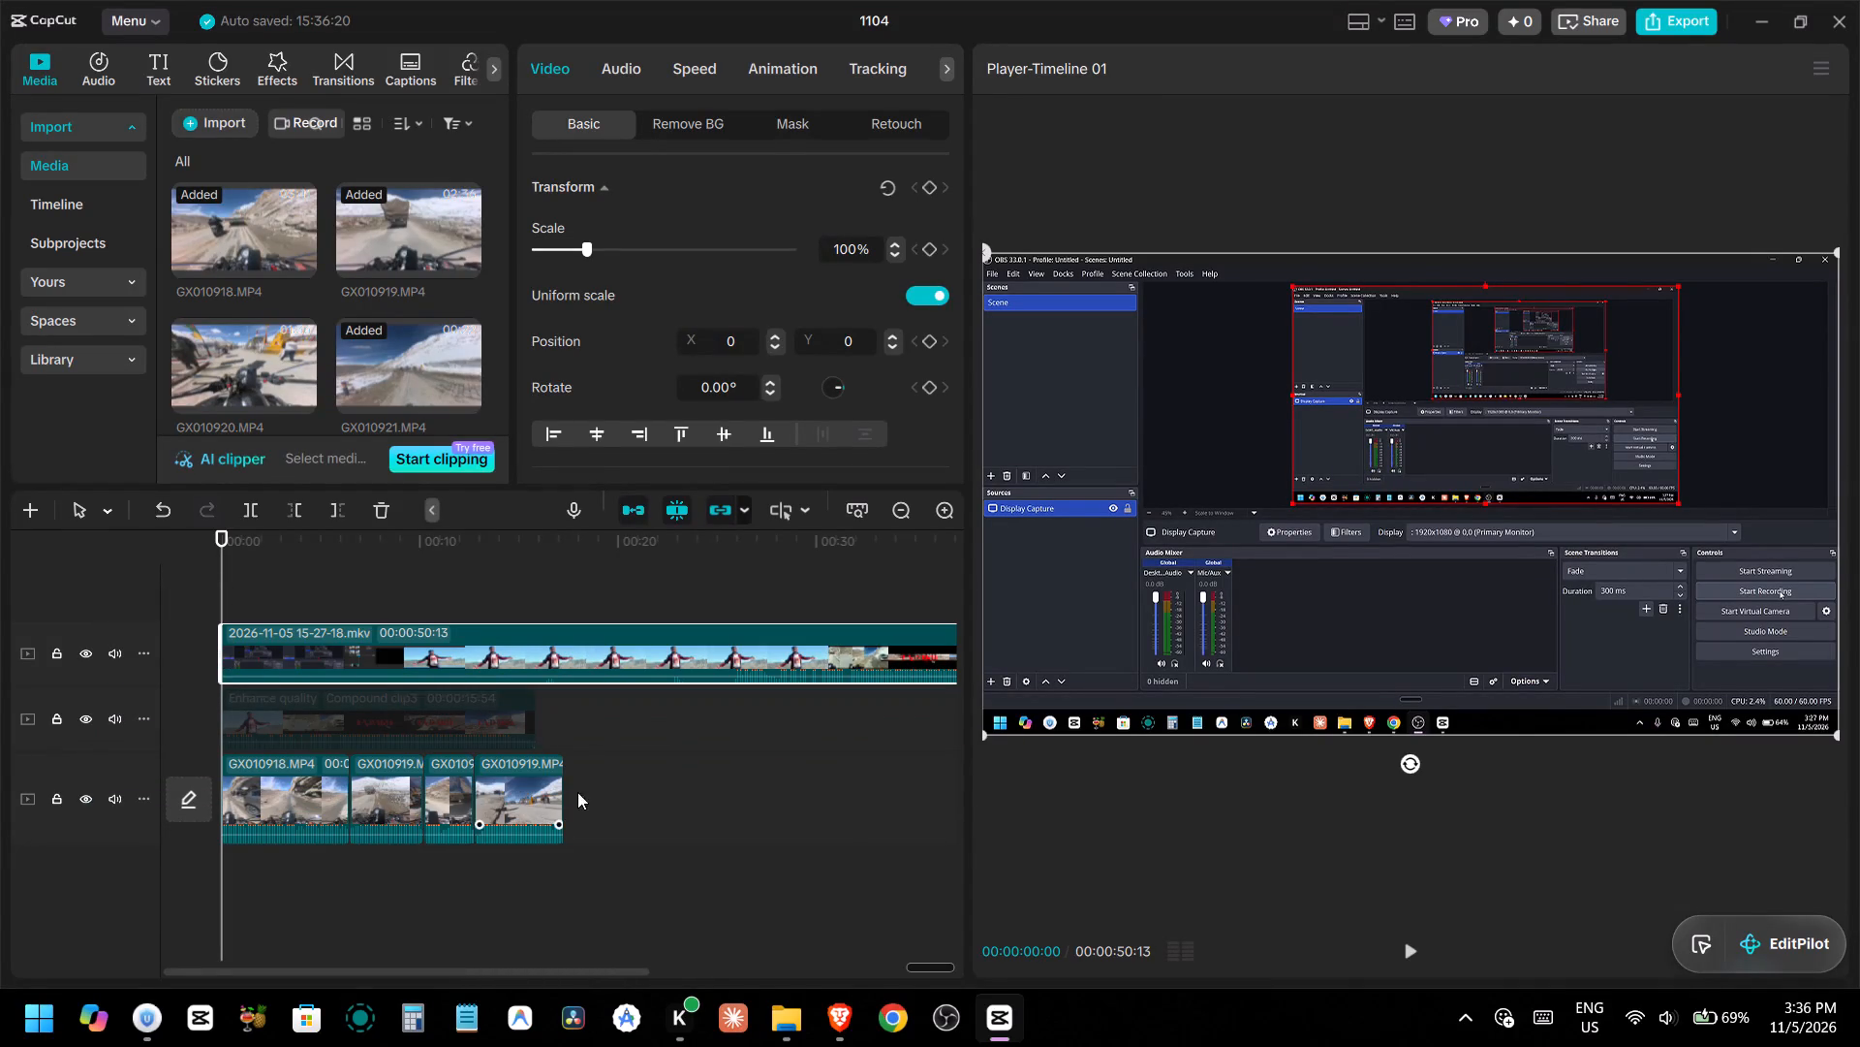
left_click_drag(622, 798, 275, 807)
left_click_drag(420, 659, 289, 809)
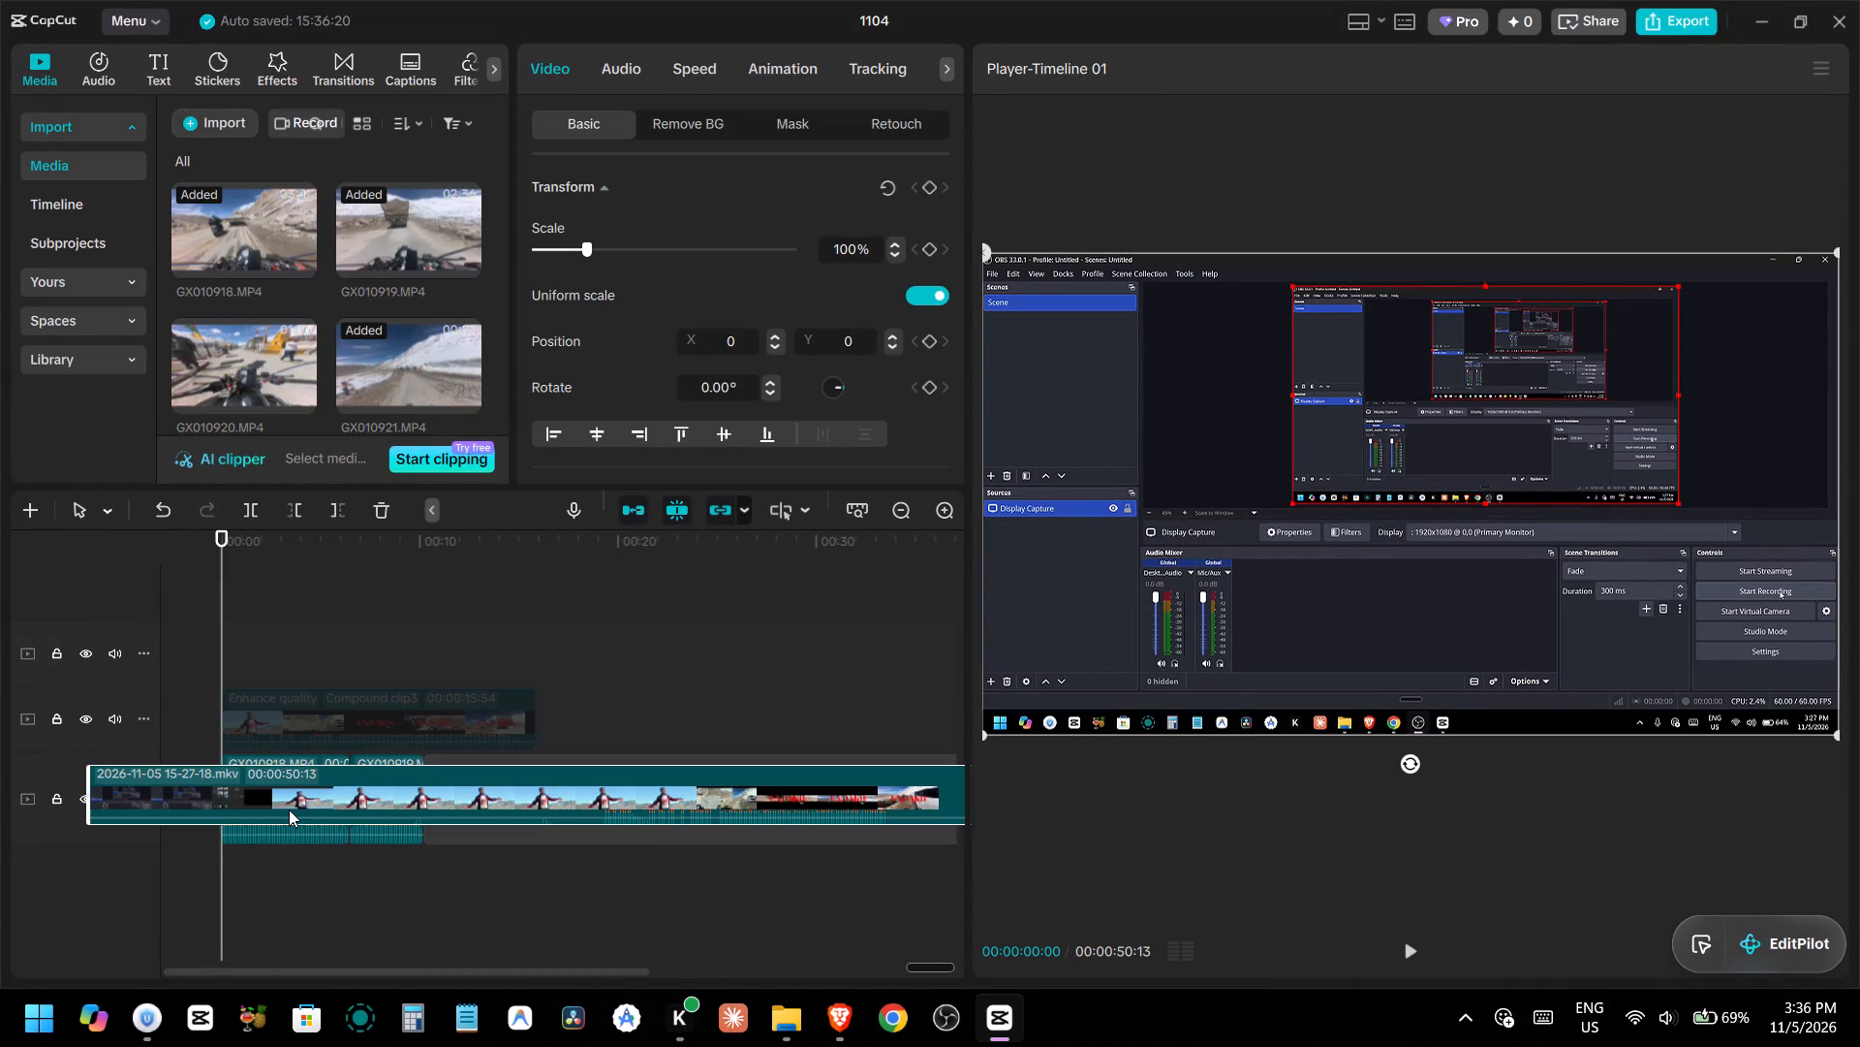
left_click_drag(289, 809, 346, 585)
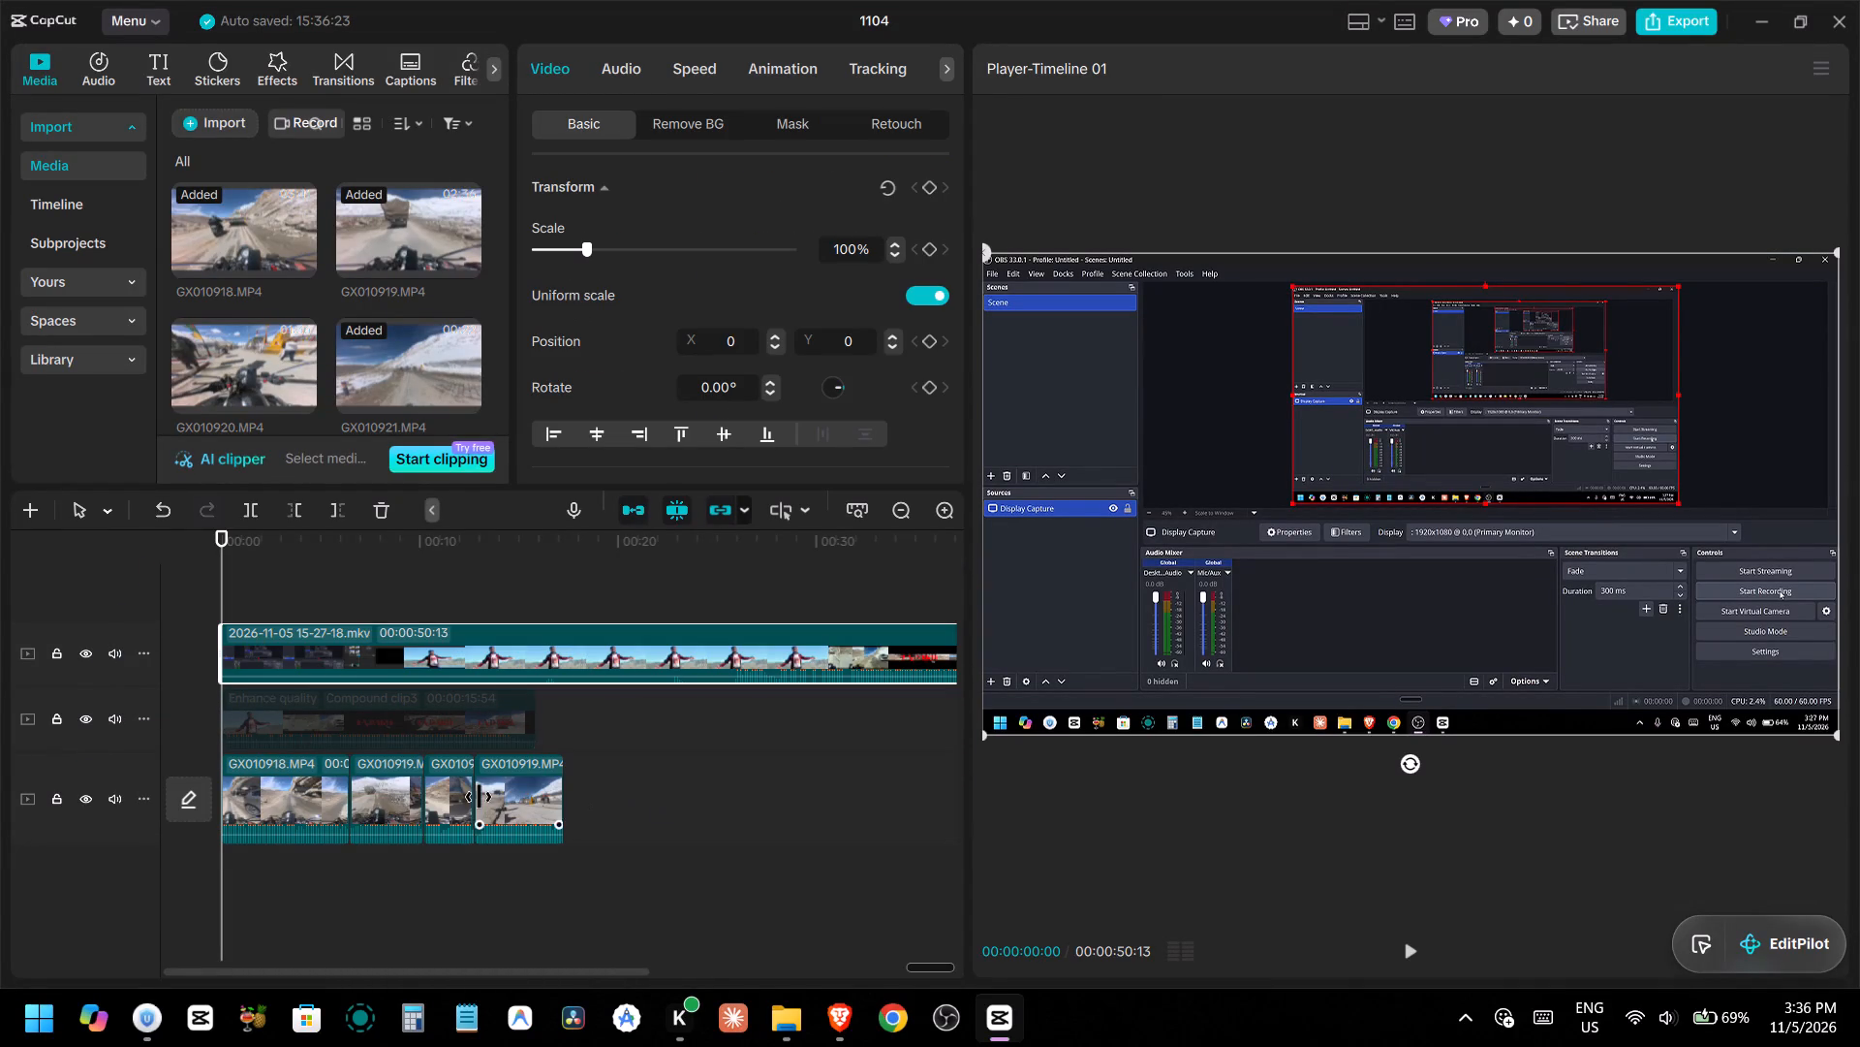
left_click_drag(518, 656, 935, 817)
scroll(631, 770, "down", 2, "ctrl")
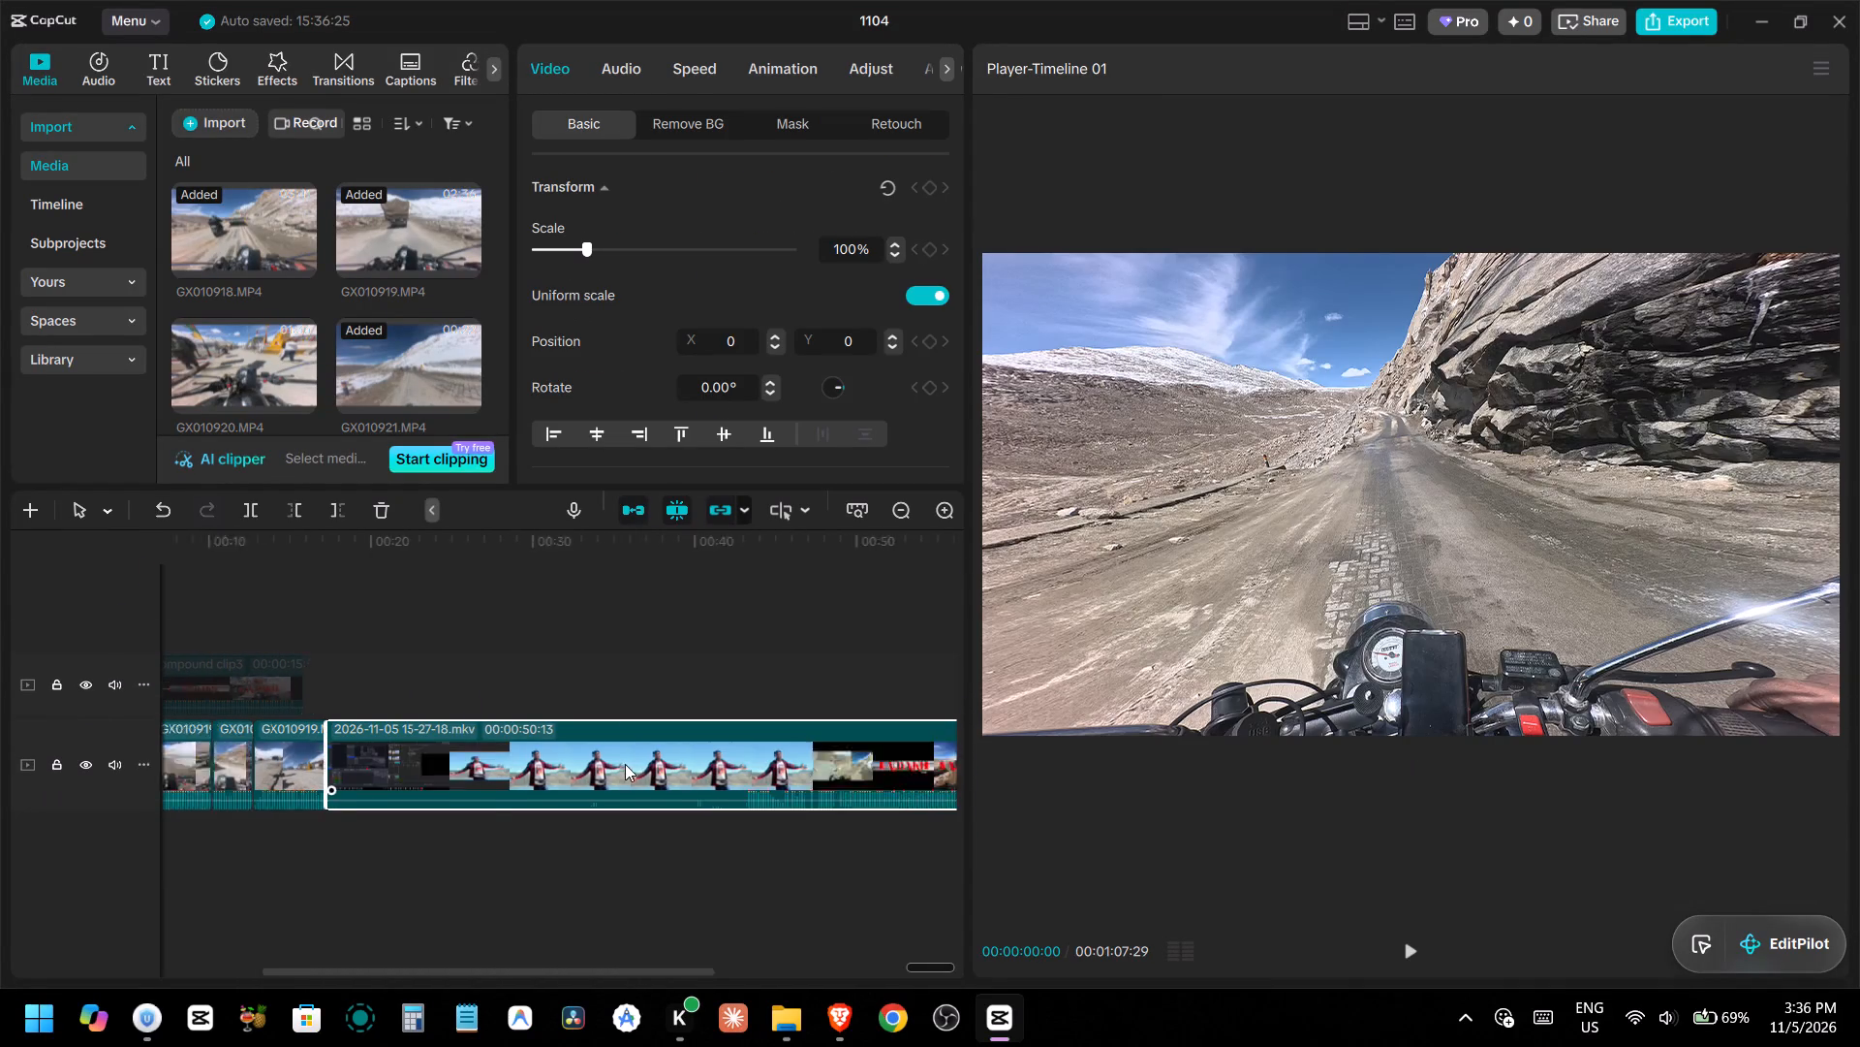
scroll(625, 764, "down", 2, "ctrl")
left_click_drag(567, 975, 354, 985)
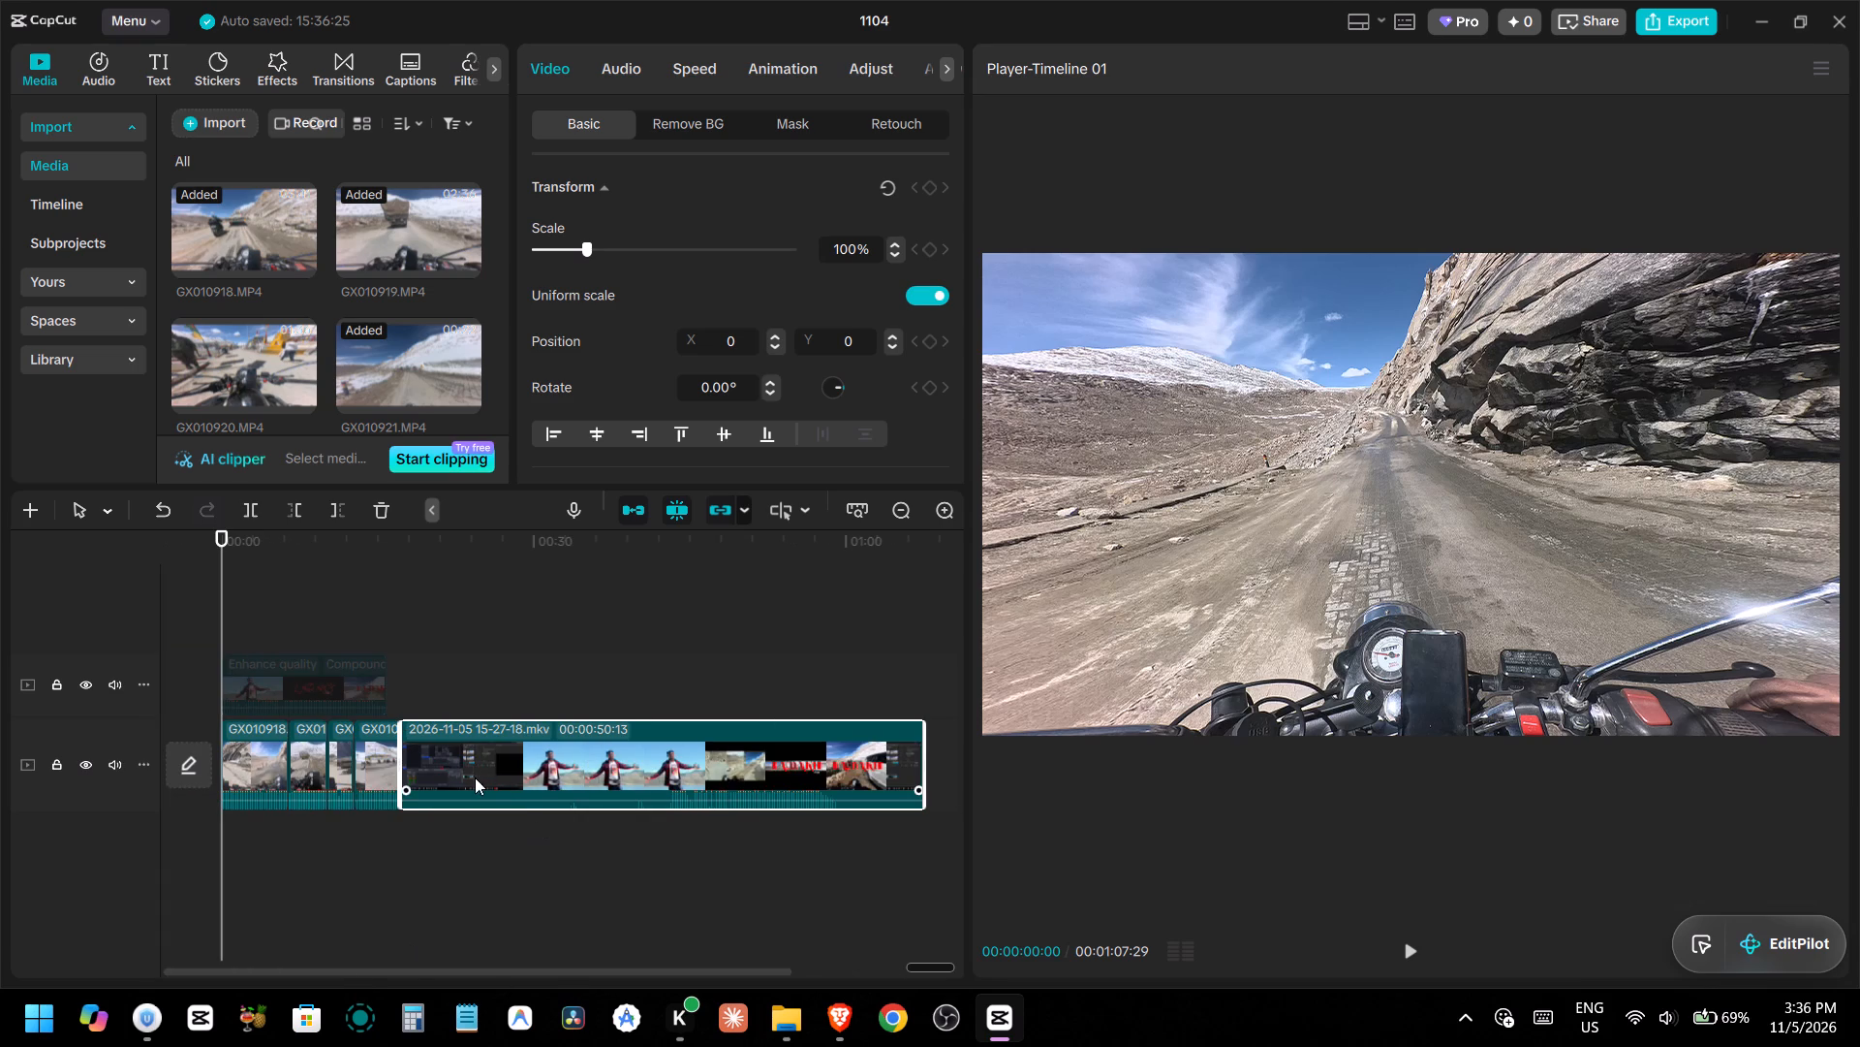
left_click(622, 654)
left_click_drag(622, 653, 647, 653)
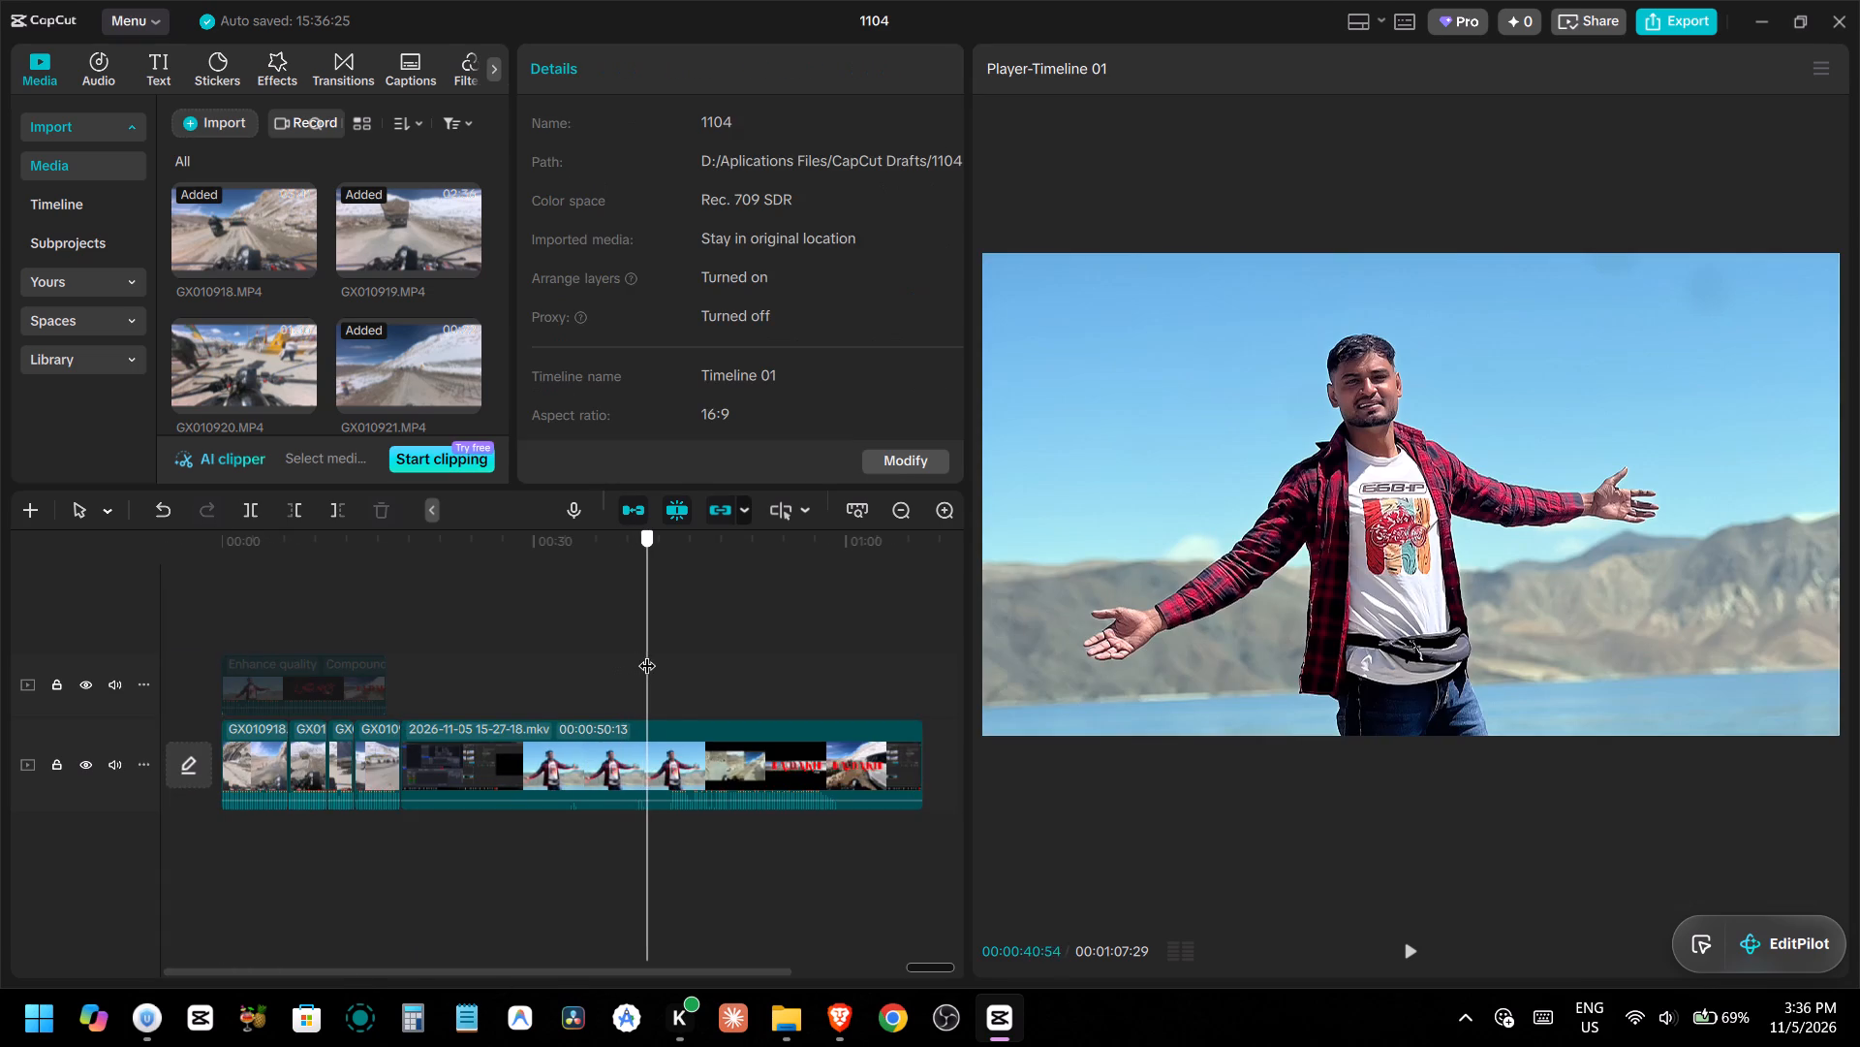
left_click_drag(647, 653, 652, 656)
left_click(674, 740)
key("q")
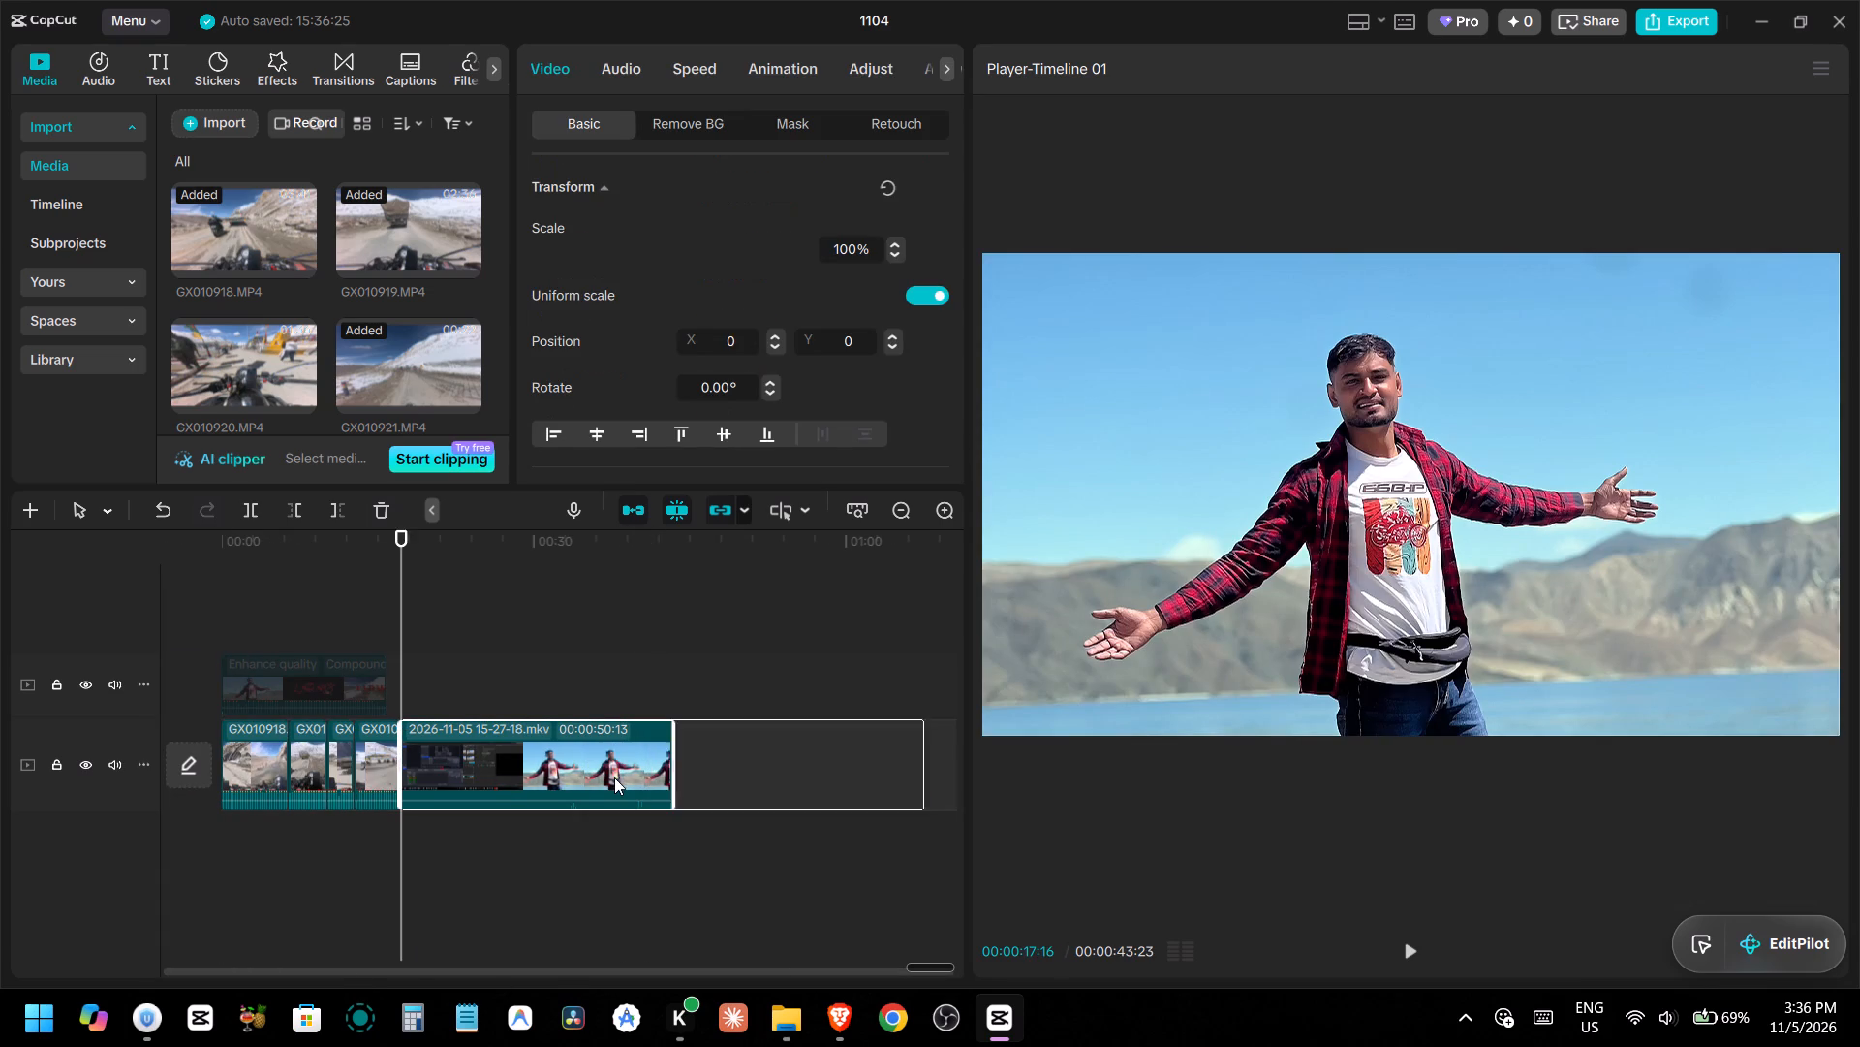
key("q")
left_click_drag(547, 758, 196, 765)
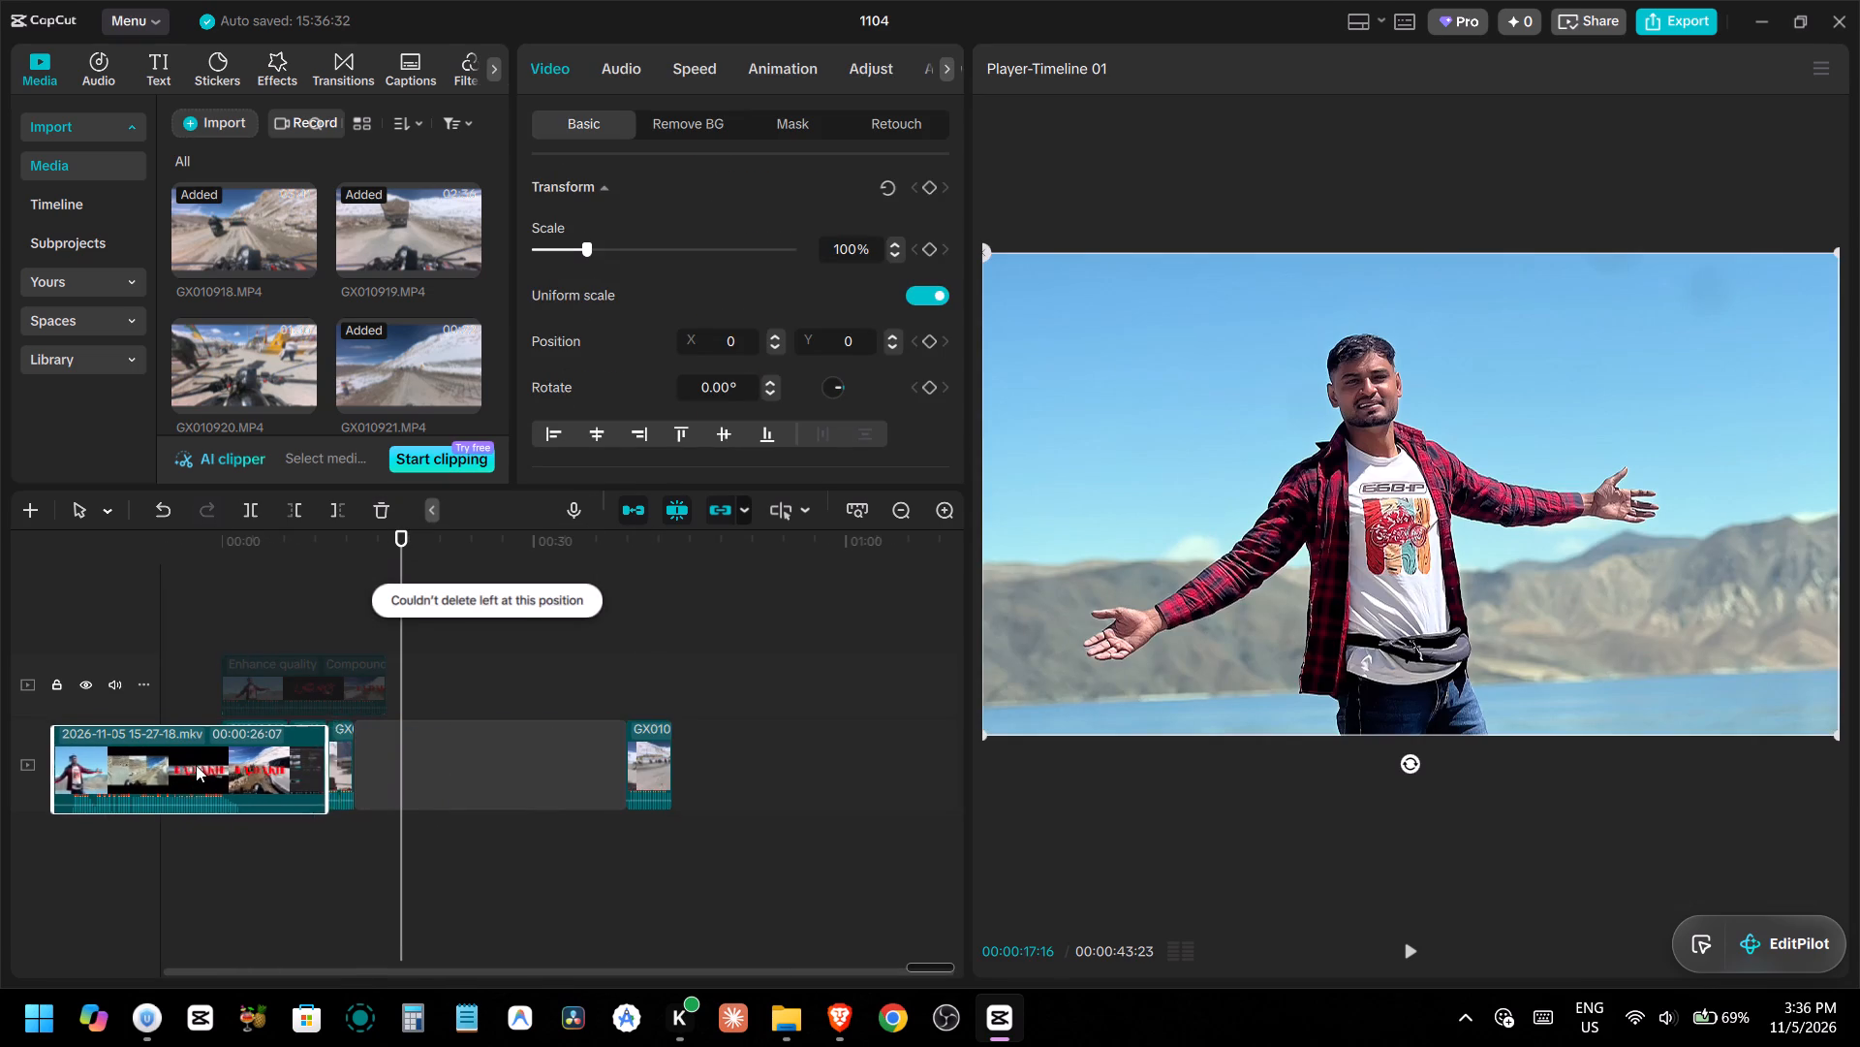
left_click_drag(196, 765, 207, 757)
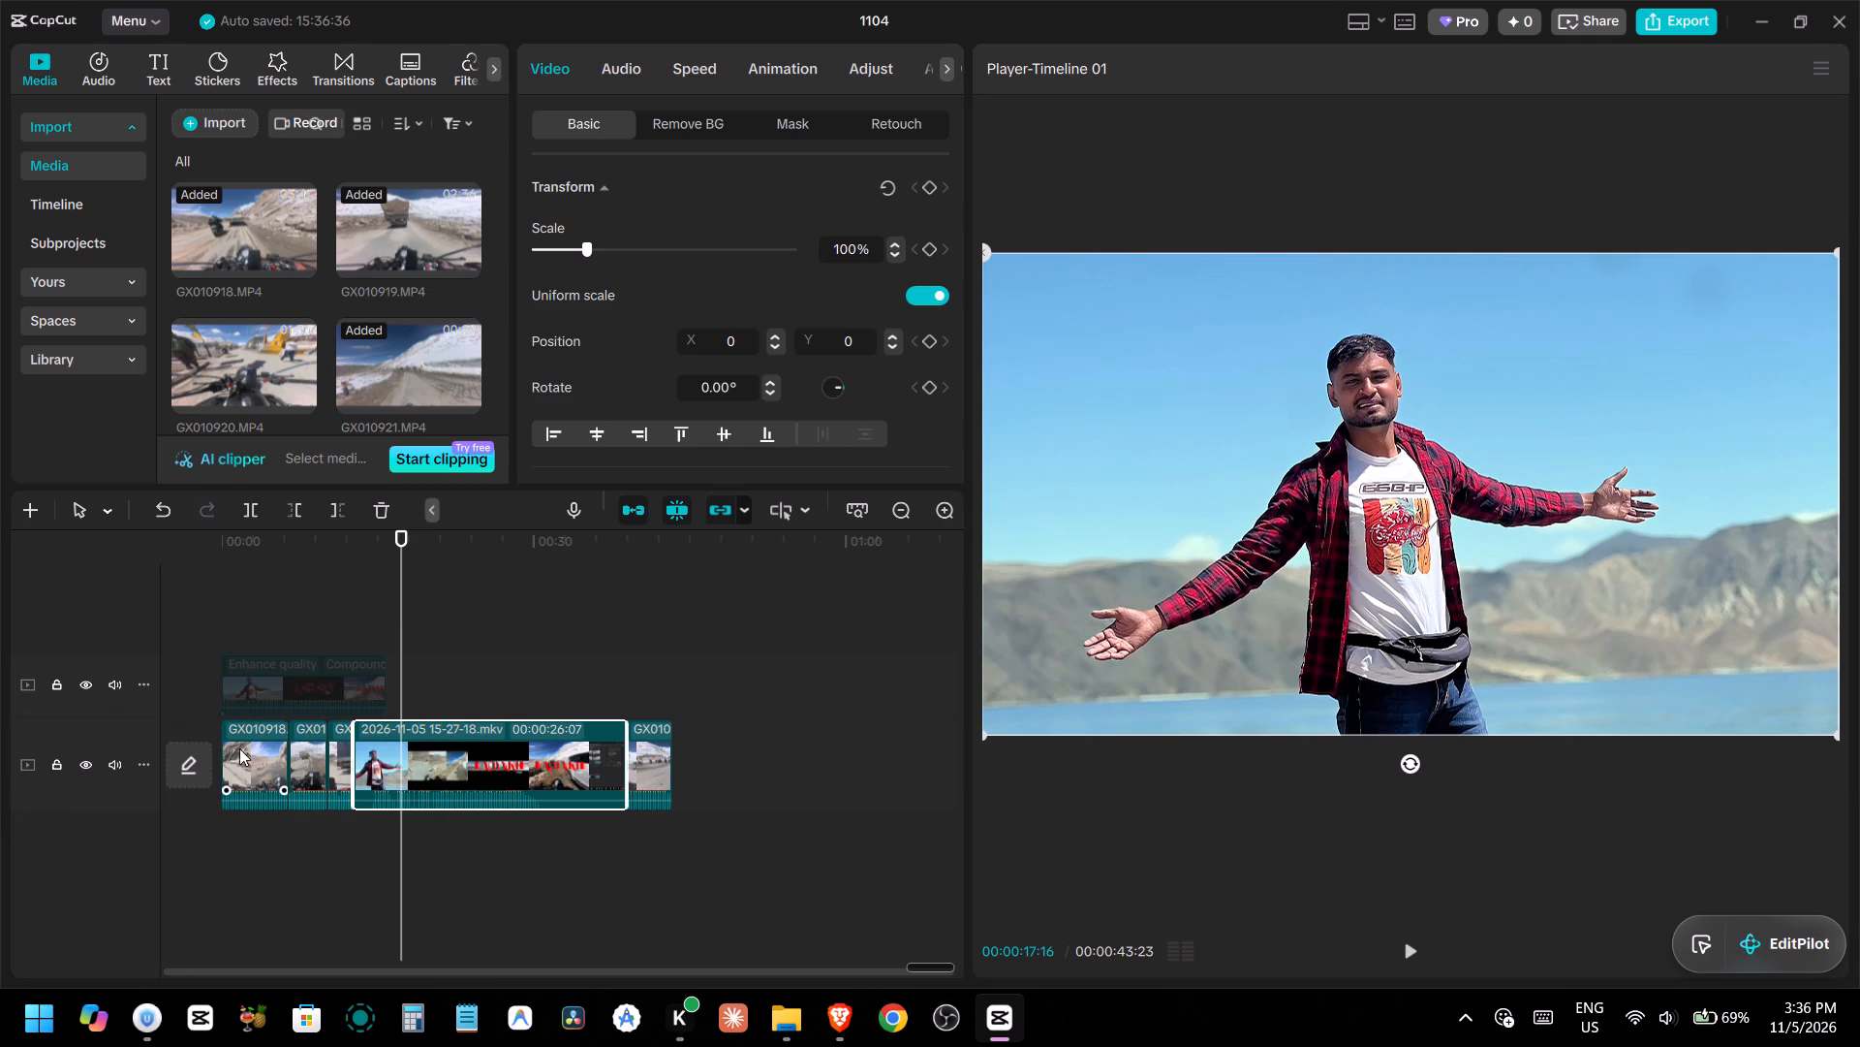
left_click_drag(214, 727, 311, 756)
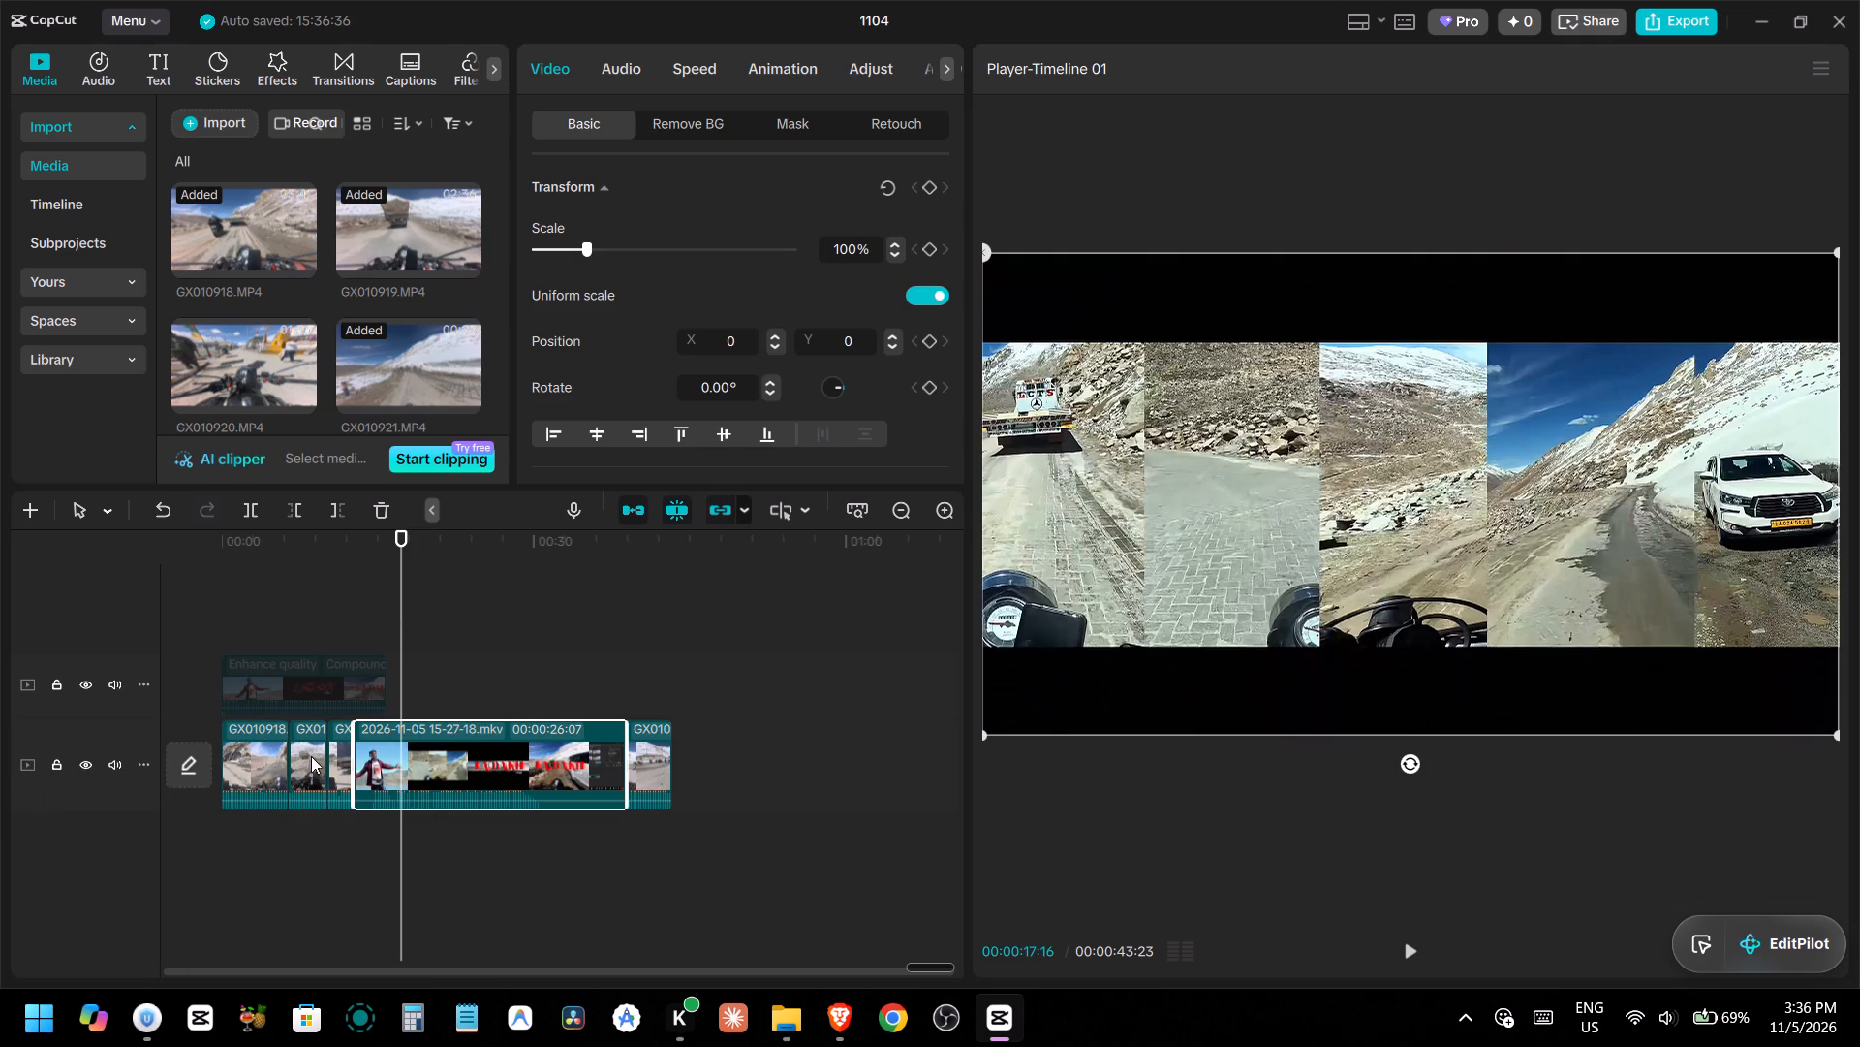
left_click_drag(311, 756, 327, 771)
left_click_drag(253, 841, 329, 794)
double_click(329, 794)
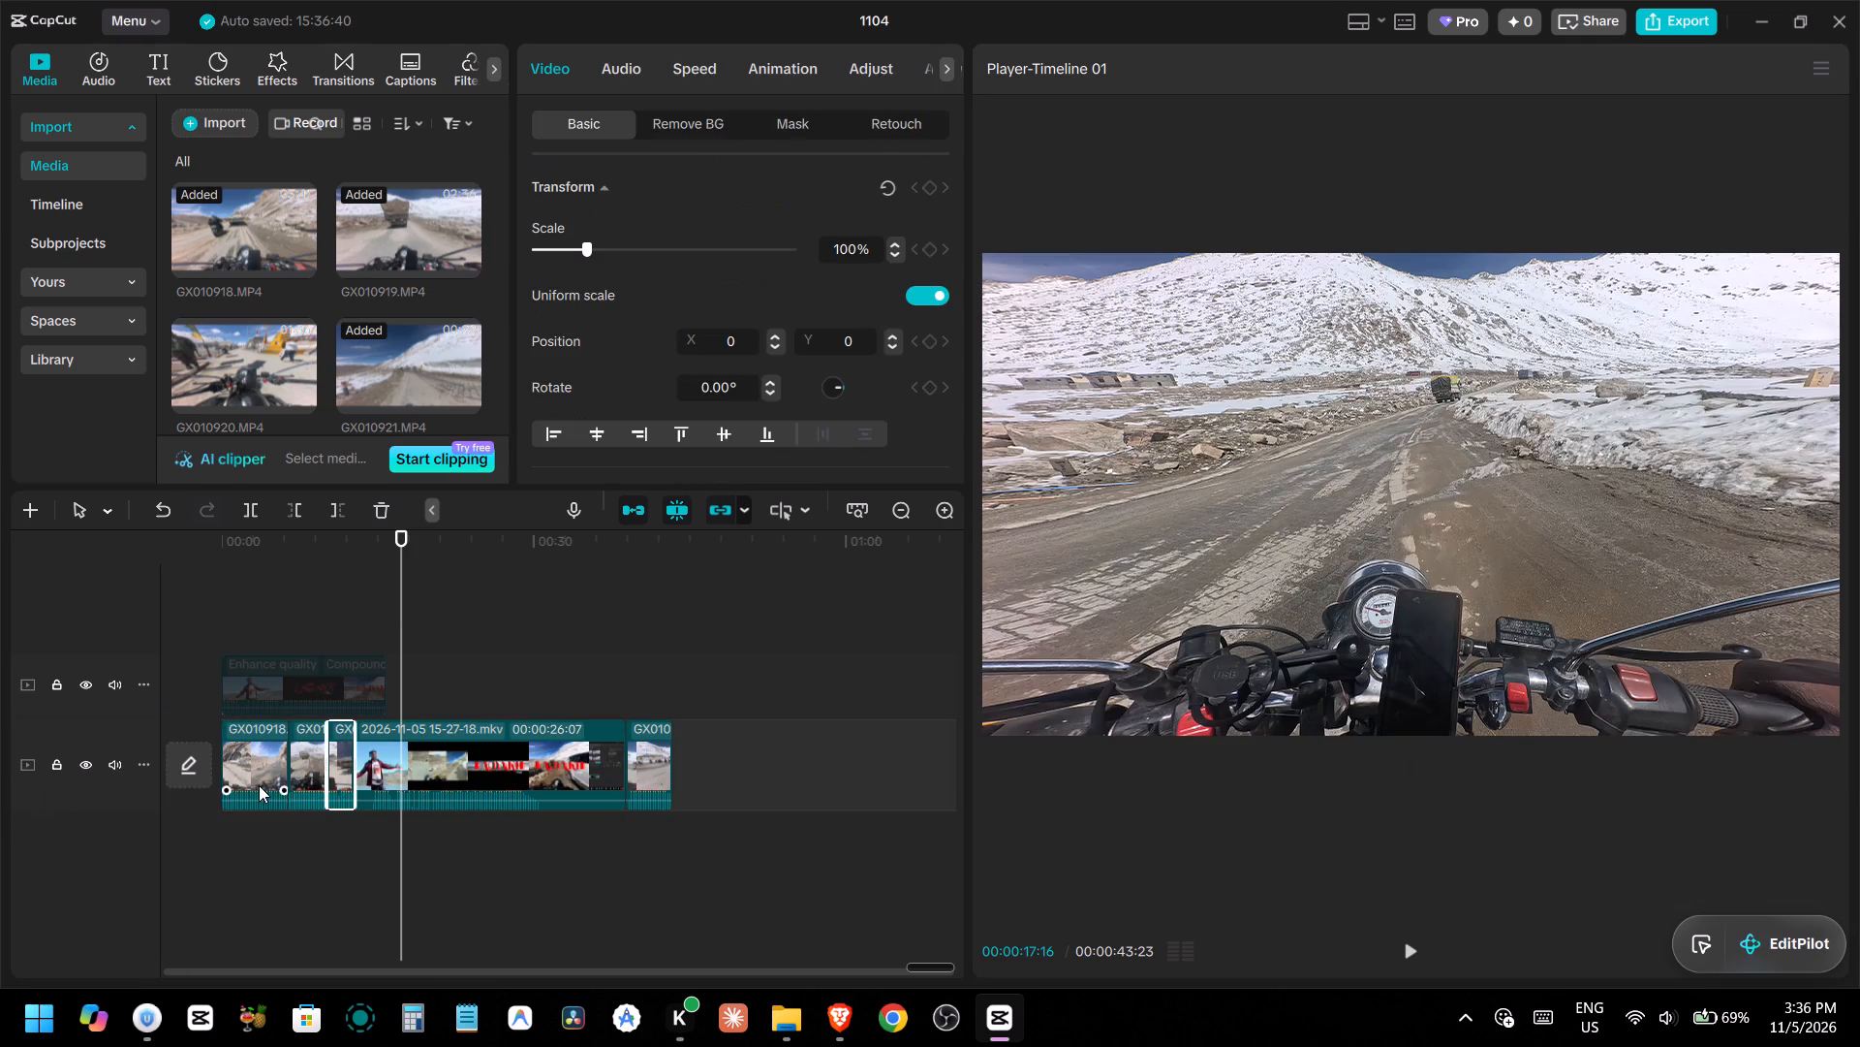
left_click_drag(259, 844, 344, 799)
left_click_drag(257, 777, 452, 781)
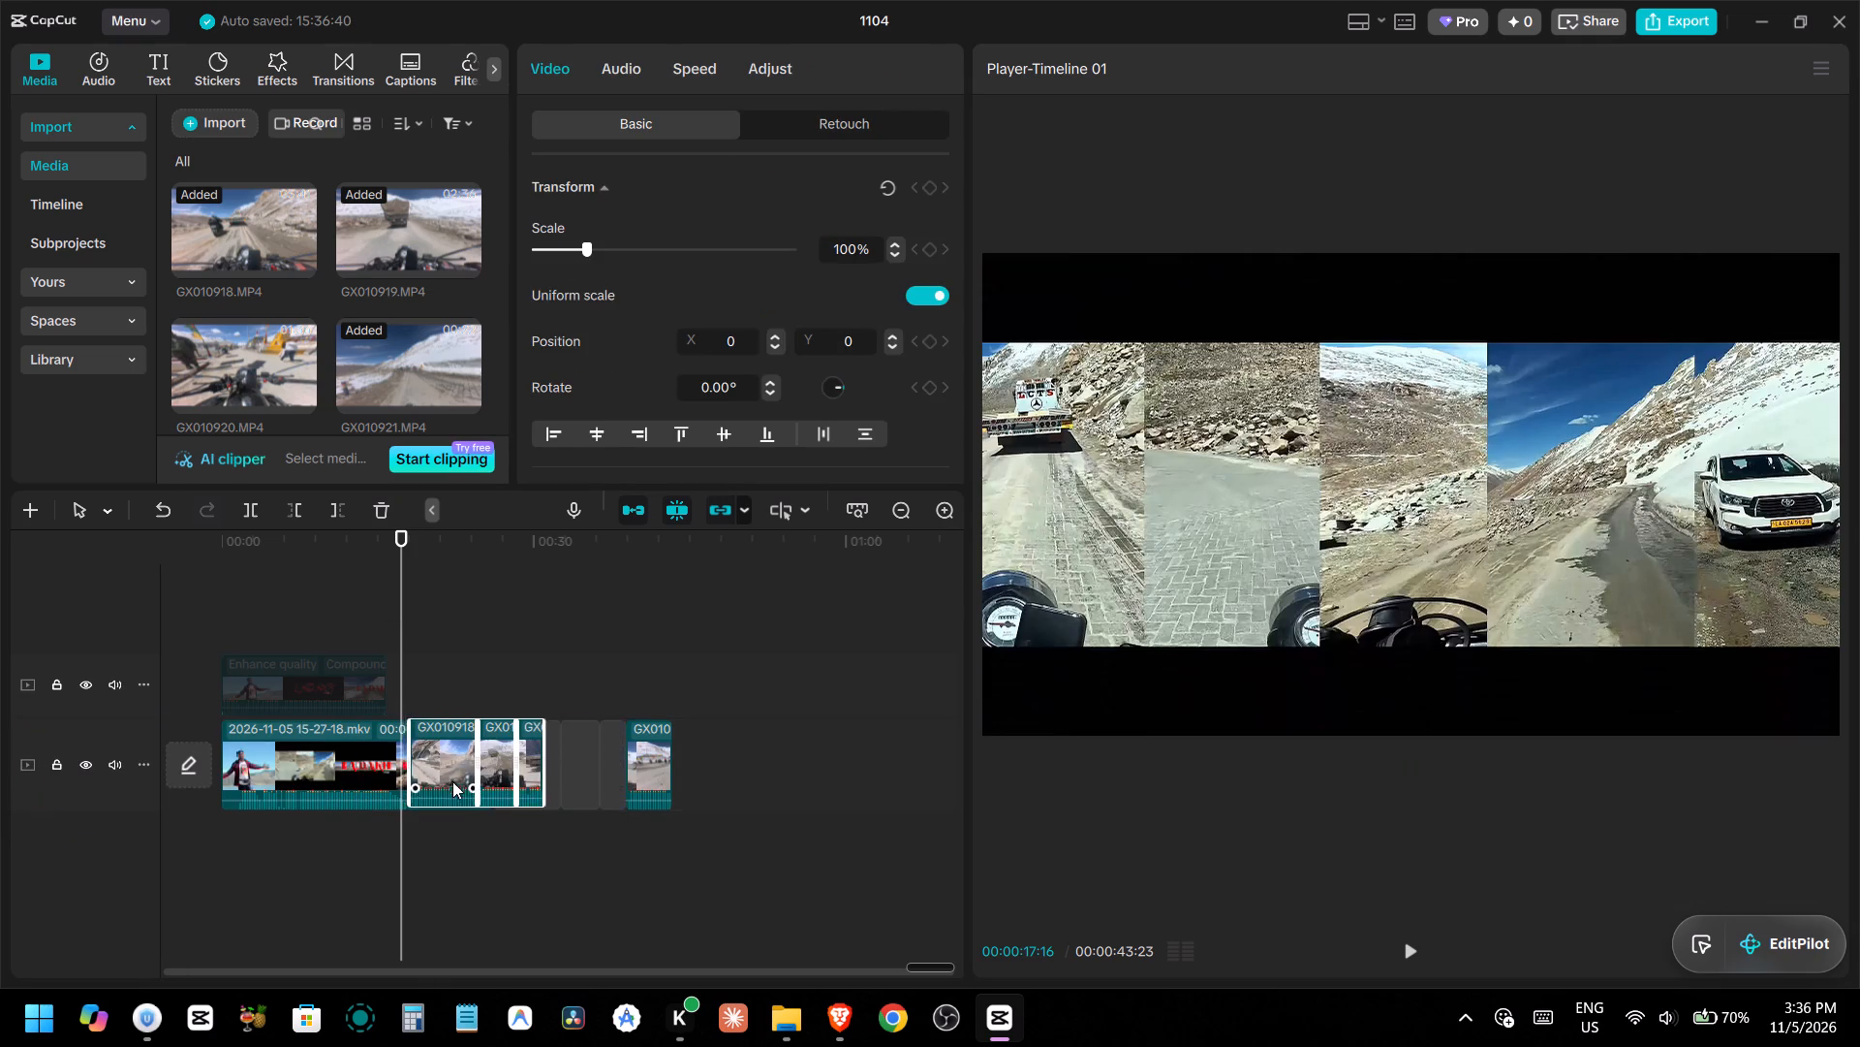
left_click_drag(452, 781, 454, 782)
left_click(262, 627)
left_click_drag(262, 627, 195, 635)
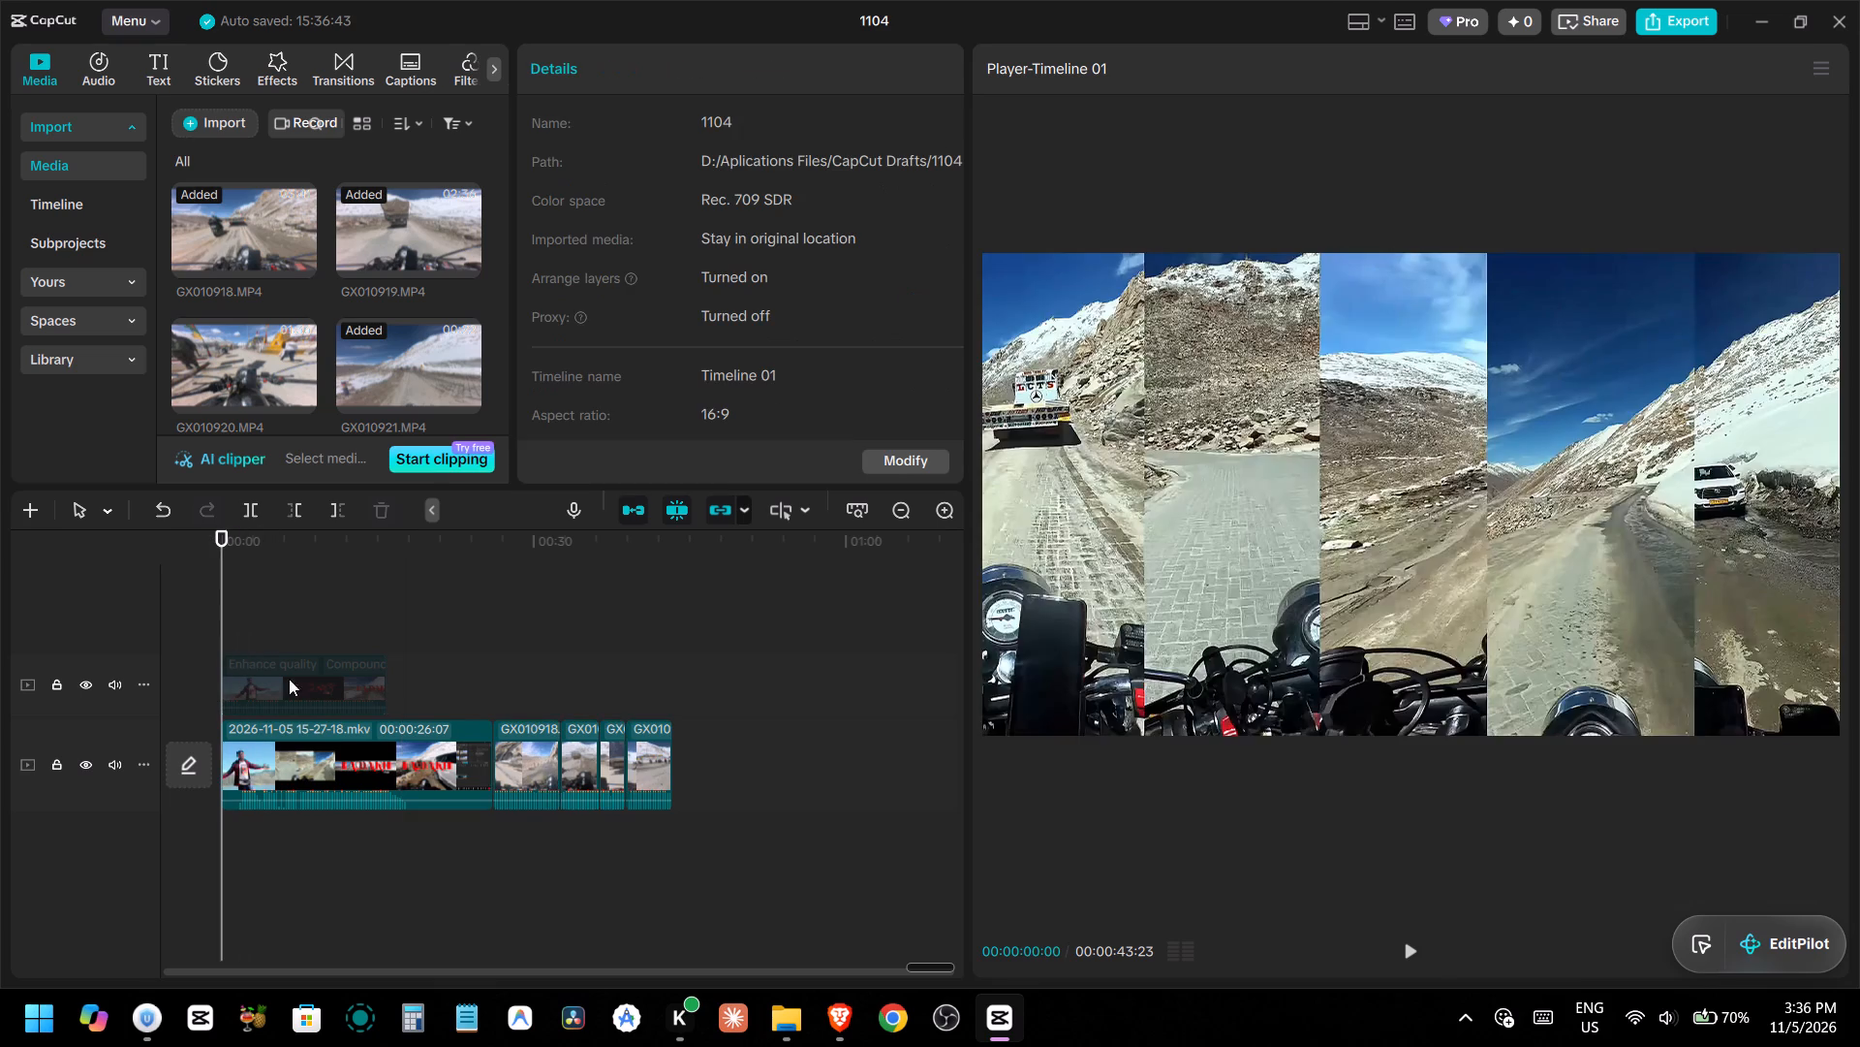
scroll(324, 680, "up", 15, "ctrl")
key("space")
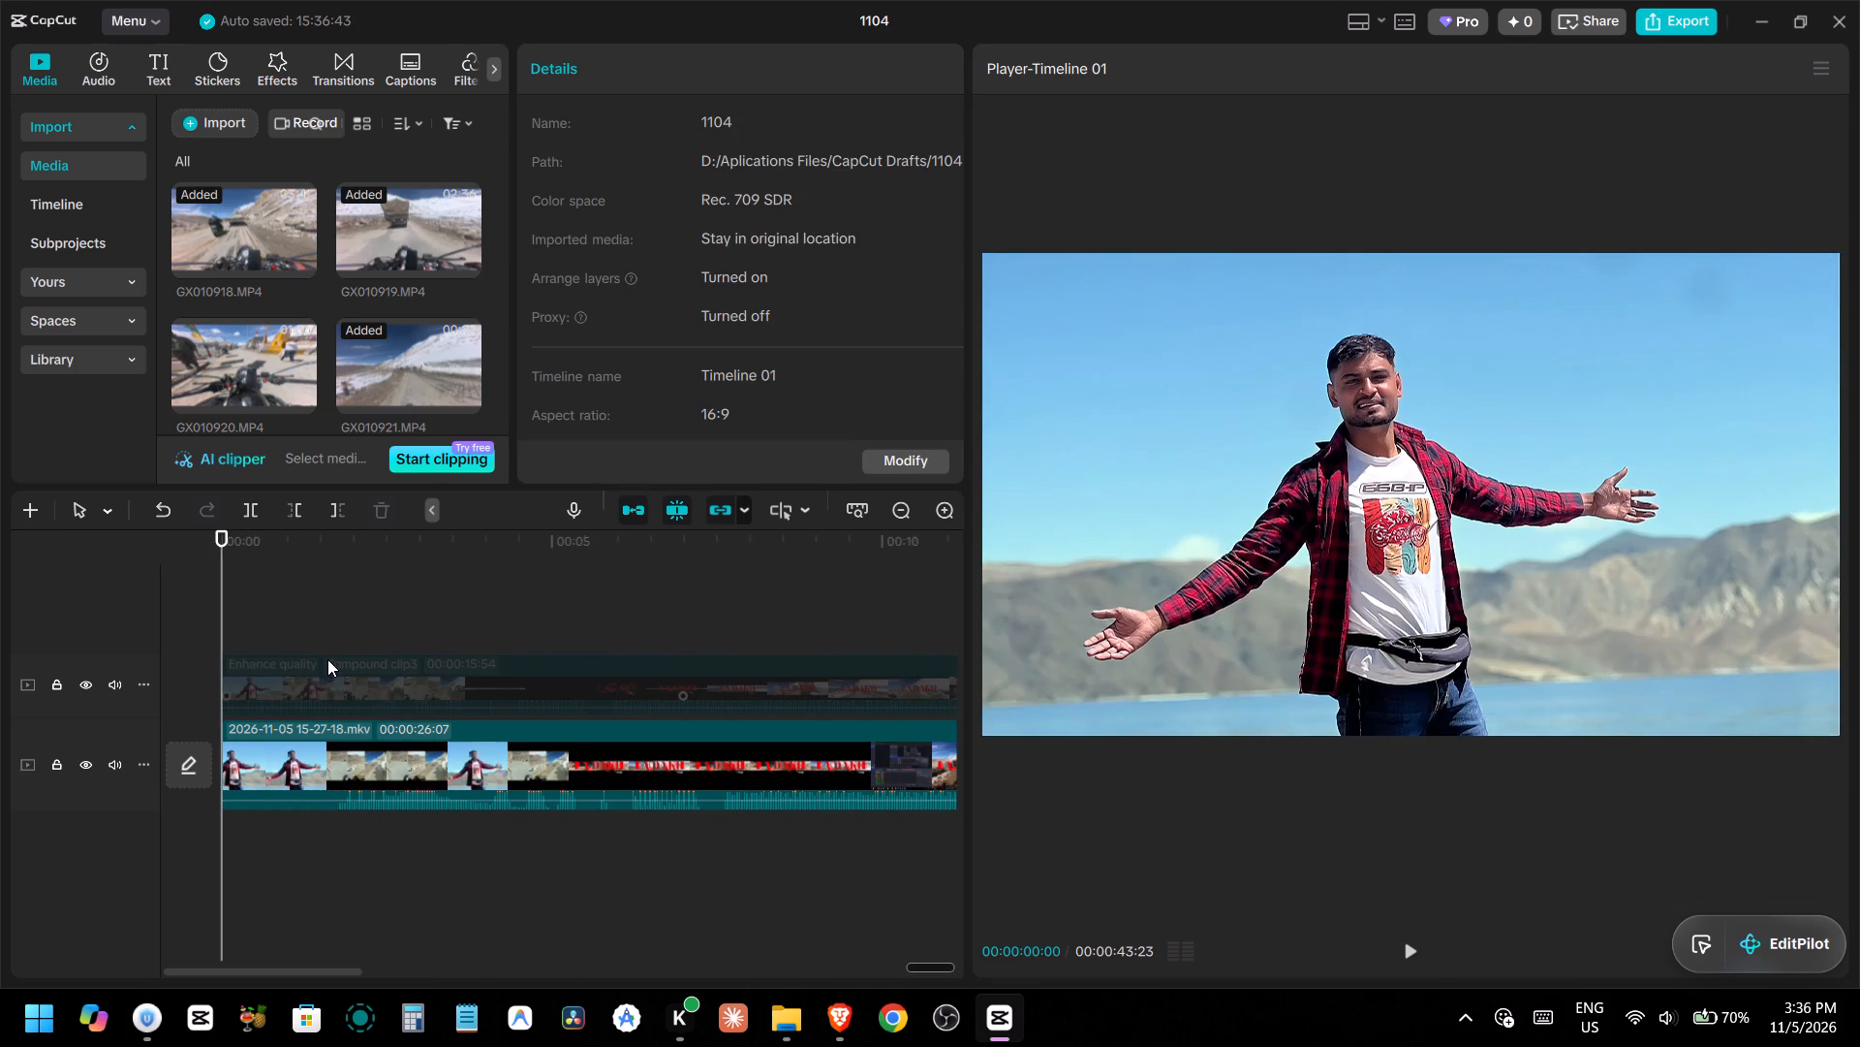
left_click(370, 764)
key("space")
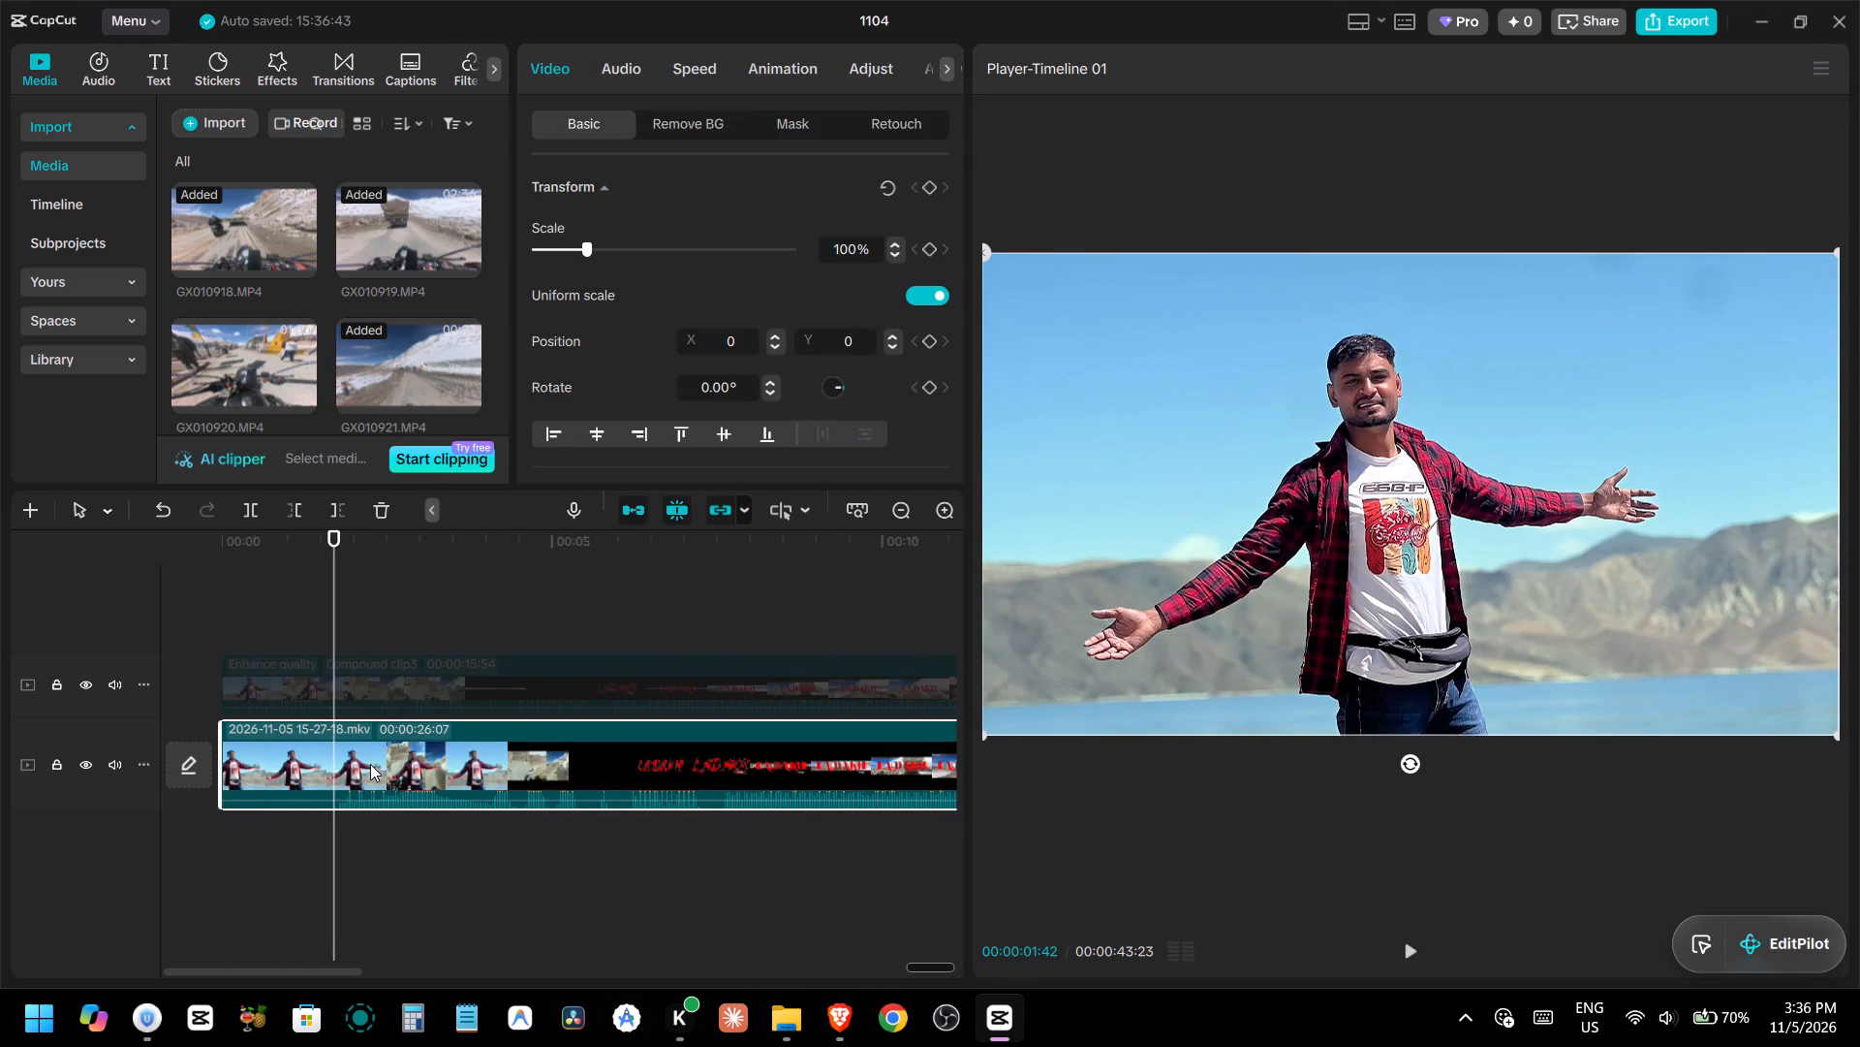
type("q")
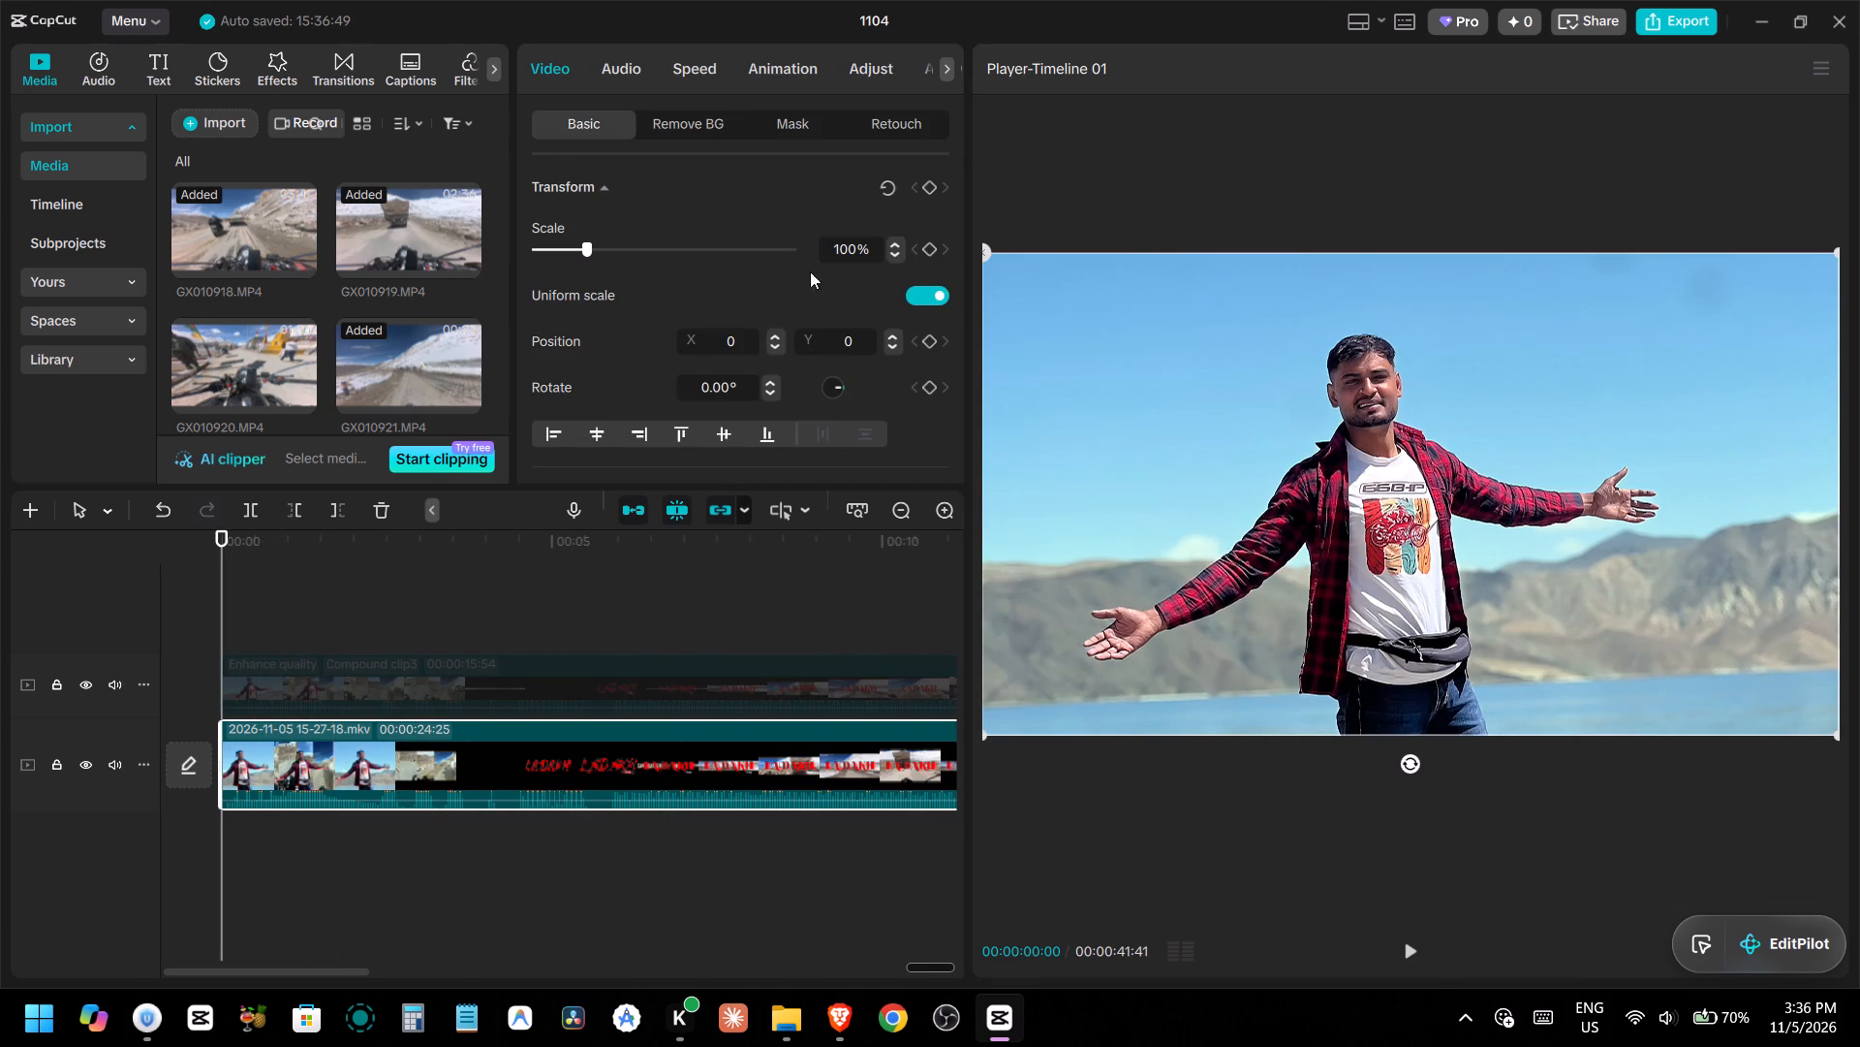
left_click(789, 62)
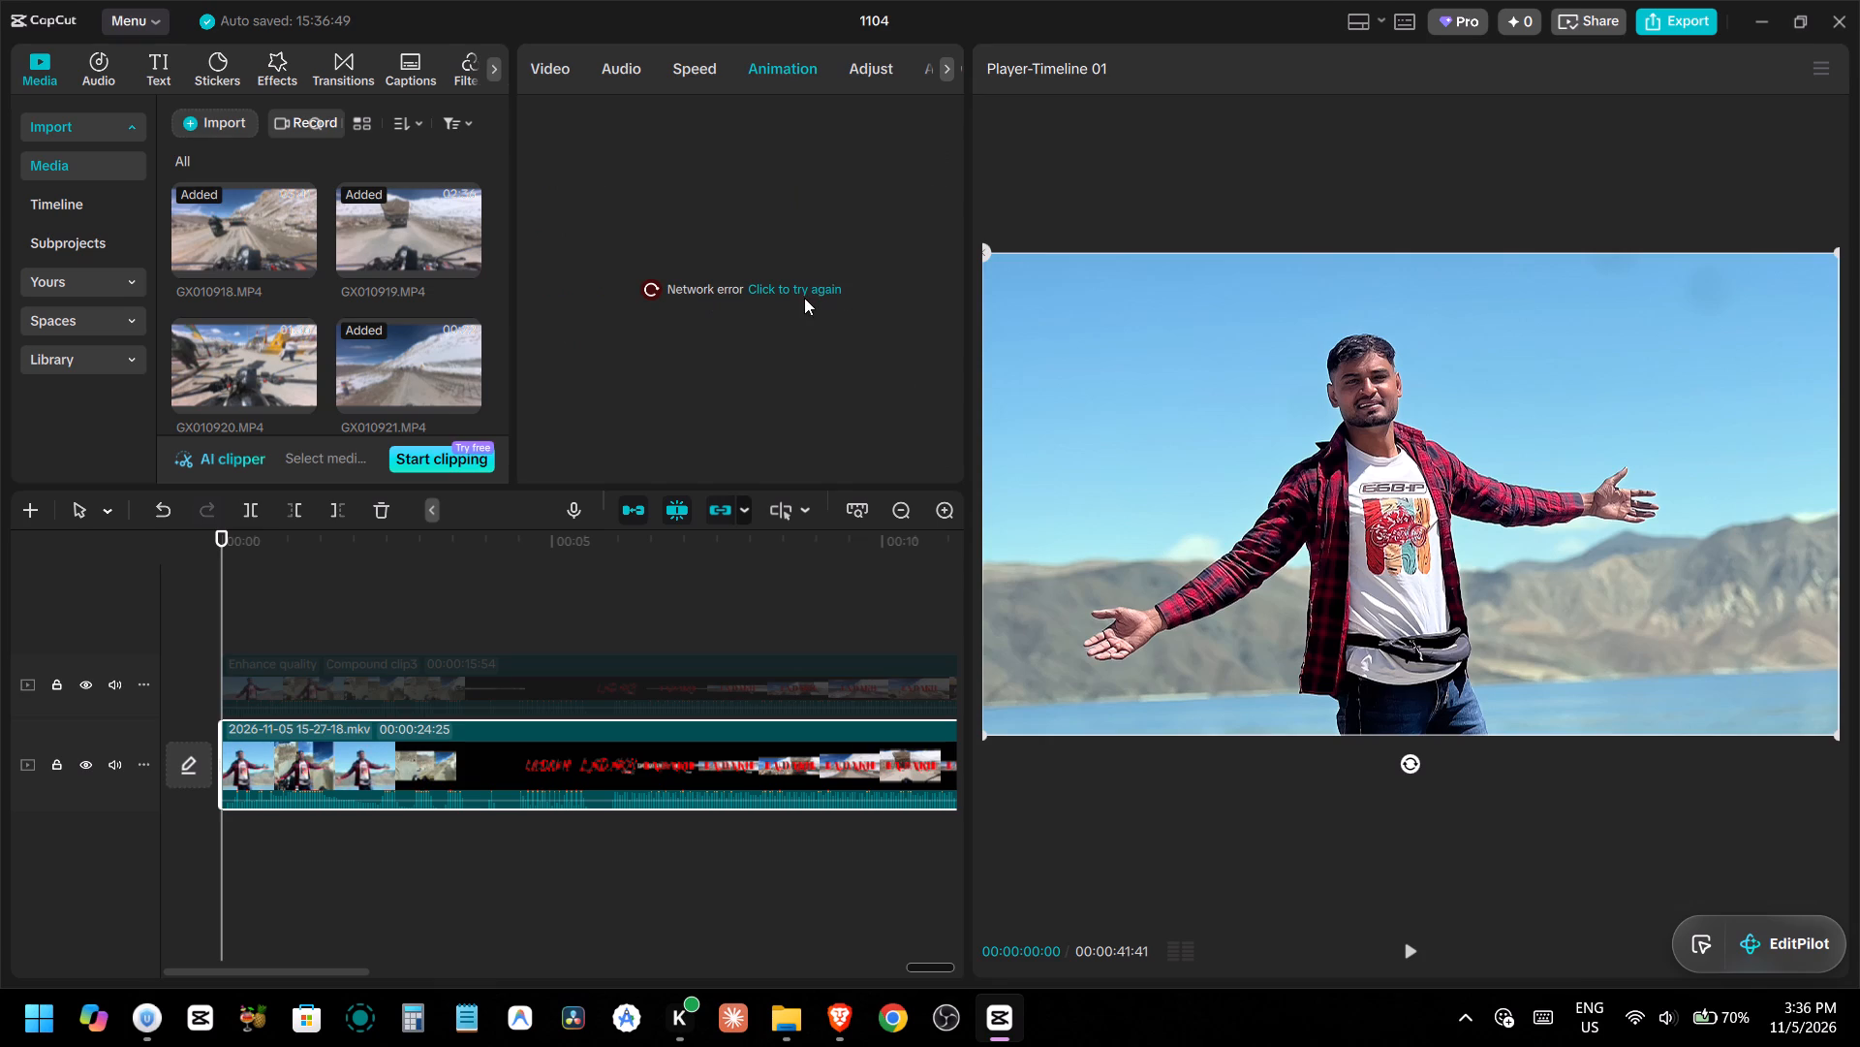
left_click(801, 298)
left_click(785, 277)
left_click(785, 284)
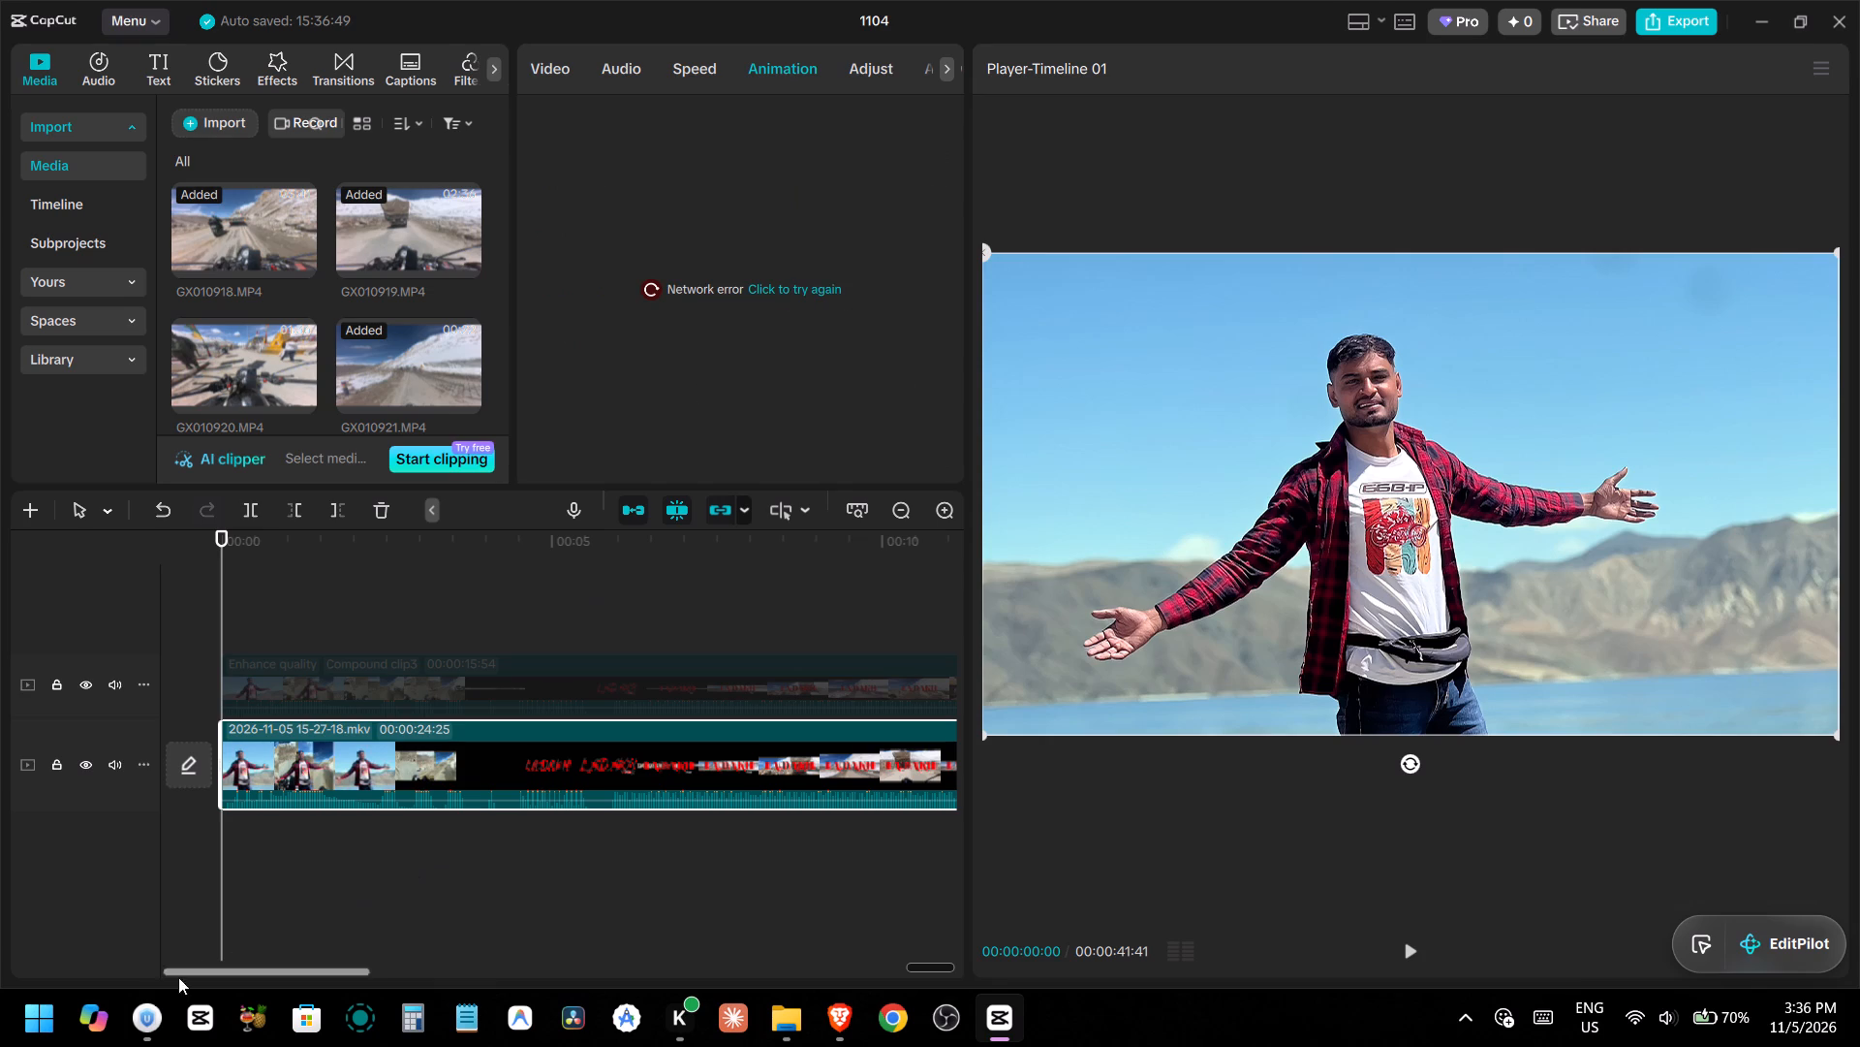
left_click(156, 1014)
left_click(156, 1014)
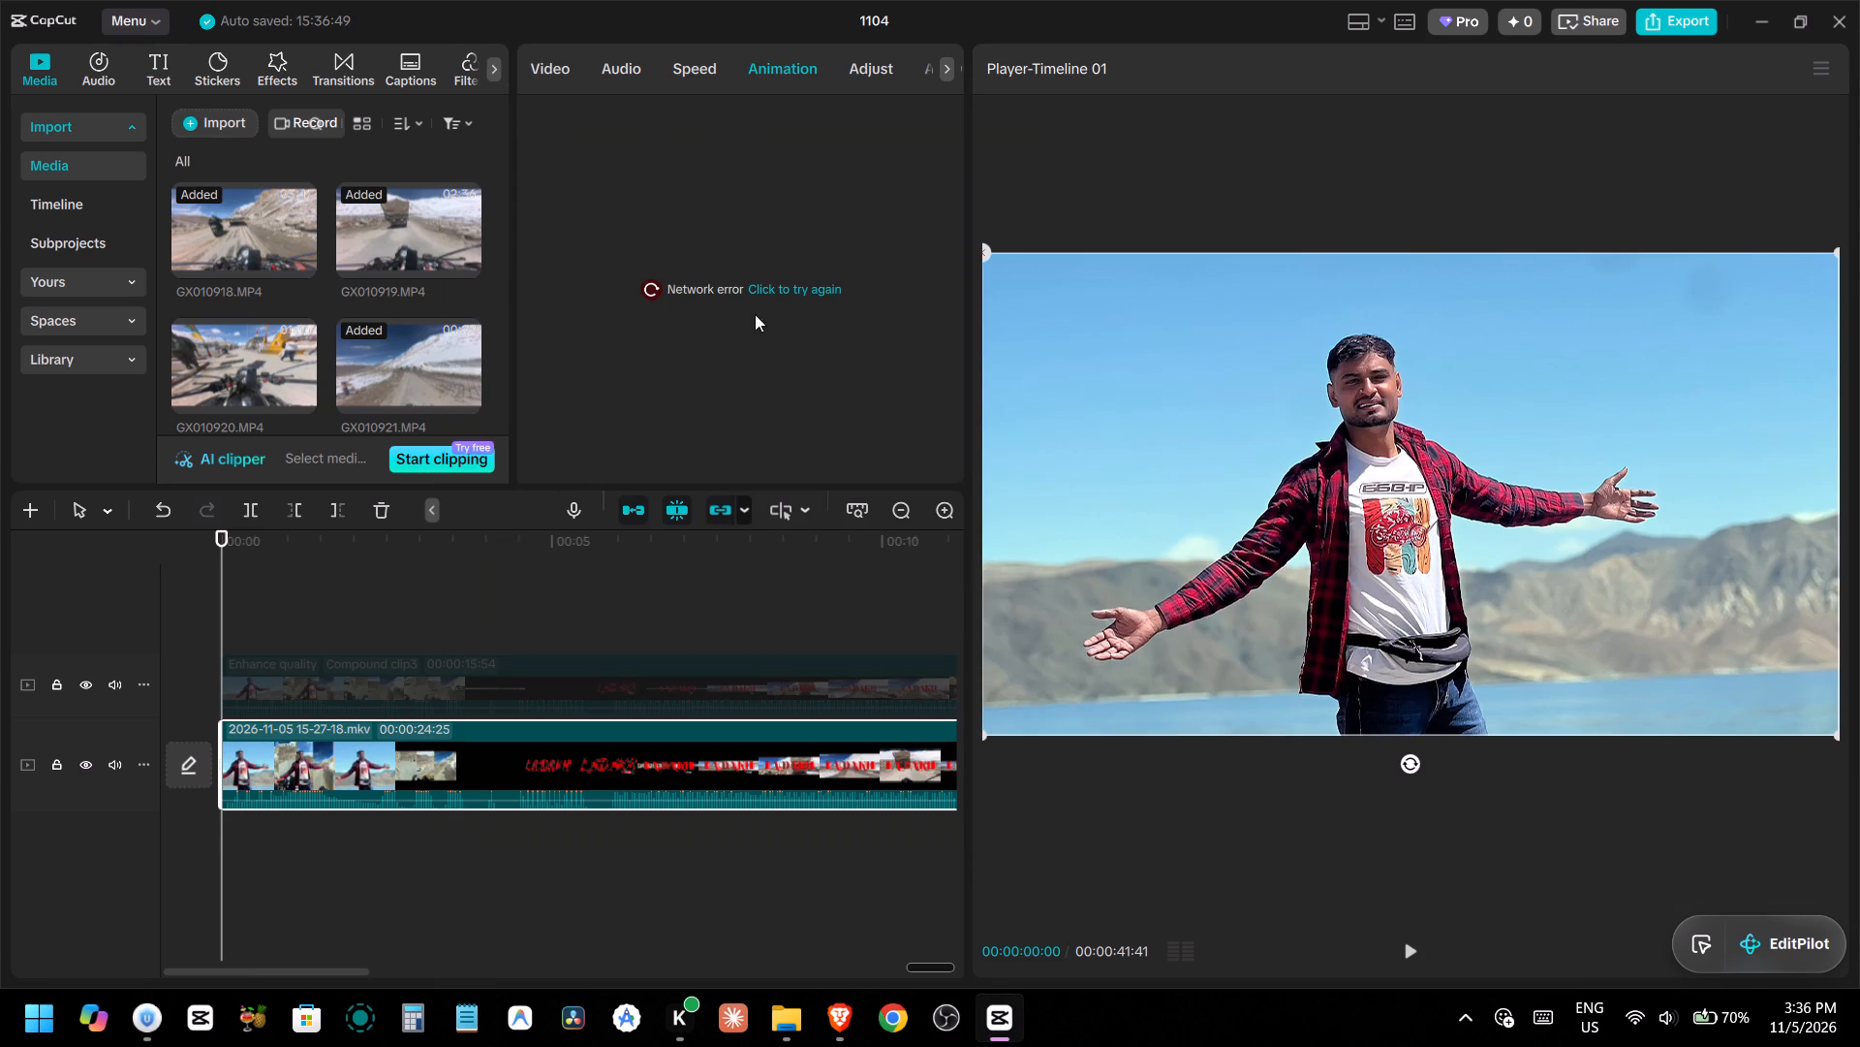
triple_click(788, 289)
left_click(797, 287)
Close project 1104 and exit CapCut completely.
left_click(1838, 11)
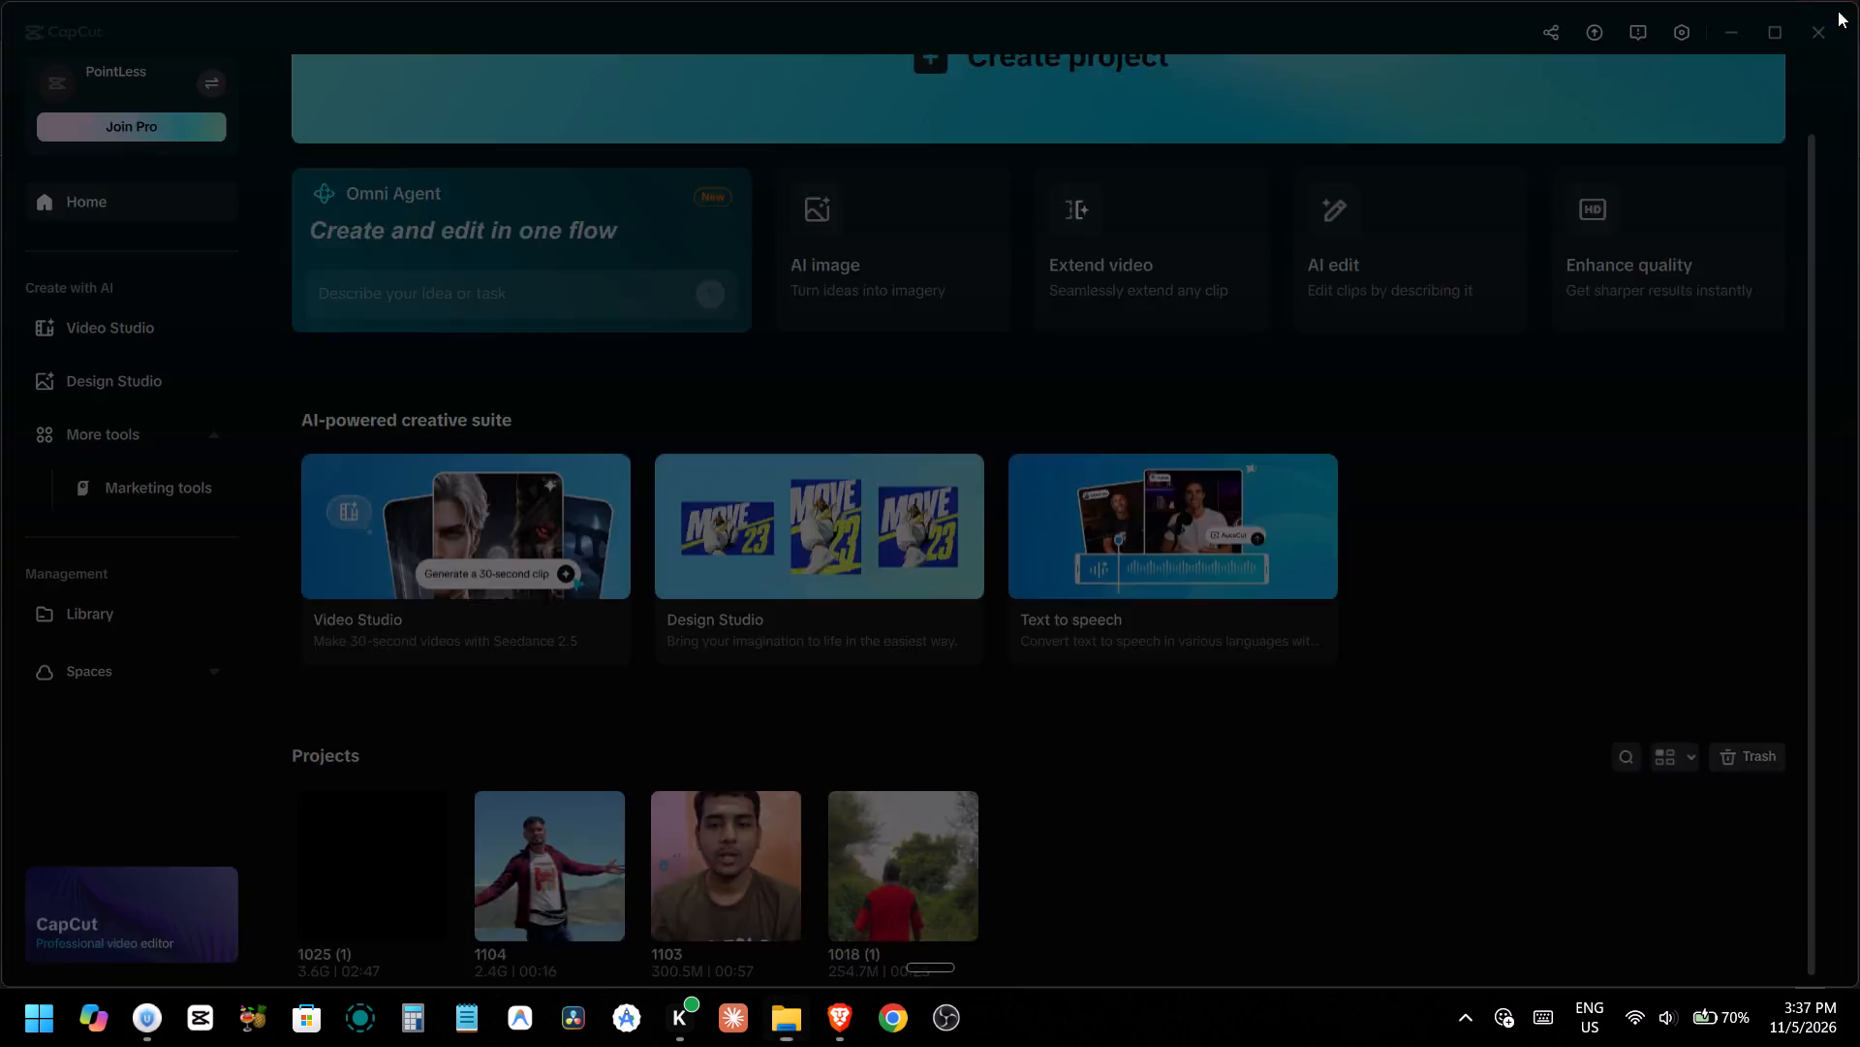
left_click(1818, 29)
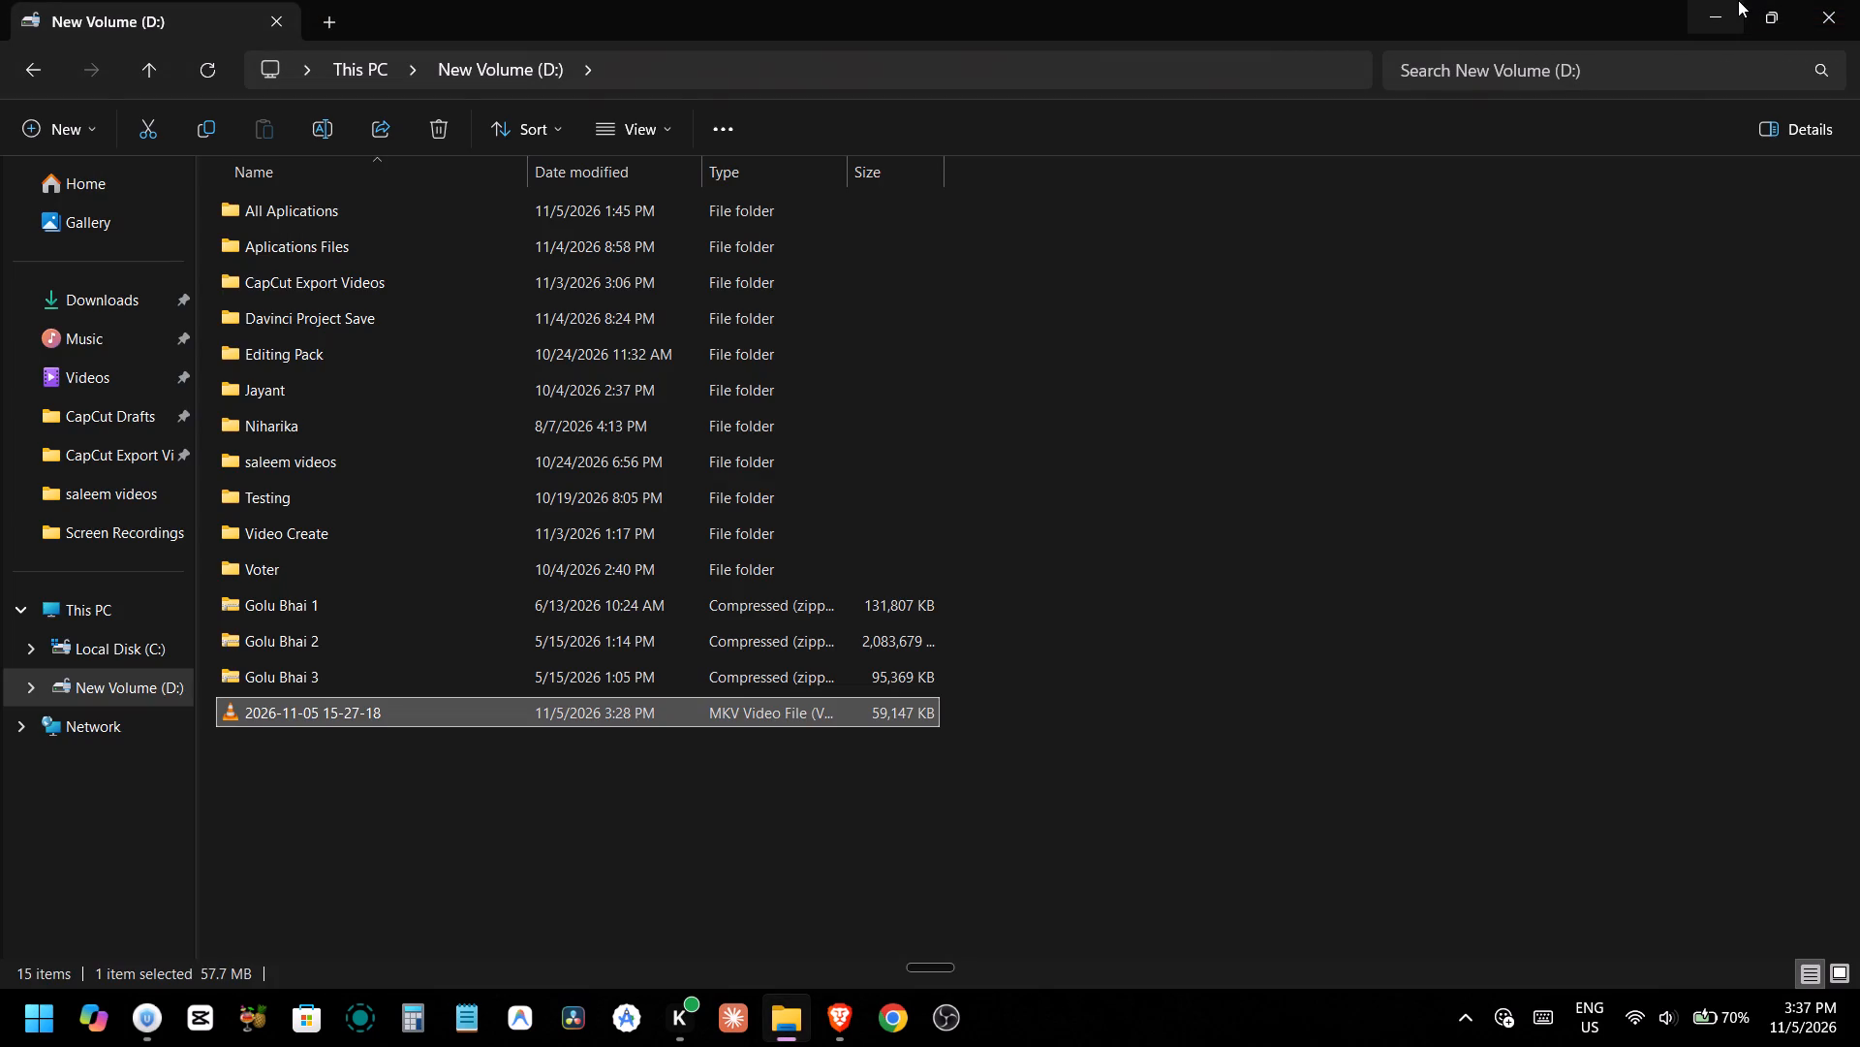
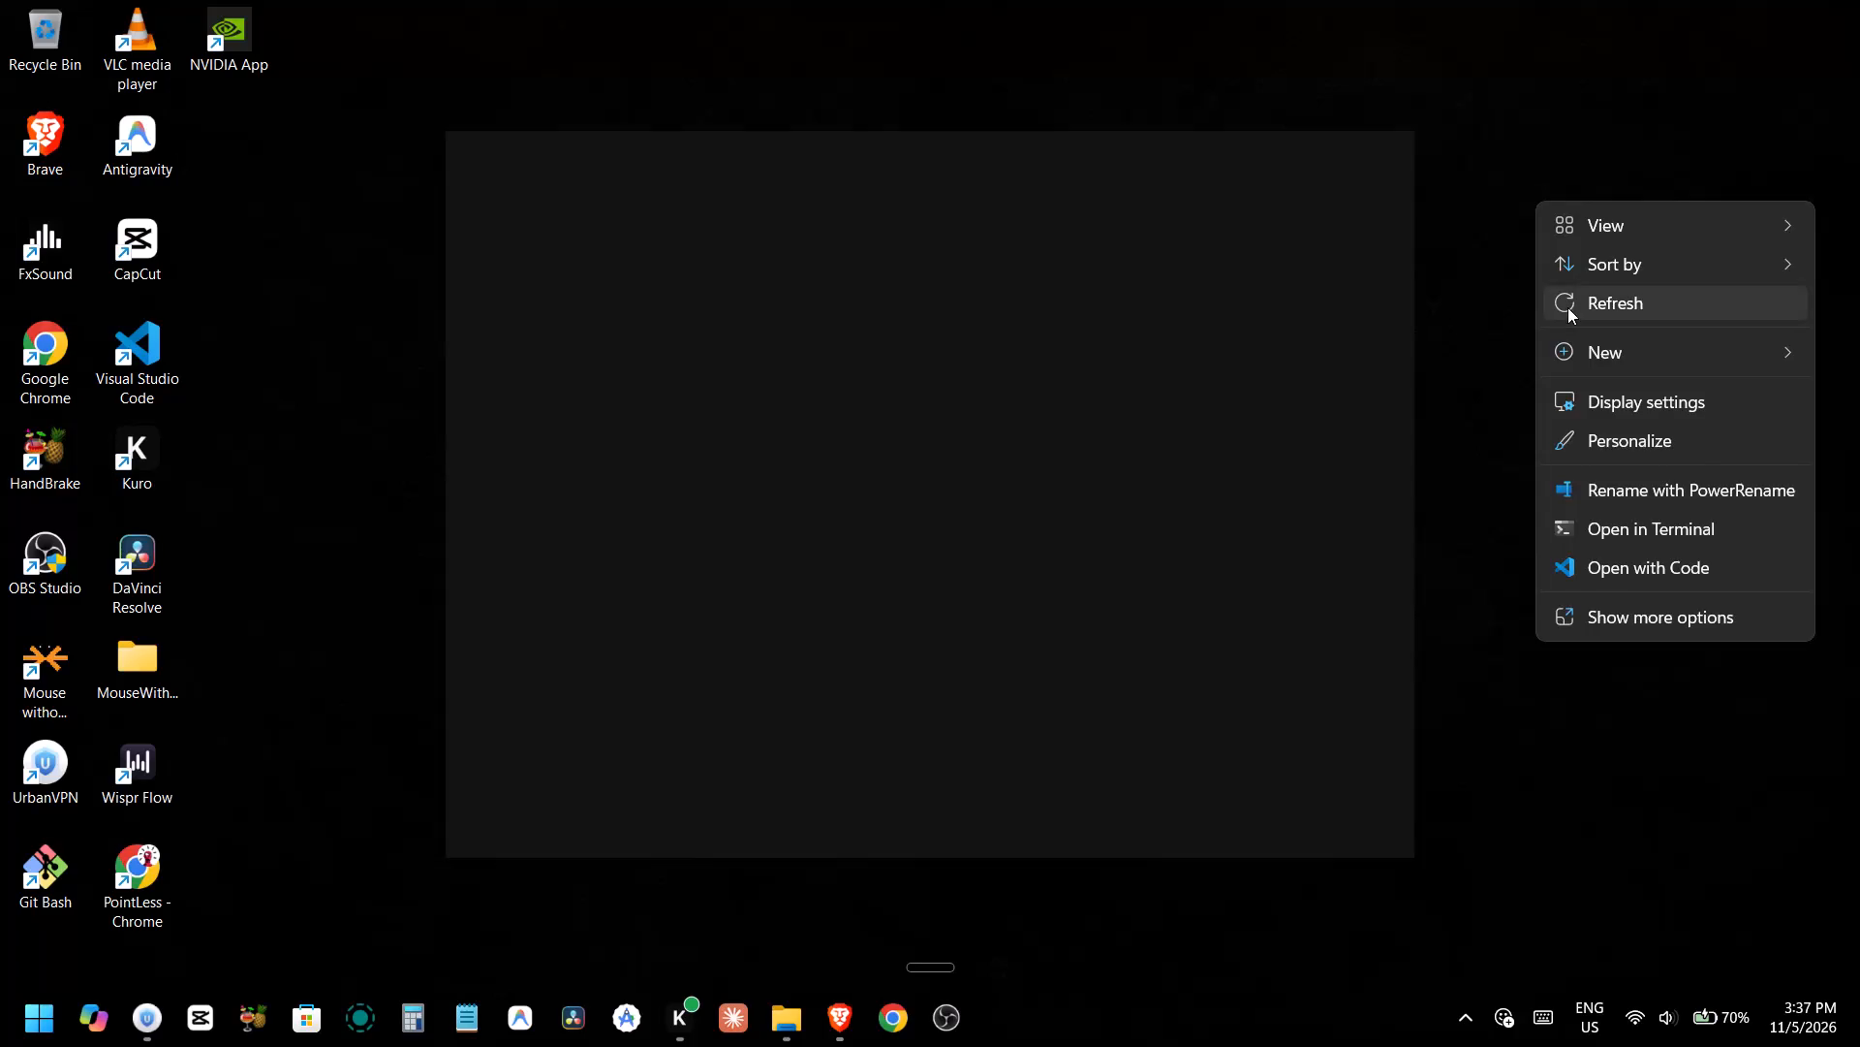
Refresh the desktop, relaunch CapCut, and dismiss the environment testing window and the Pro trial offer to reach the home screen.
left_click(1572, 311)
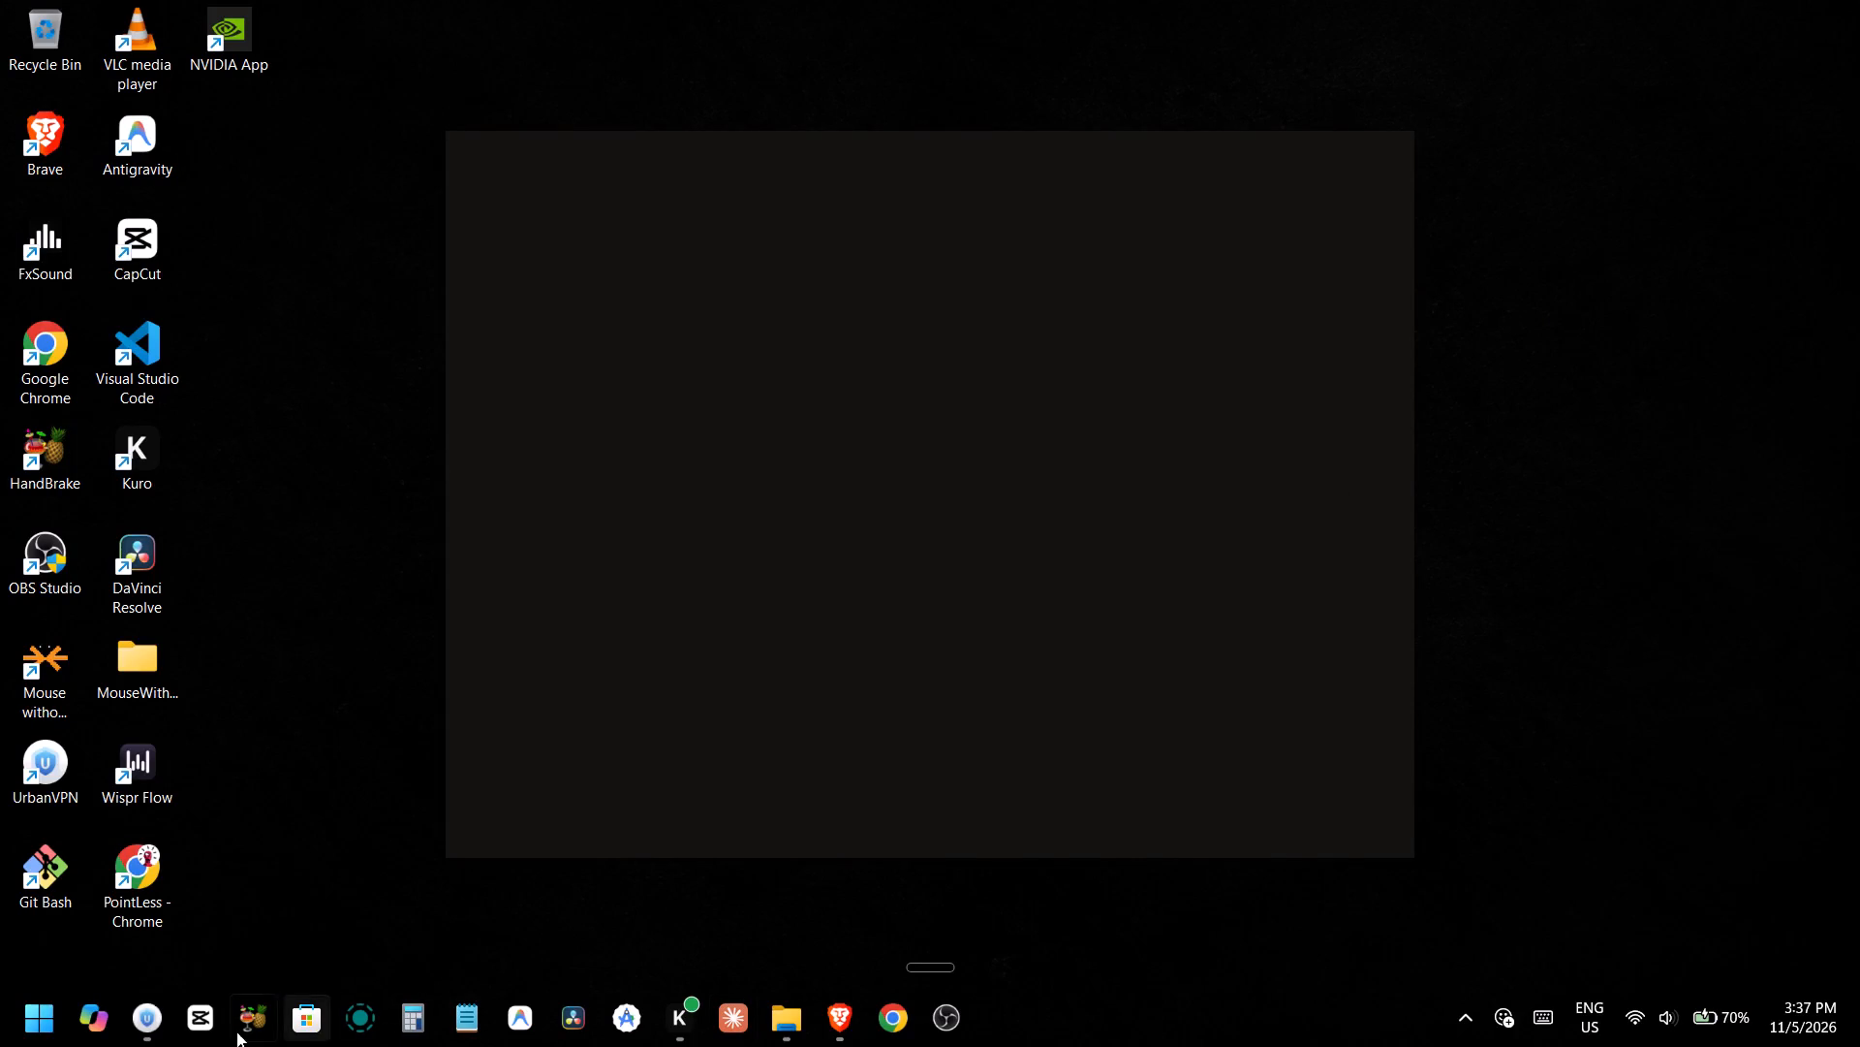
left_click(217, 1027)
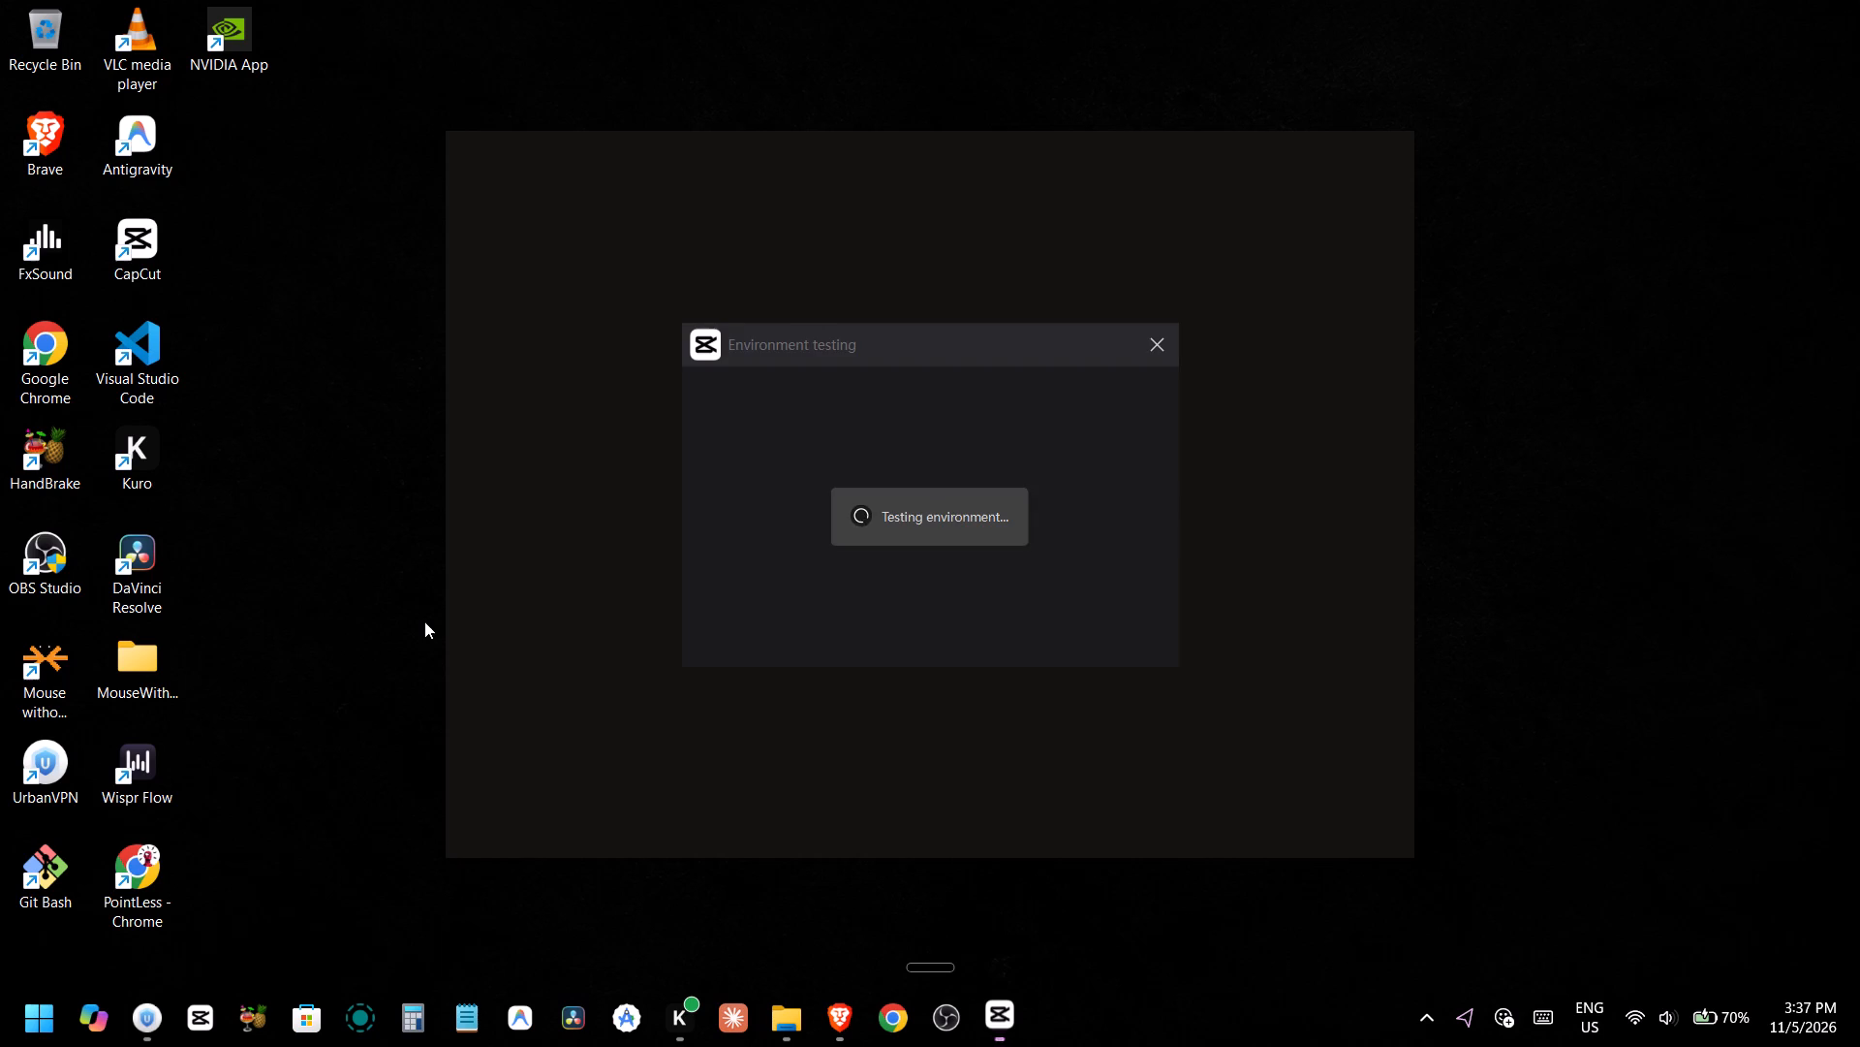
left_click(1157, 347)
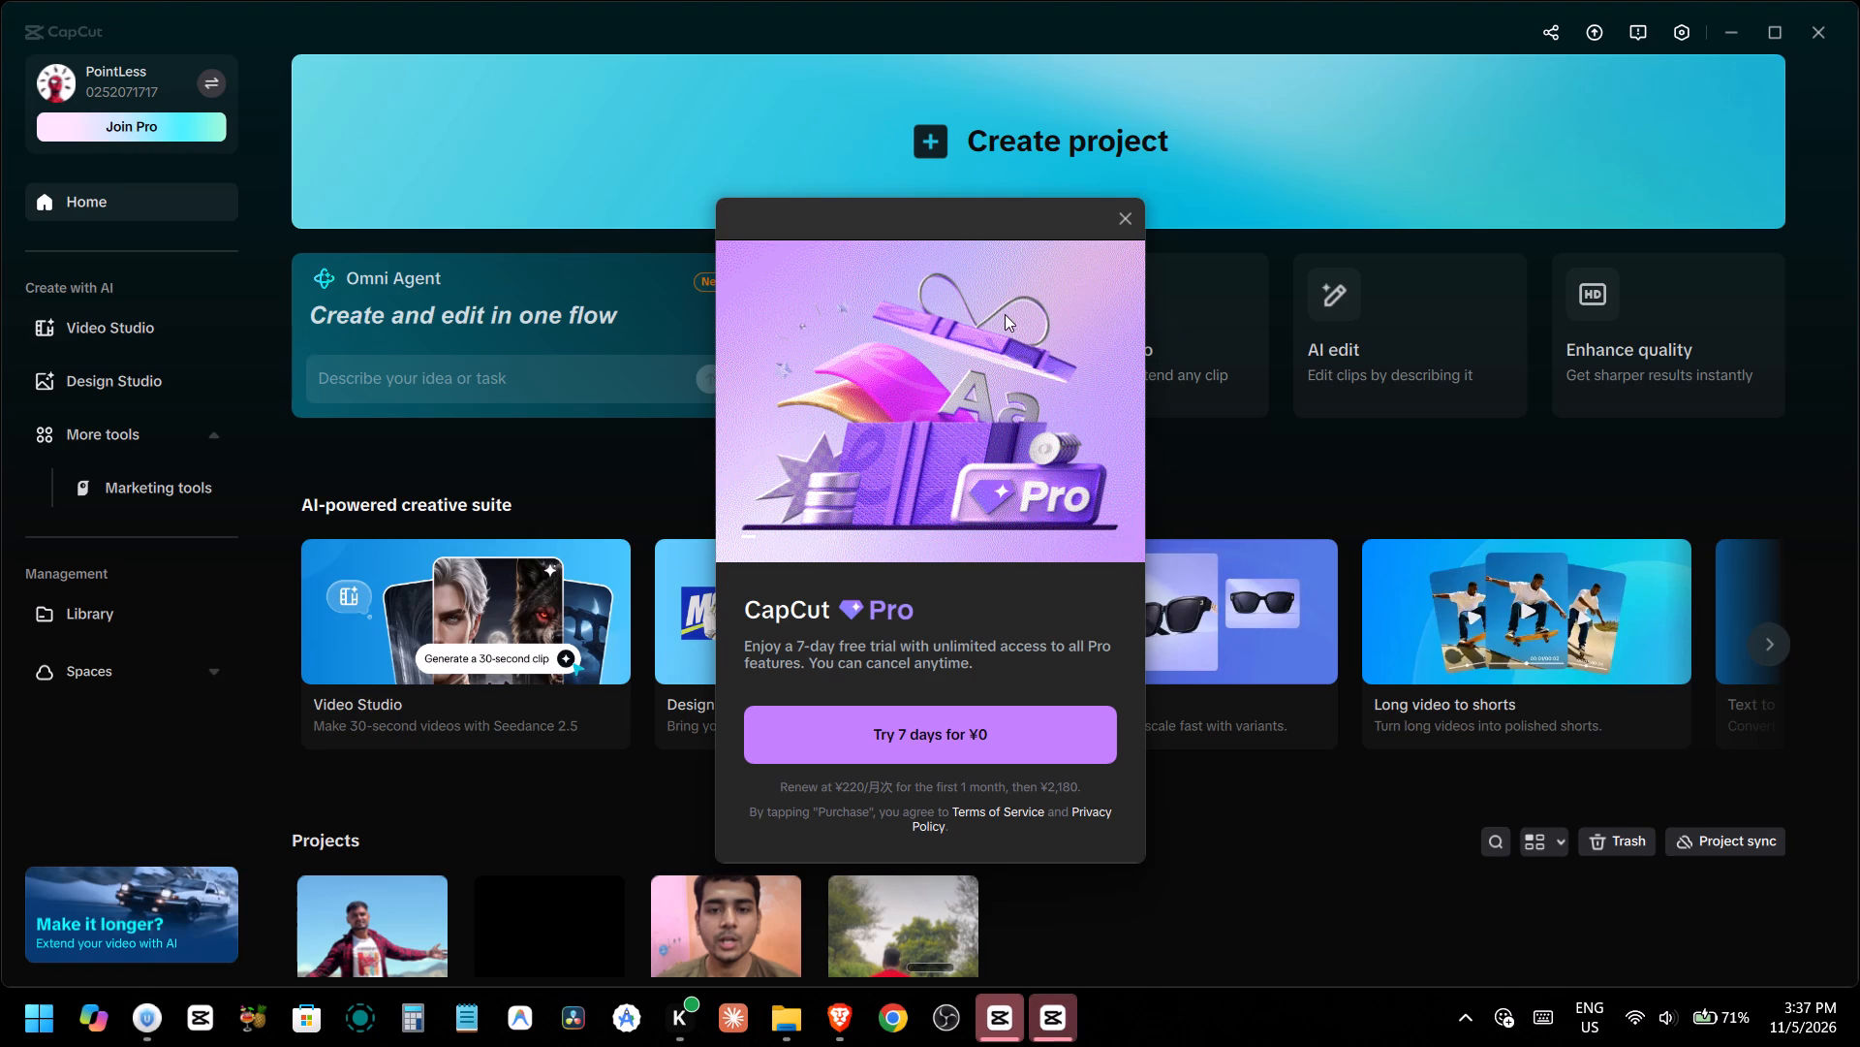
left_click(1138, 224)
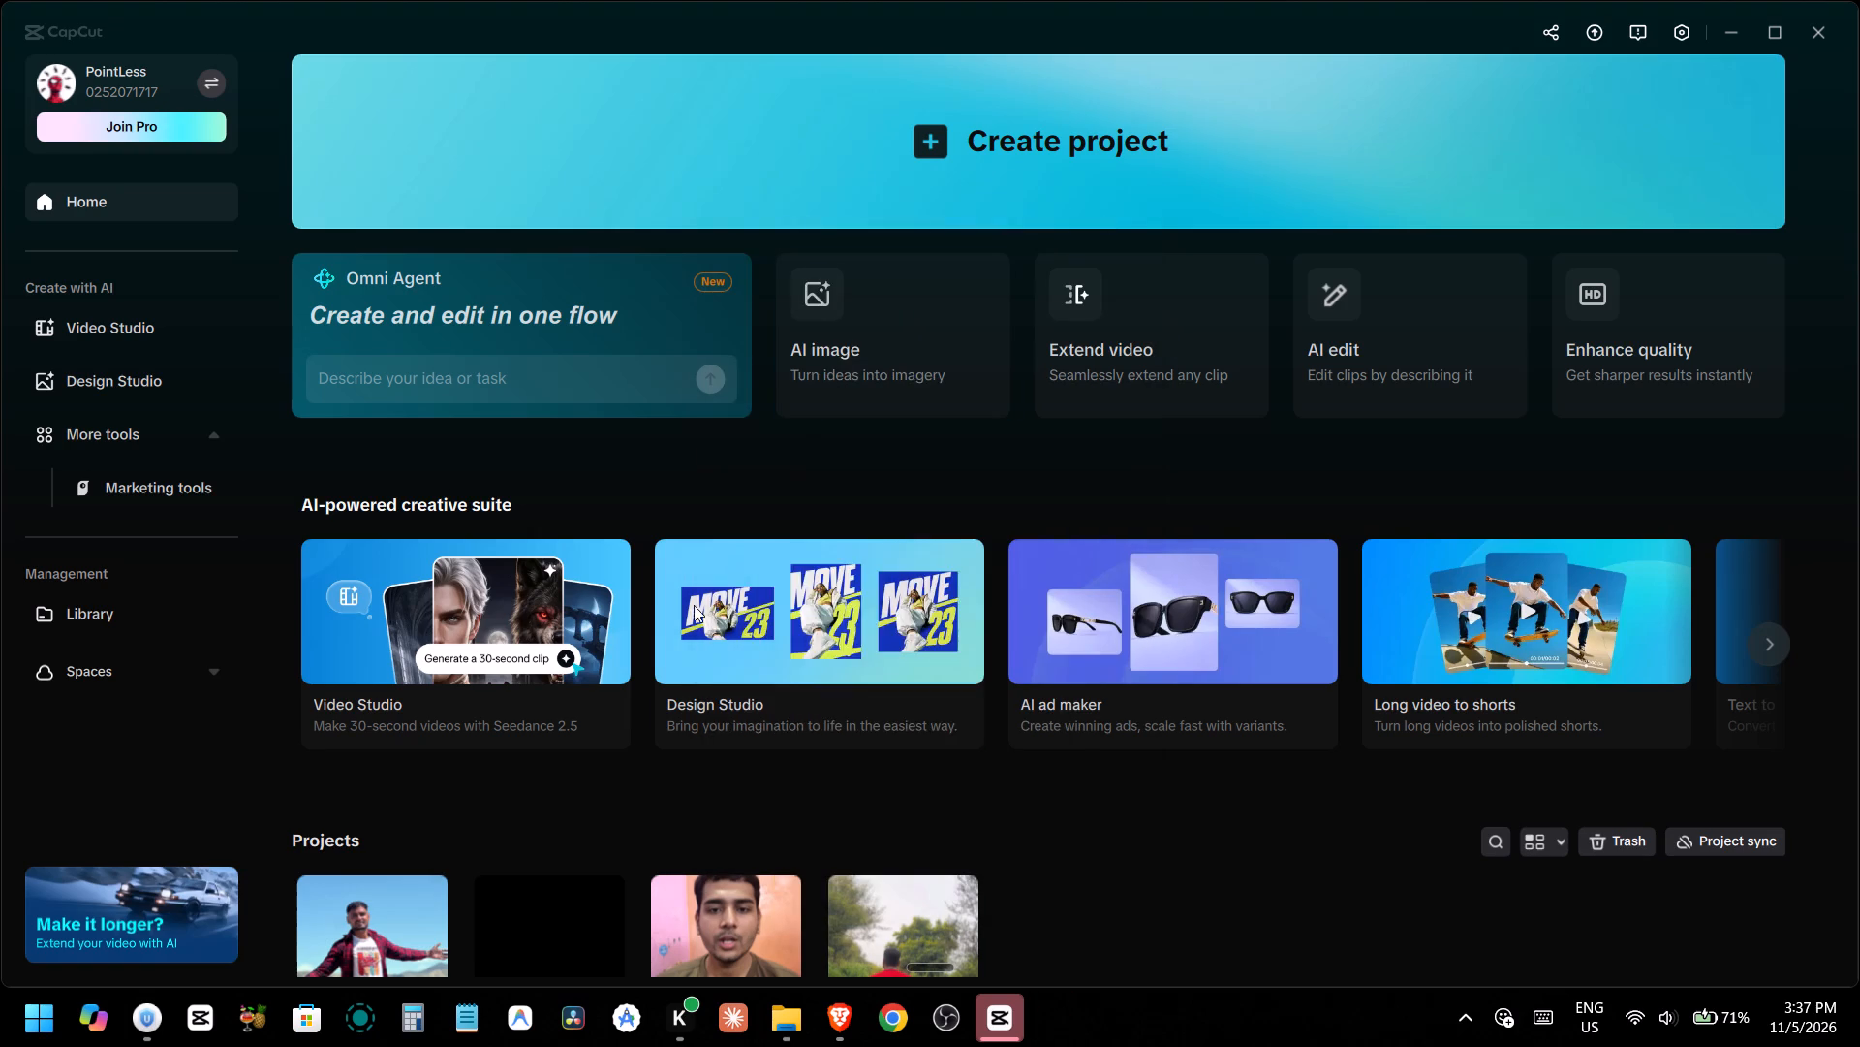
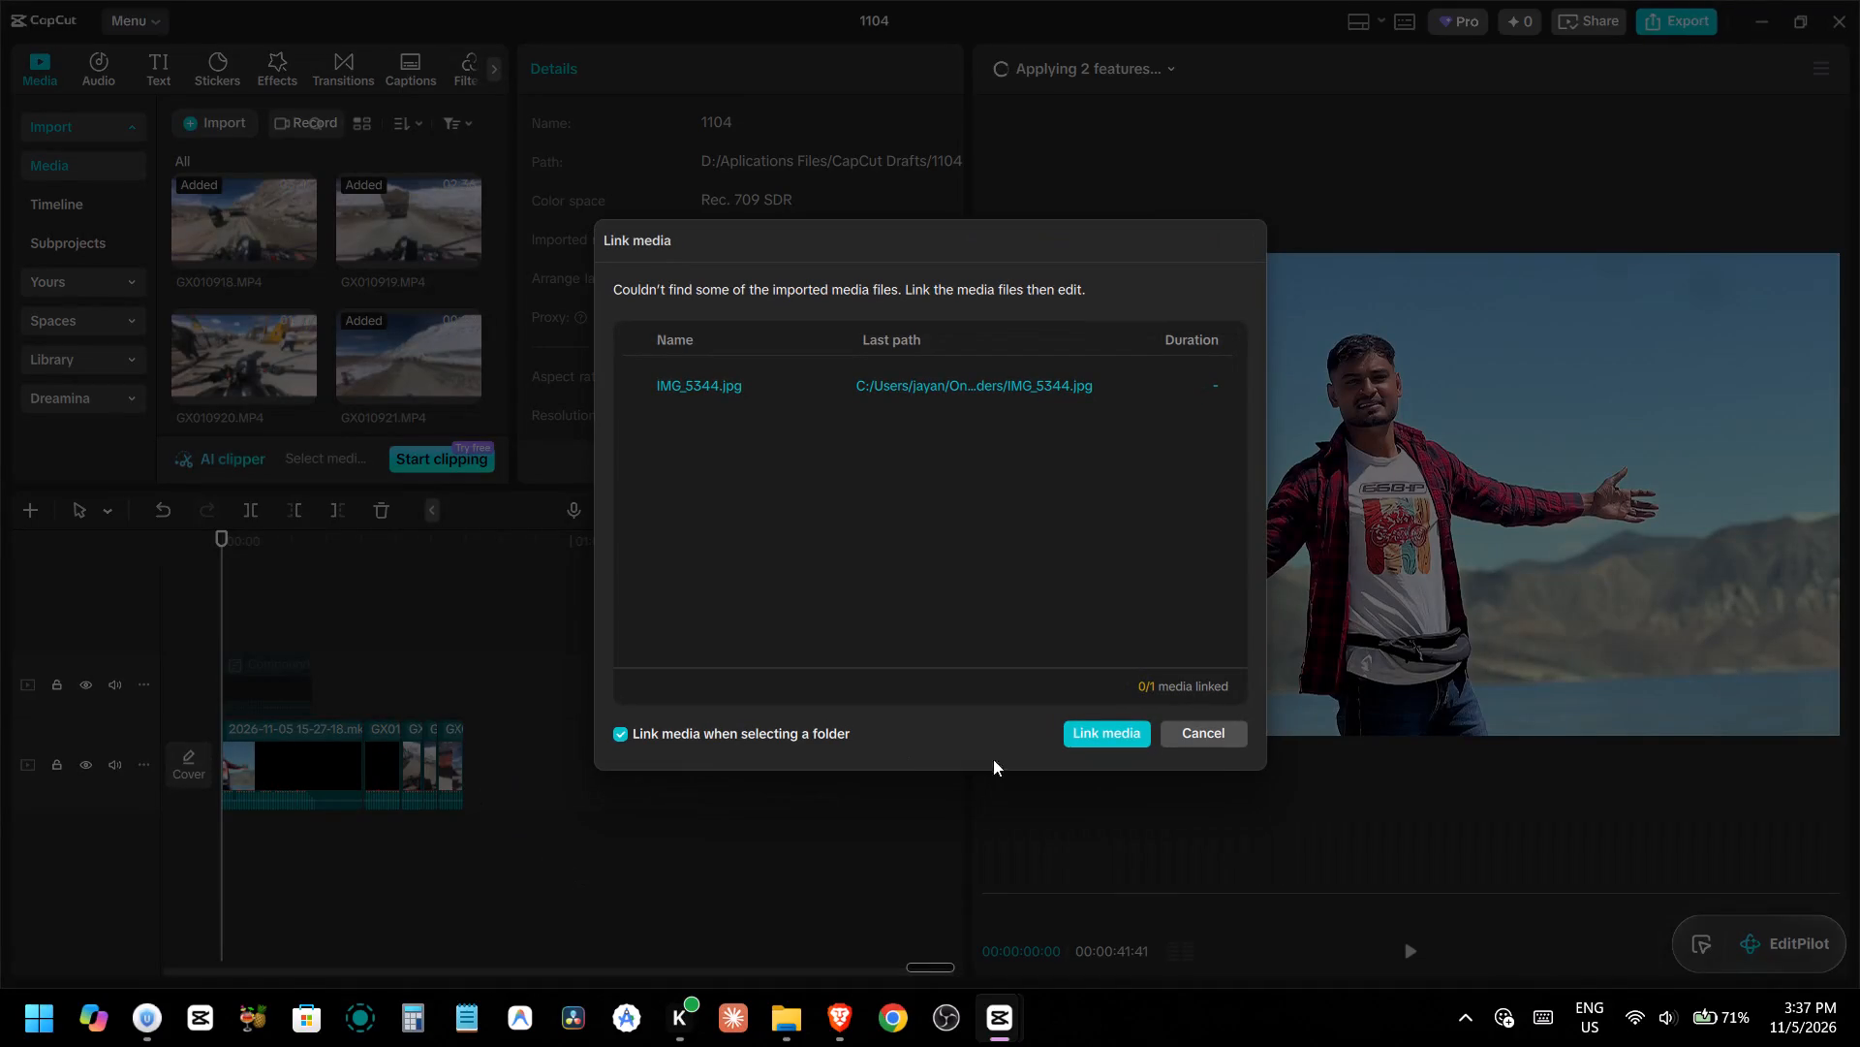
Dismiss the missing-media prompt without linking IMG_5344.jpg.
left_click(1195, 738)
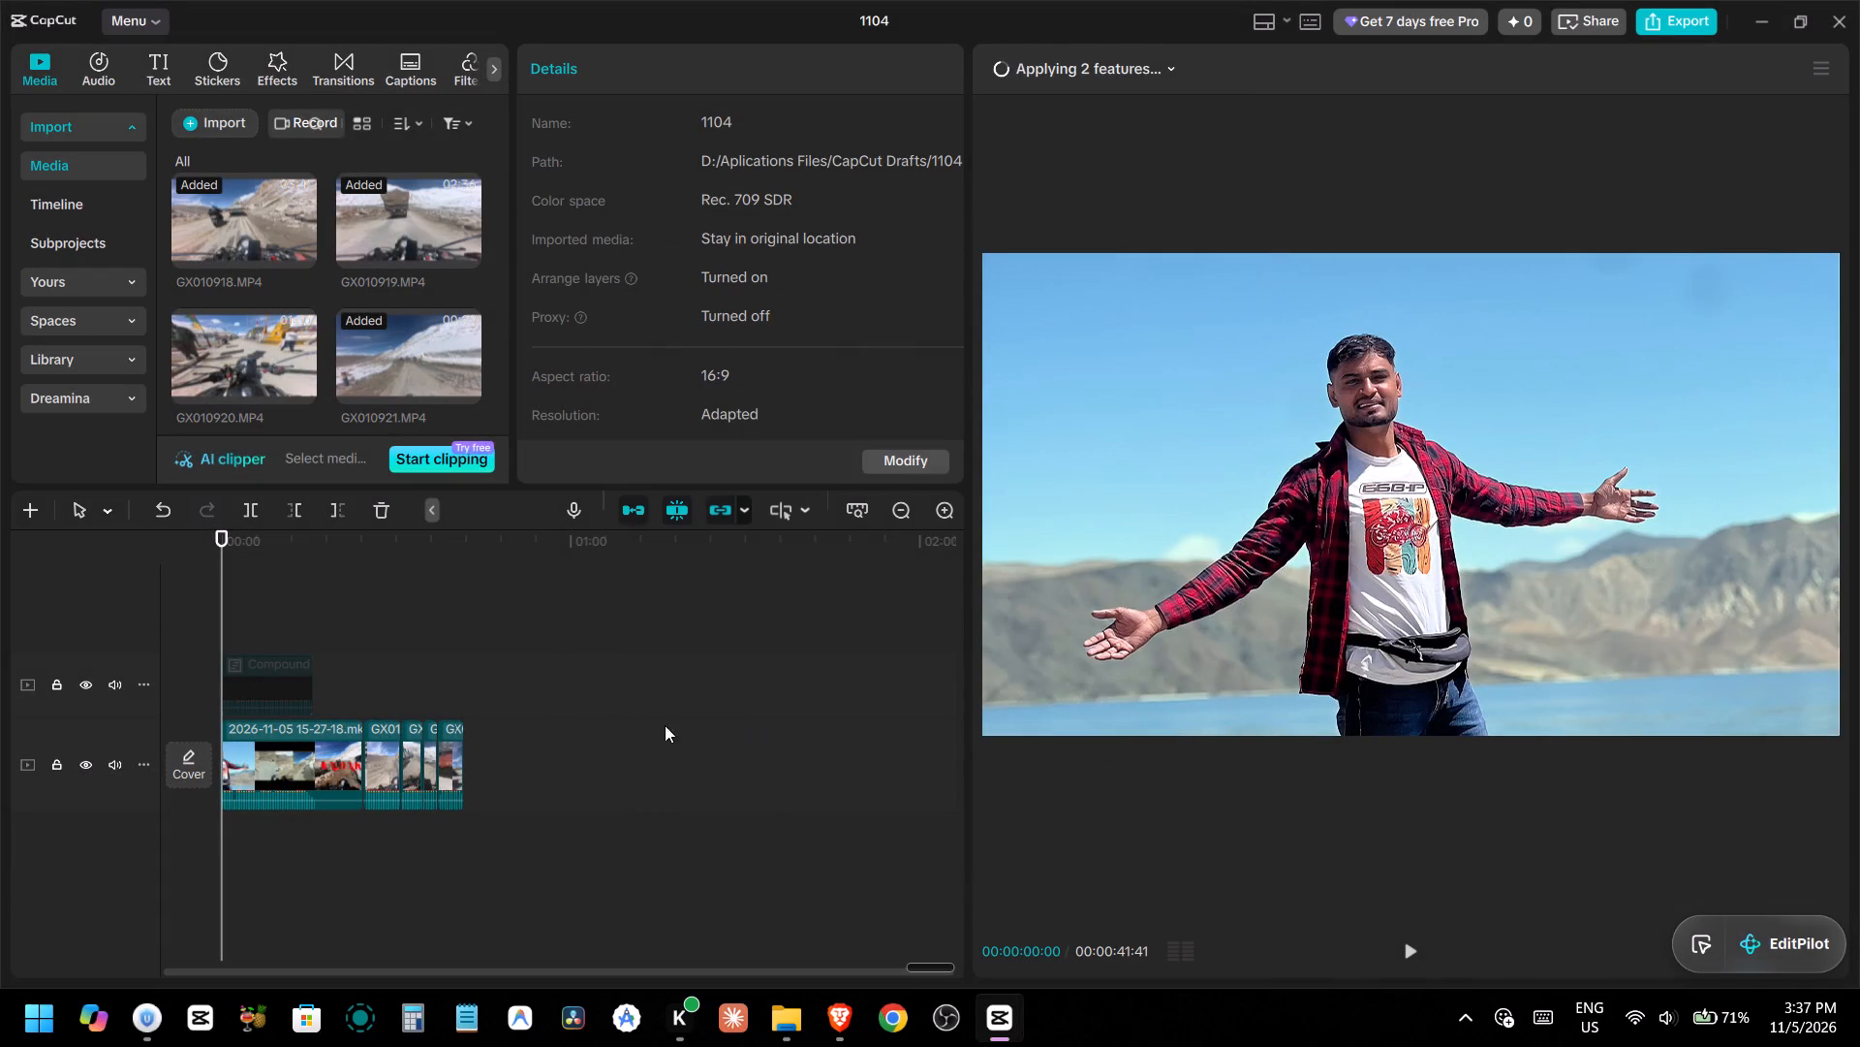
Preview the opening of the timeline and remove the compound clip from the track above the main recording.
scroll(484, 688, "up", 20, "ctrl")
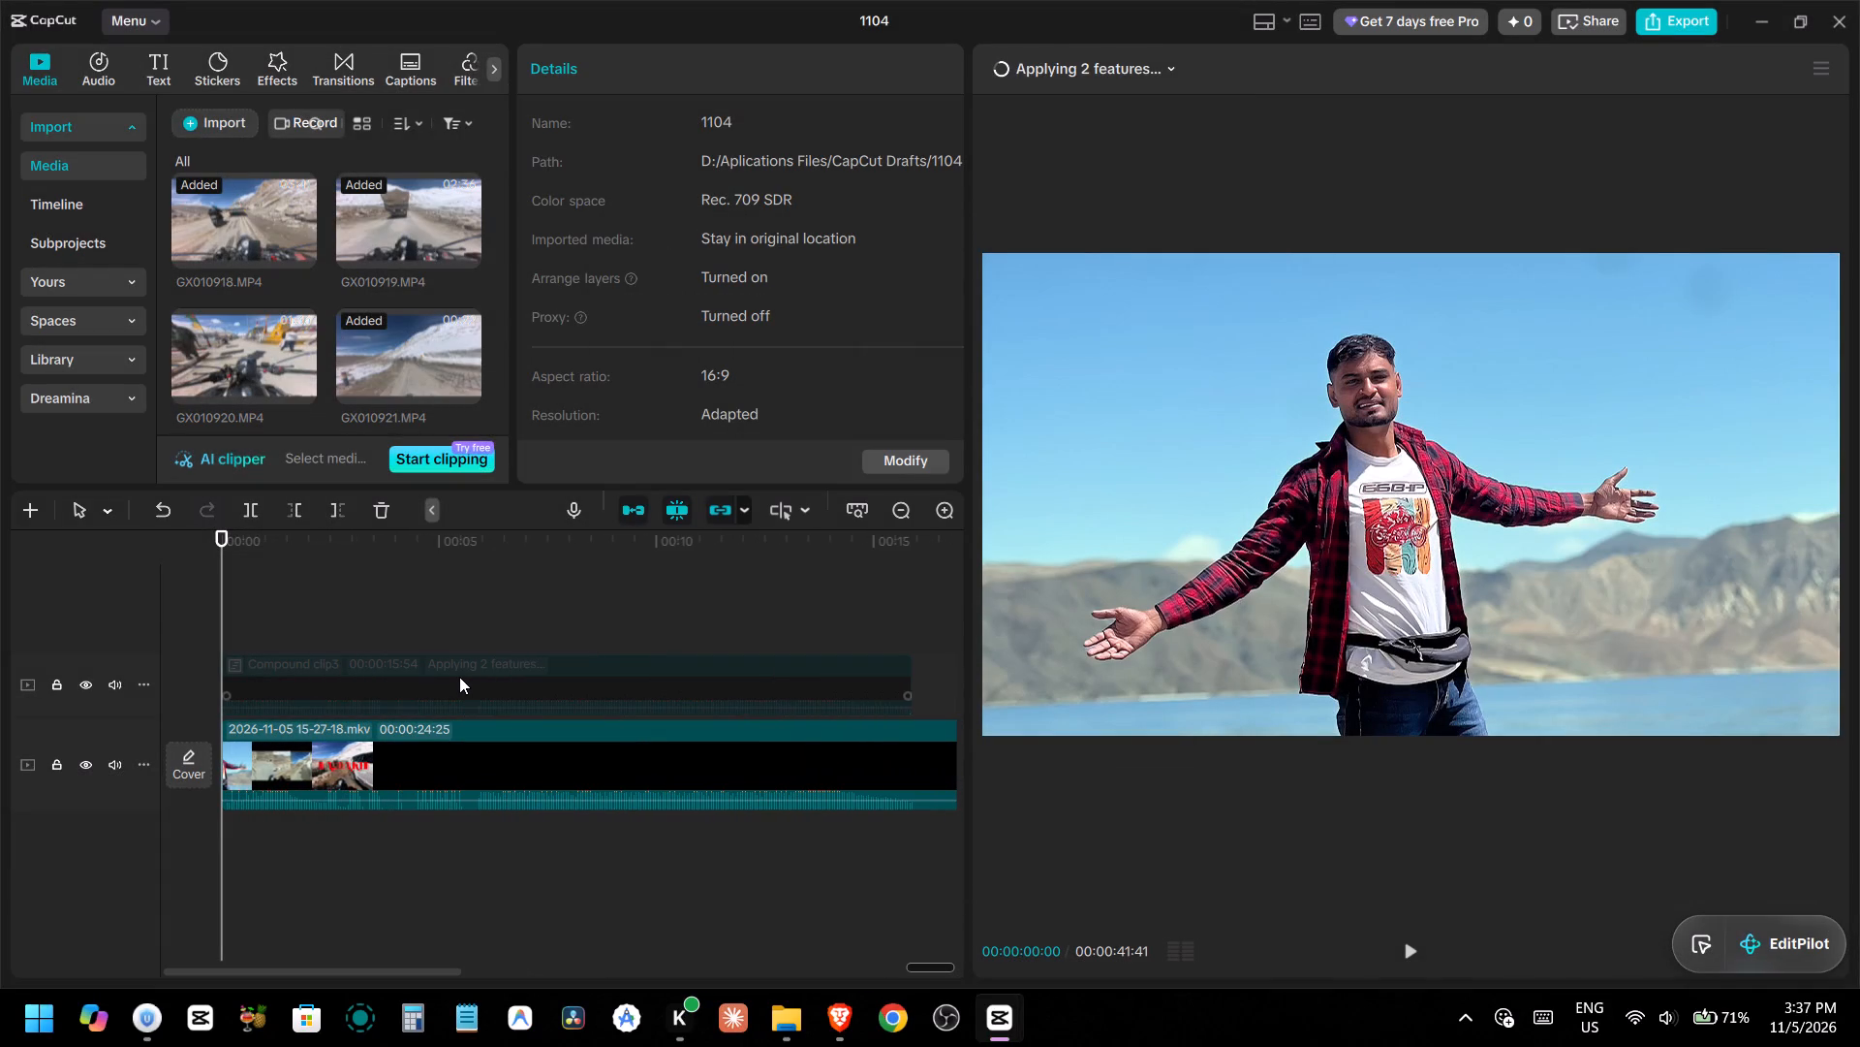
left_click(1137, 80)
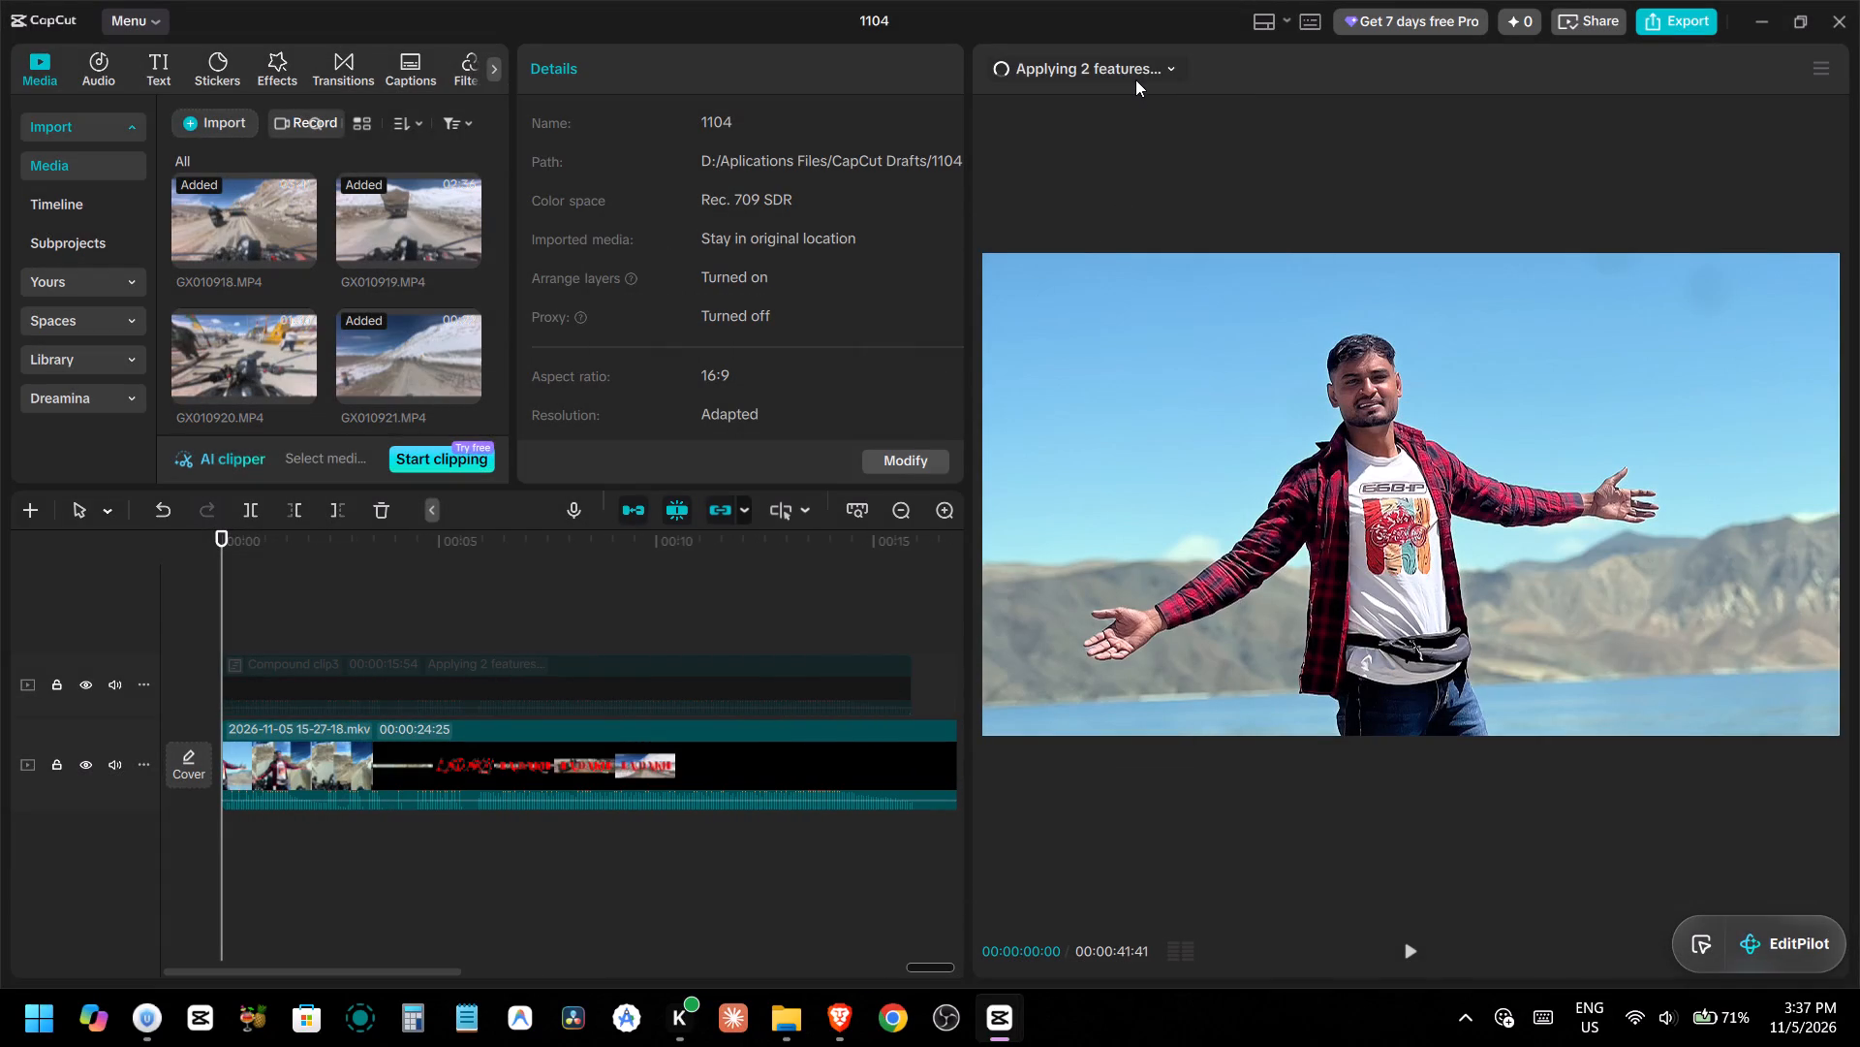
left_click(1135, 79)
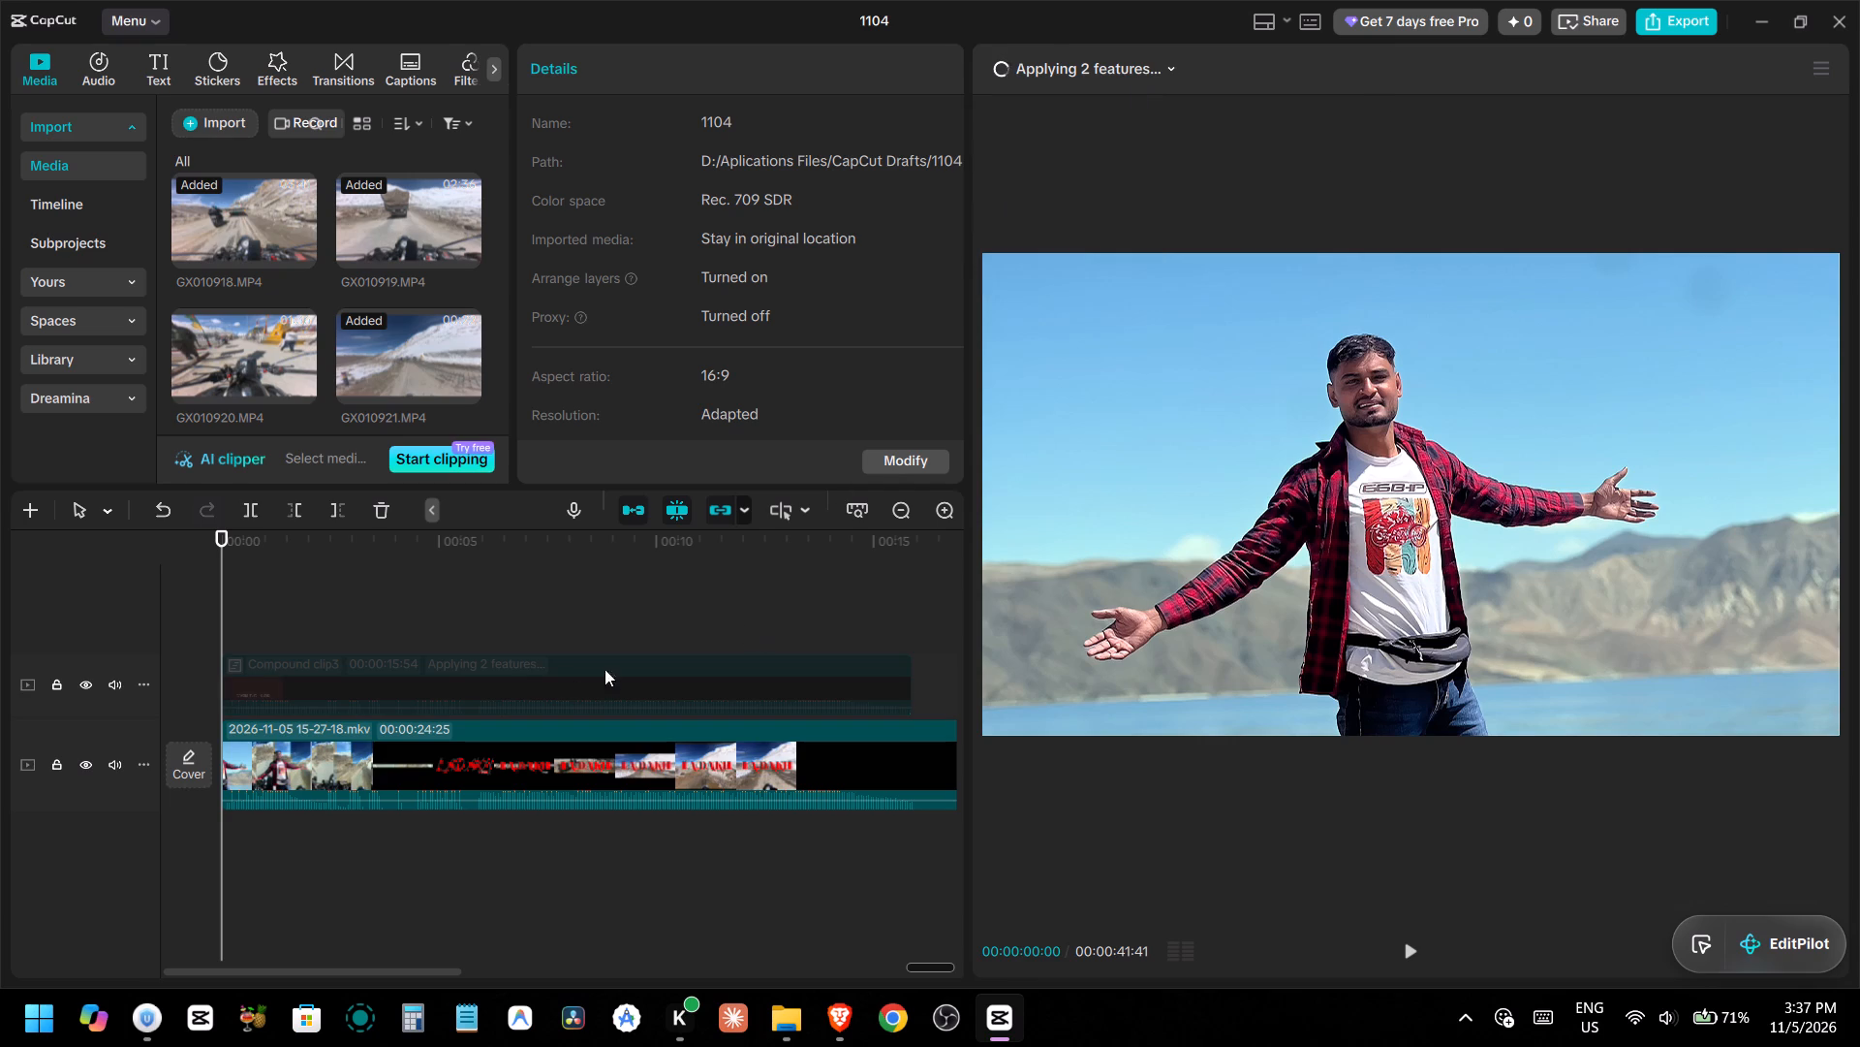
key("space")
key("space")
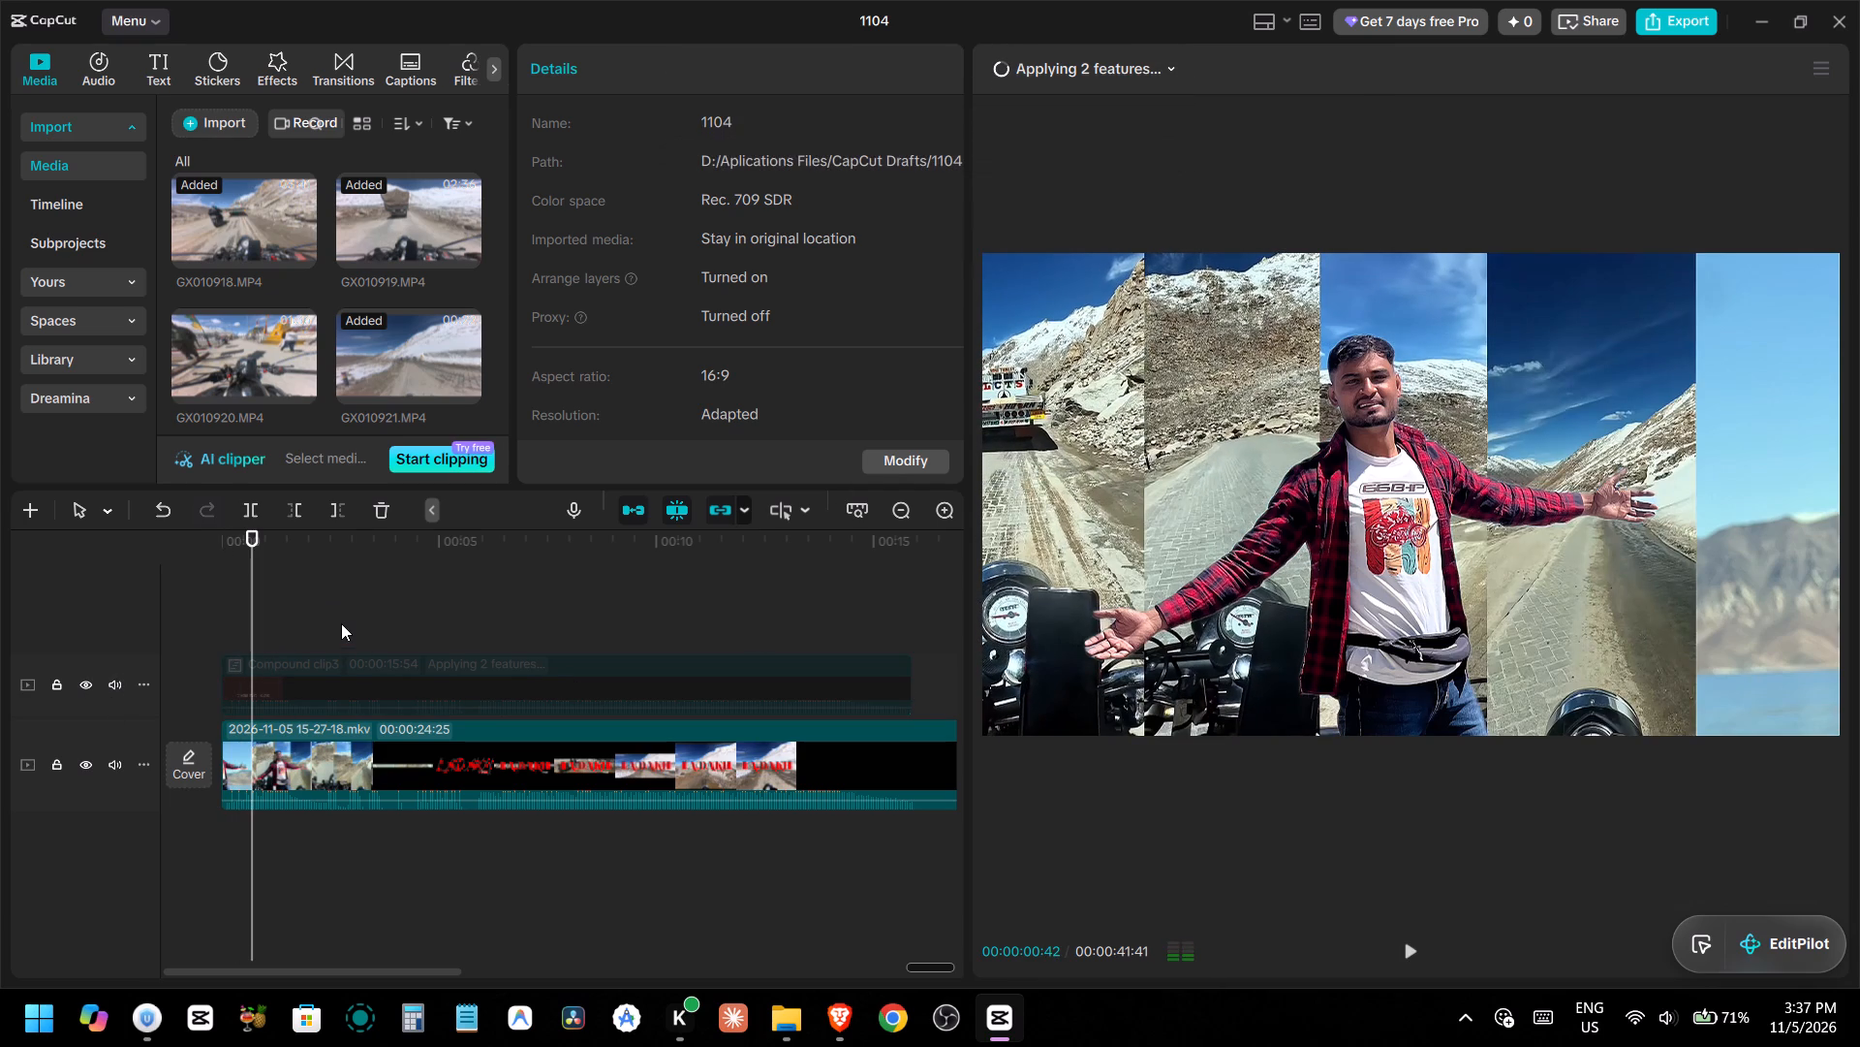
double_click(341, 623)
left_click_drag(341, 623, 149, 642)
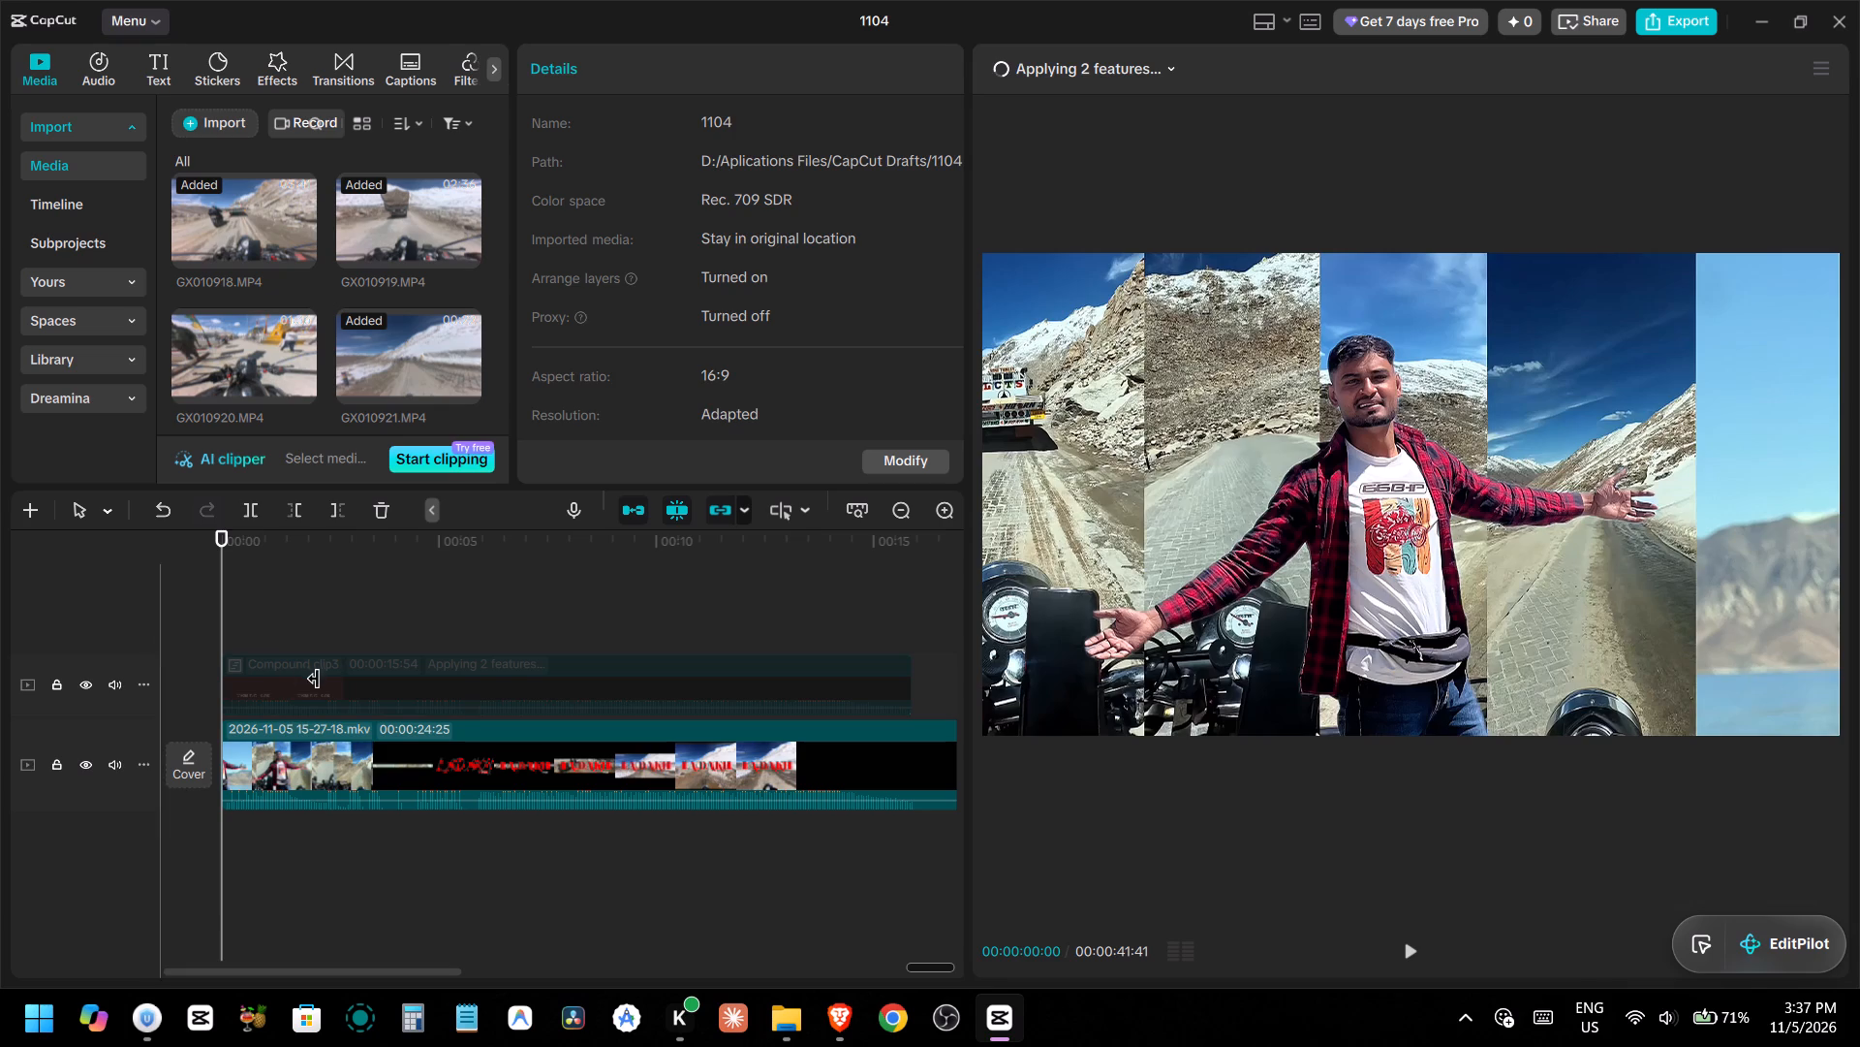
left_click(313, 679)
key("ctrl+x")
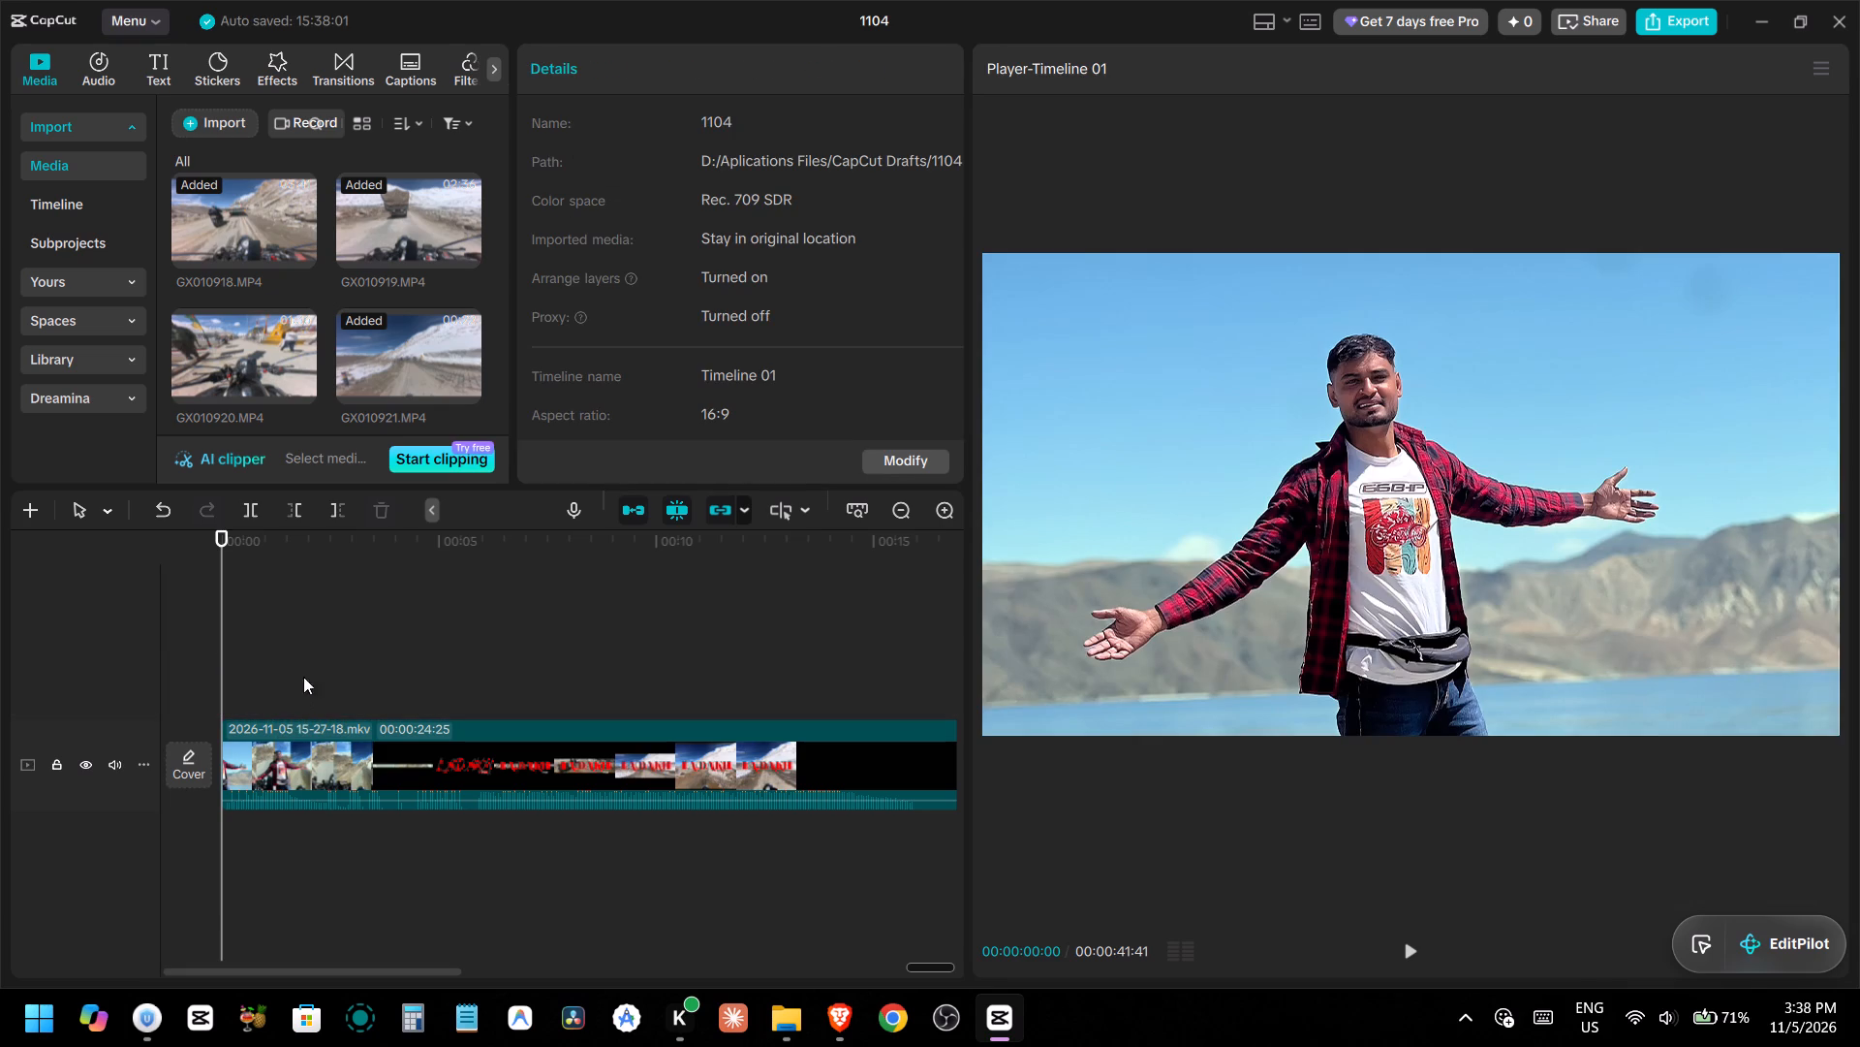
left_click_drag(226, 684, 187, 695)
left_click_drag(187, 695, 180, 699)
key("space")
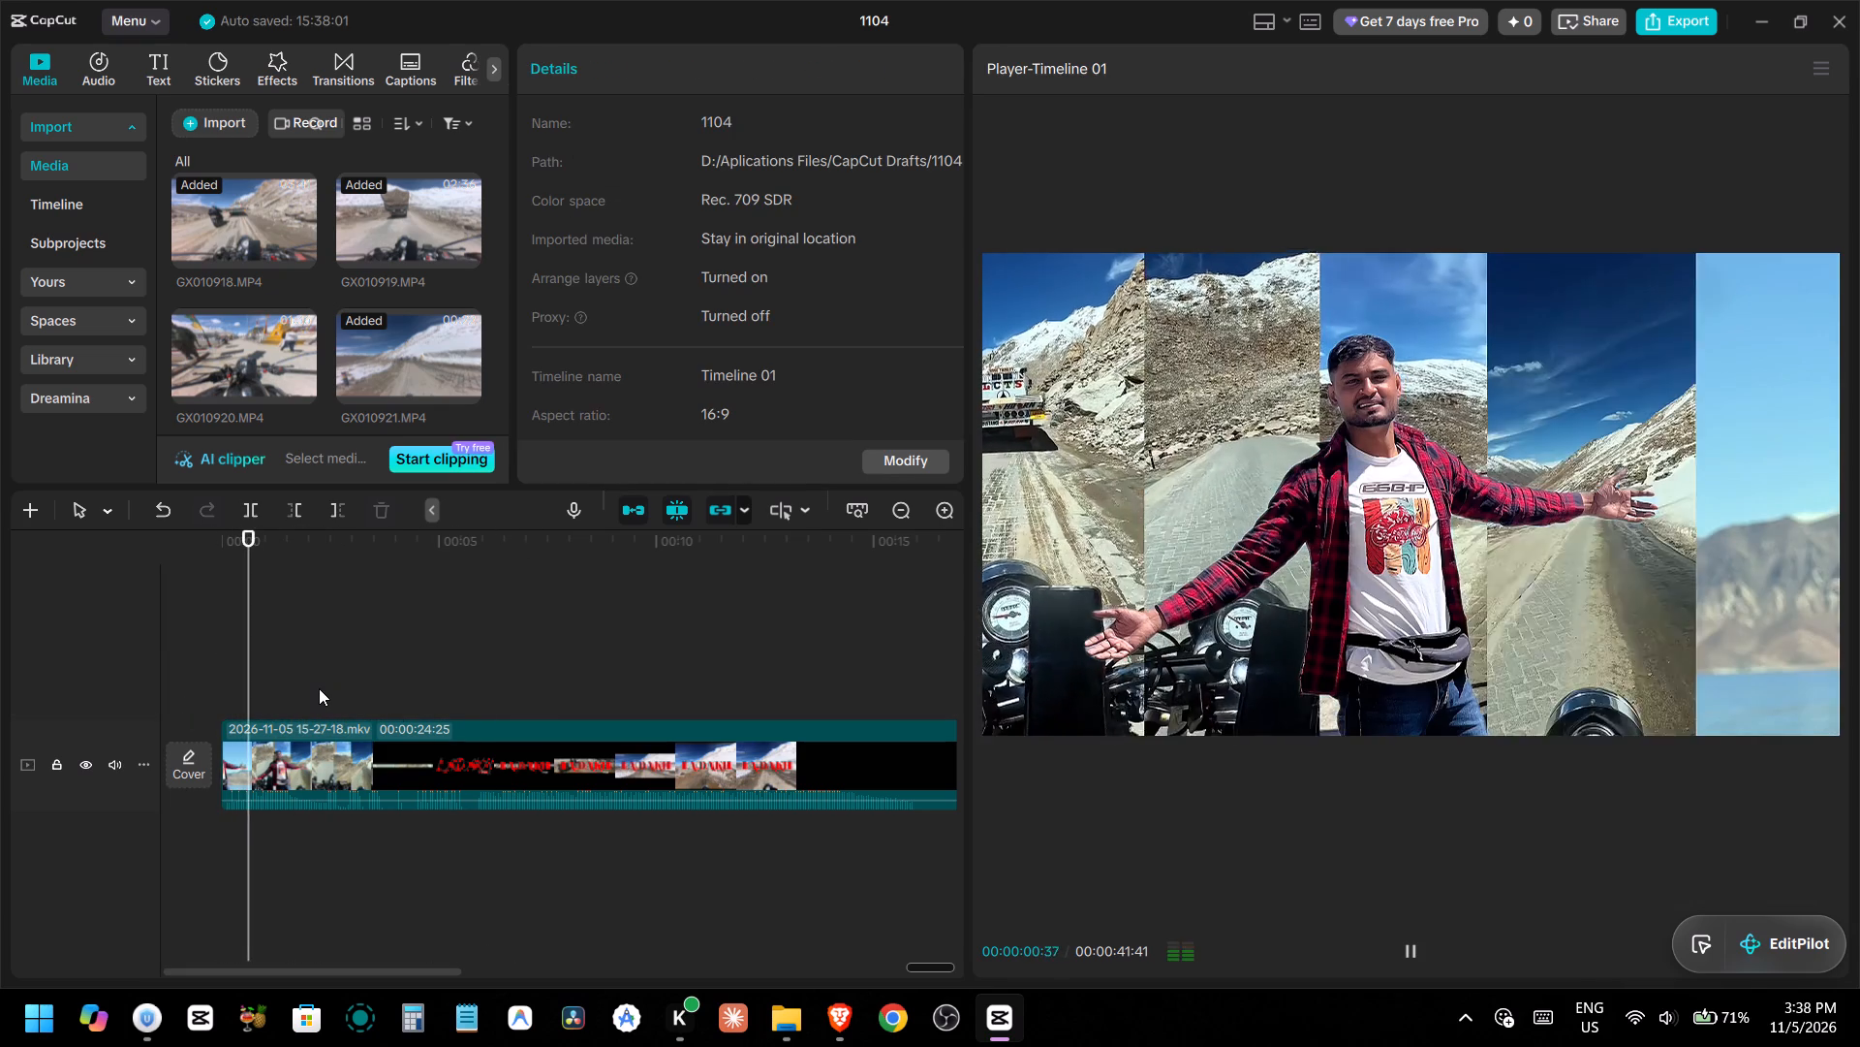
key("space")
left_click(319, 688)
left_click_drag(319, 688, 150, 702)
left_click(289, 746)
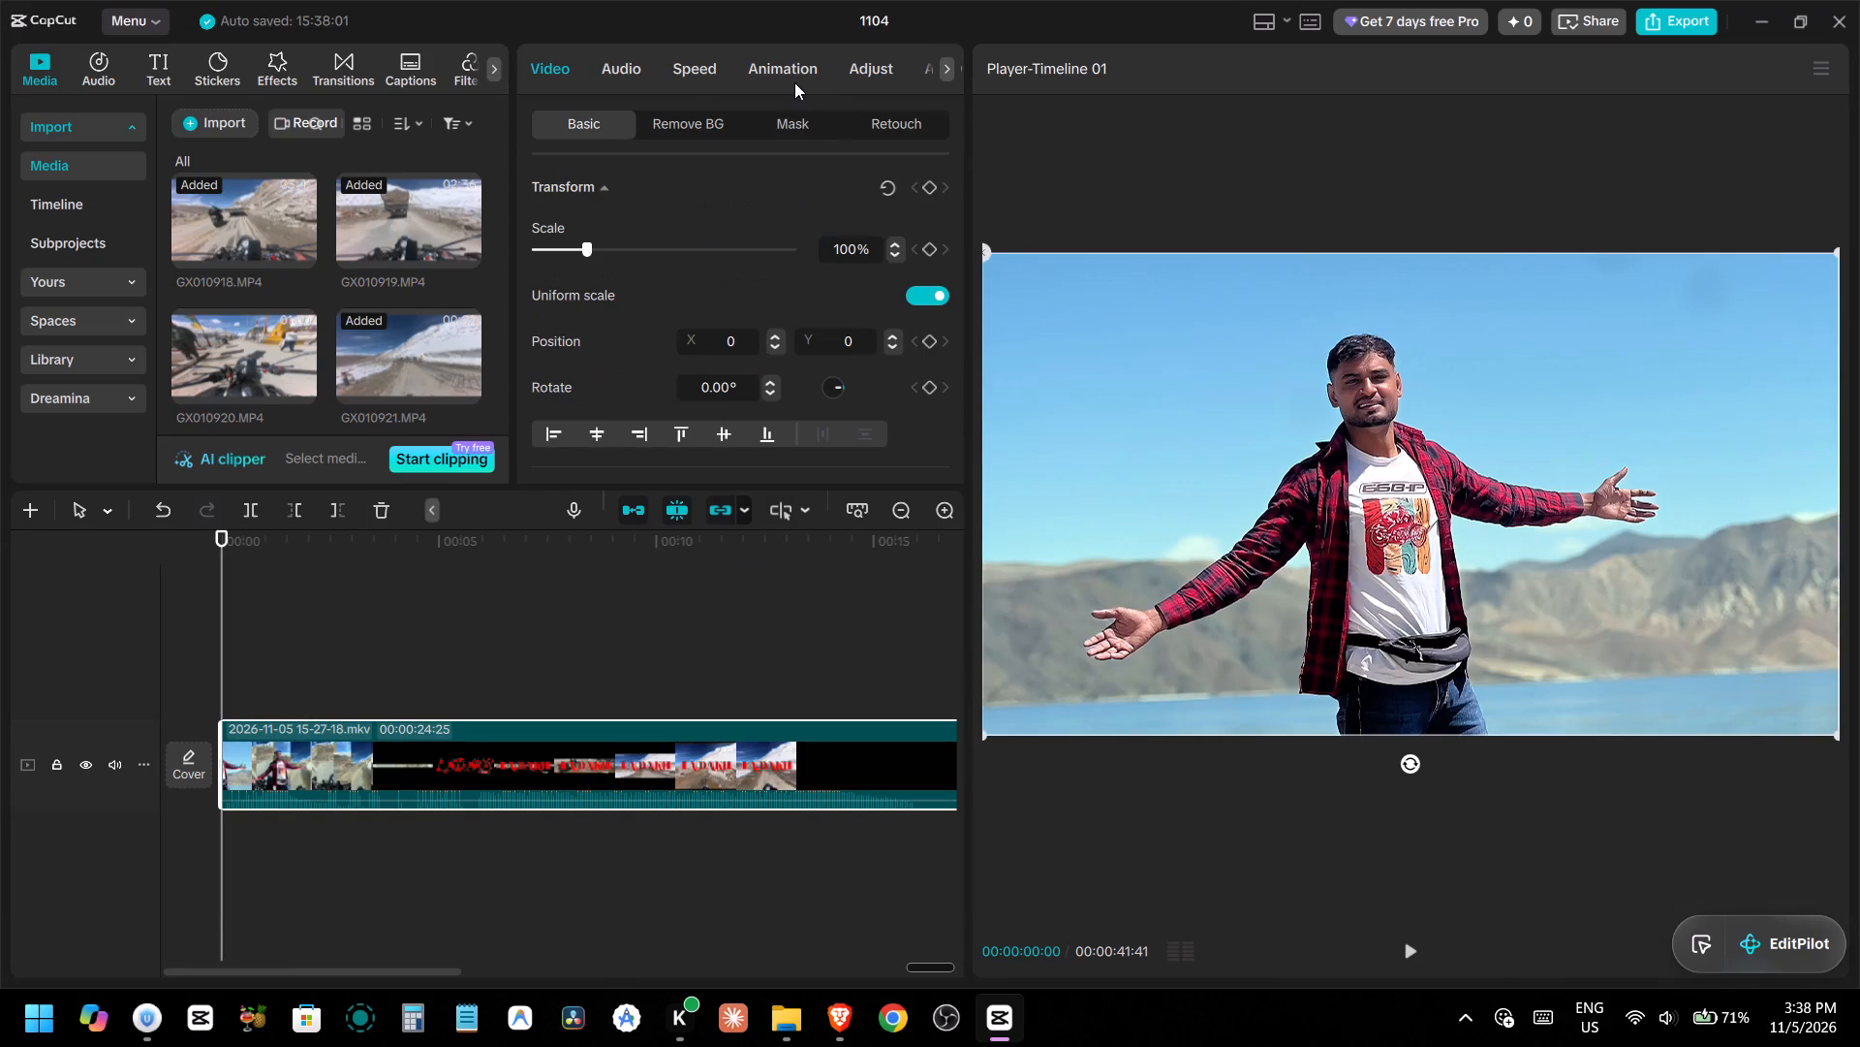
left_click(790, 68)
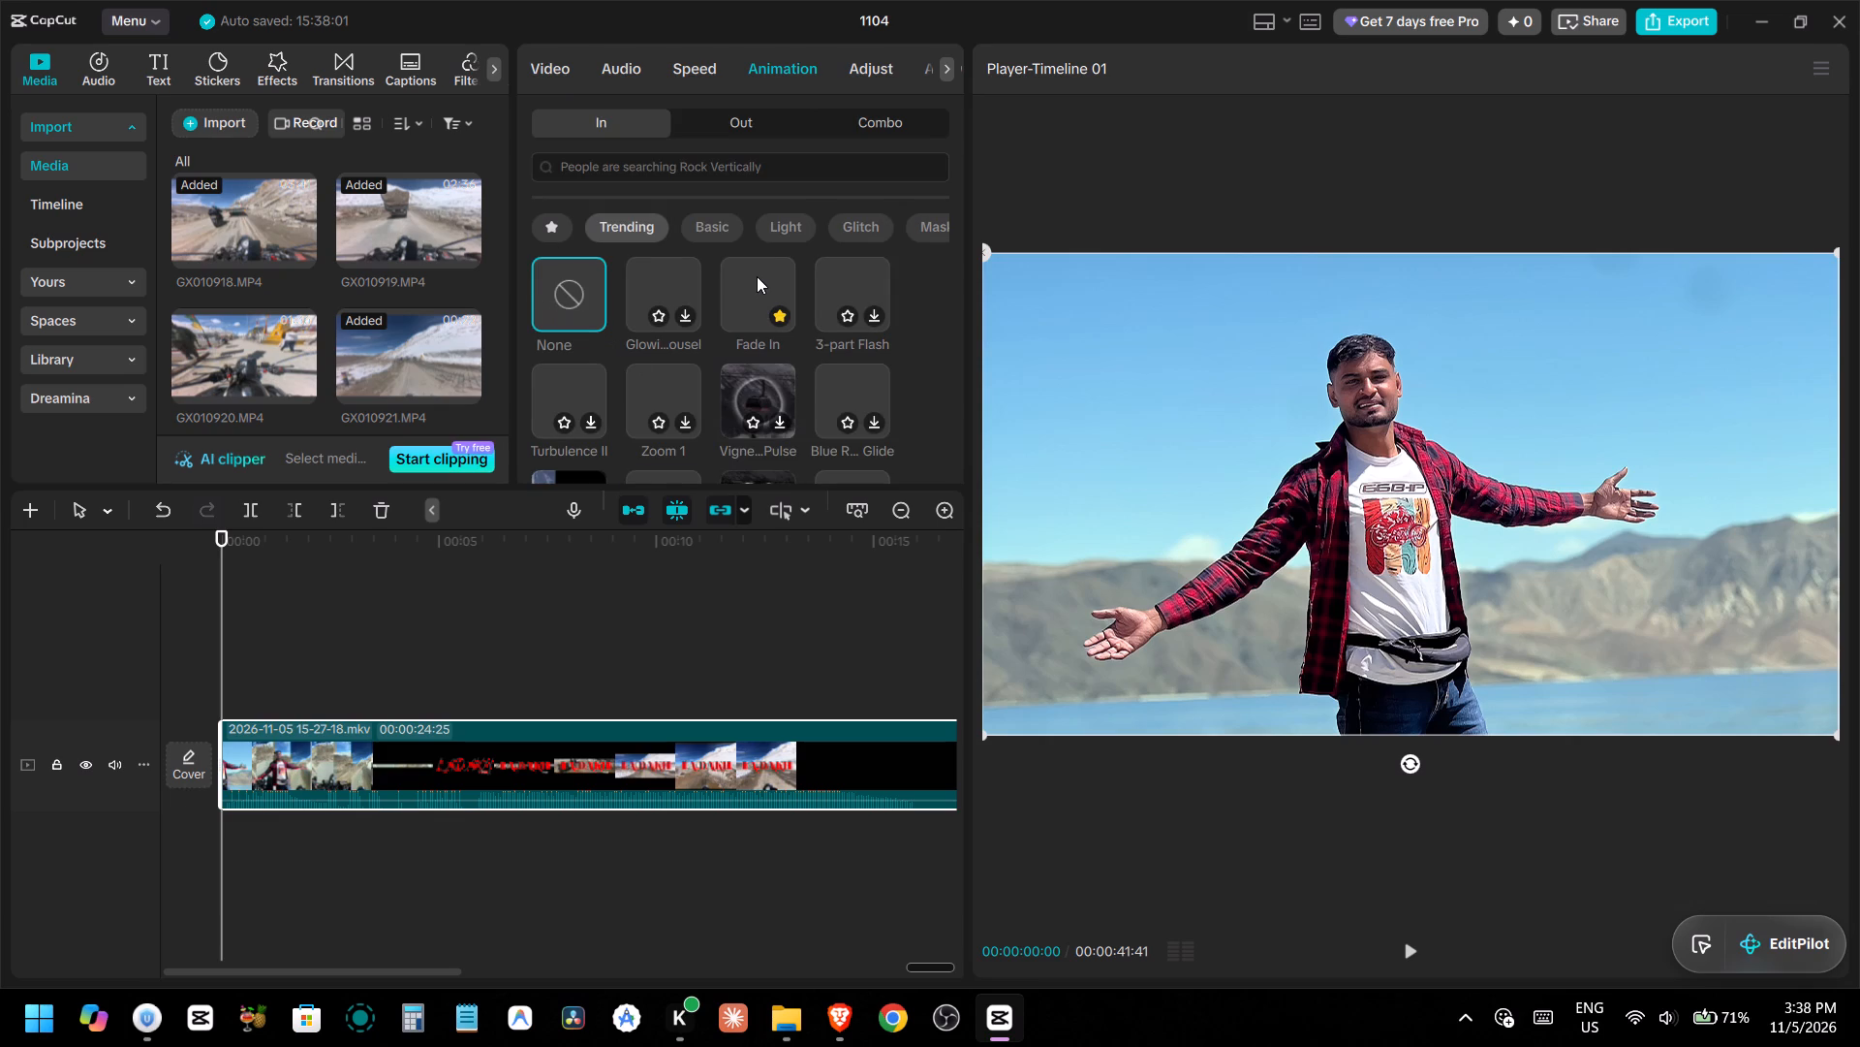
left_click(755, 273)
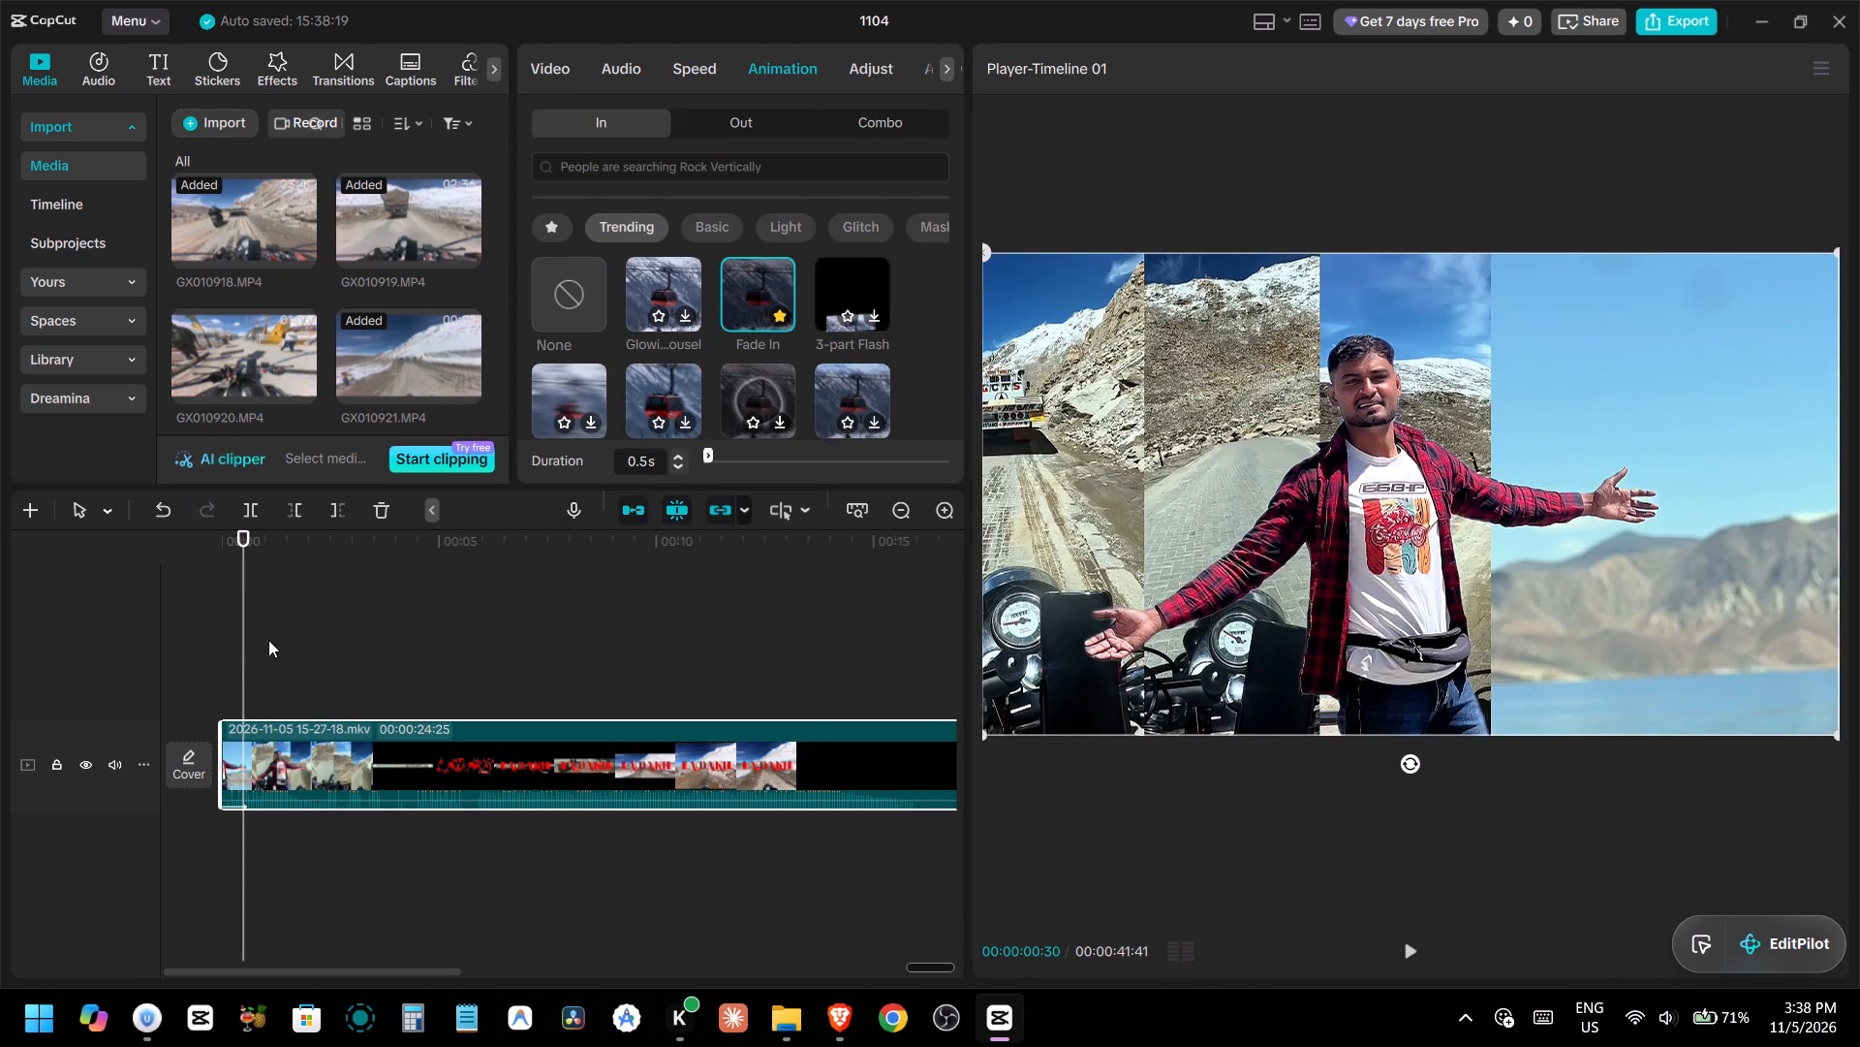
Play through the LADAKH intro recording and trim its black tail so the clip ends at 00:00:16:00.
double_click(250, 655)
left_click_drag(250, 655, 156, 671)
double_click(315, 671)
left_click_drag(315, 671, 101, 690)
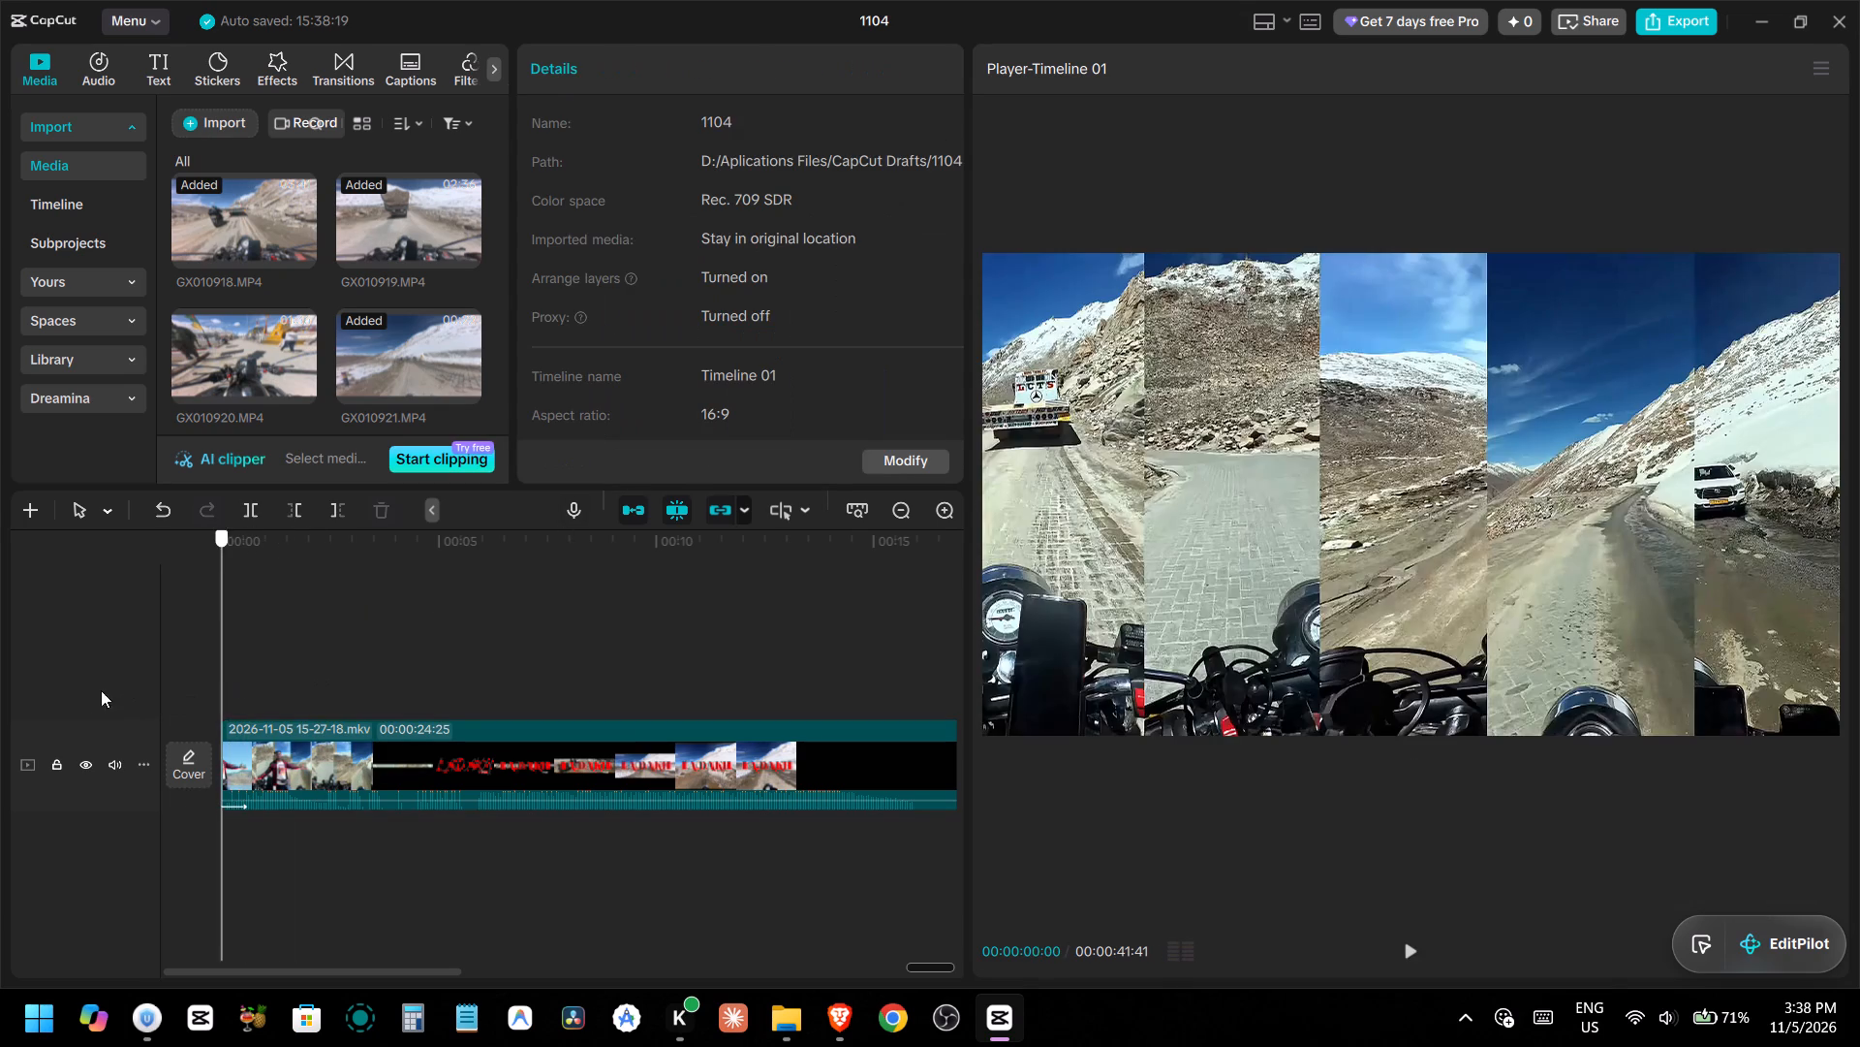
left_click_drag(101, 690, 85, 693)
key("space")
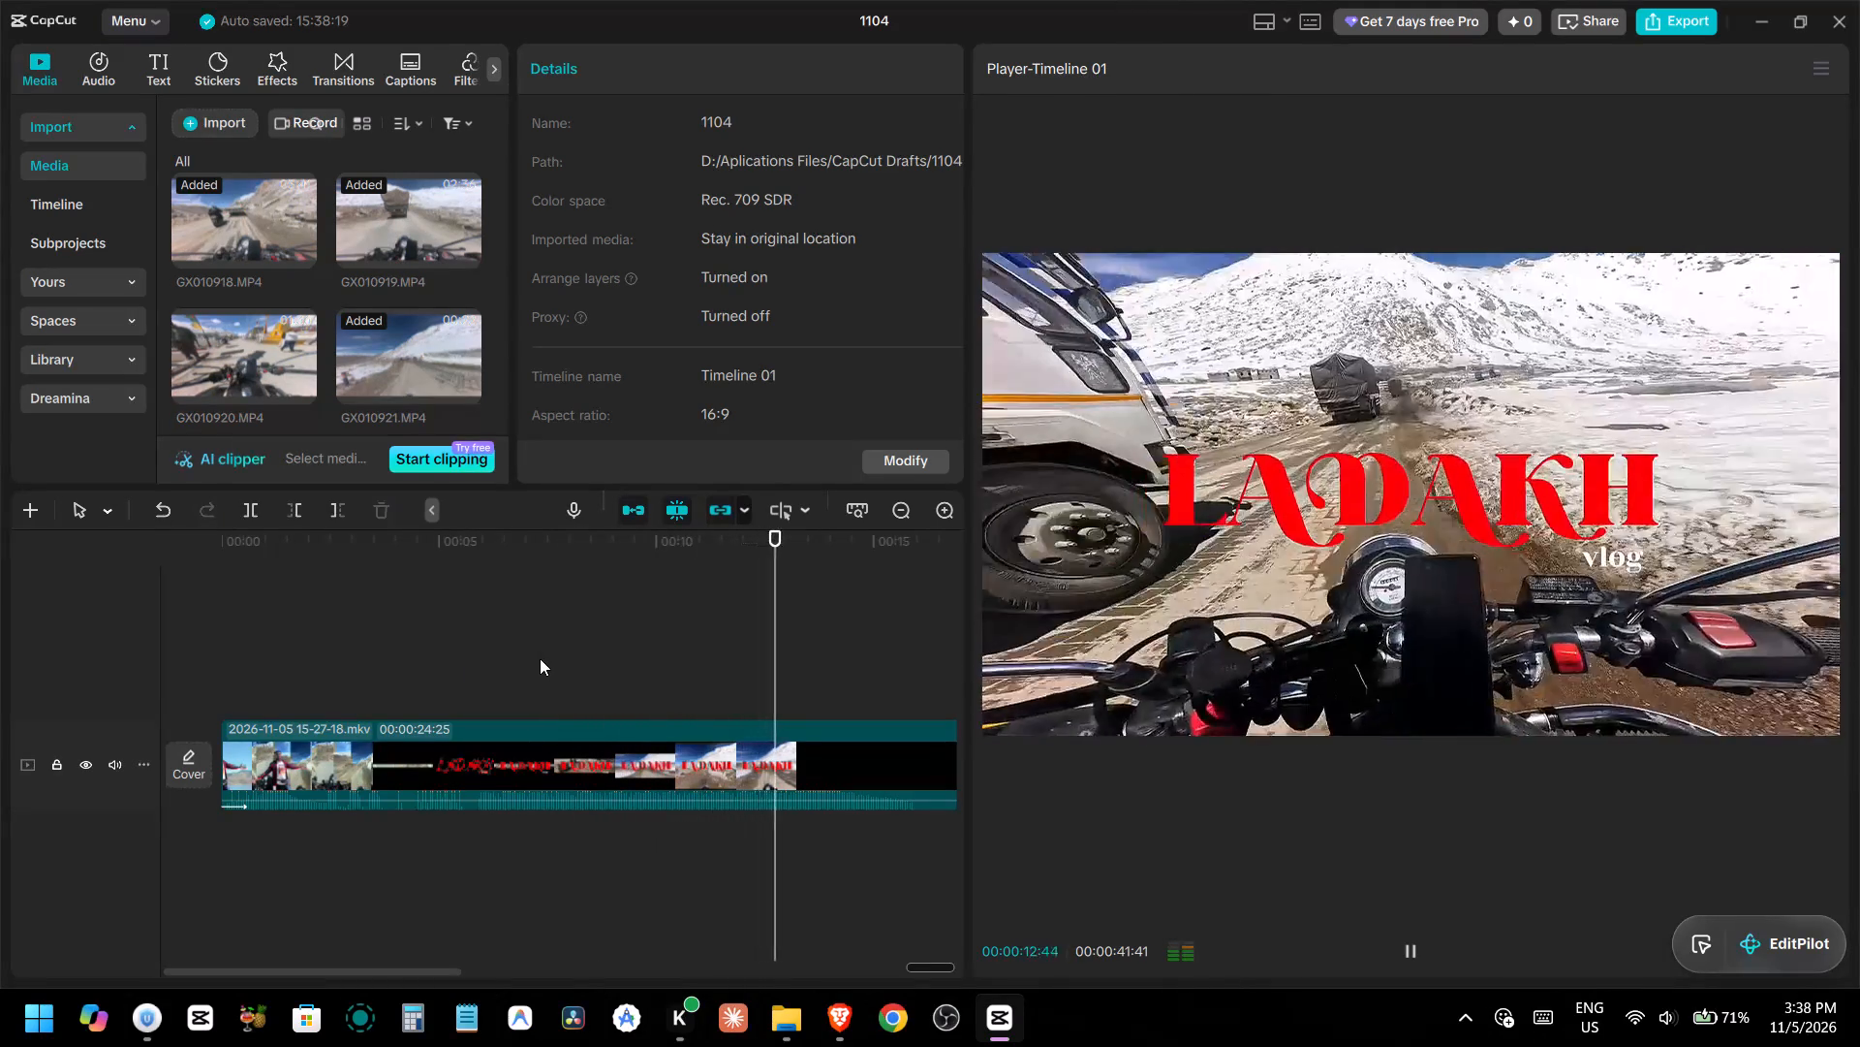
key("space")
key("space")
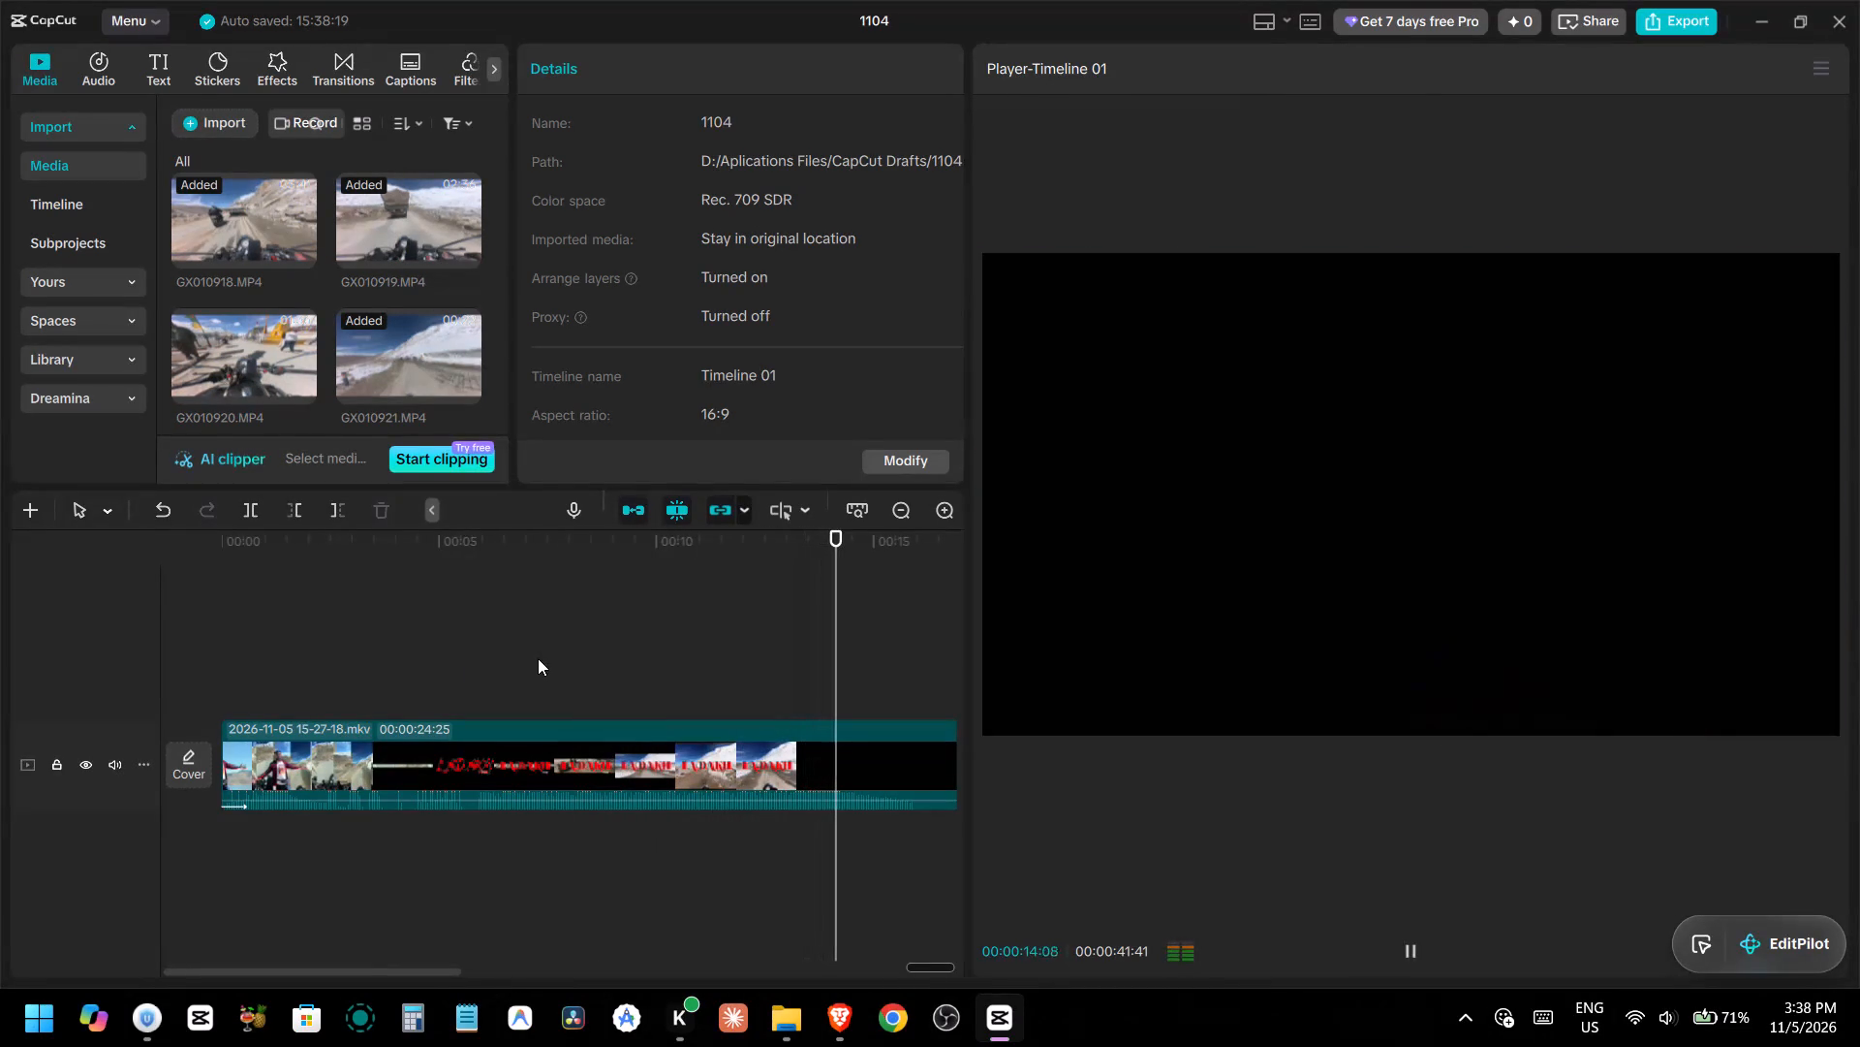
key("space")
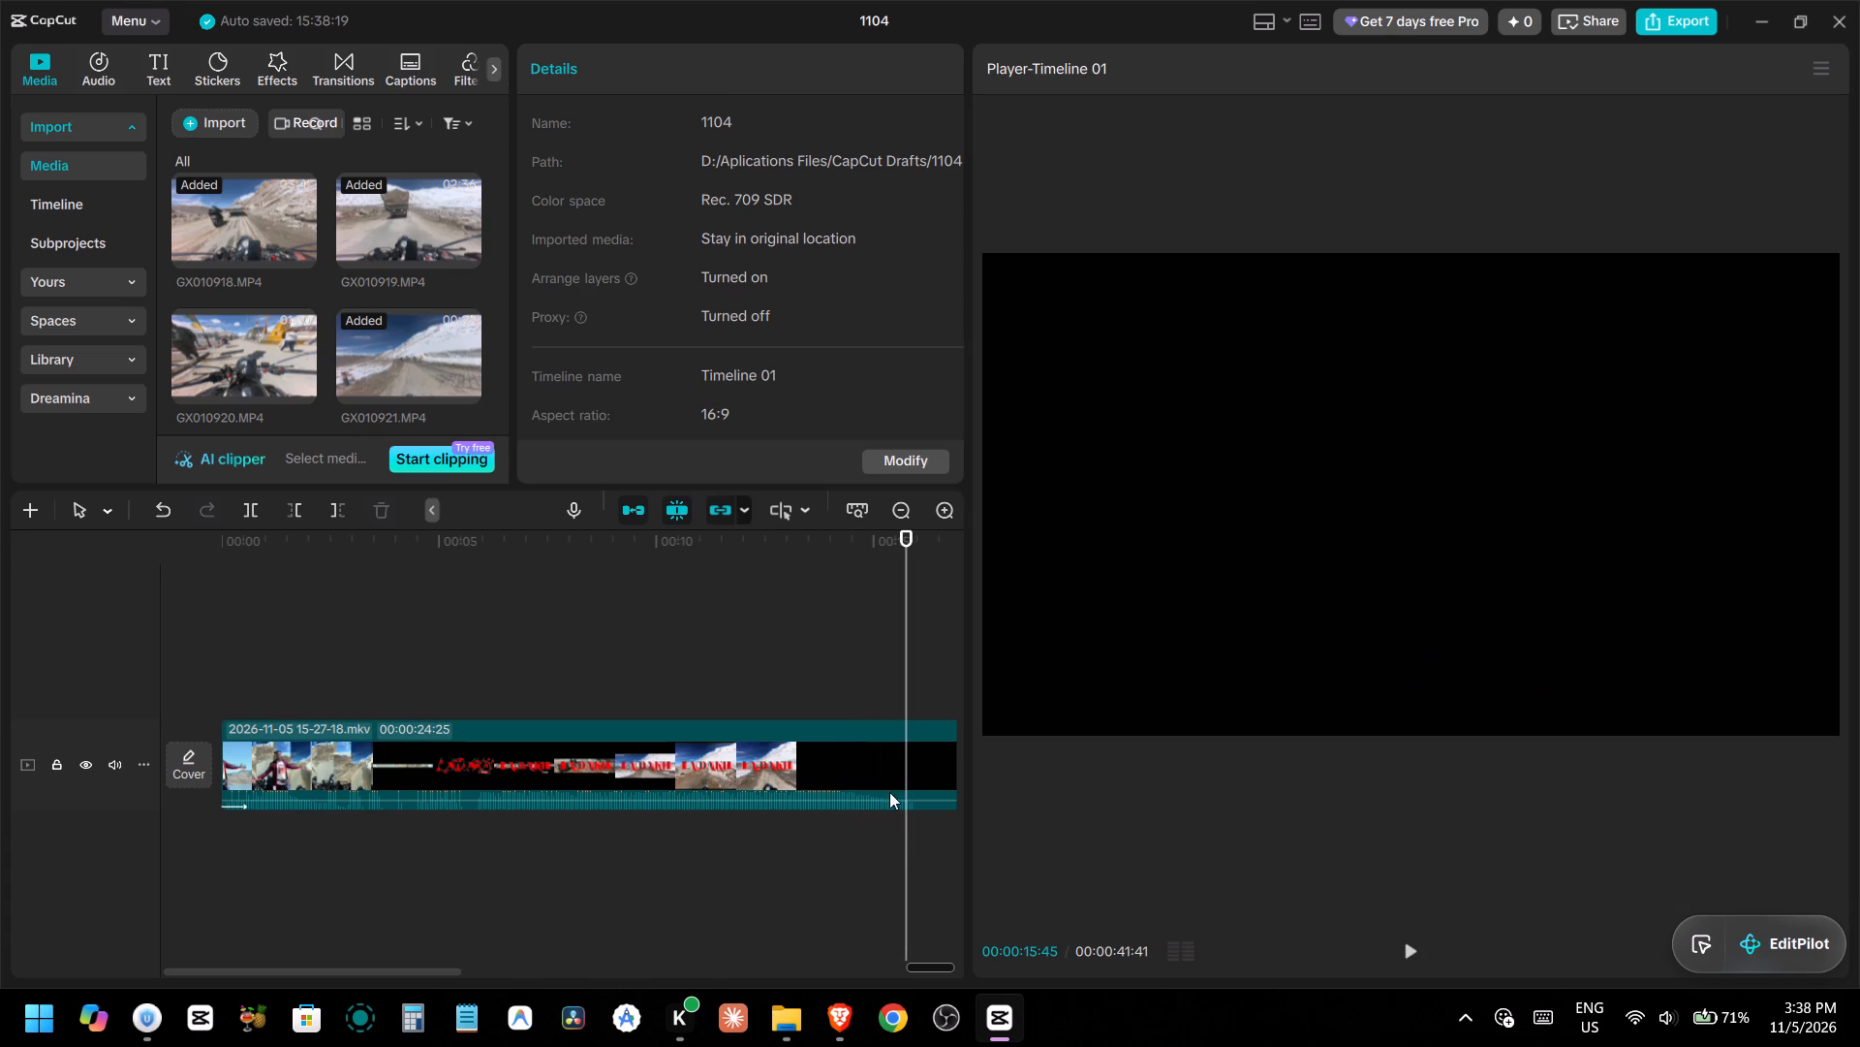
key("space")
key("space")
left_click(895, 779)
key("w")
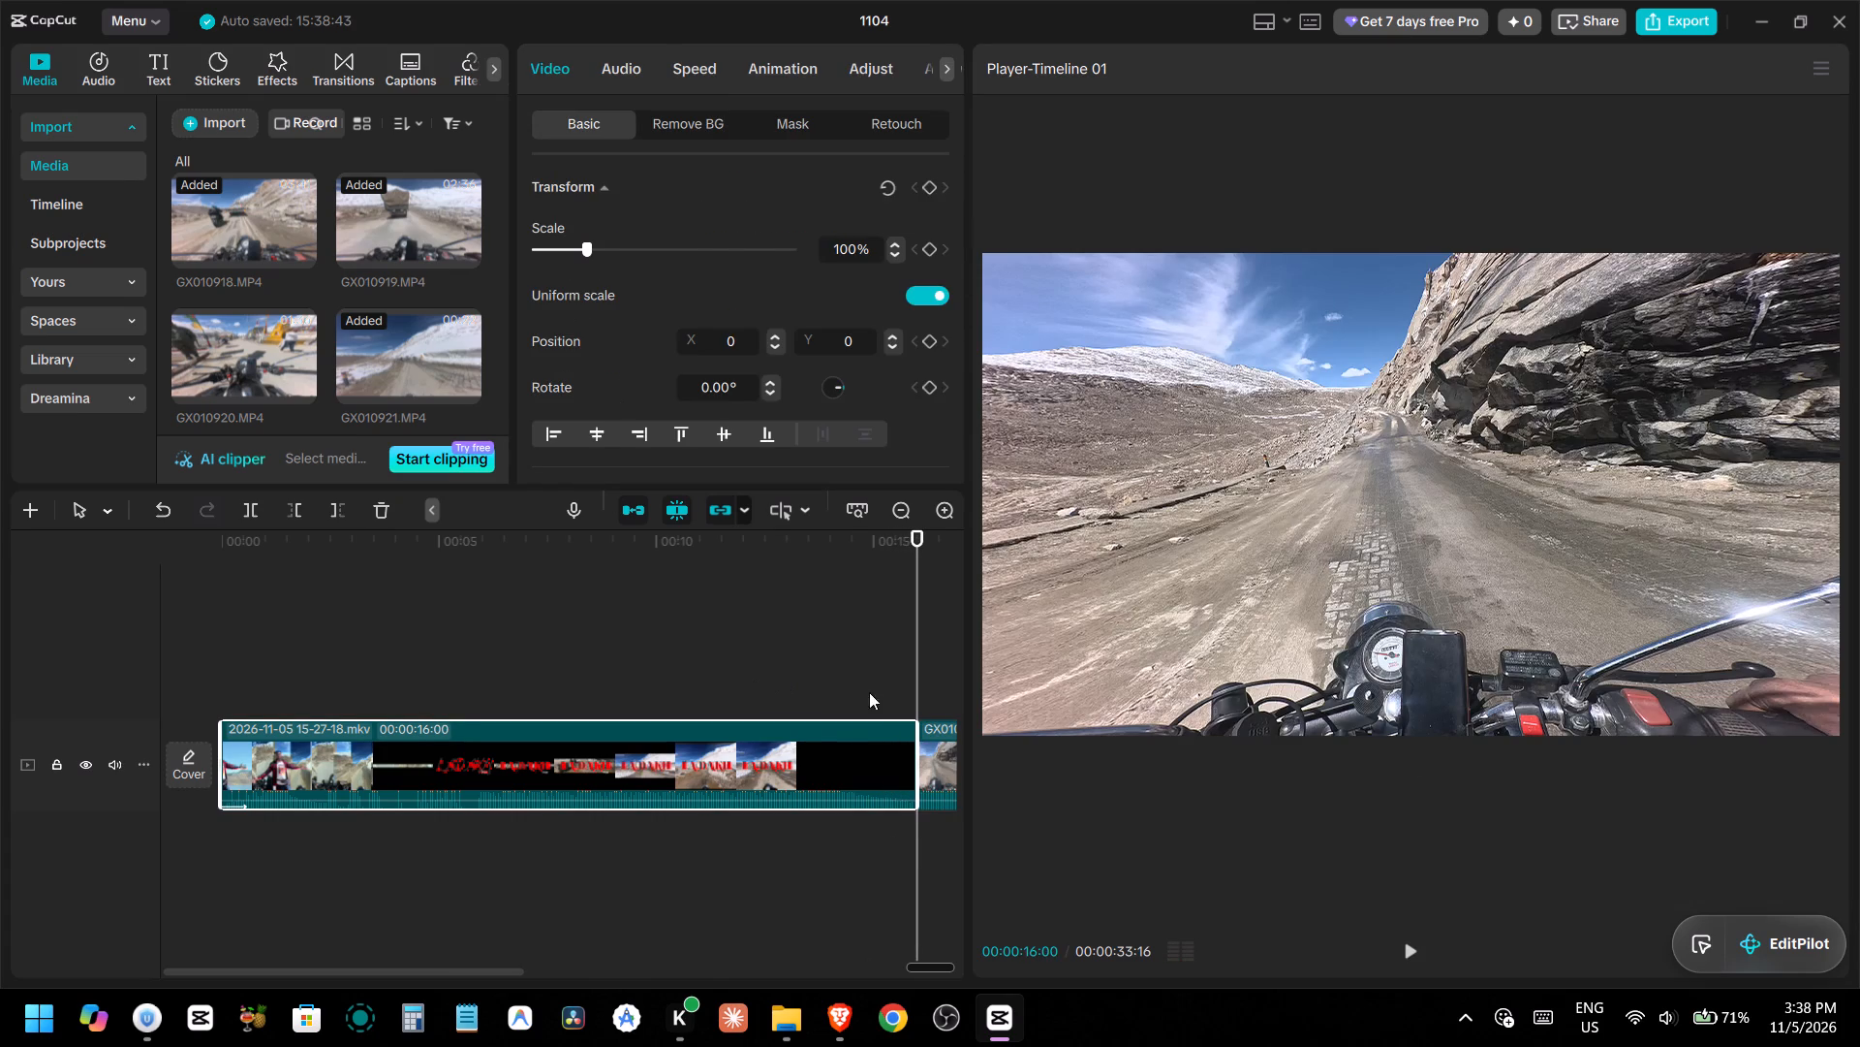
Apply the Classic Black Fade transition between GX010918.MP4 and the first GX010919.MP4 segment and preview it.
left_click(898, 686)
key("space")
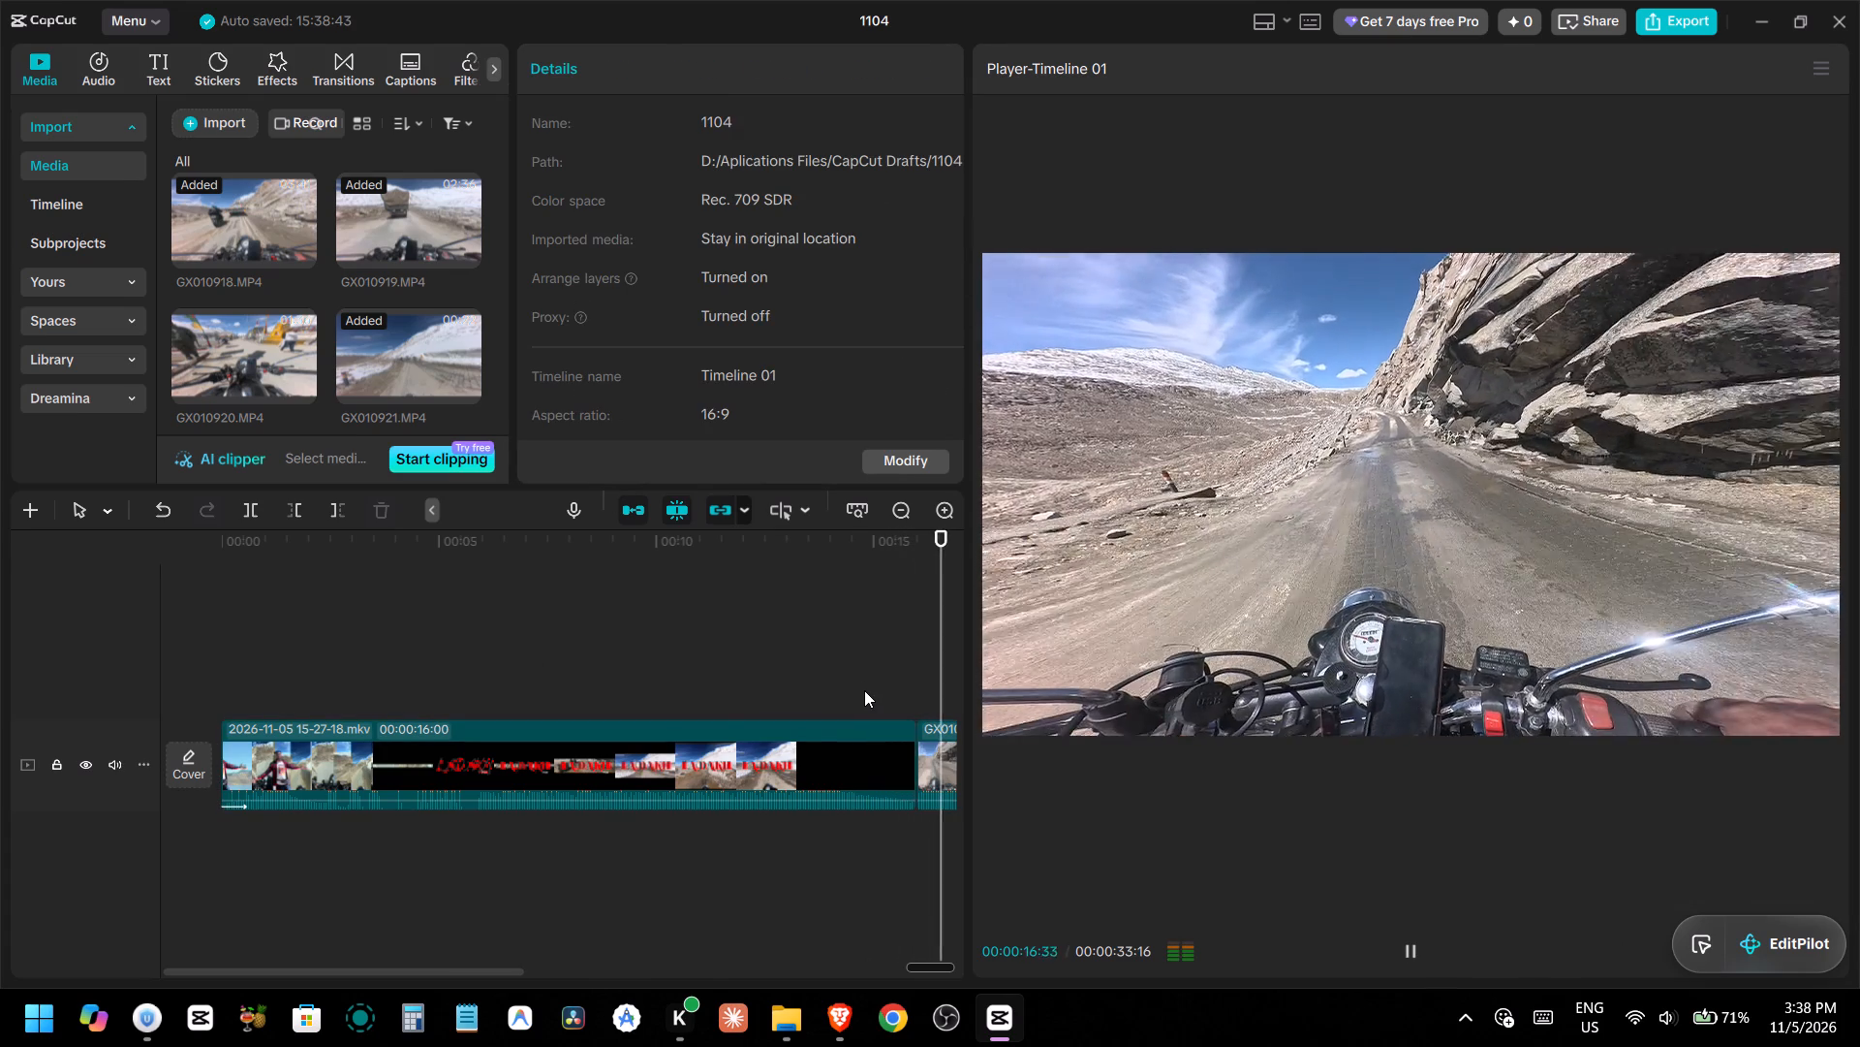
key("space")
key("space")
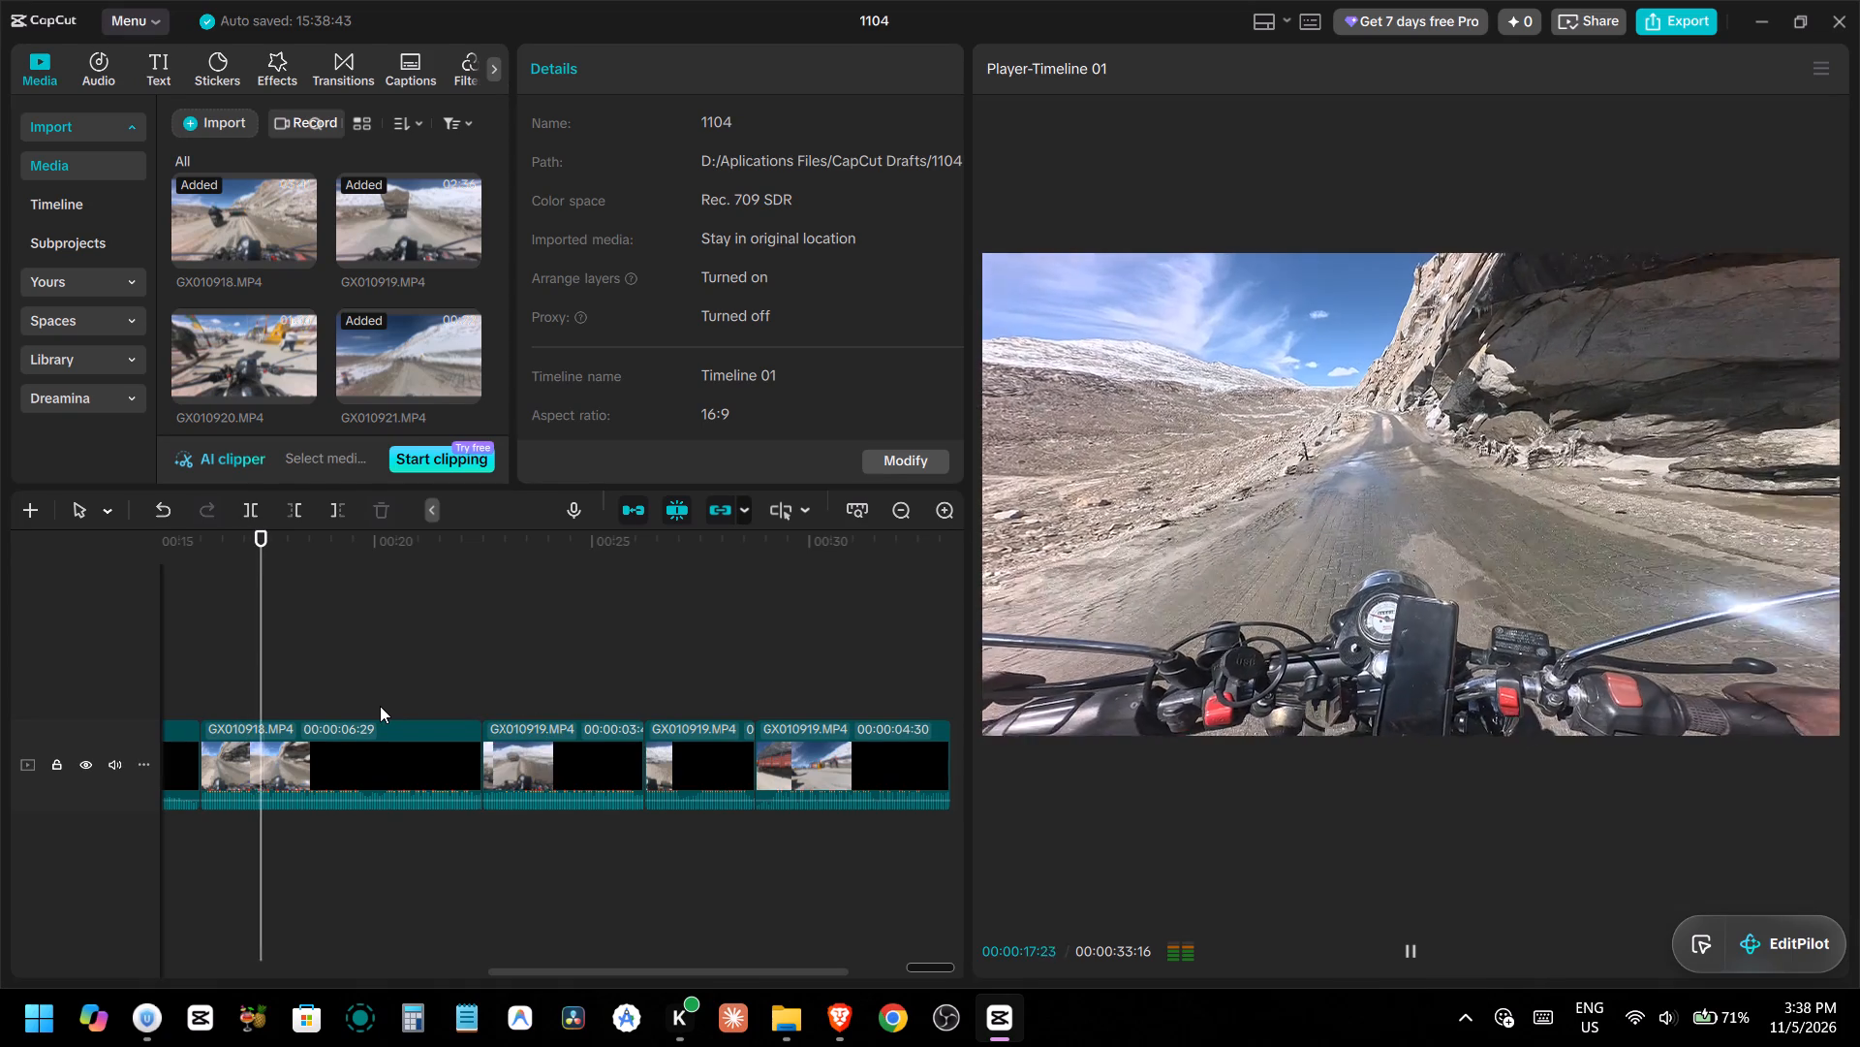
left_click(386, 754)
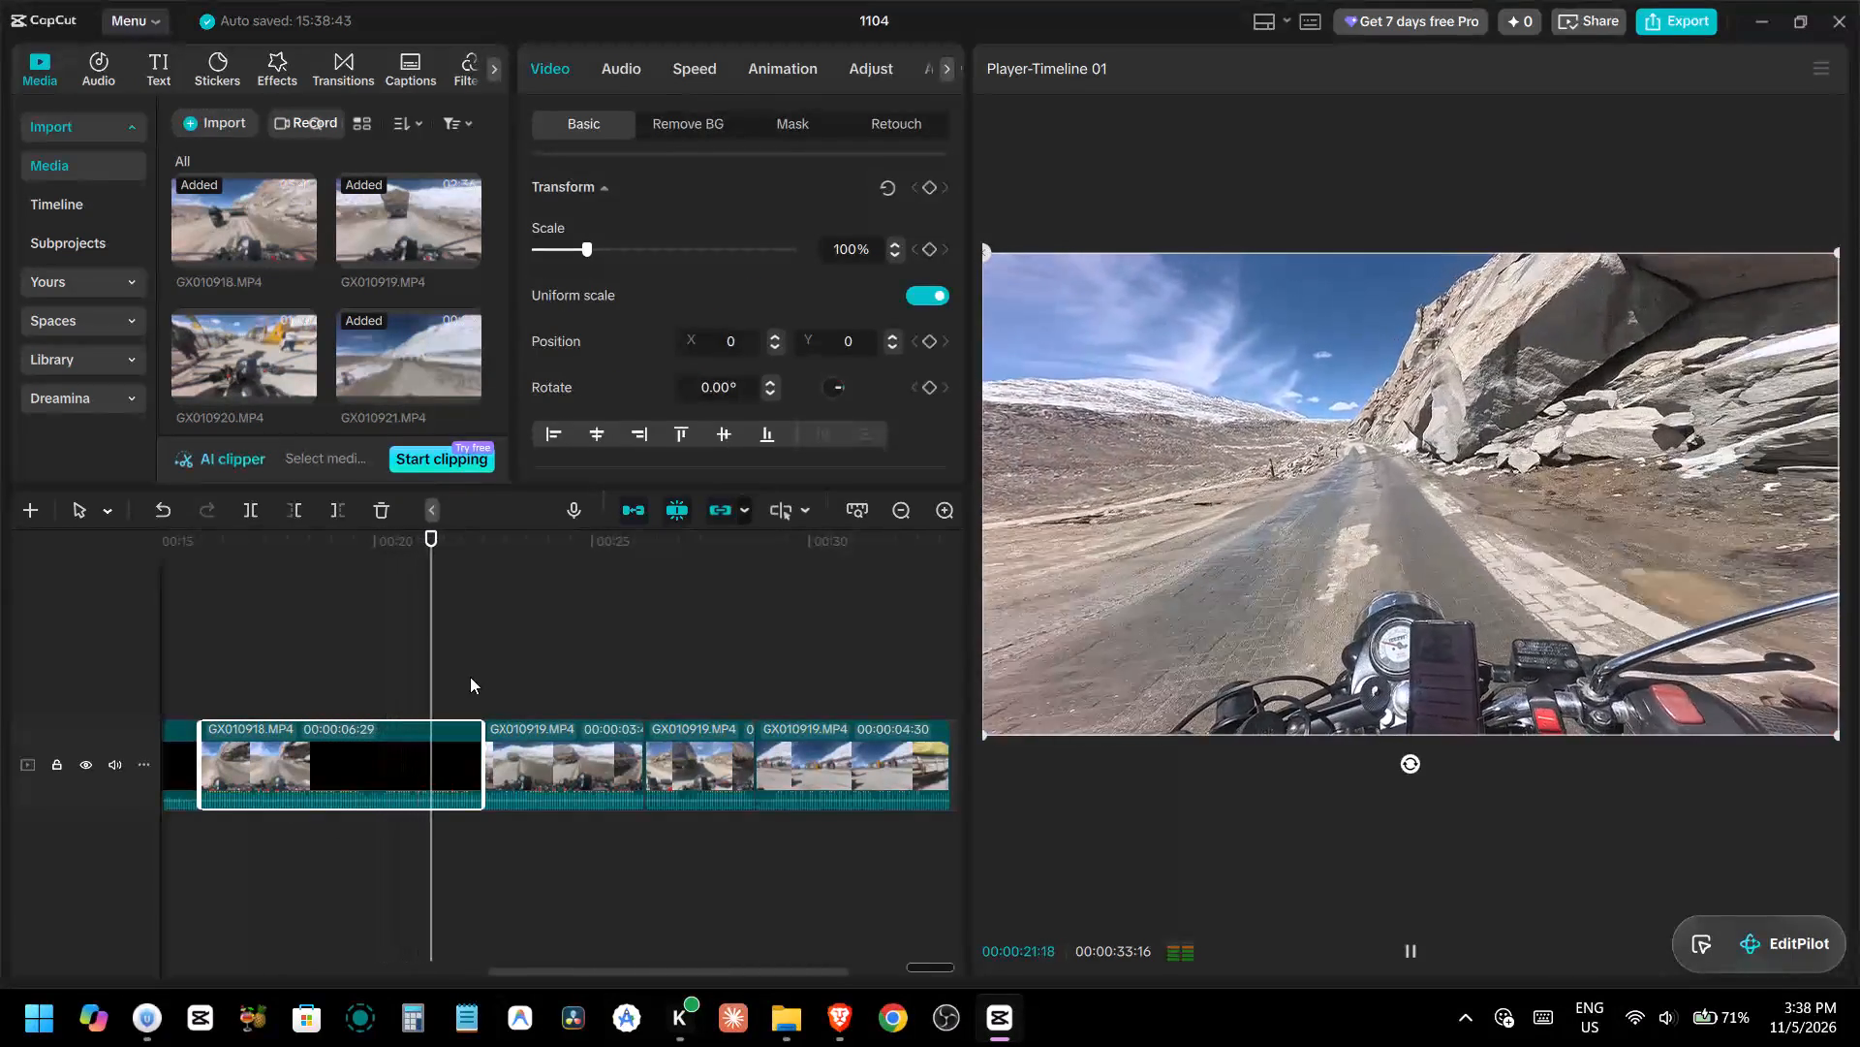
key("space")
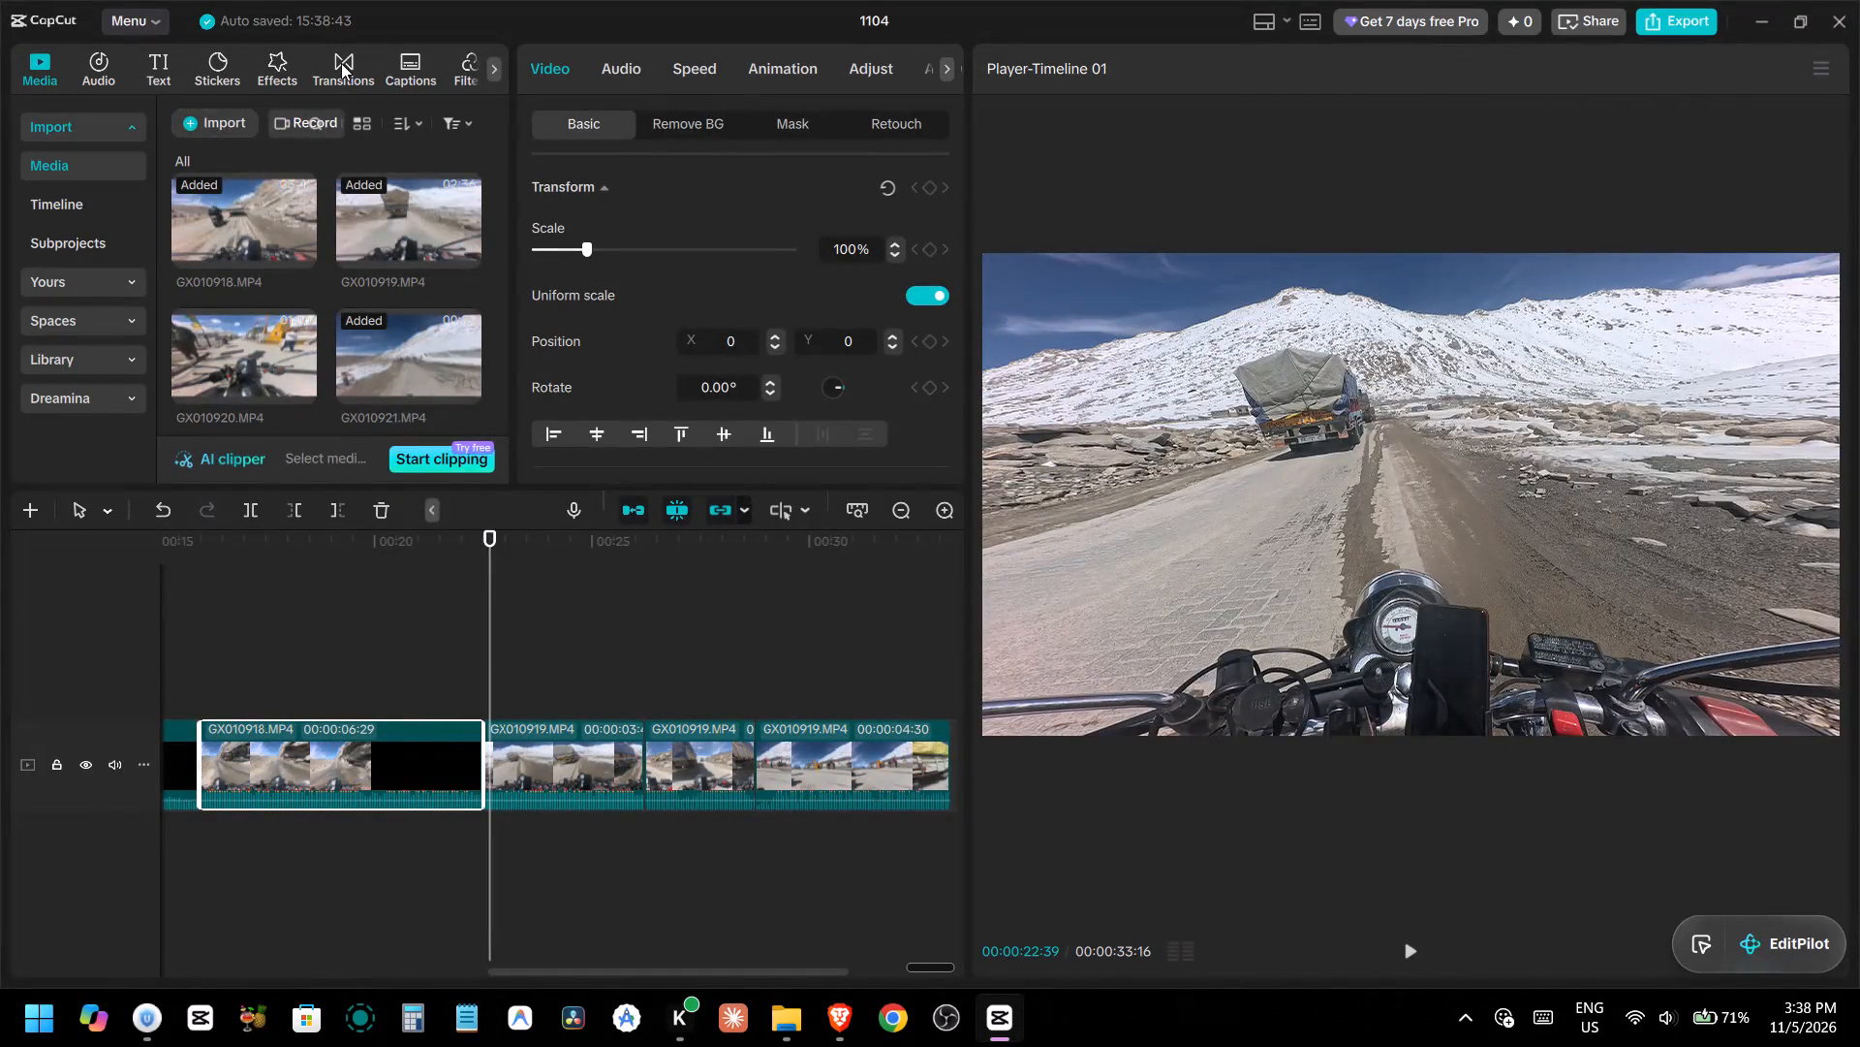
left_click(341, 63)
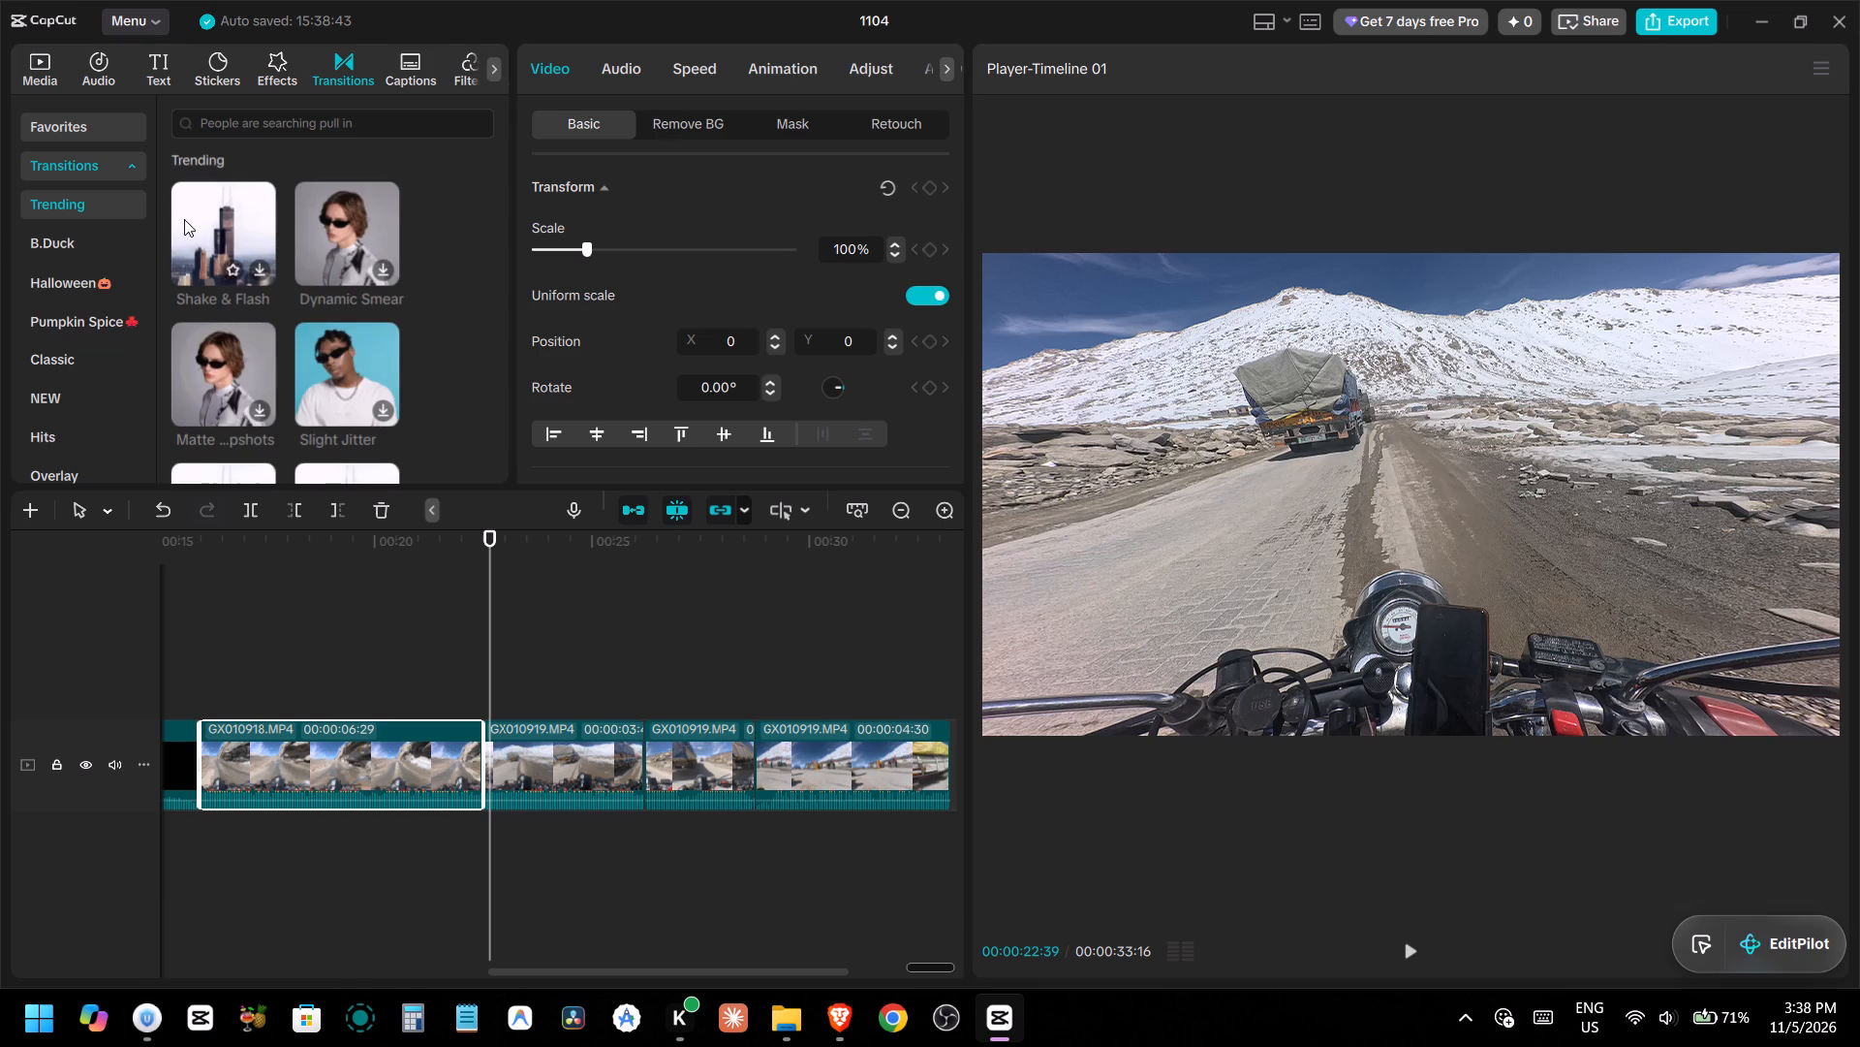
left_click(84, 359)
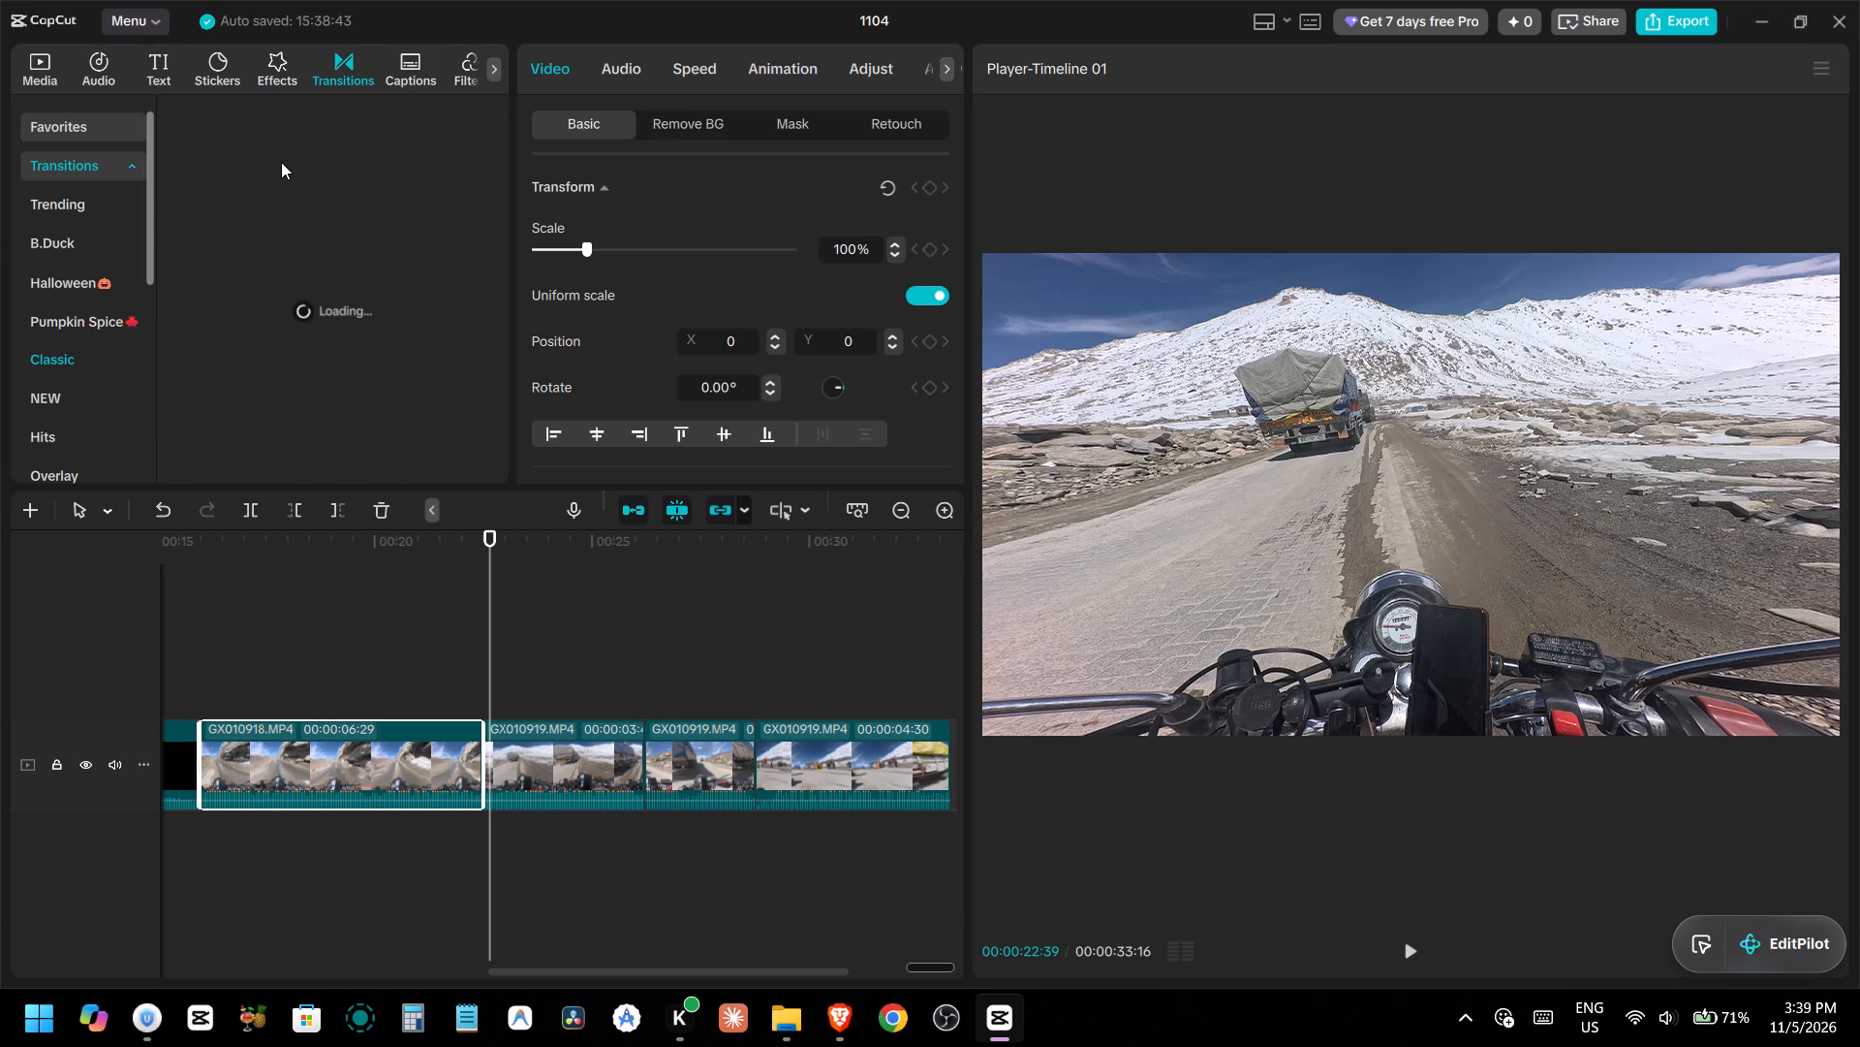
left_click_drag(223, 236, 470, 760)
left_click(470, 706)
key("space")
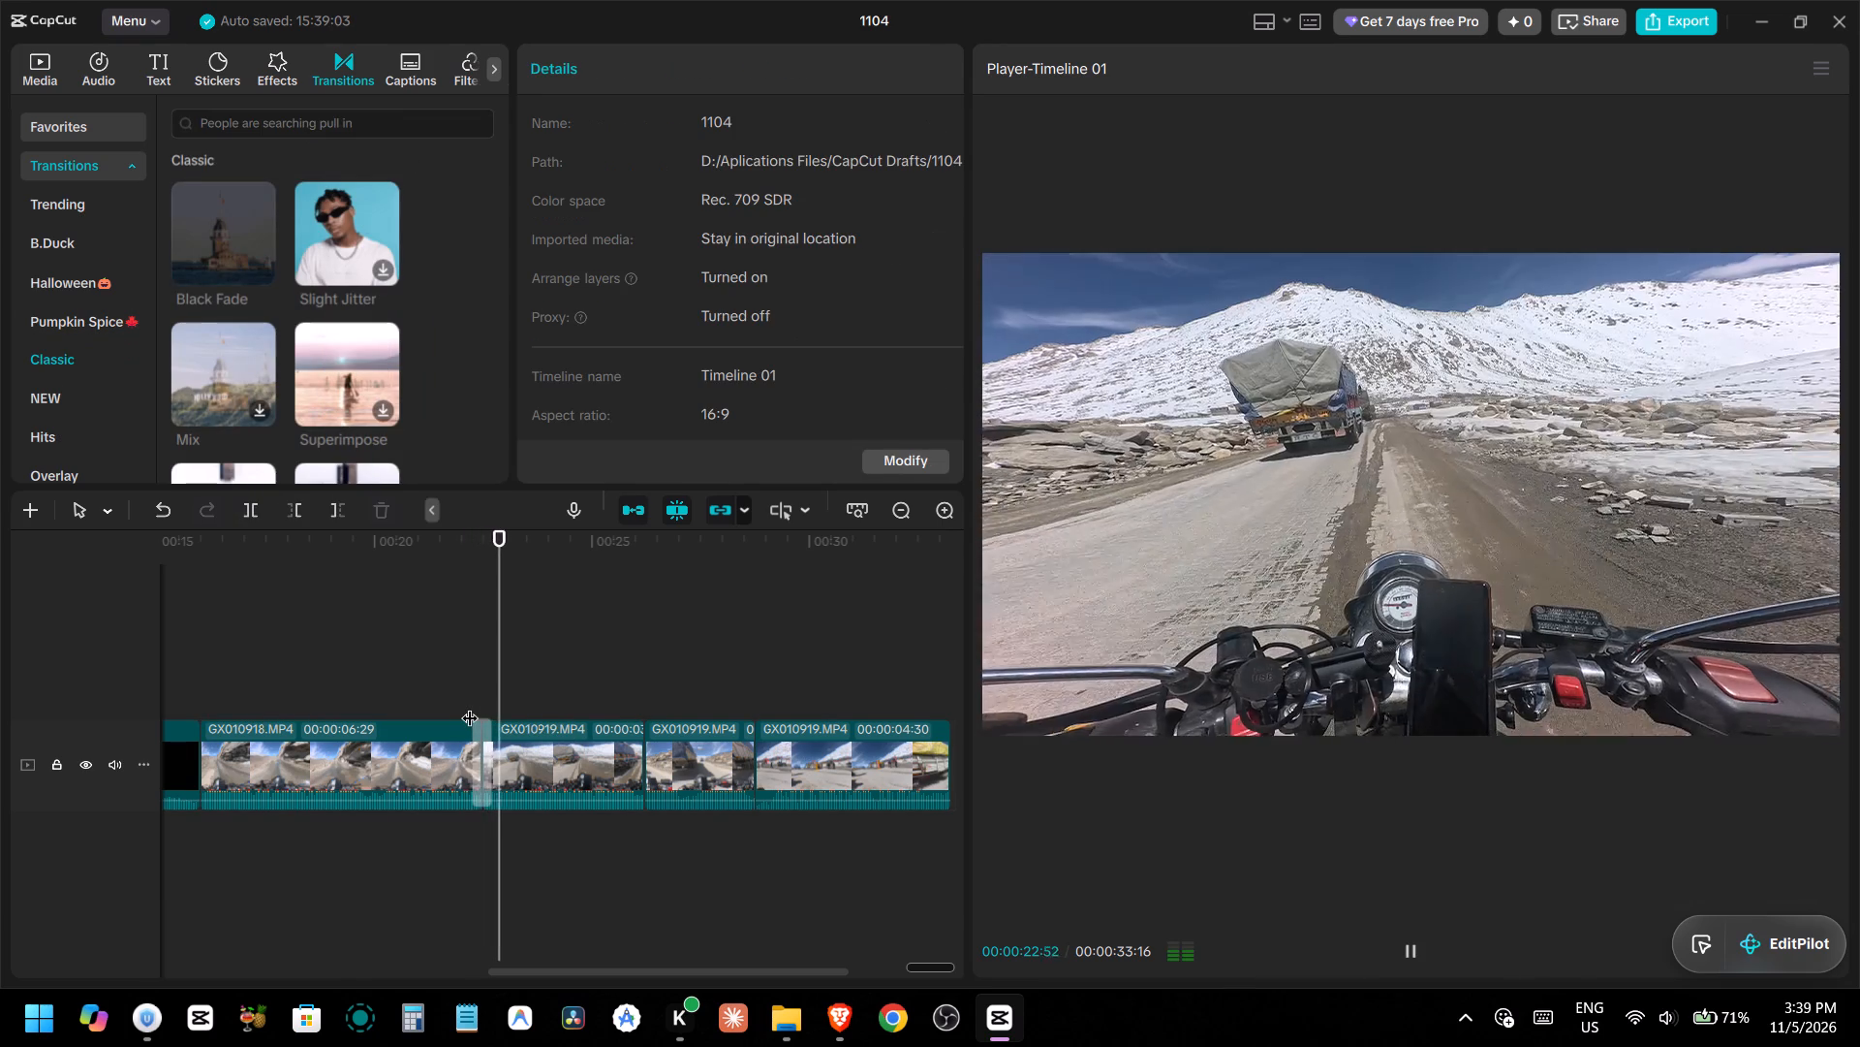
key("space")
Put the Superimpose transition on the cut between GX010918.MP4 and the first GX010919.MP4 segment and preview it.
left_click(228, 363)
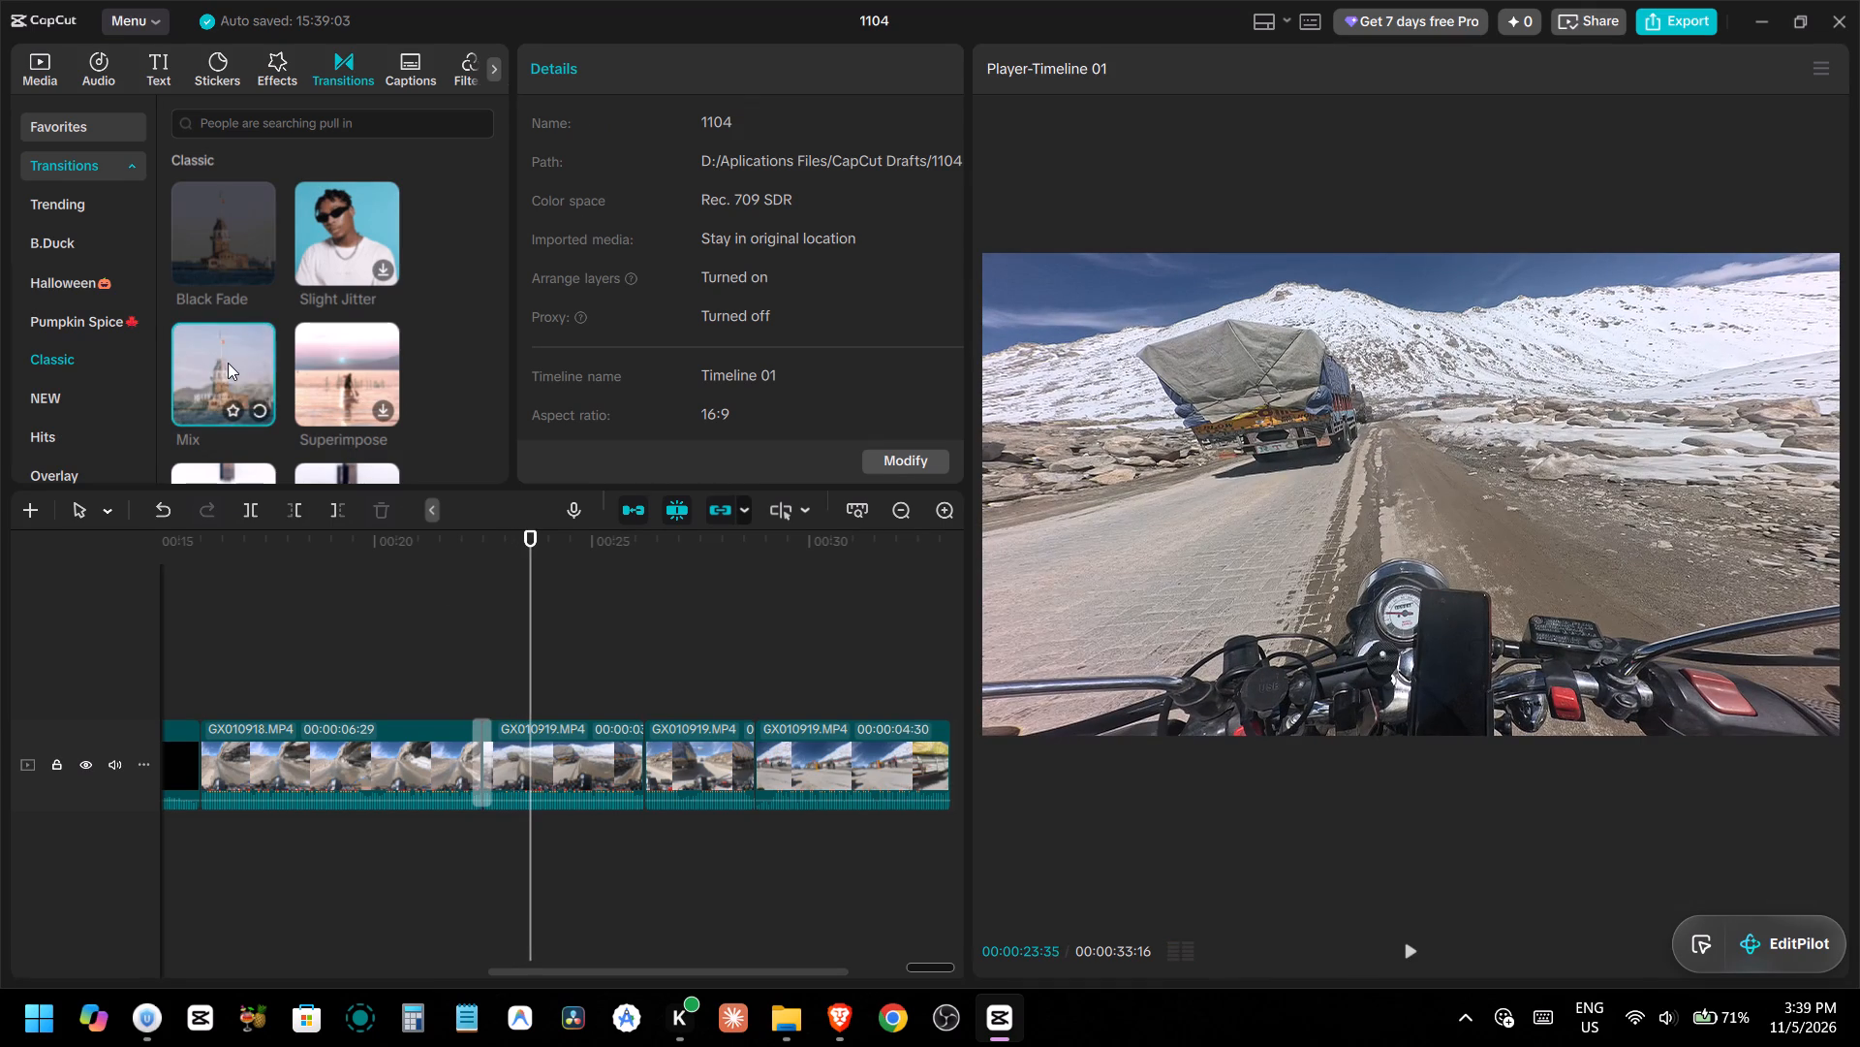
triple_click(339, 362)
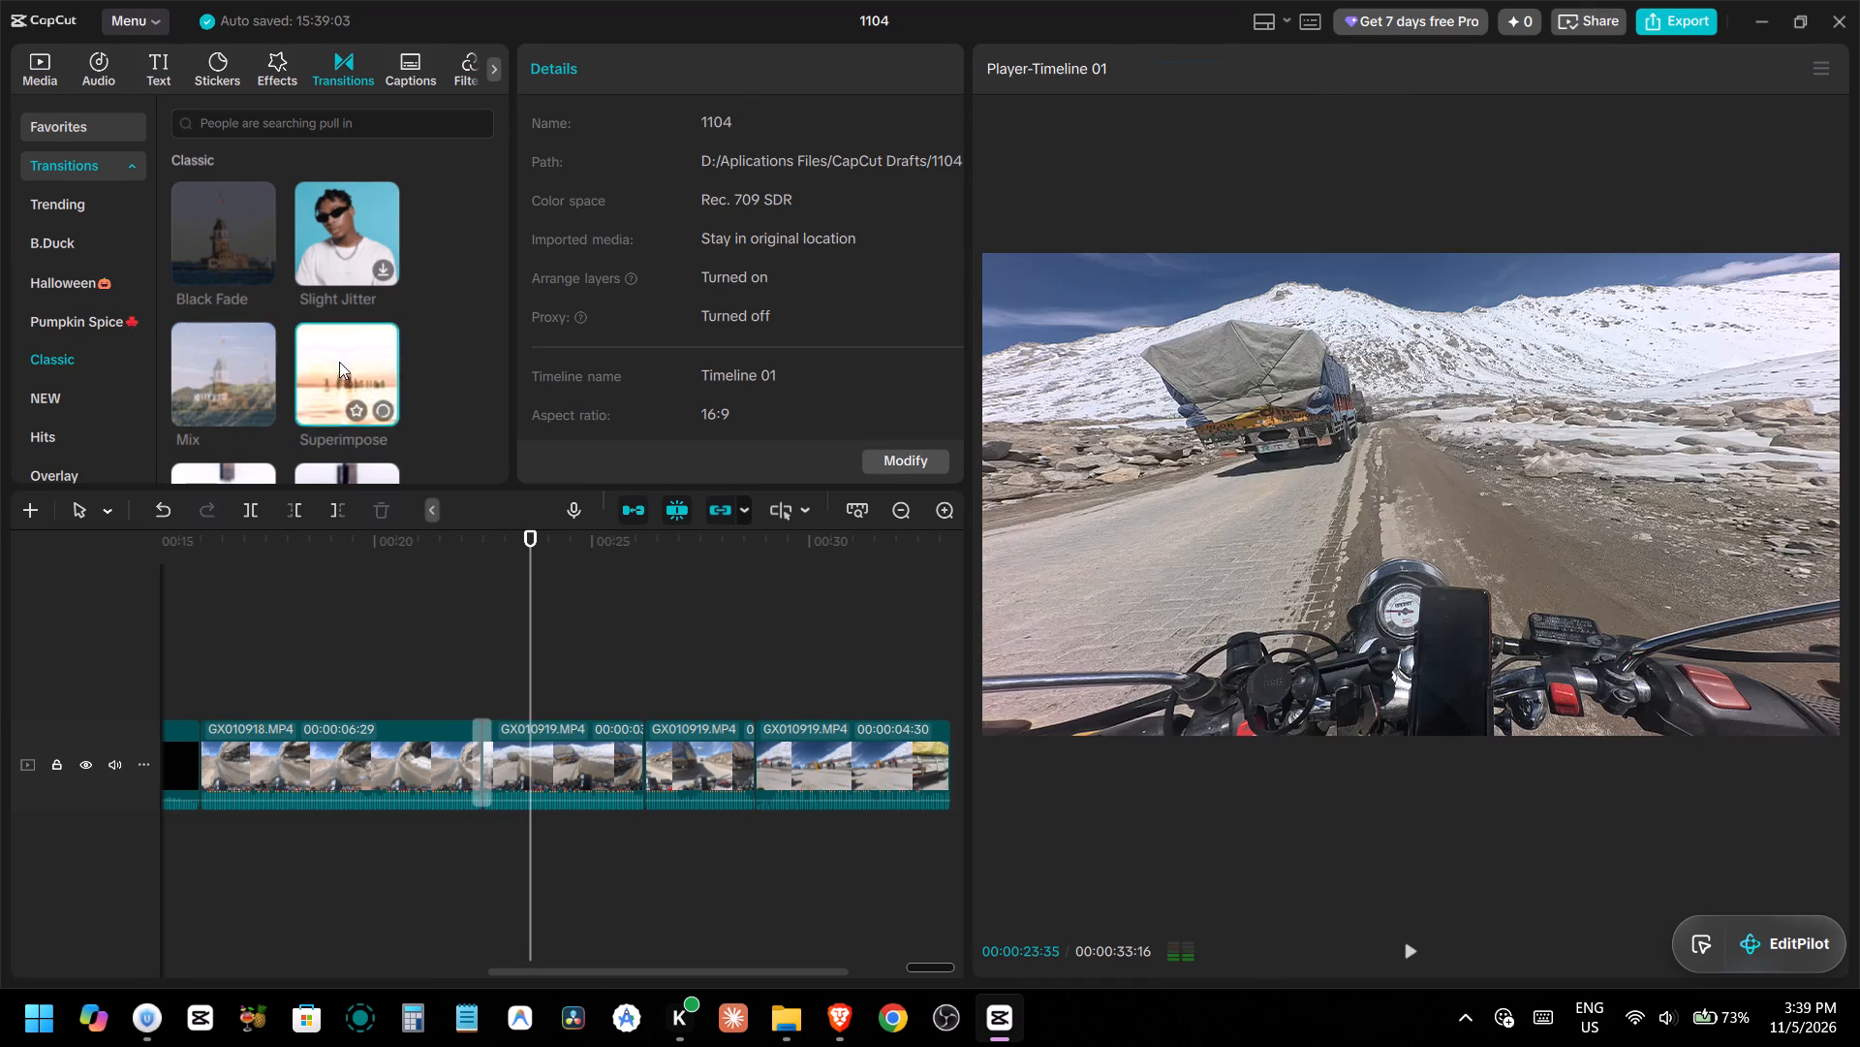
left_click_drag(339, 363, 347, 366)
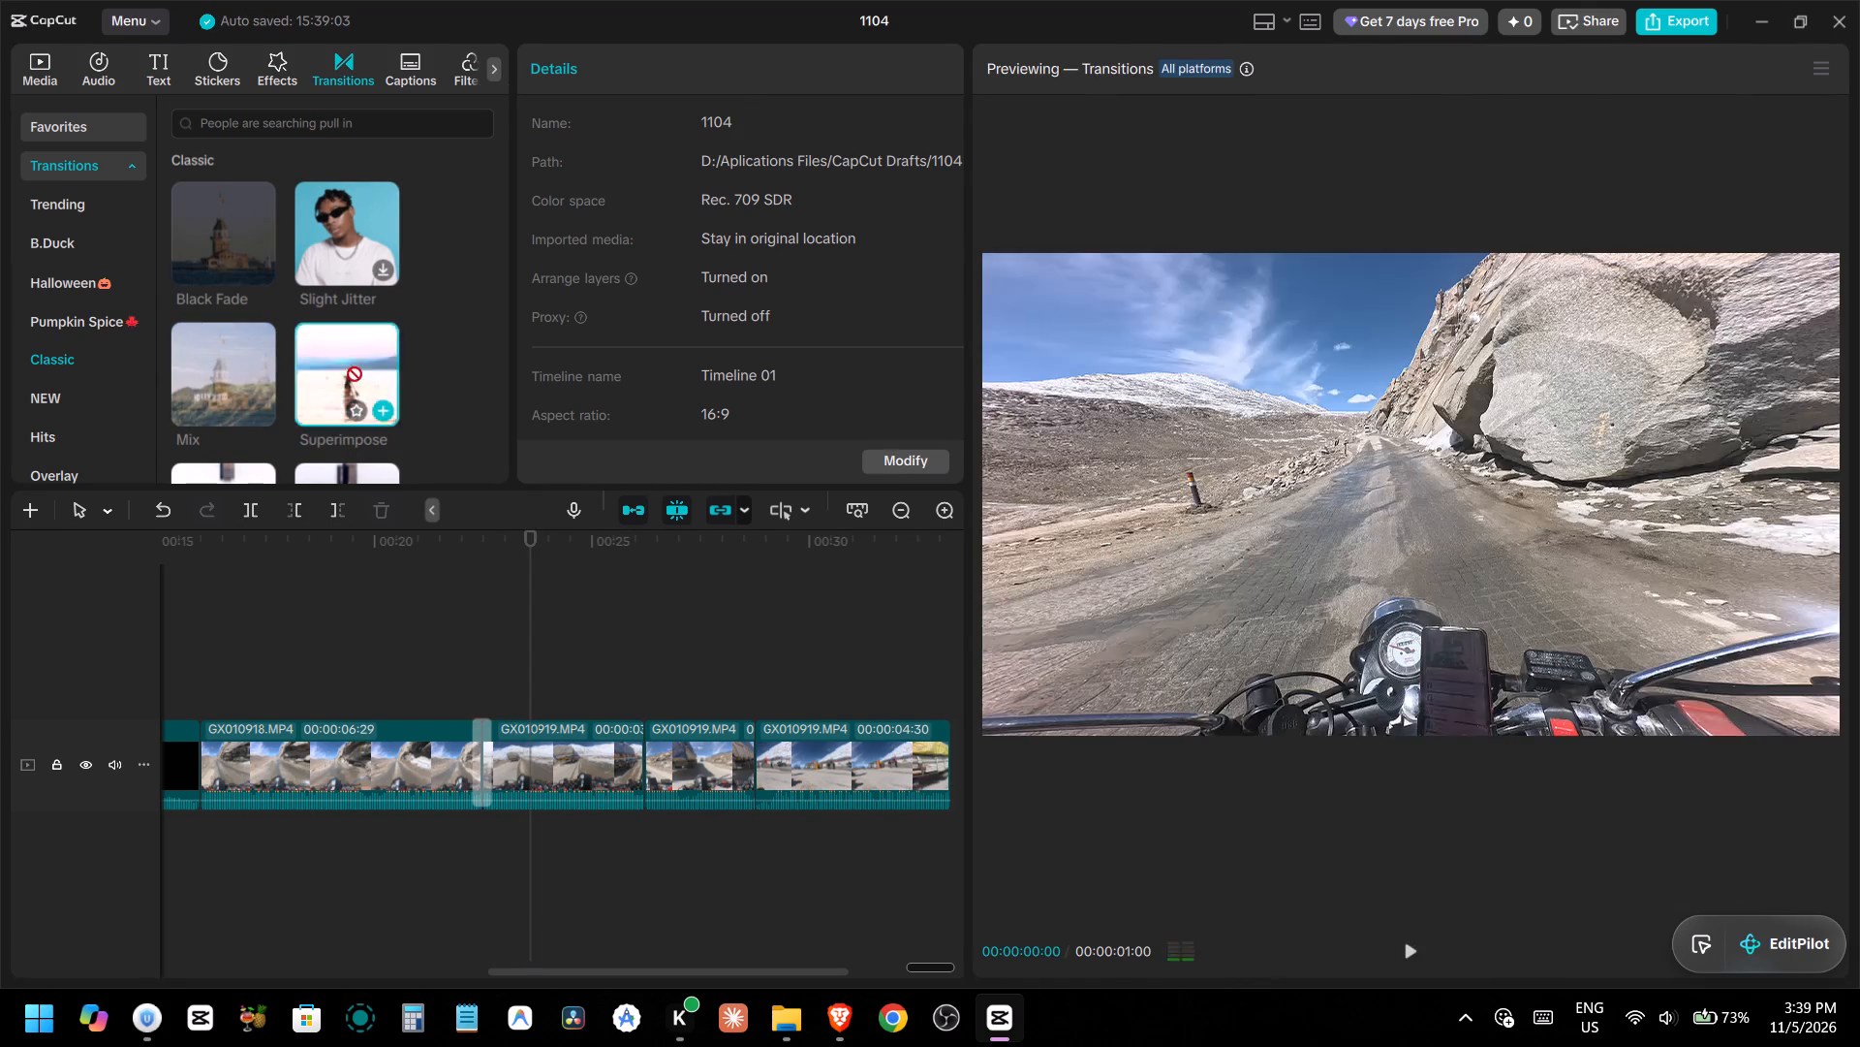
left_click_drag(347, 366, 471, 748)
left_click(471, 687)
key("space")
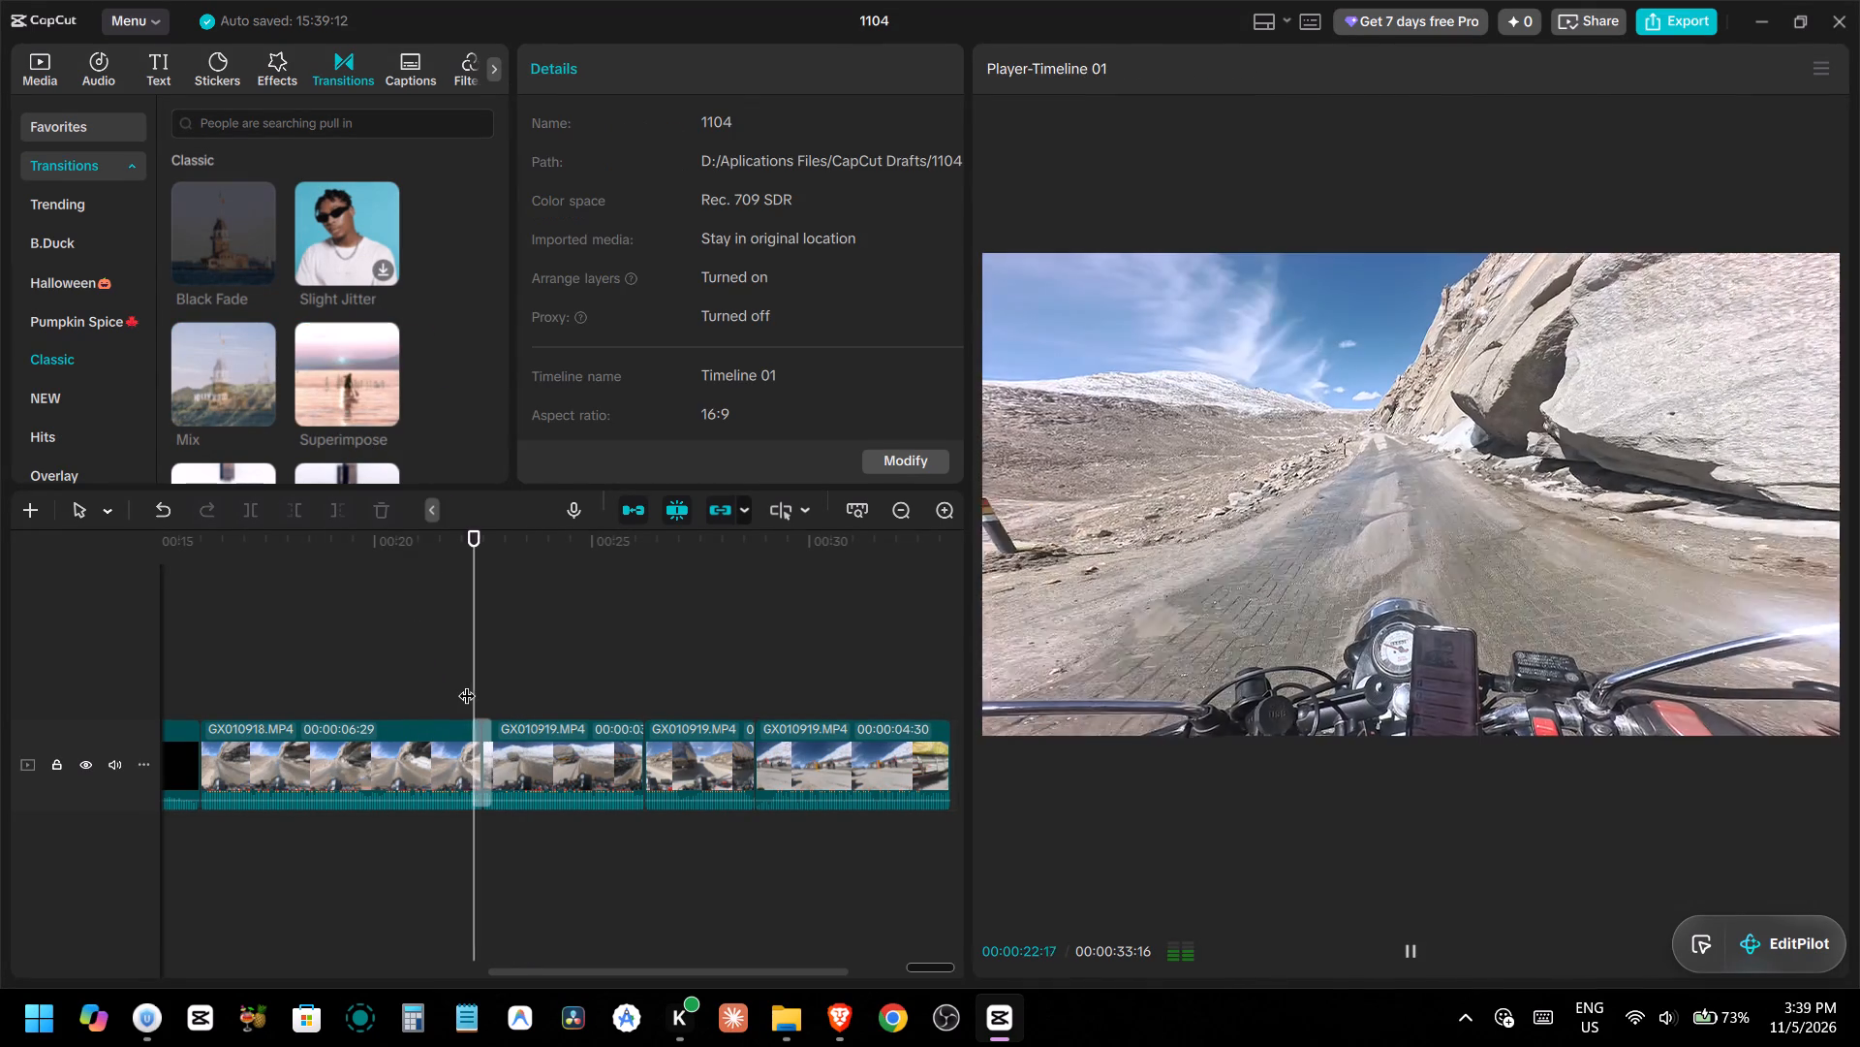
Add the Superimpose transition to the two remaining cuts between the GX010919.MP4 segments.
left_click_drag(353, 374, 613, 760)
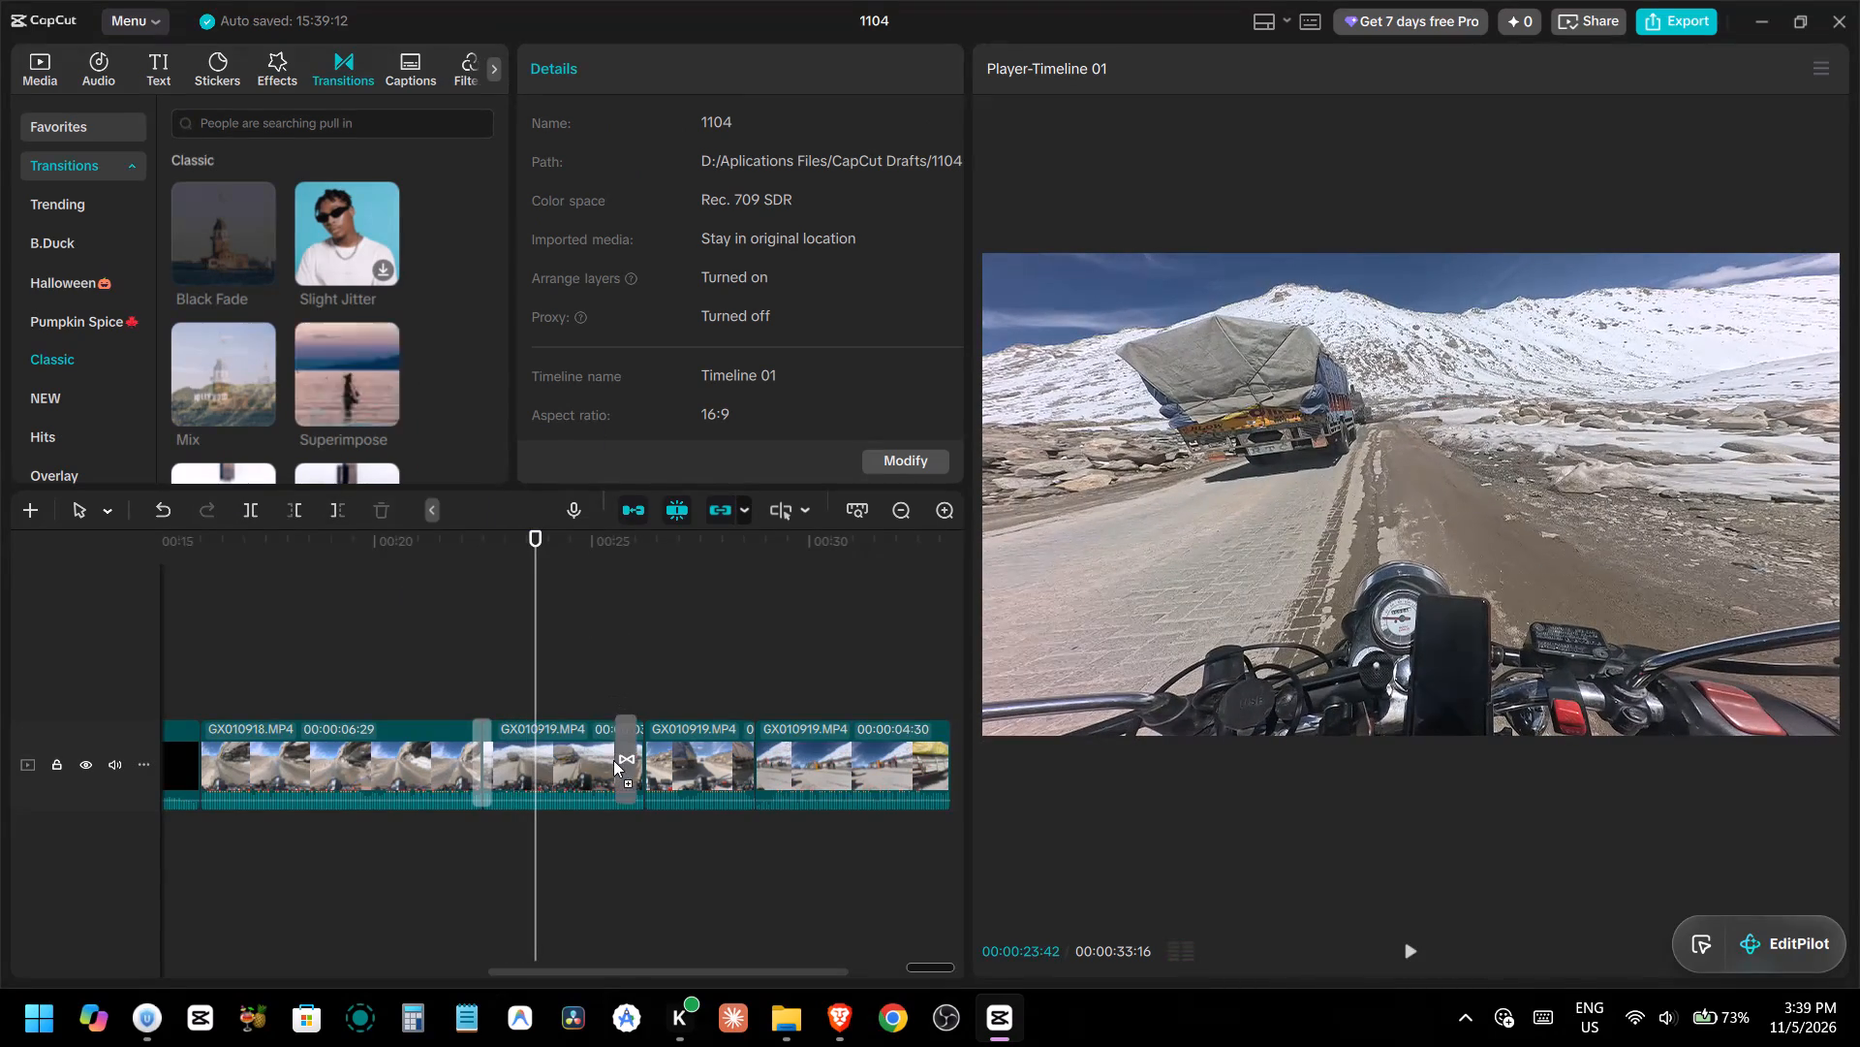
left_click_drag(613, 760, 620, 765)
left_click_drag(359, 383, 728, 745)
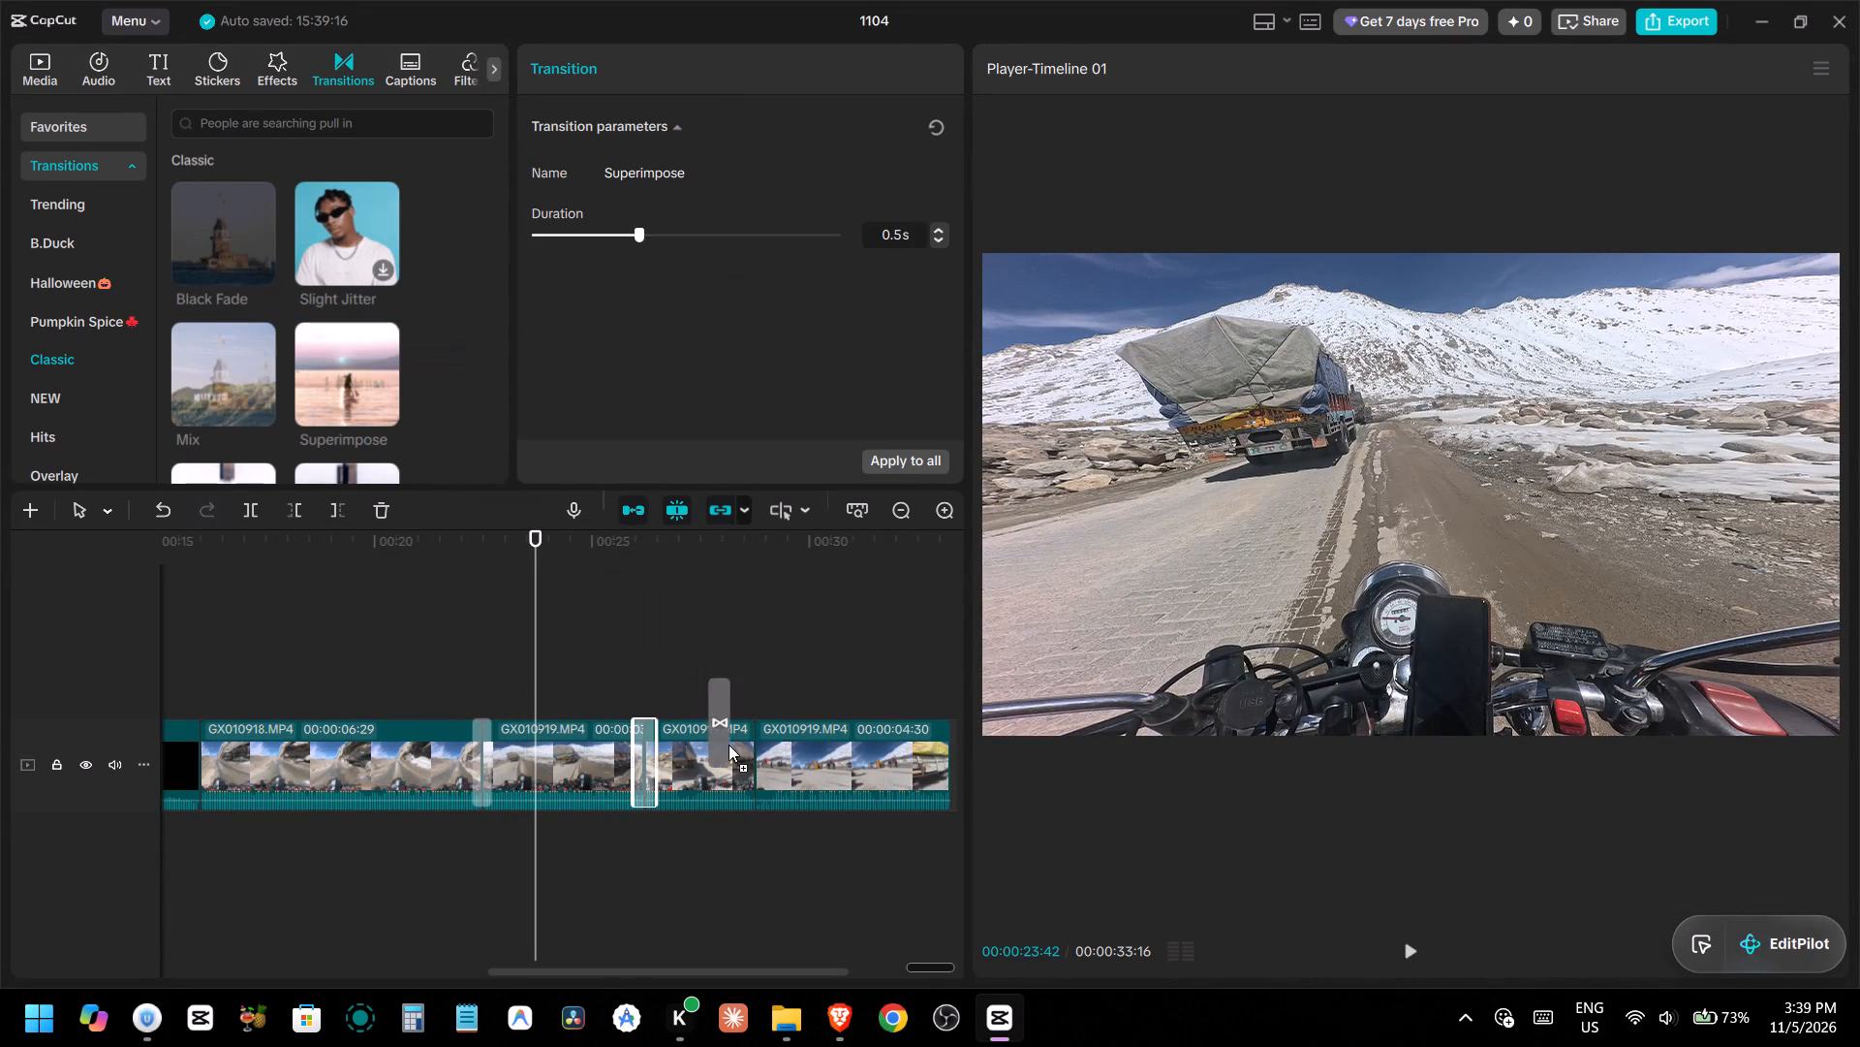
left_click_drag(728, 745, 734, 755)
Play the GX010919.MP4 segments with their transitions through to the end of the timeline.
key("space")
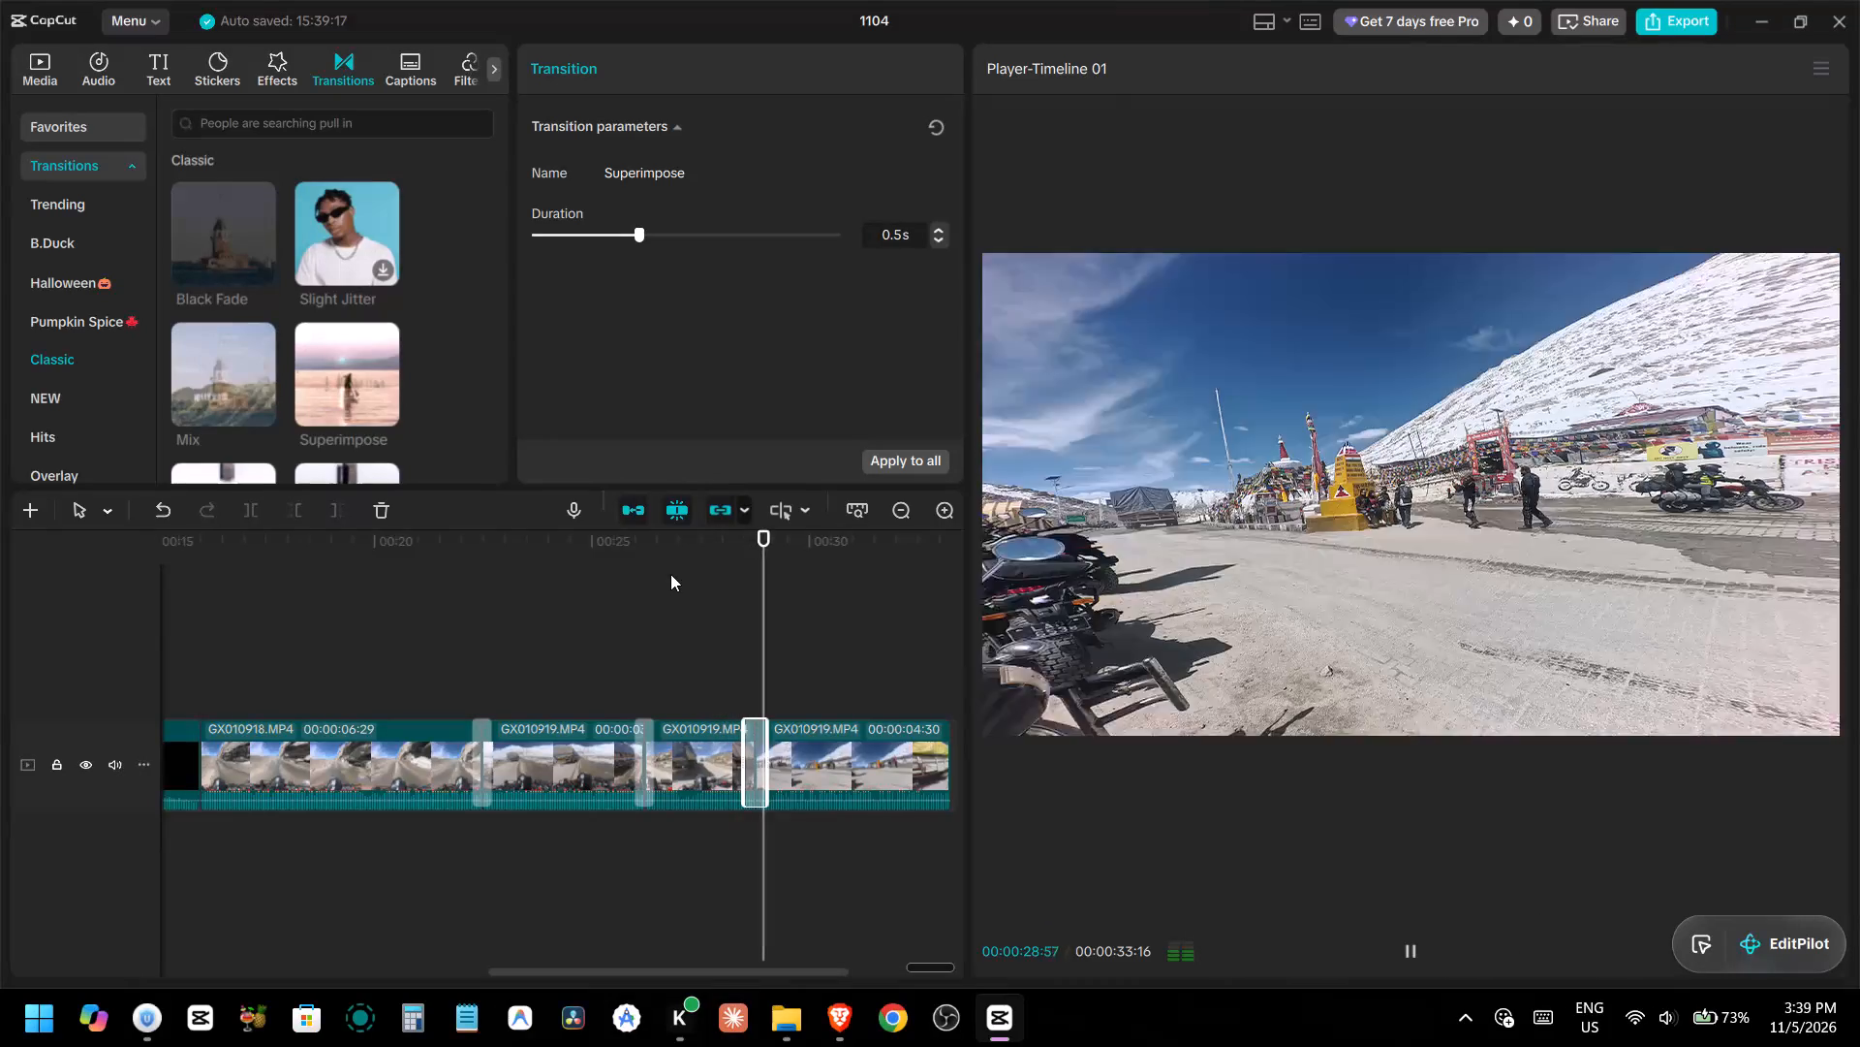
scroll(561, 616, "down", 4, "alt")
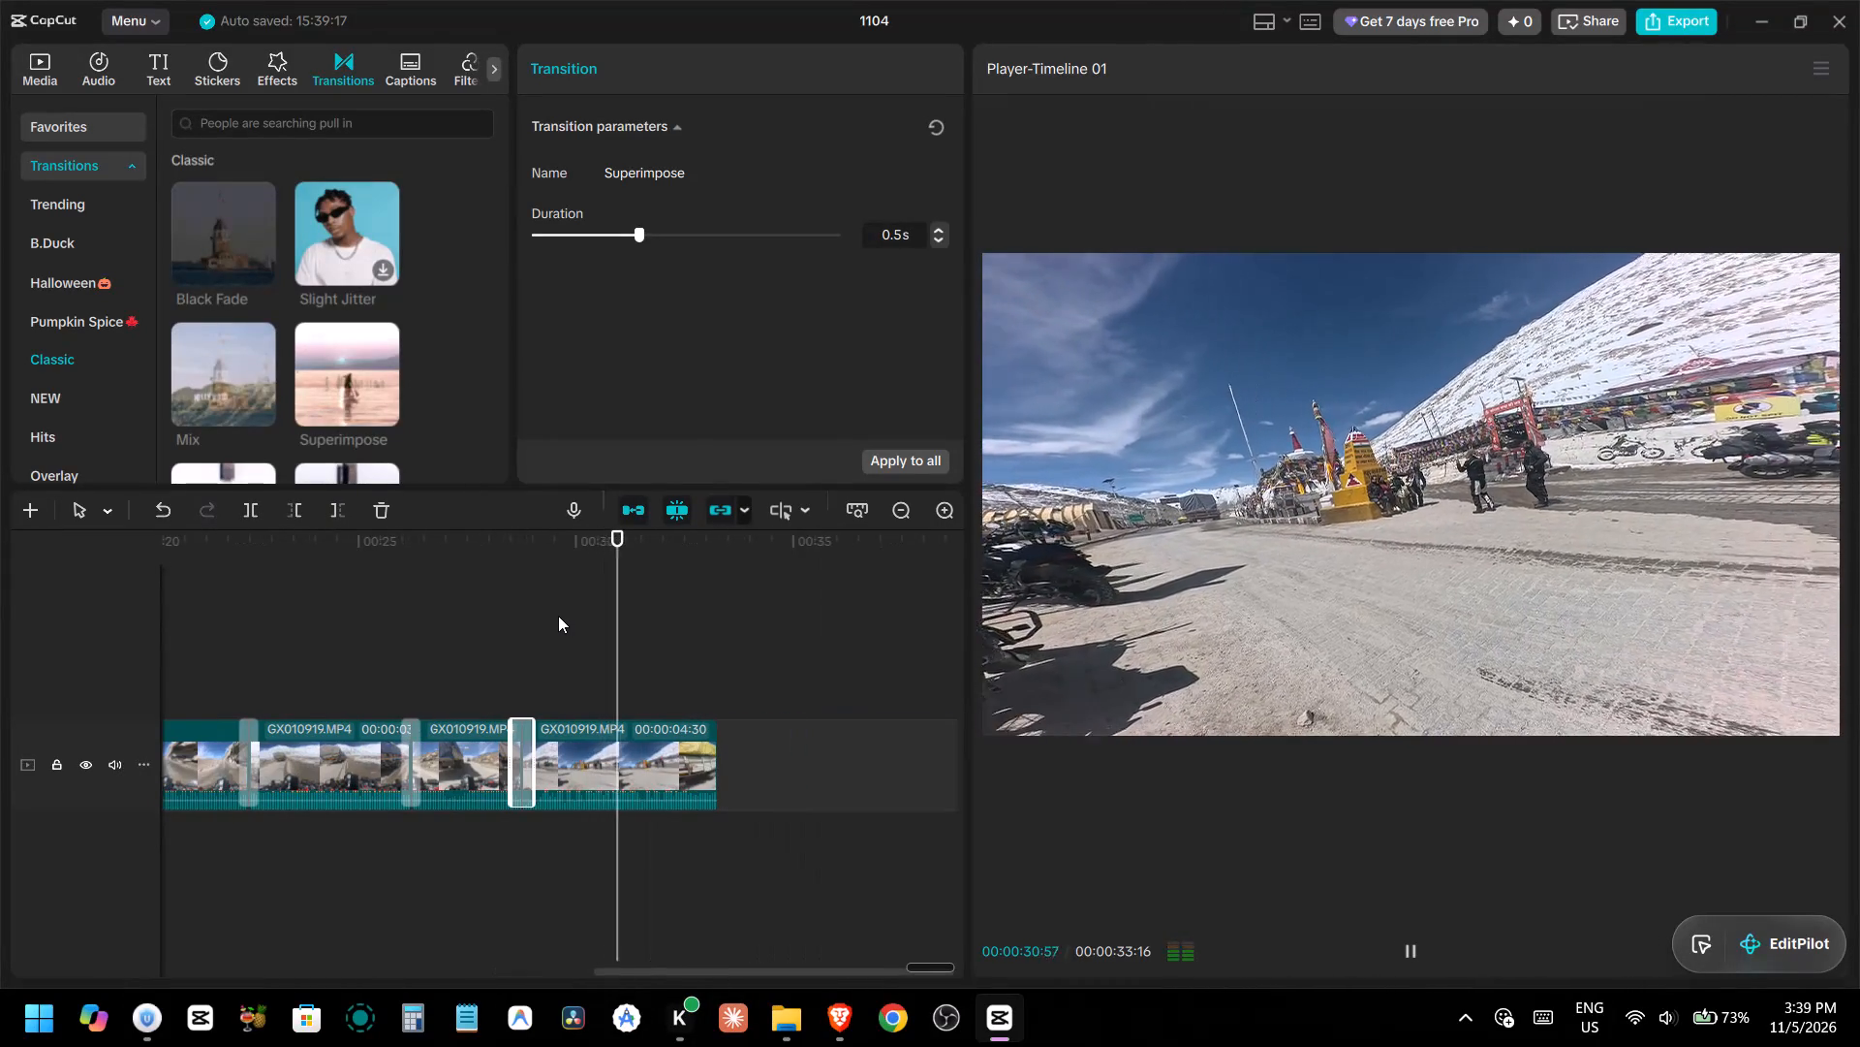
scroll(577, 635, "down", 1, "alt")
key("space")
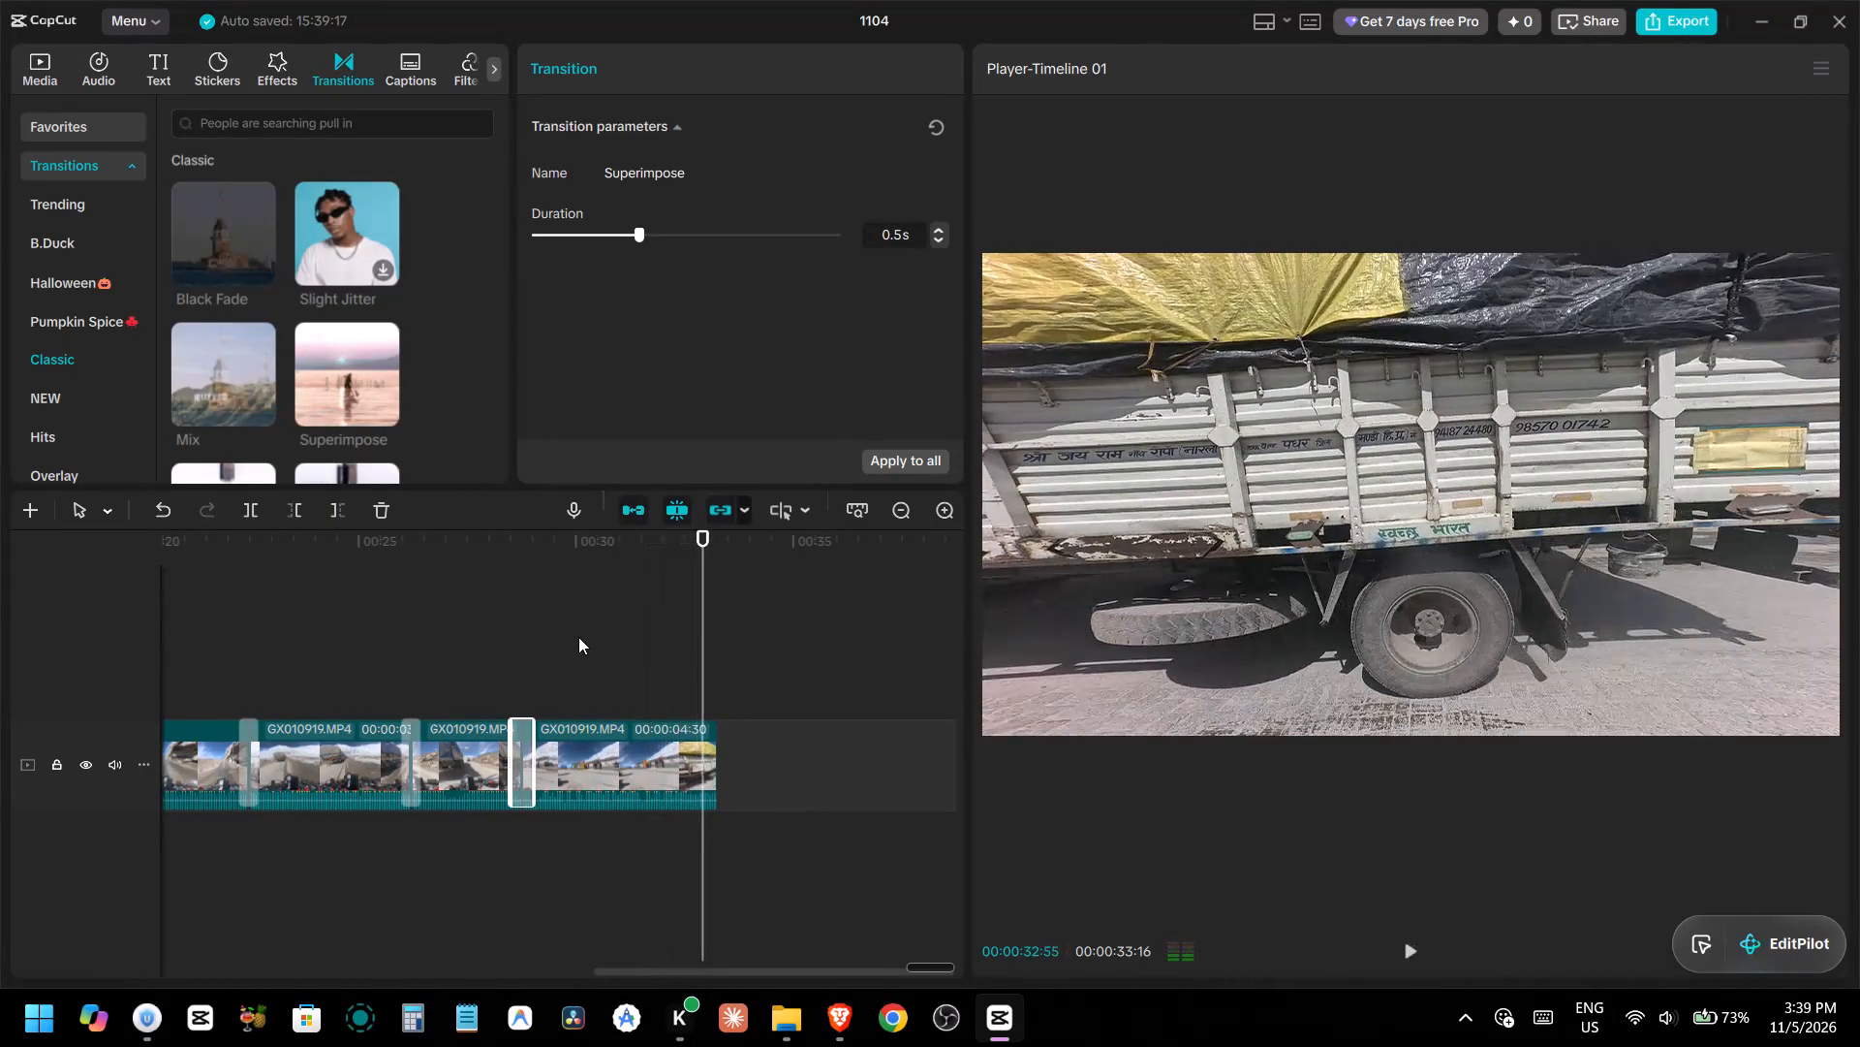
left_click(642, 675)
key("space")
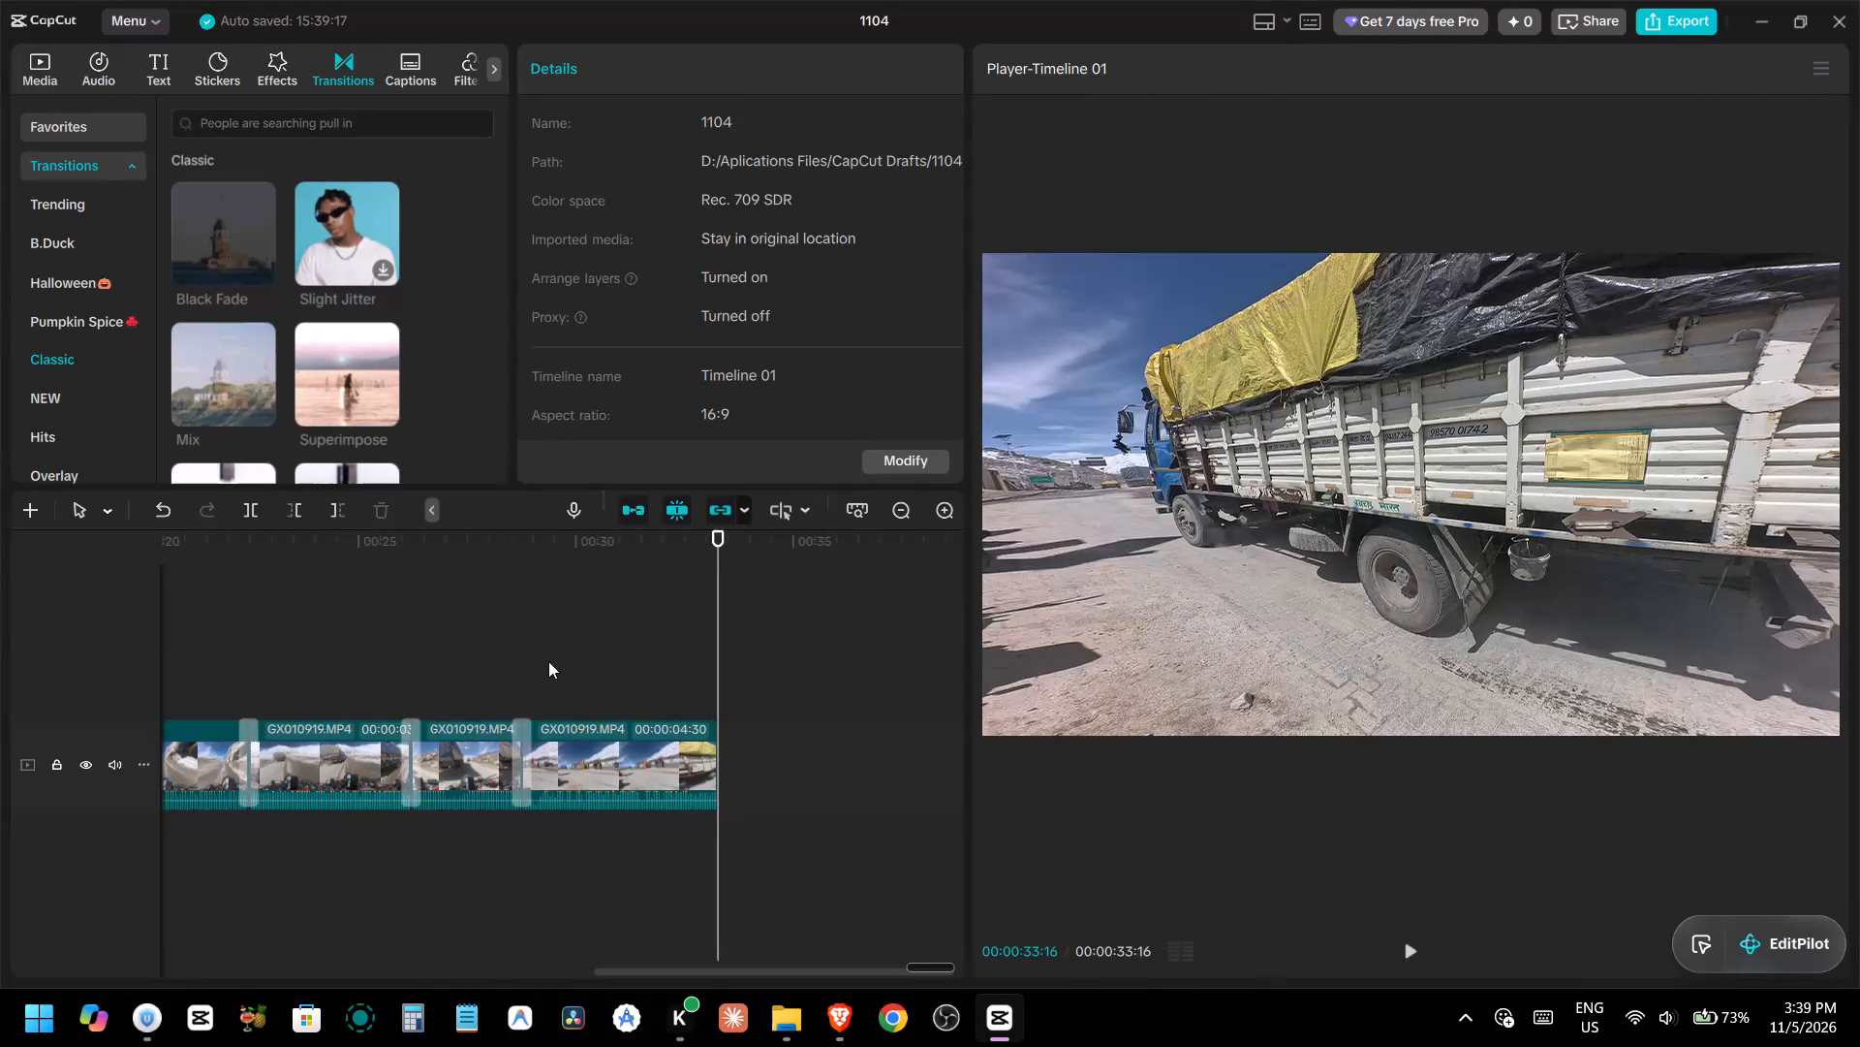
Preview the source clips GX010919.MP4, GX010920.MP4 and GX010921.MP4 from the imported media.
left_click(42, 65)
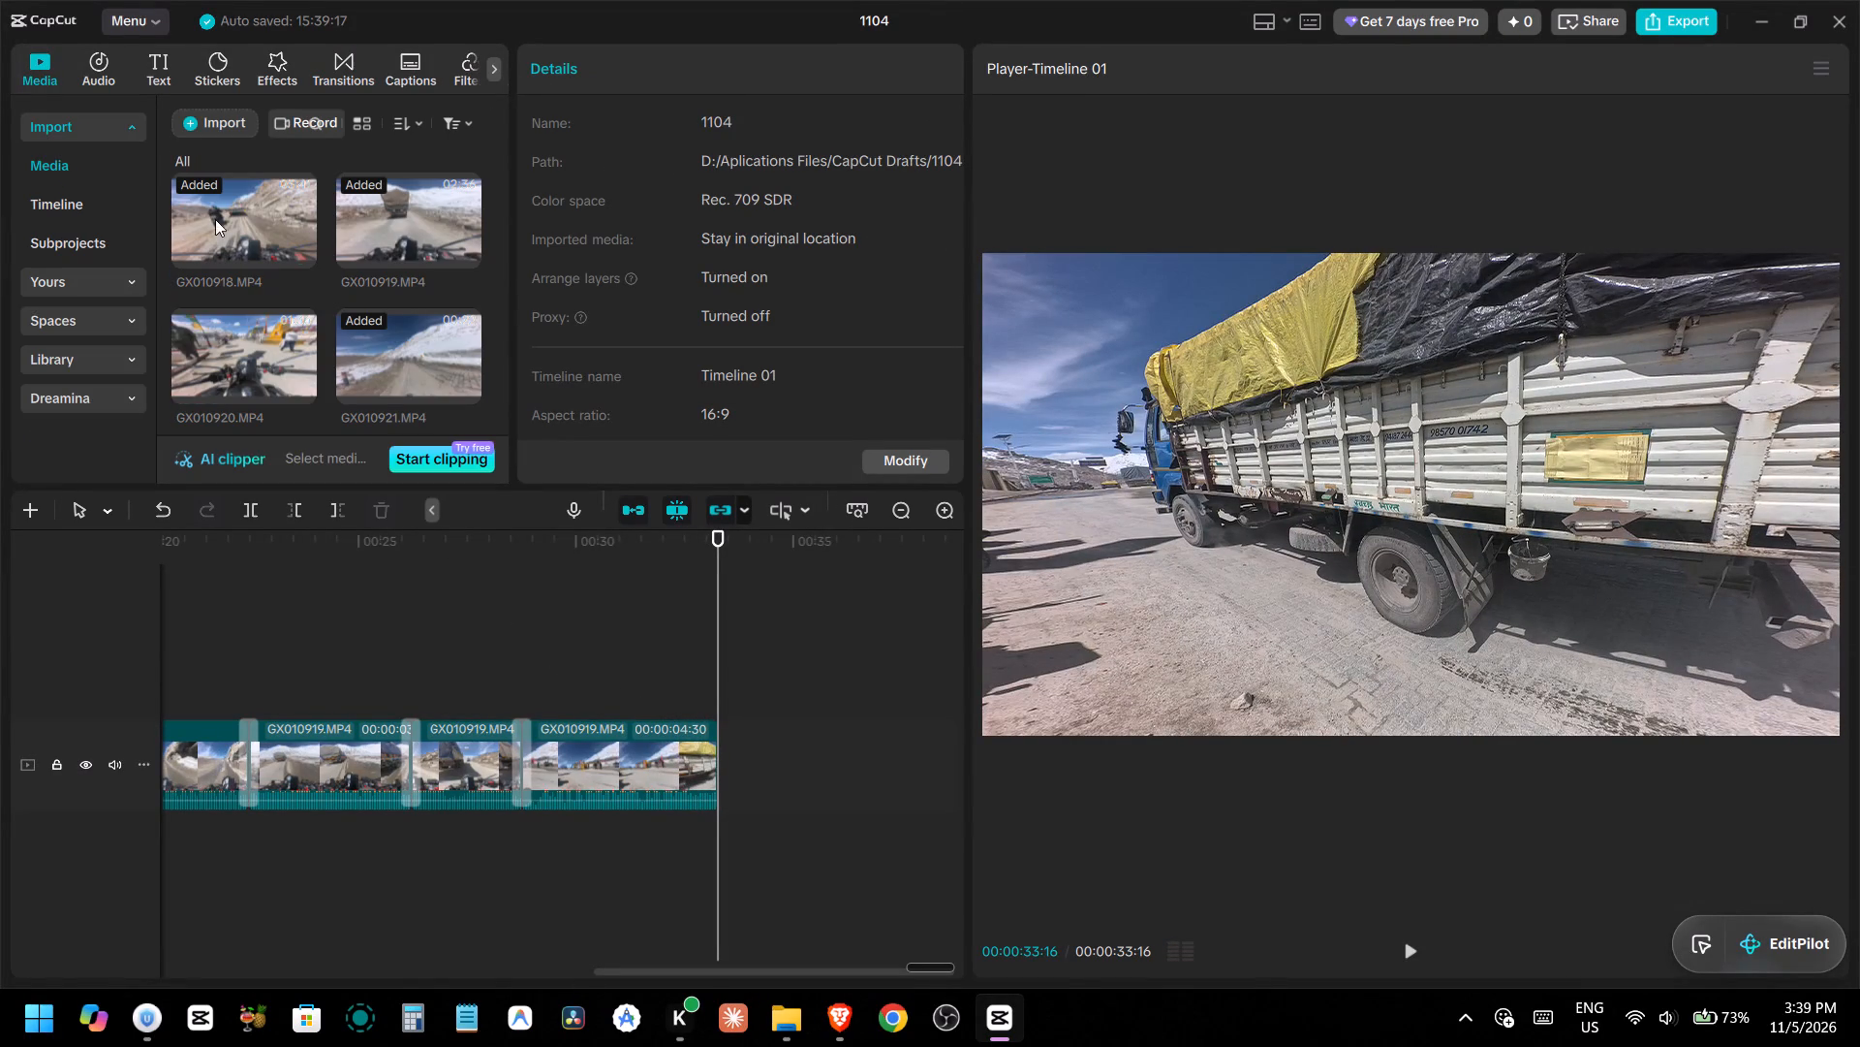
left_click(386, 210)
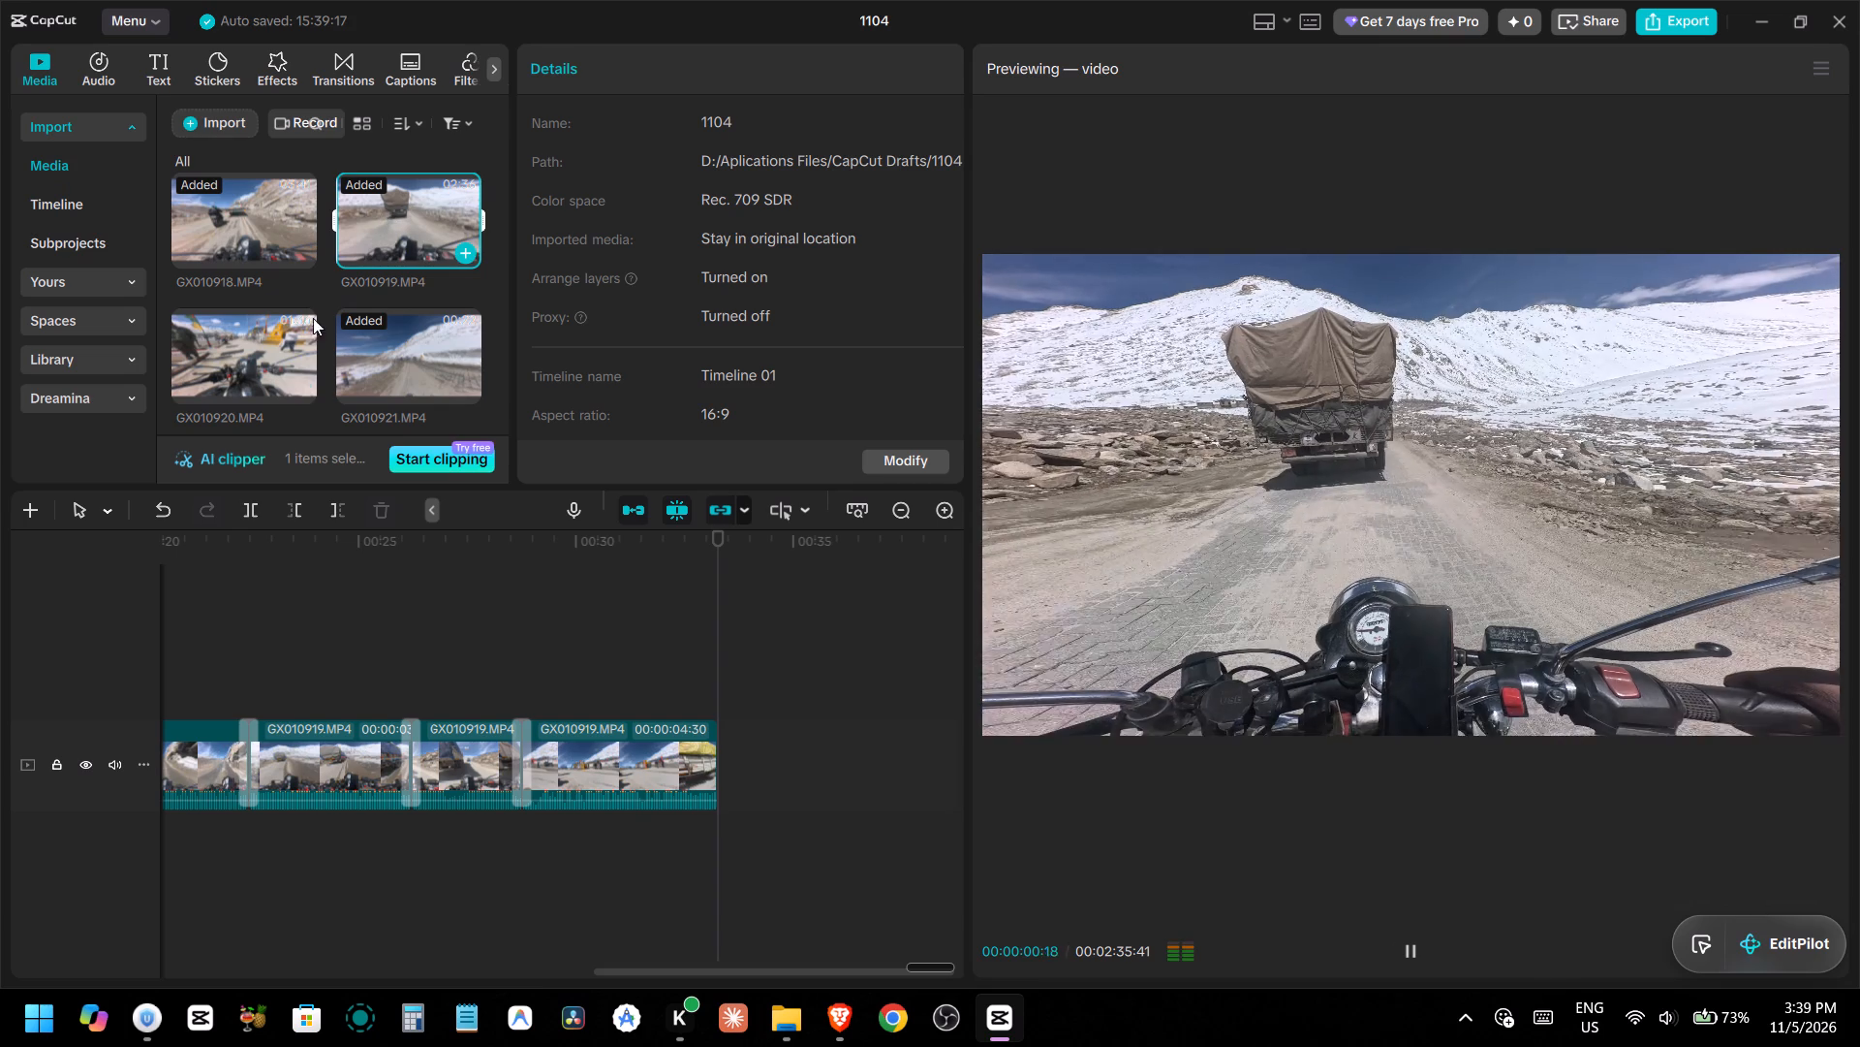
left_click(265, 334)
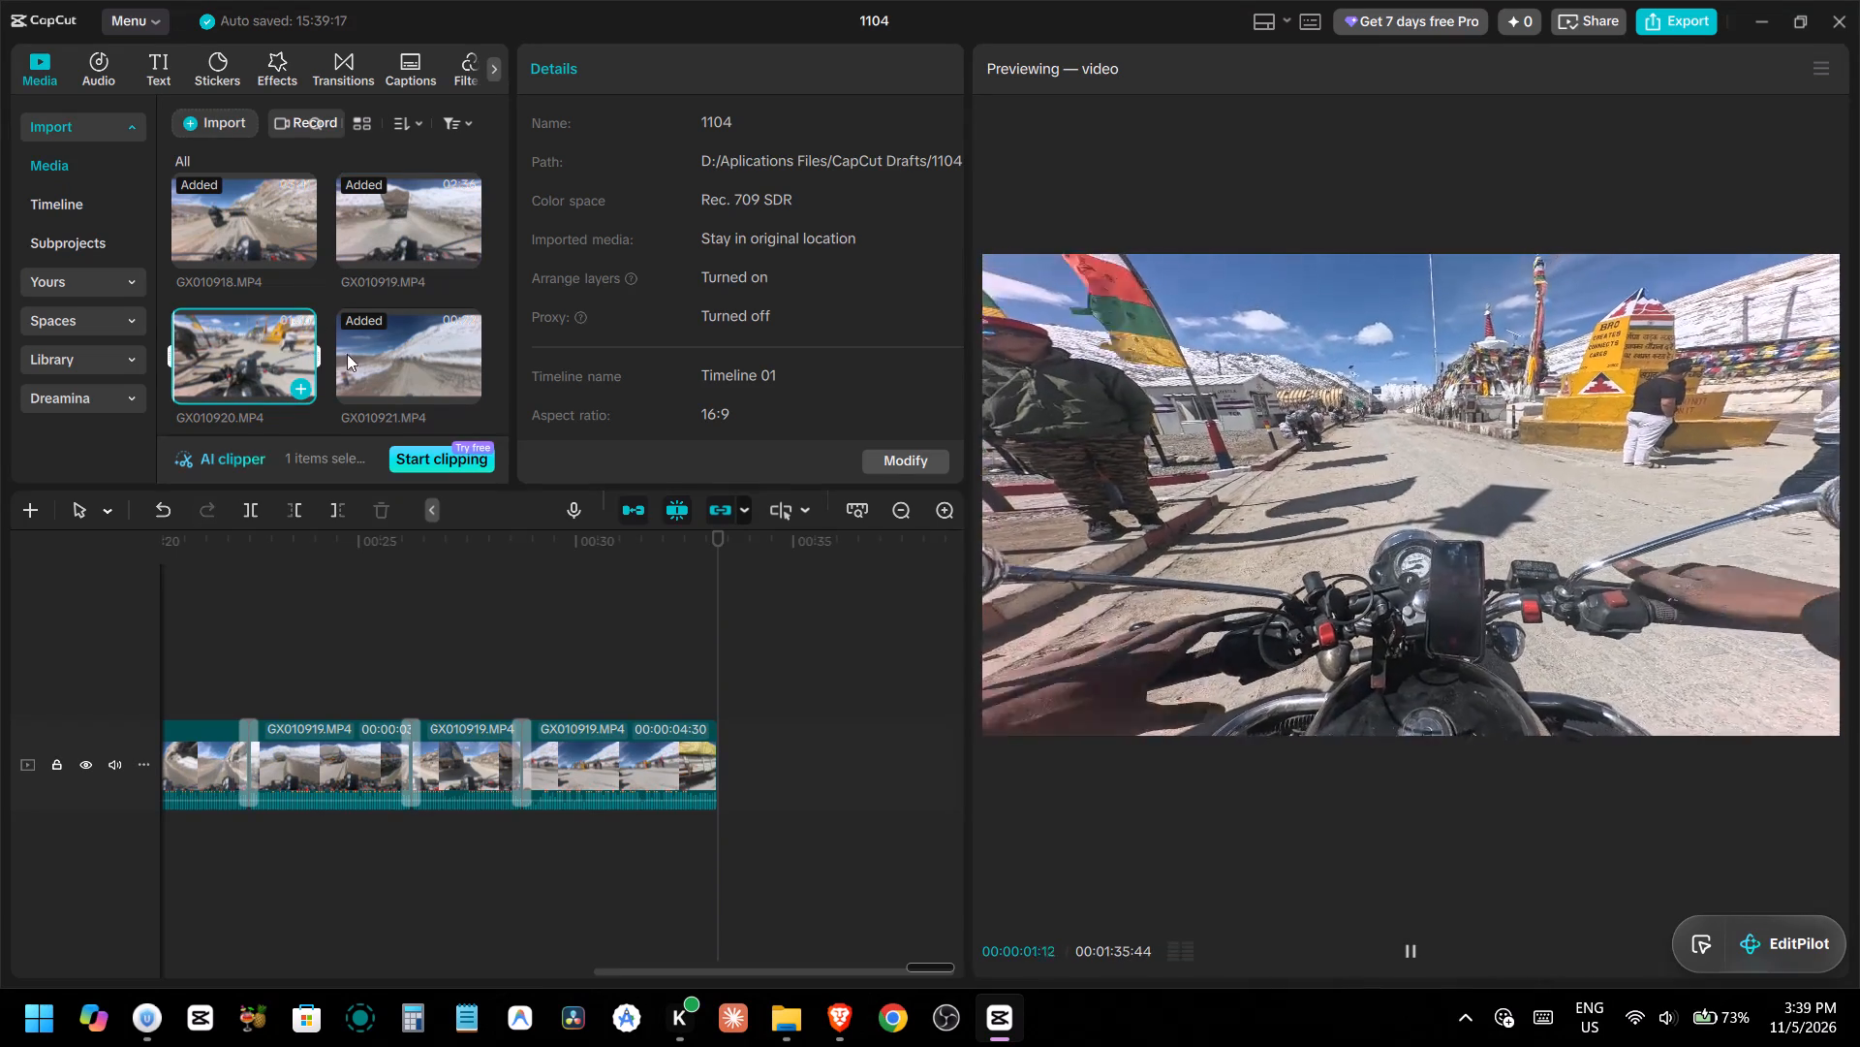
left_click(401, 365)
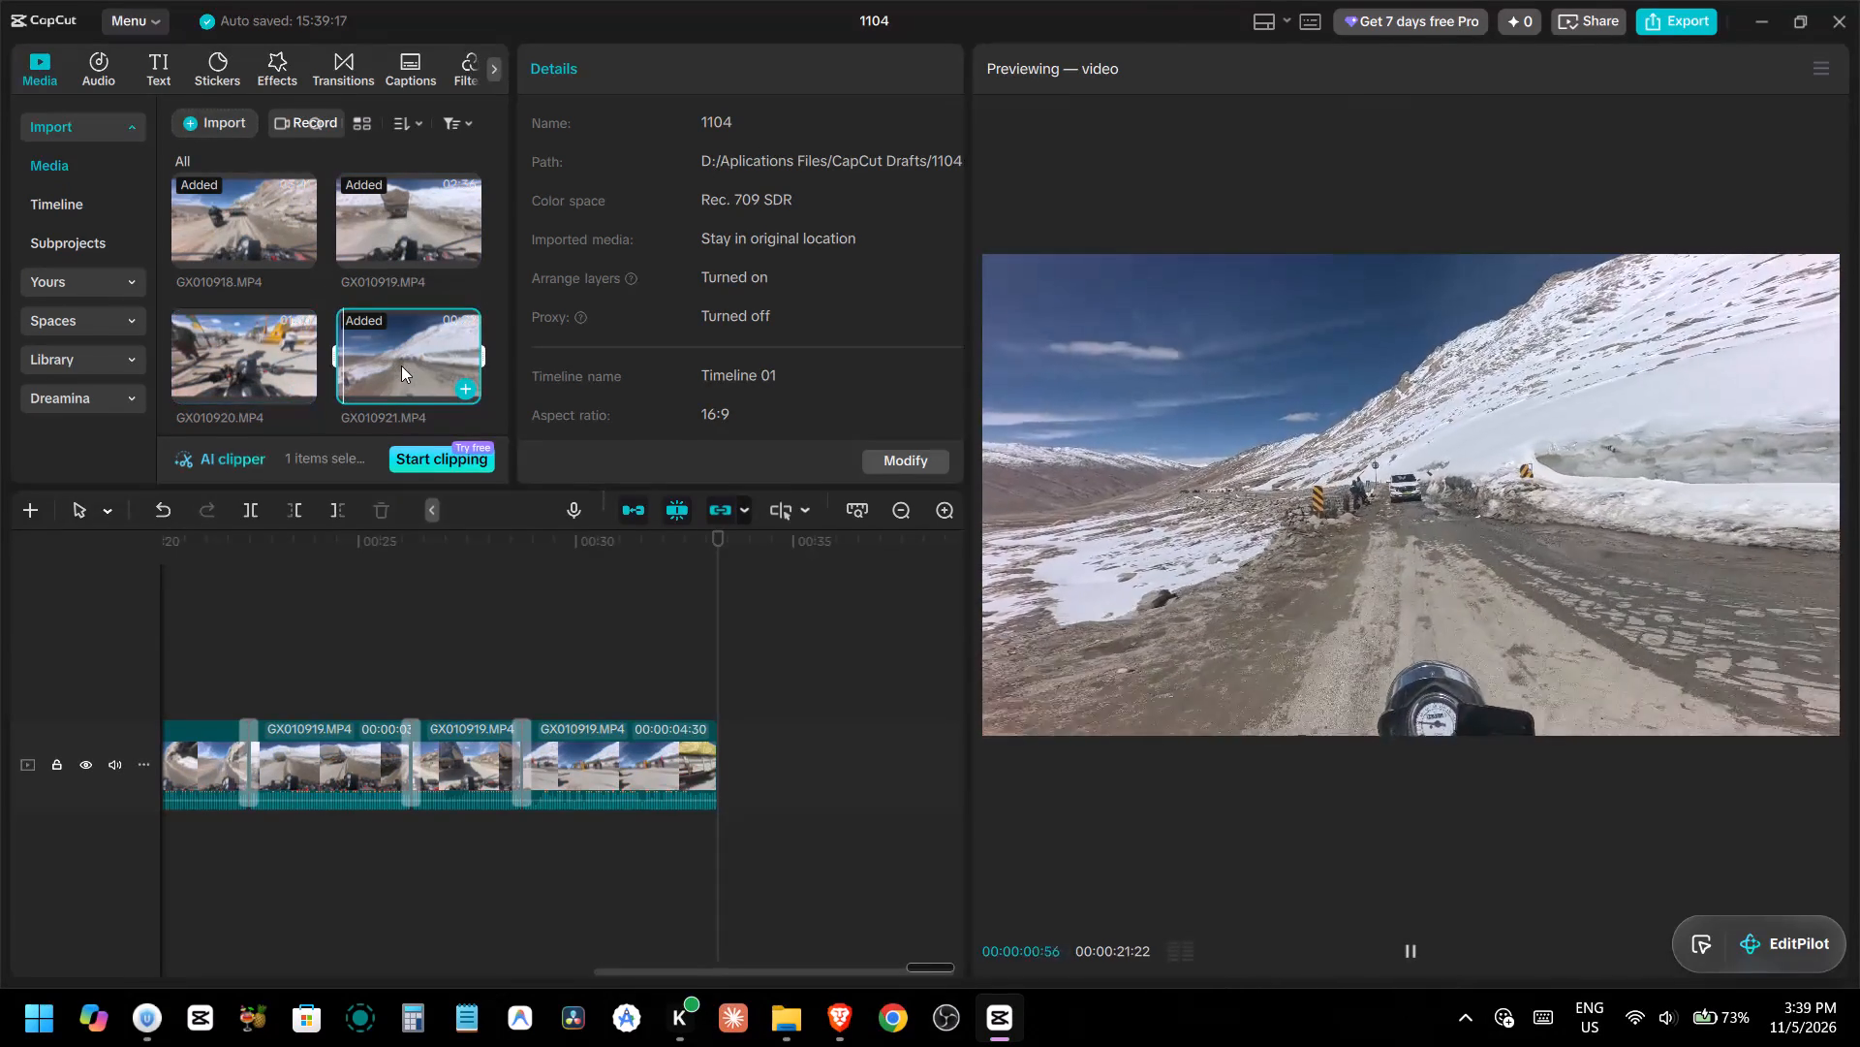
scroll(397, 364, "down", 2)
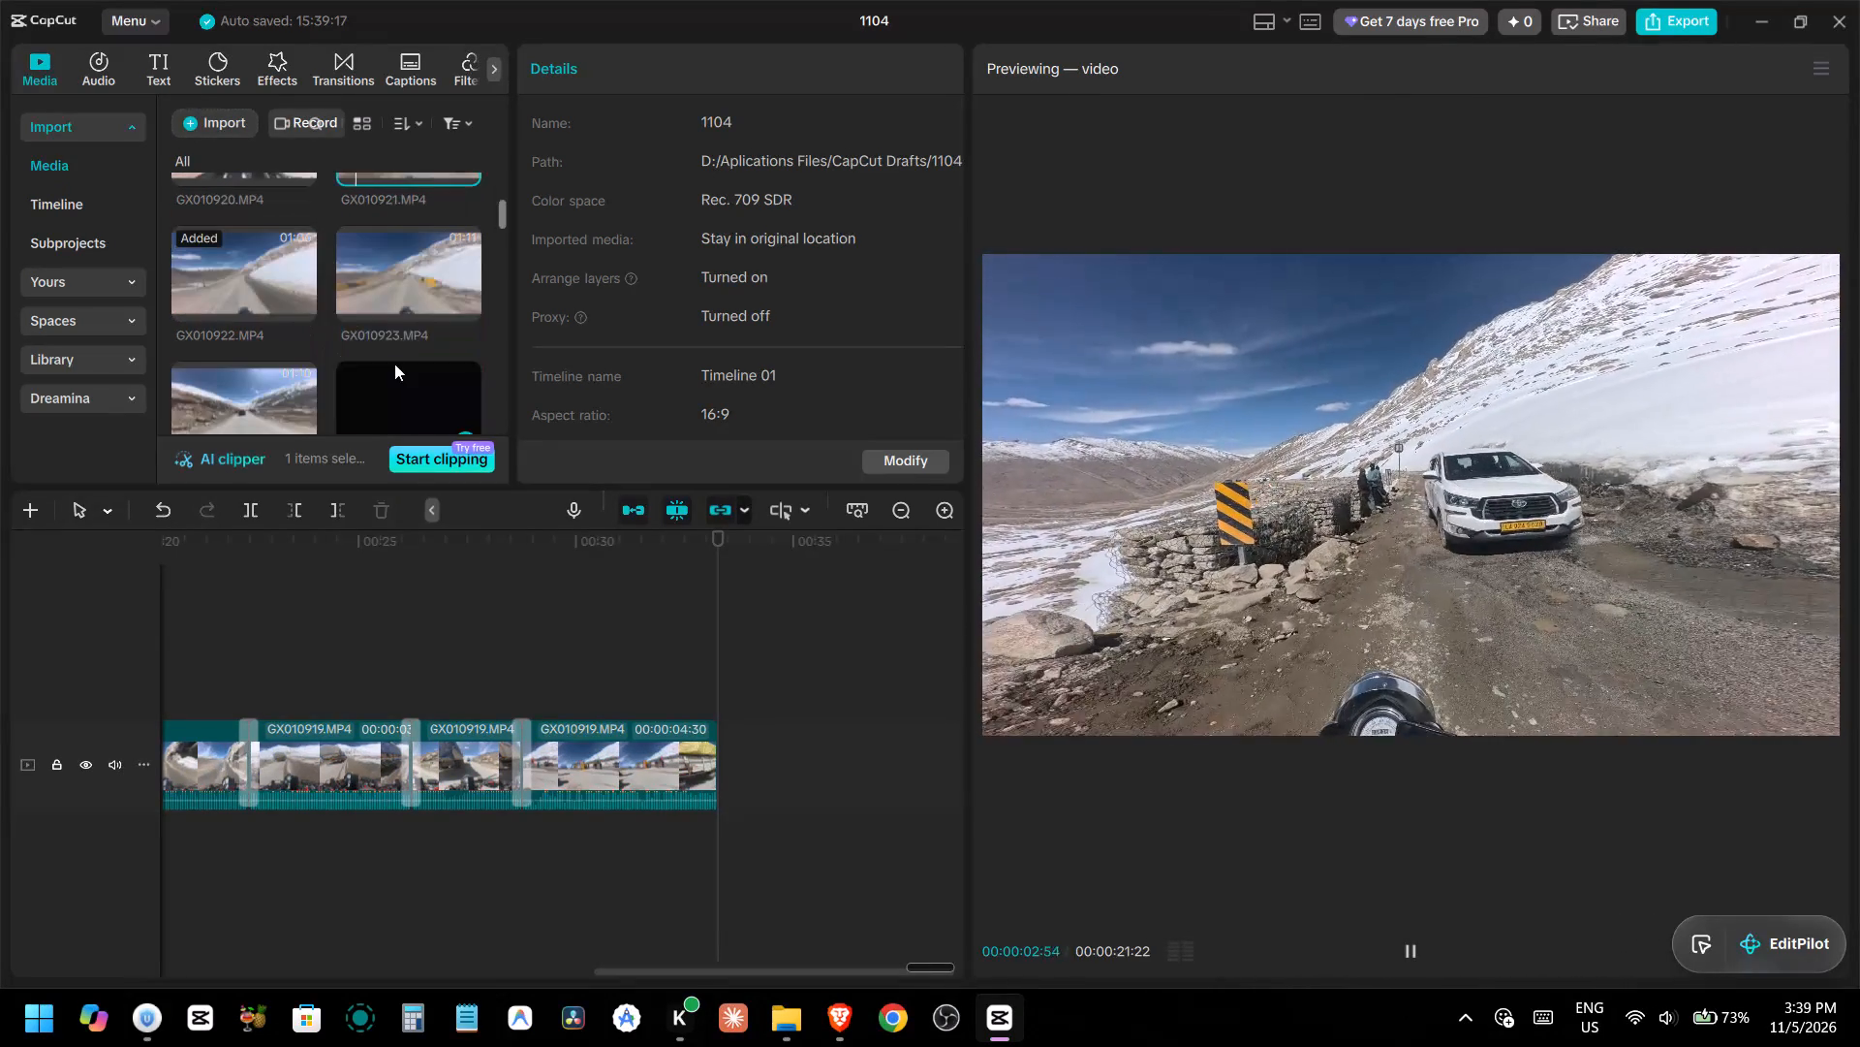
scroll(394, 364, "up", 1)
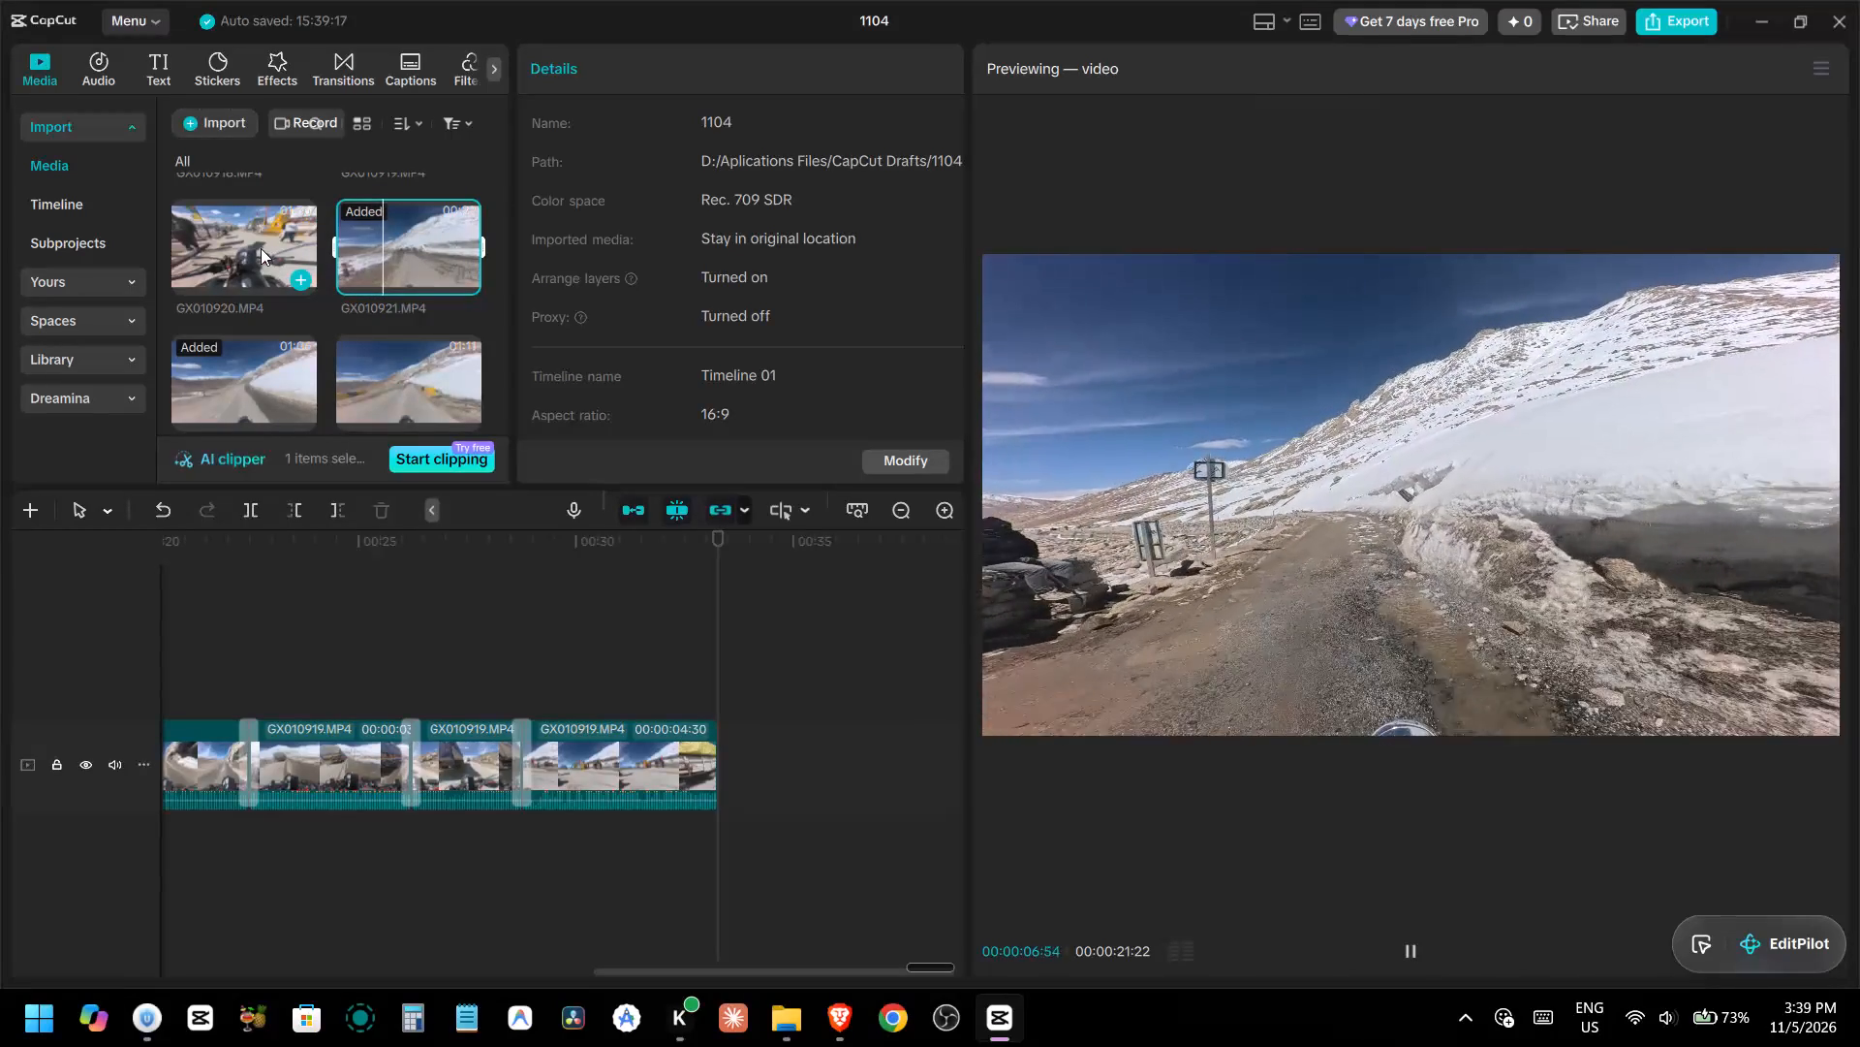
key("space")
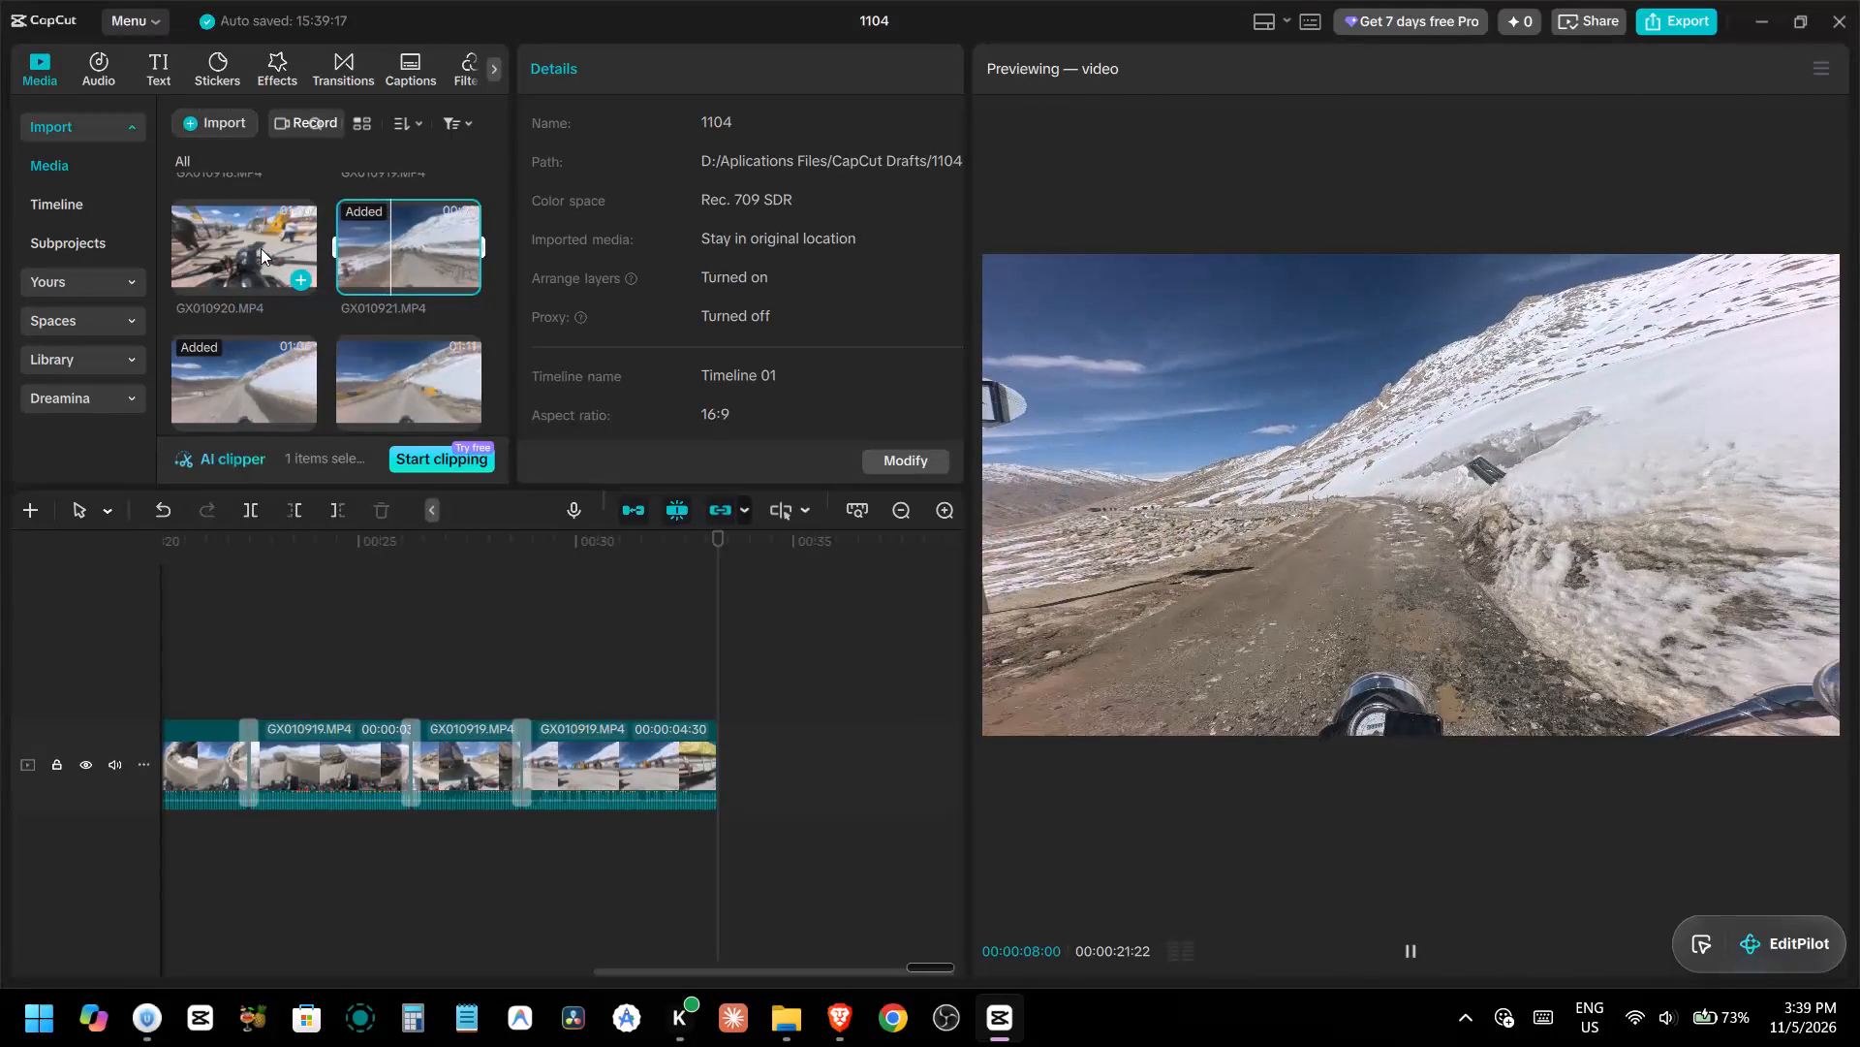
Browse the whole imported media collection for the next clip to use after the GX010919.MP4 segments.
scroll(260, 280, "down", 9)
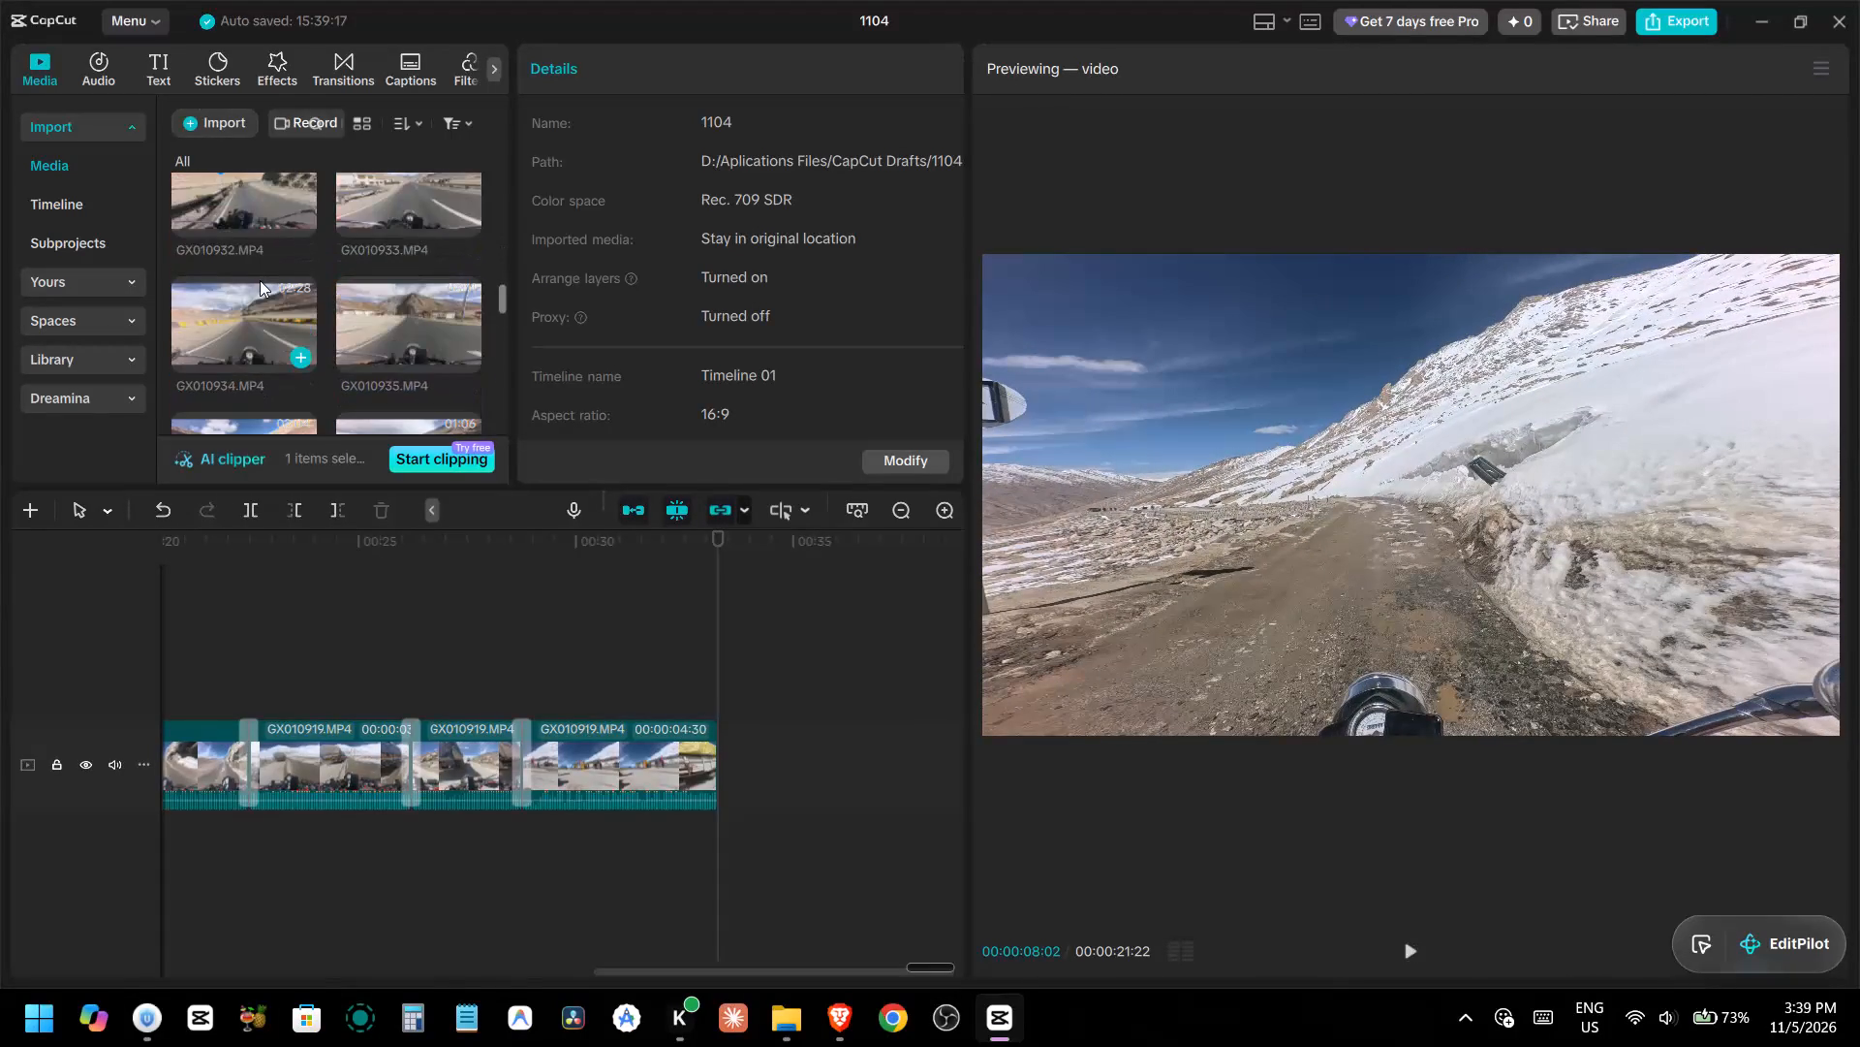
scroll(260, 280, "down", 5)
scroll(260, 280, "up", 2)
scroll(260, 280, "down", 2)
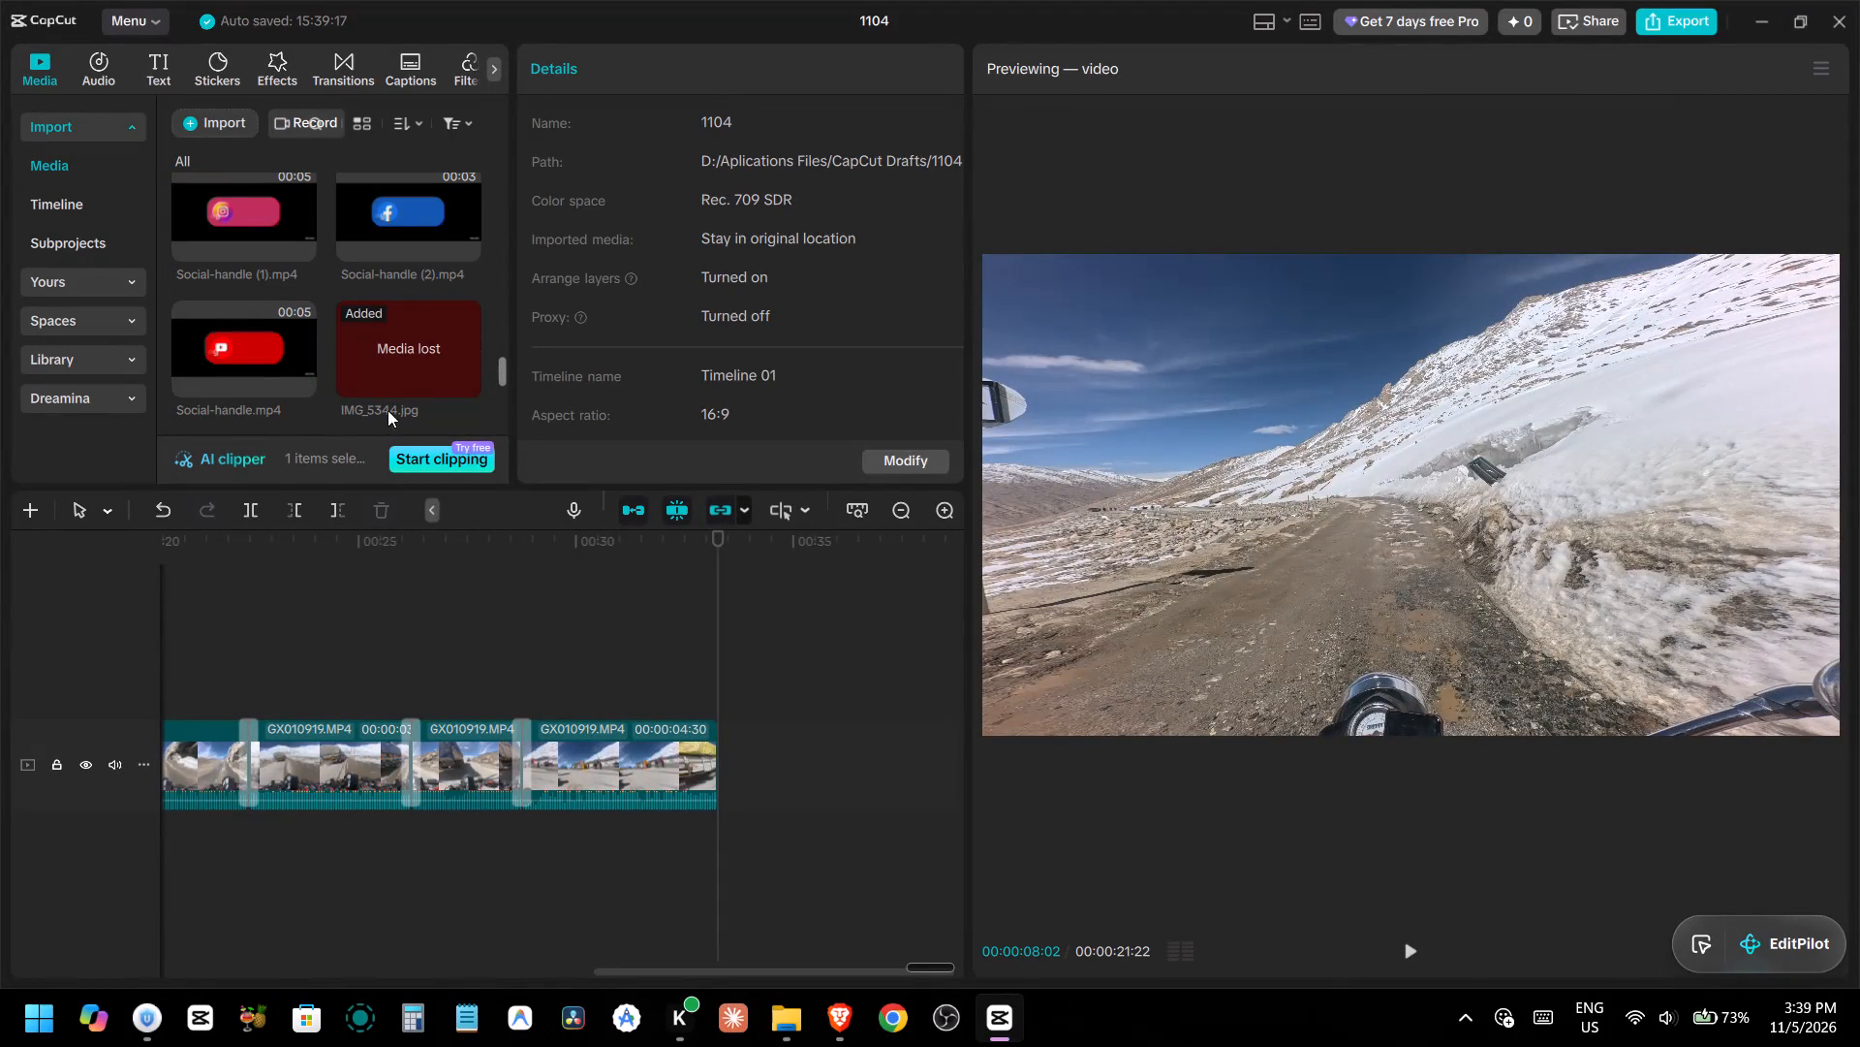
left_click_drag(377, 429, 440, 376)
scroll(410, 361, "down", 5)
scroll(410, 361, "up", 3)
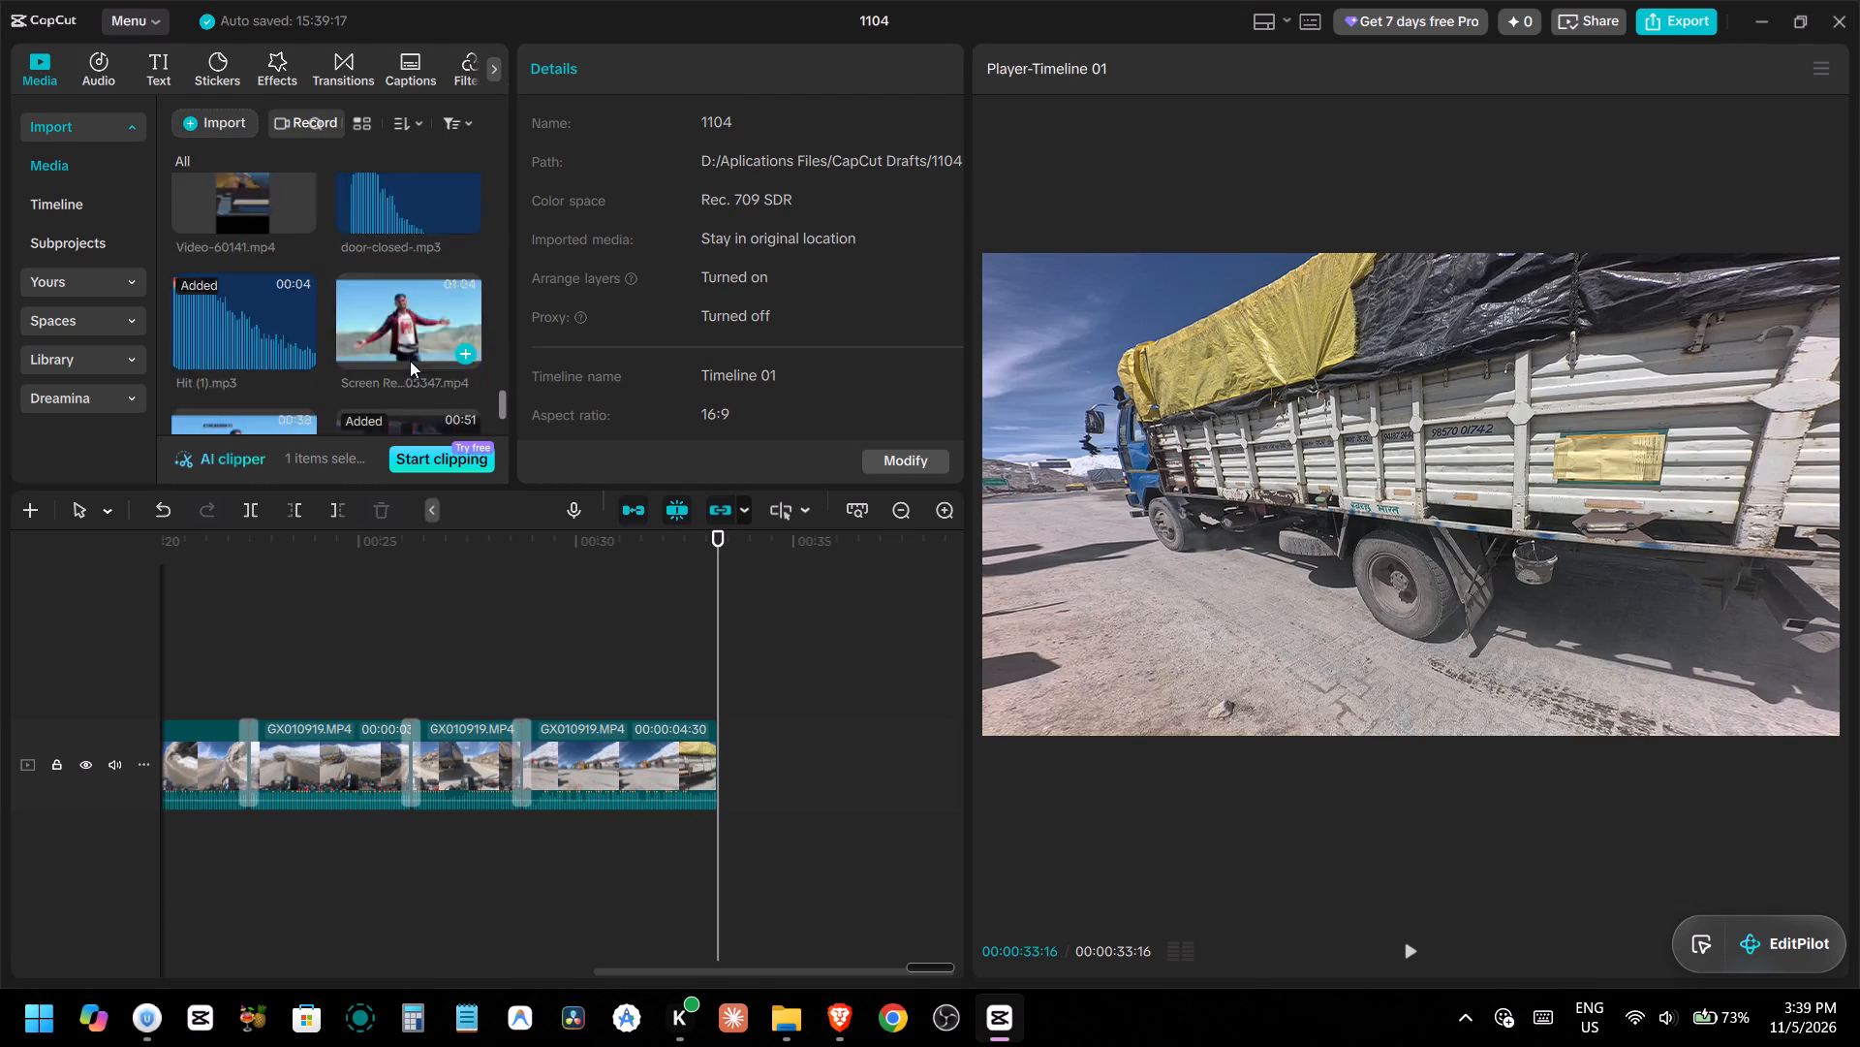
scroll(410, 361, "up", 1)
scroll(410, 361, "down", 8)
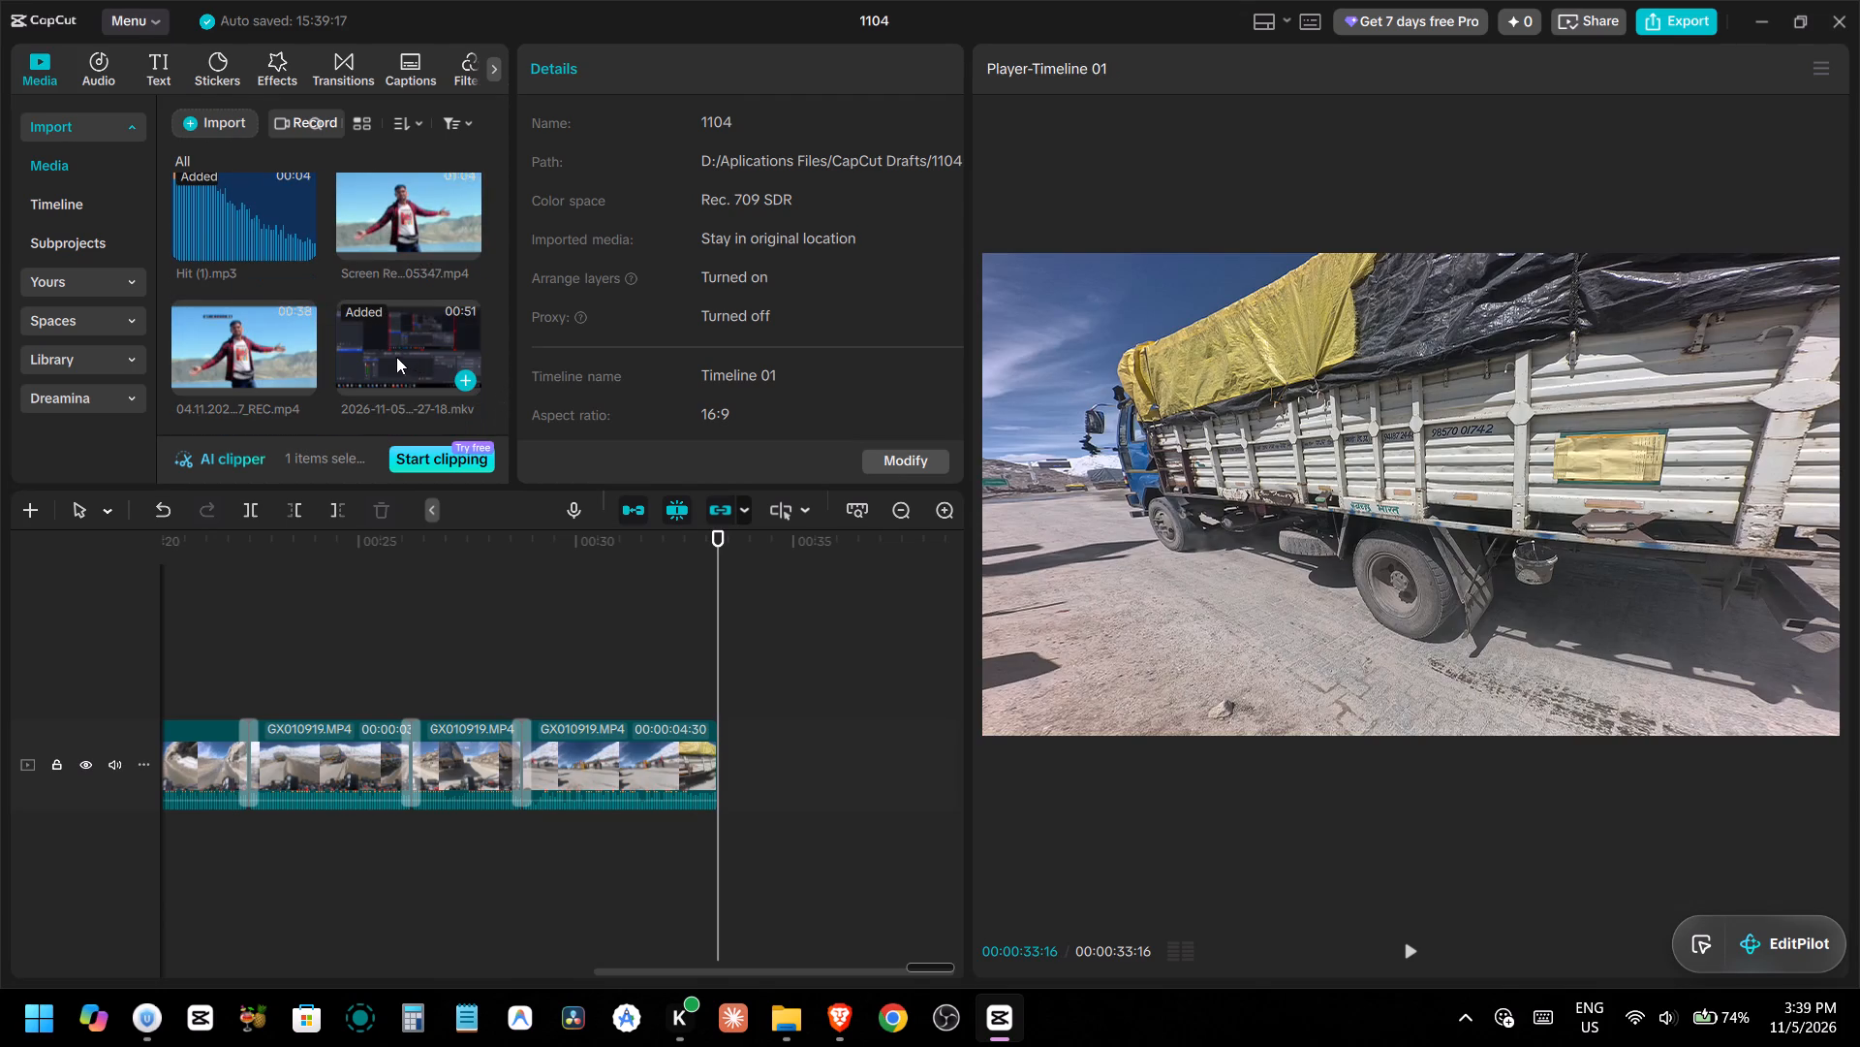
scroll(333, 333, "up", 6)
scroll(333, 333, "up", 19)
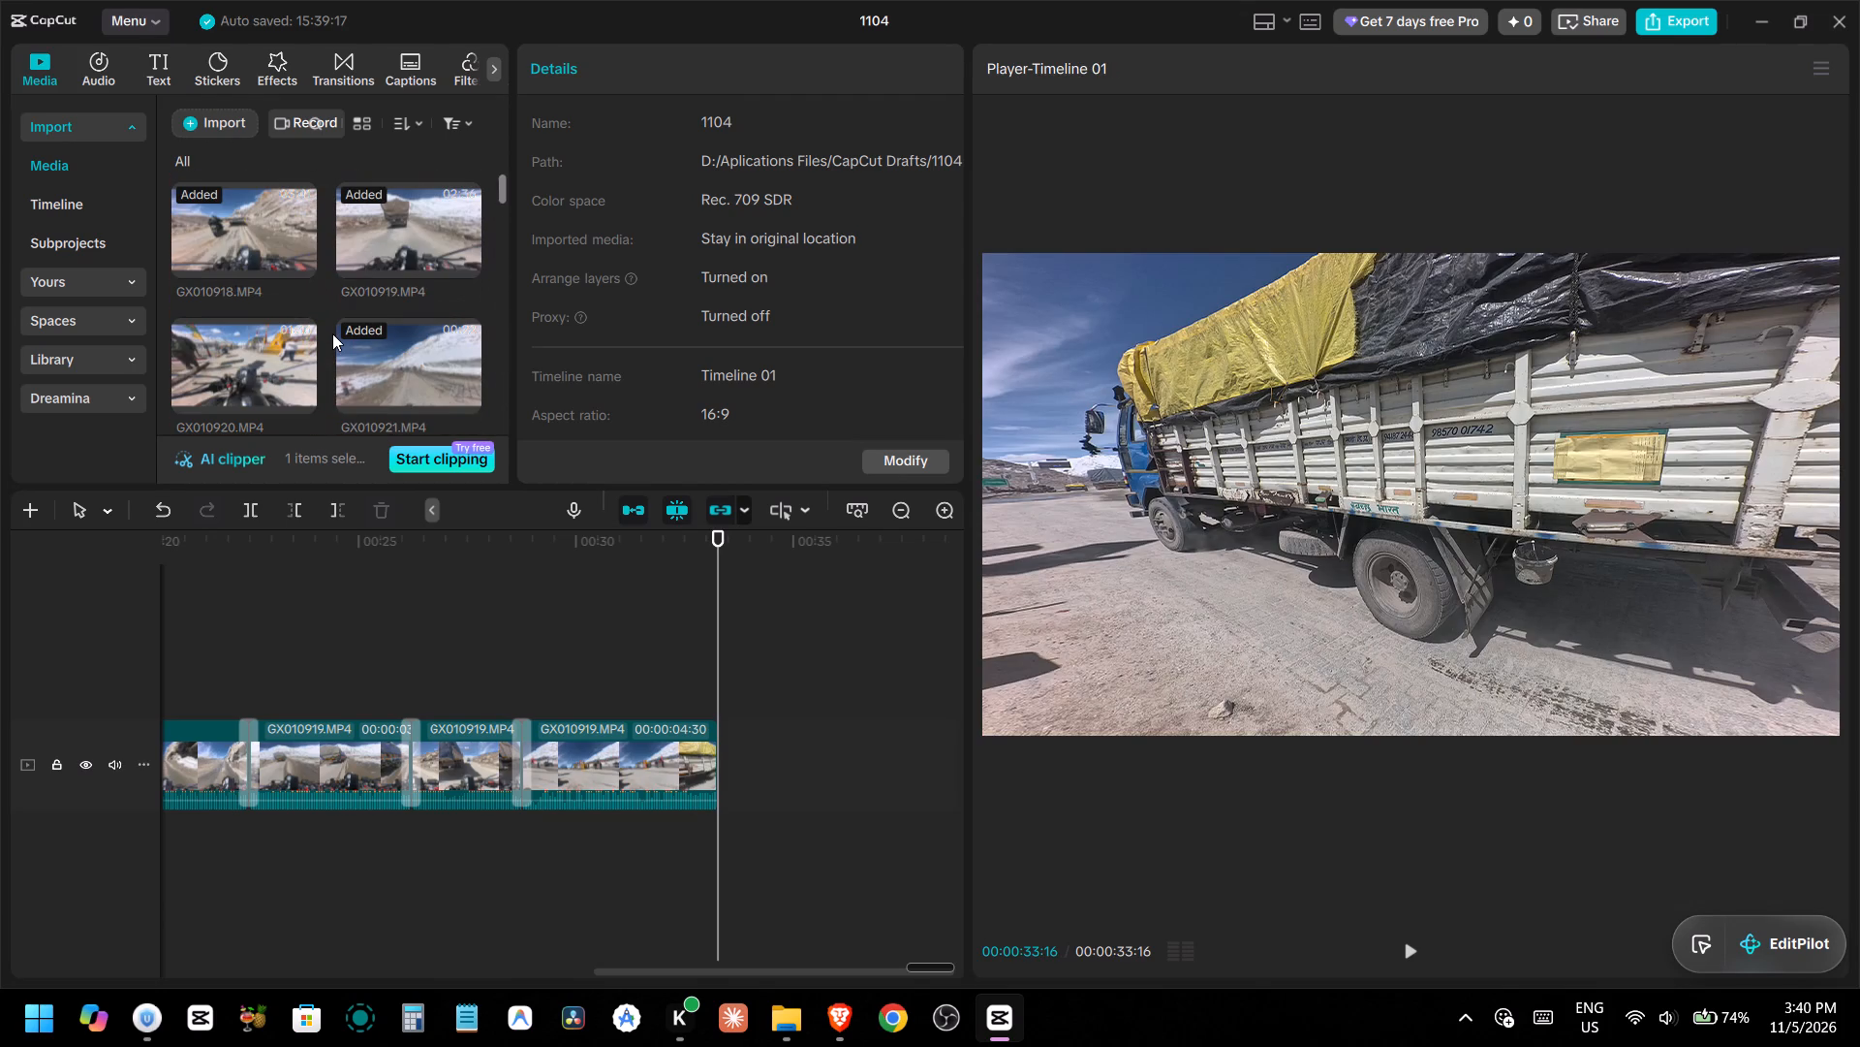
scroll(332, 333, "up", 3)
scroll(381, 323, "down", 2)
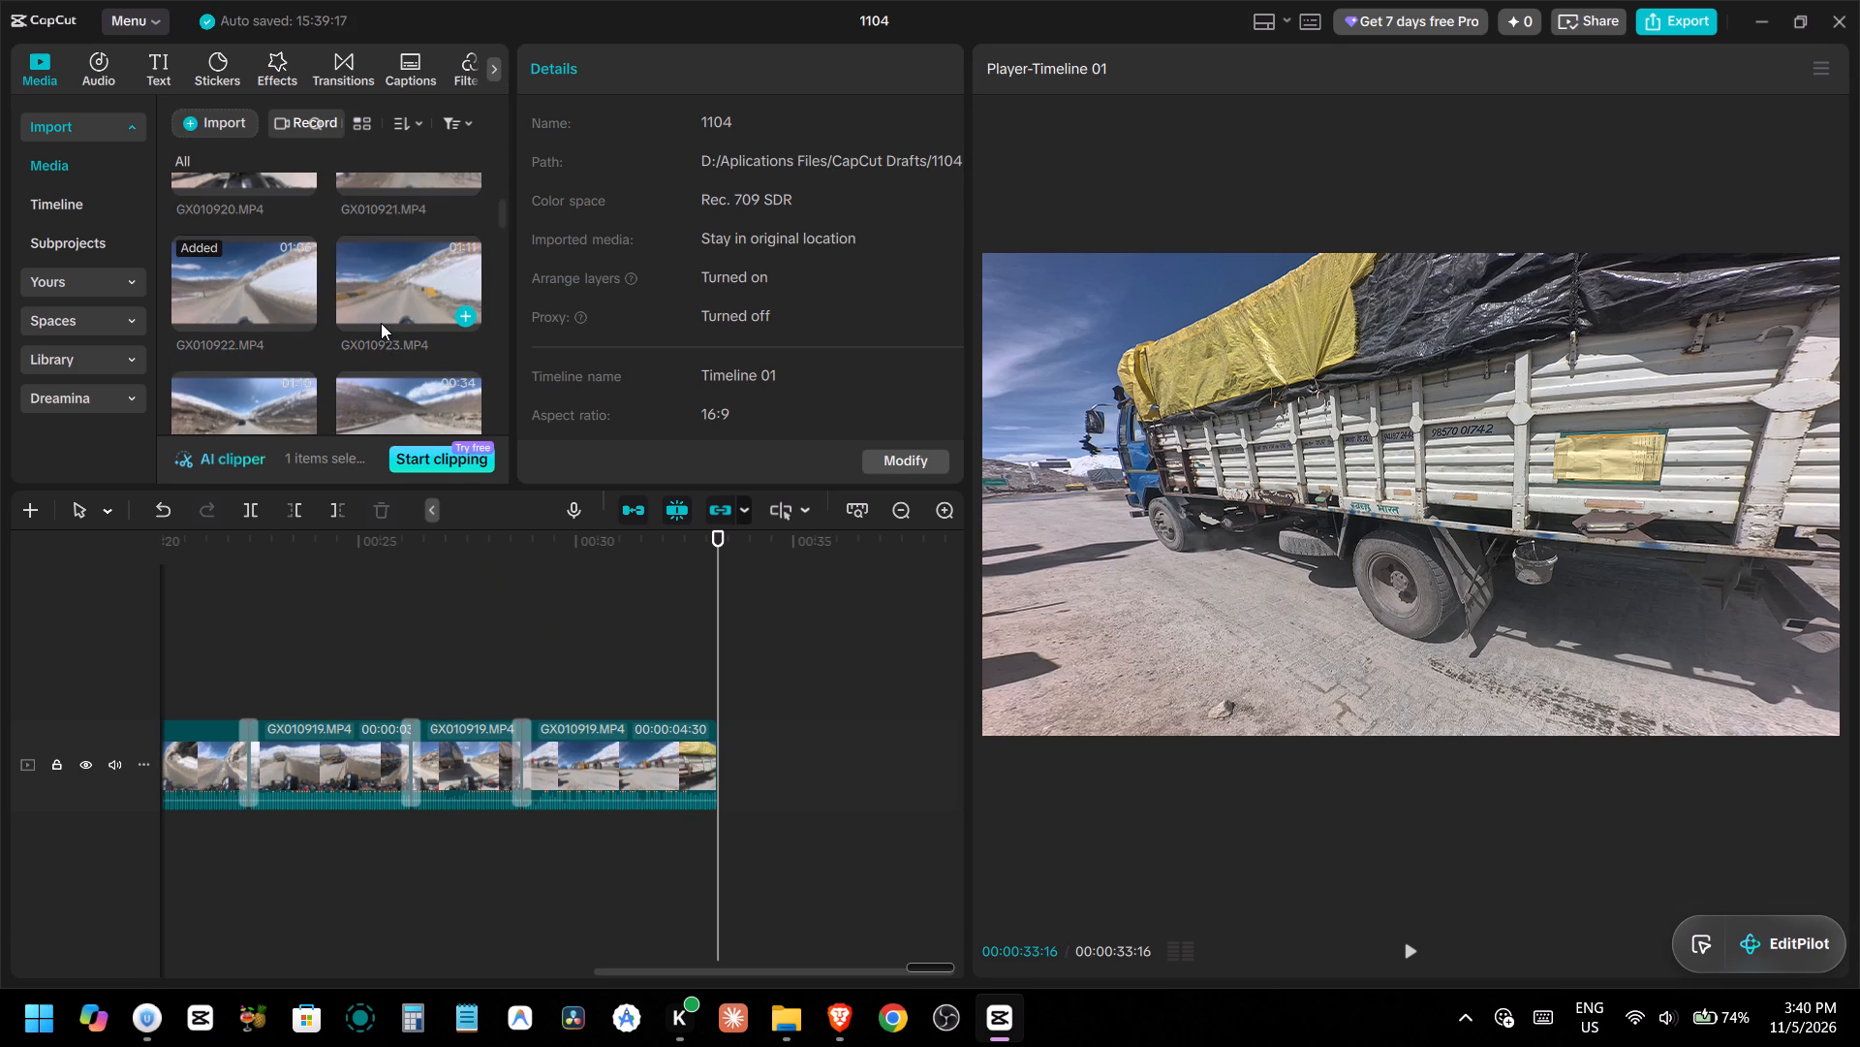
scroll(381, 323, "down", 14)
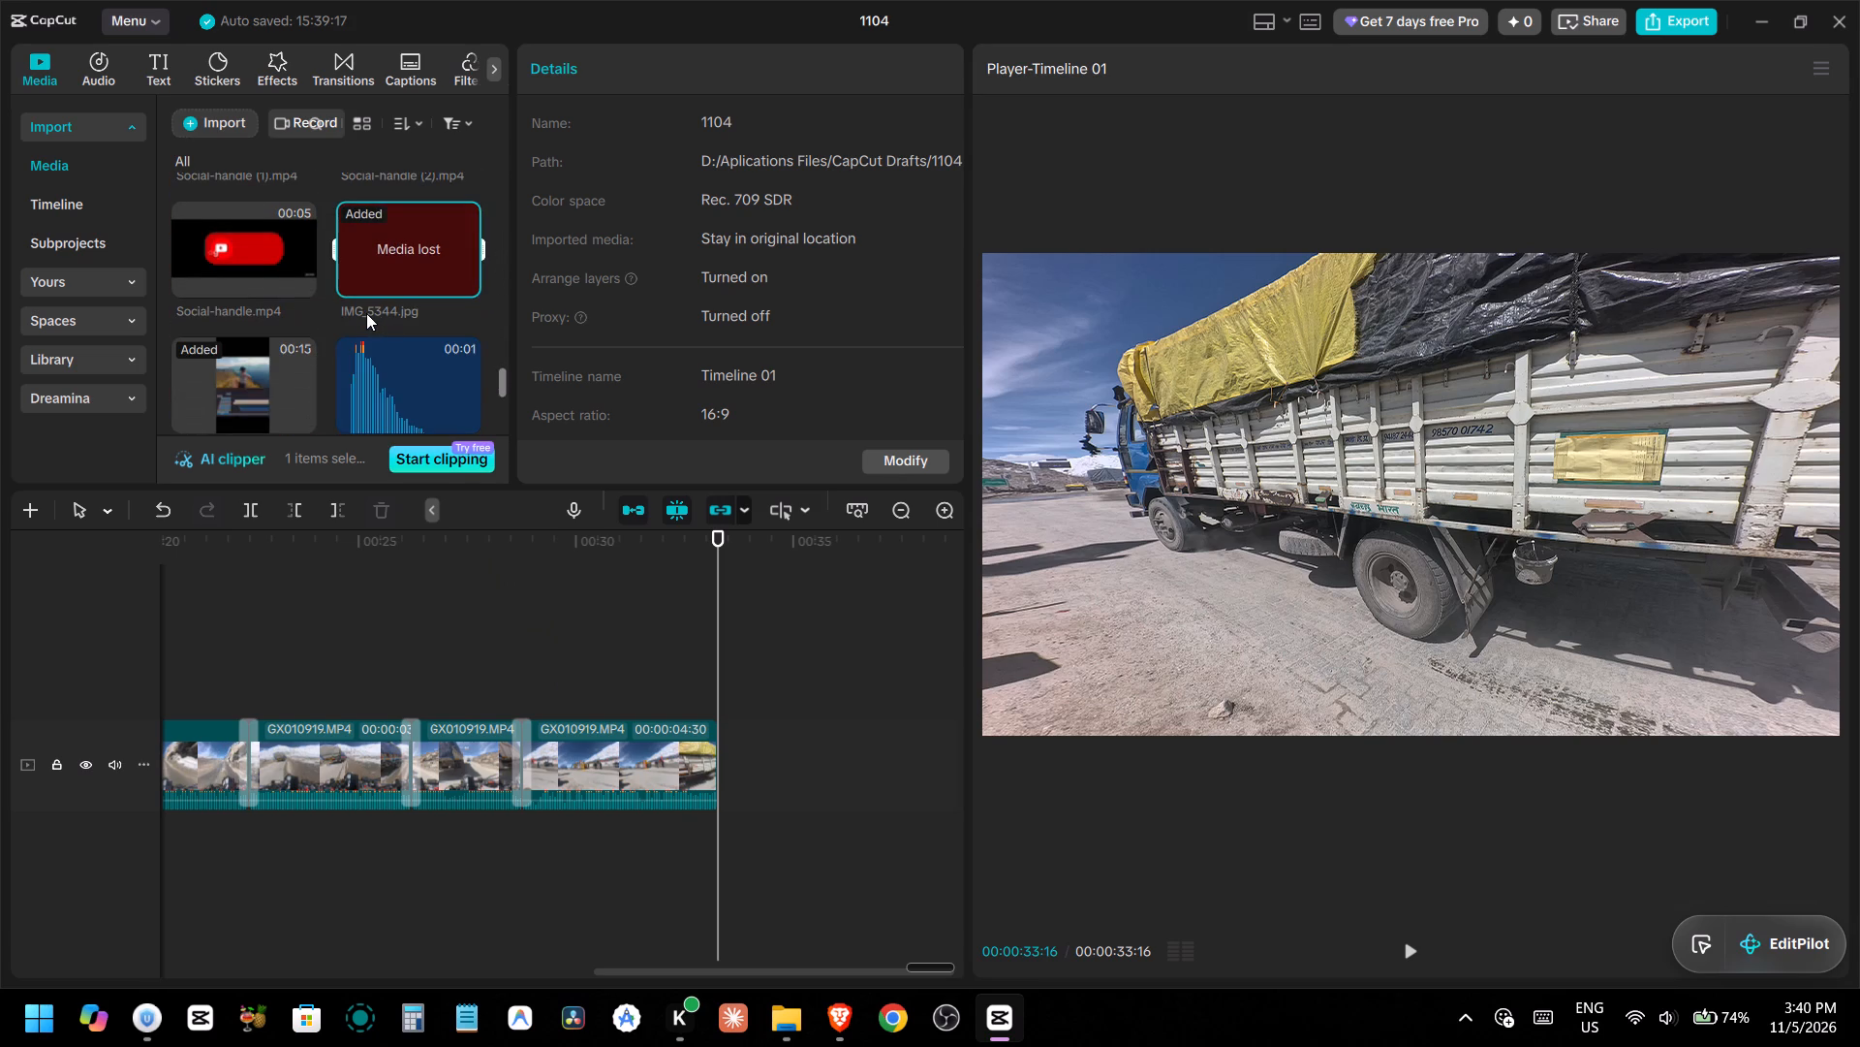
scroll(366, 313, "down", 4)
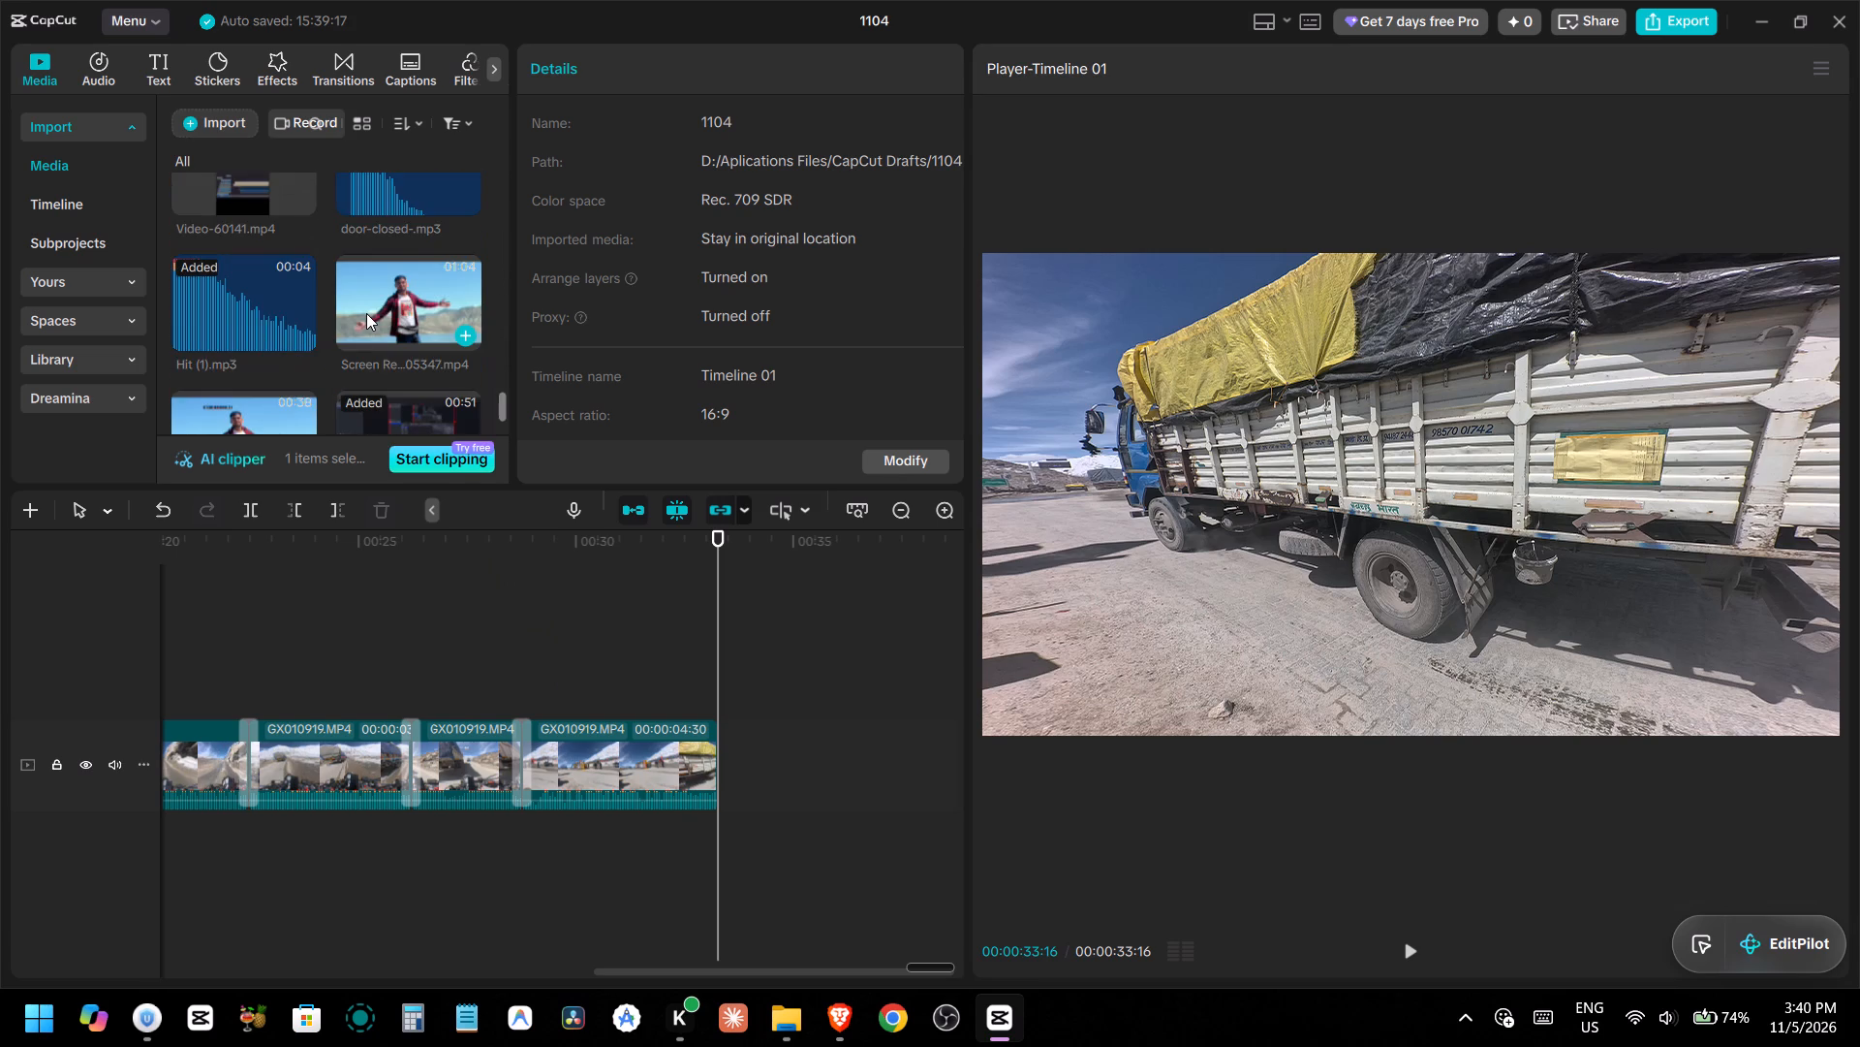
Append LADAKH-SOLO-RIDE-SnapYT.App.mp4 to the main track directly after the last GX010919.MP4 segment.
scroll(364, 313, "up", 2)
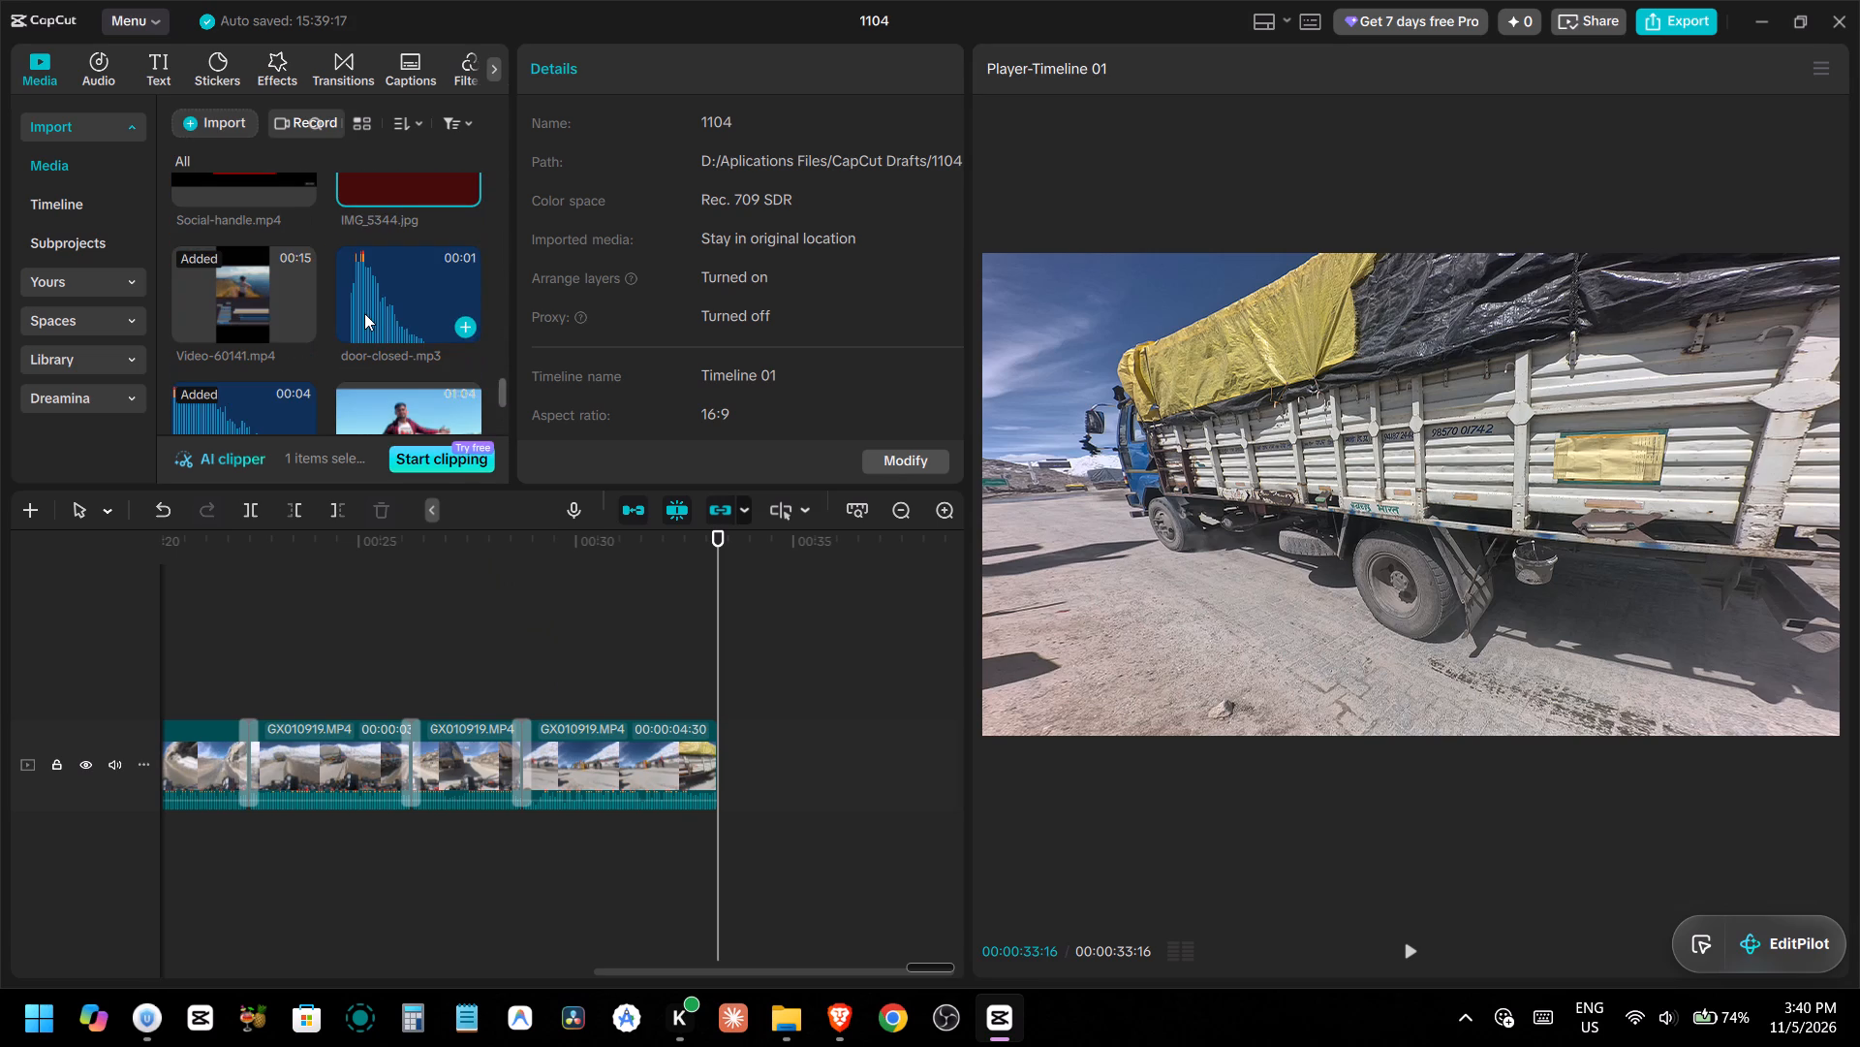
scroll(364, 313, "up", 3)
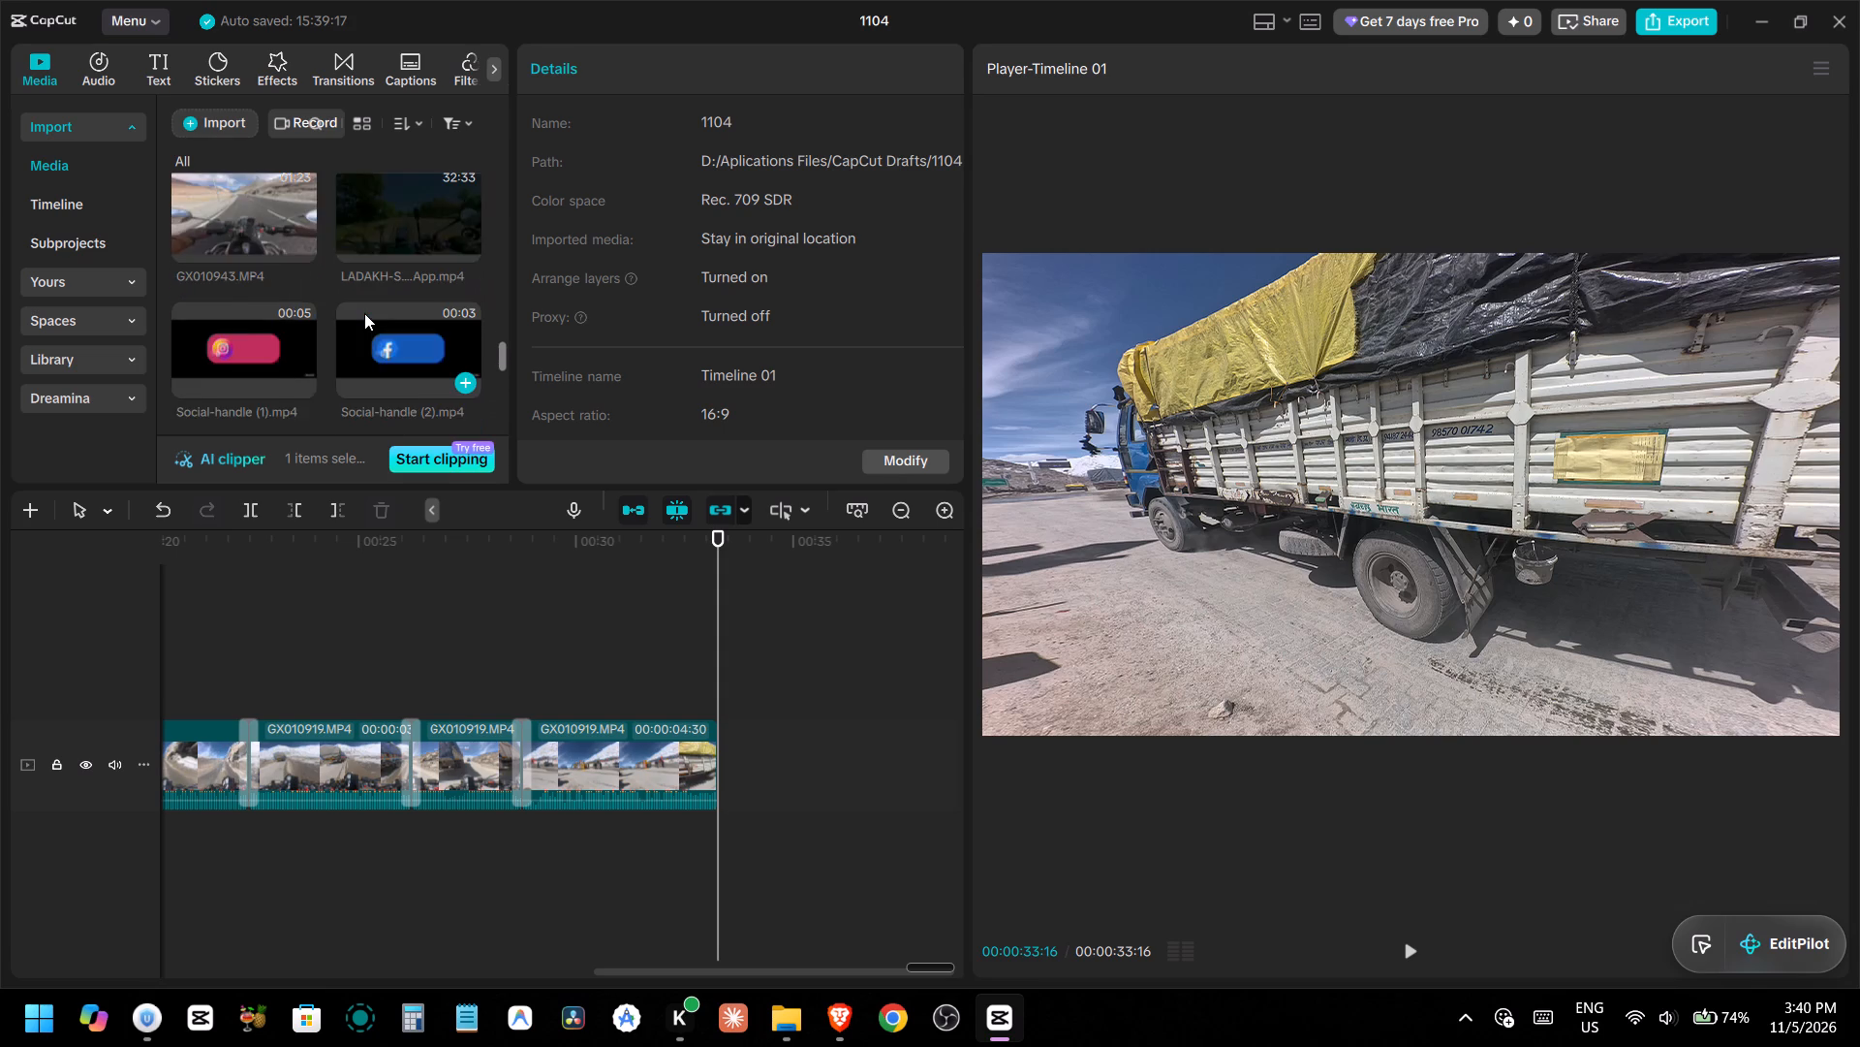
scroll(364, 313, "up", 1)
left_click_drag(396, 329, 723, 676)
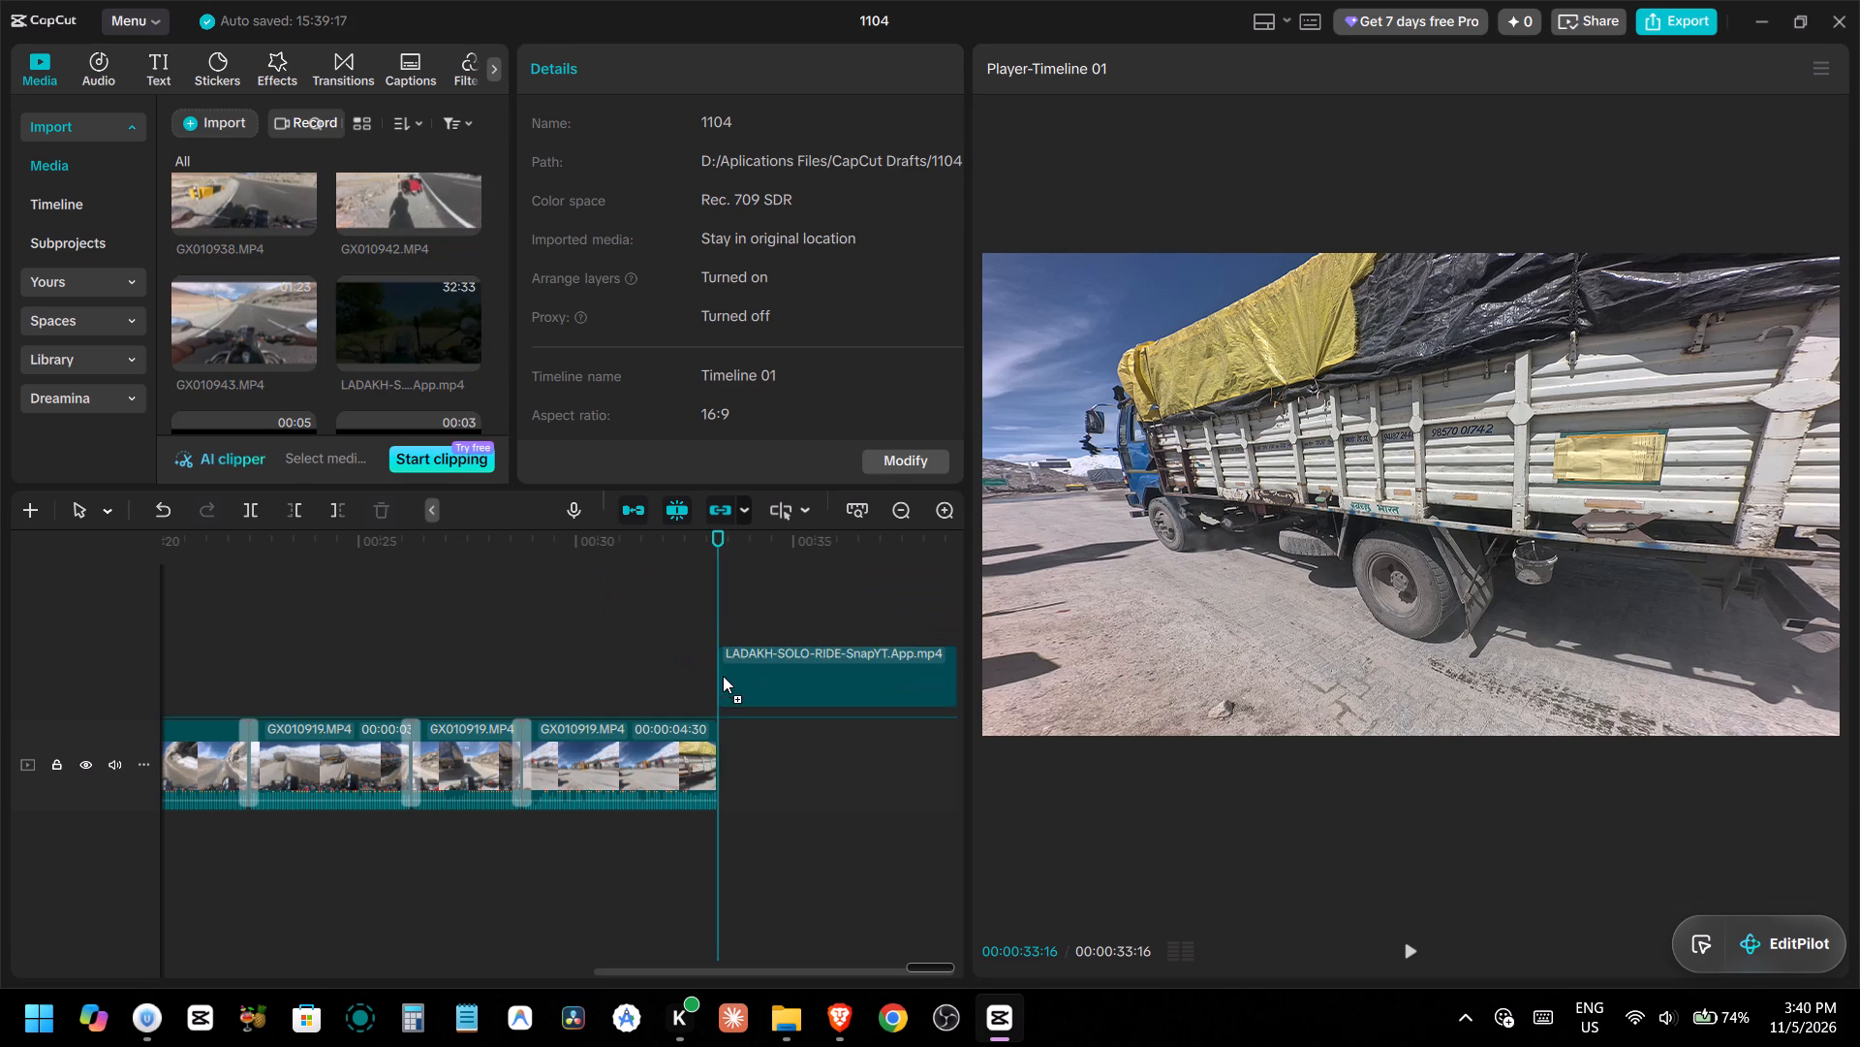
left_click_drag(723, 676, 706, 756)
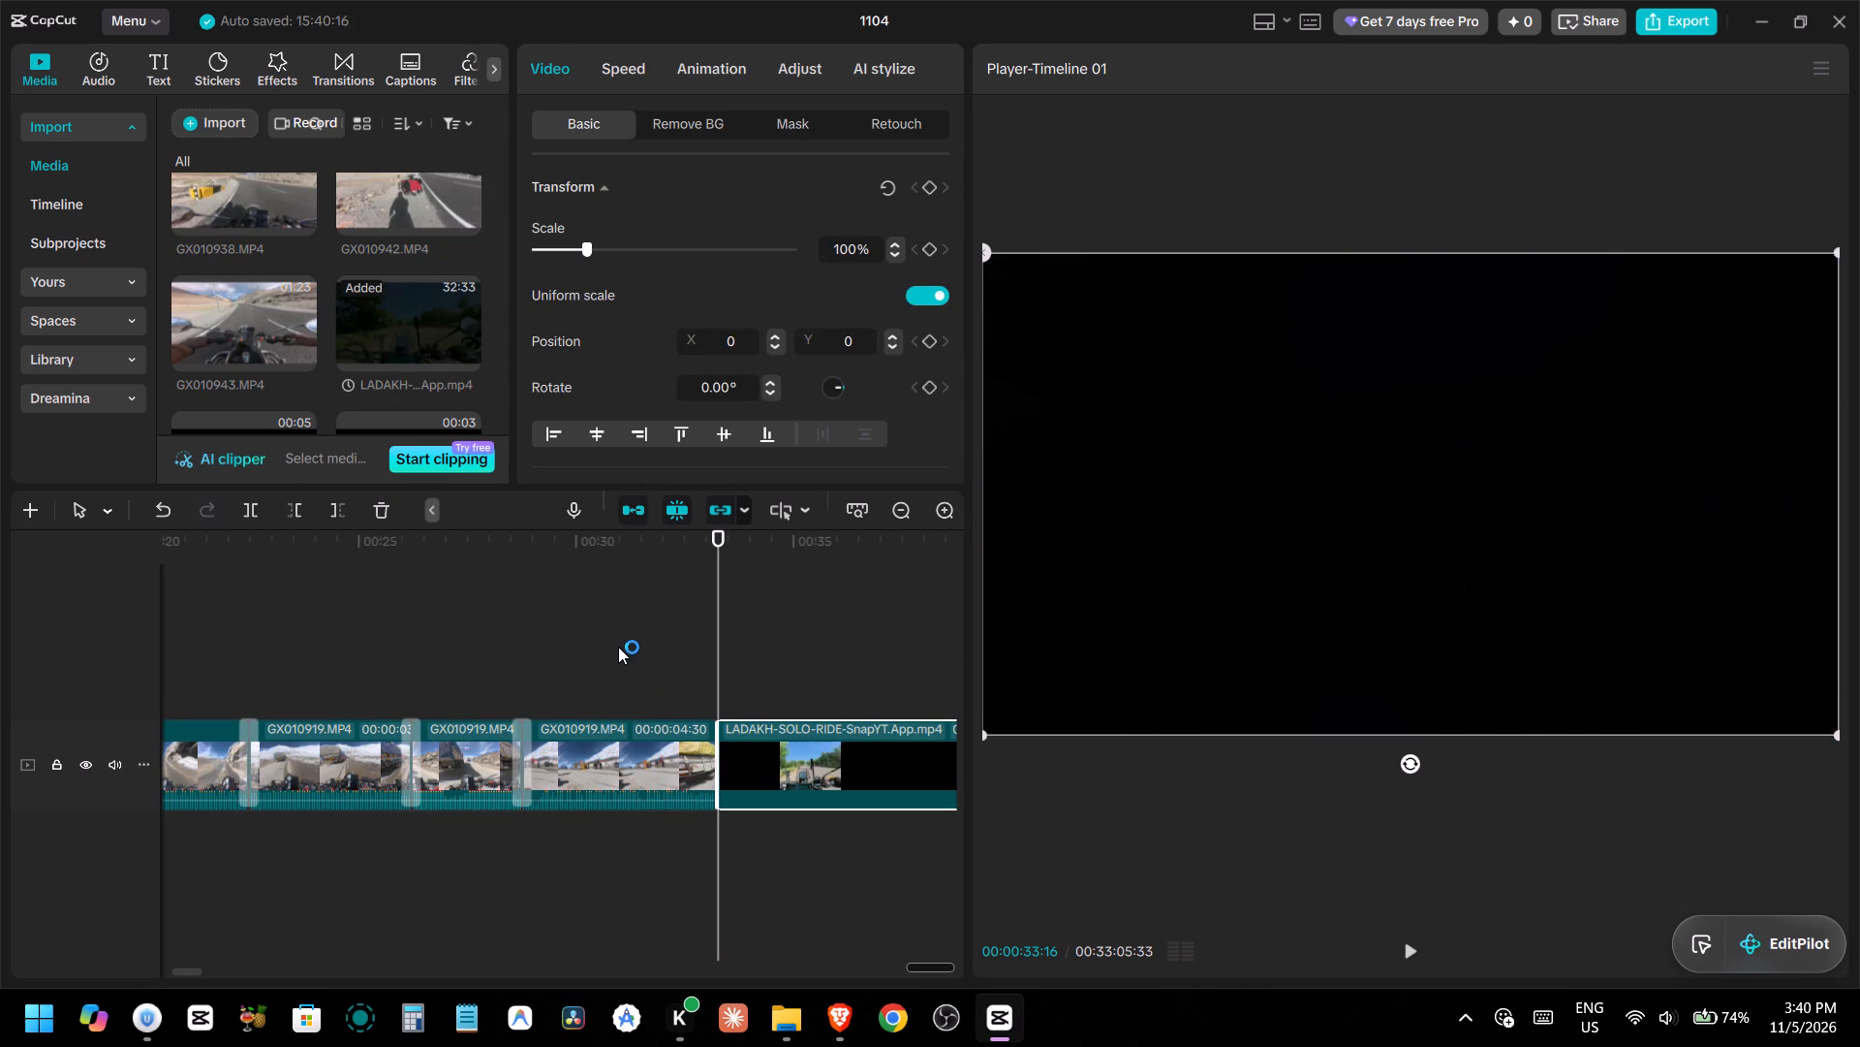
Trim away the opening of the LADAKH-SOLO-RIDE clip up to 00:00:42:24 on the timeline.
scroll(618, 647, "down", 10)
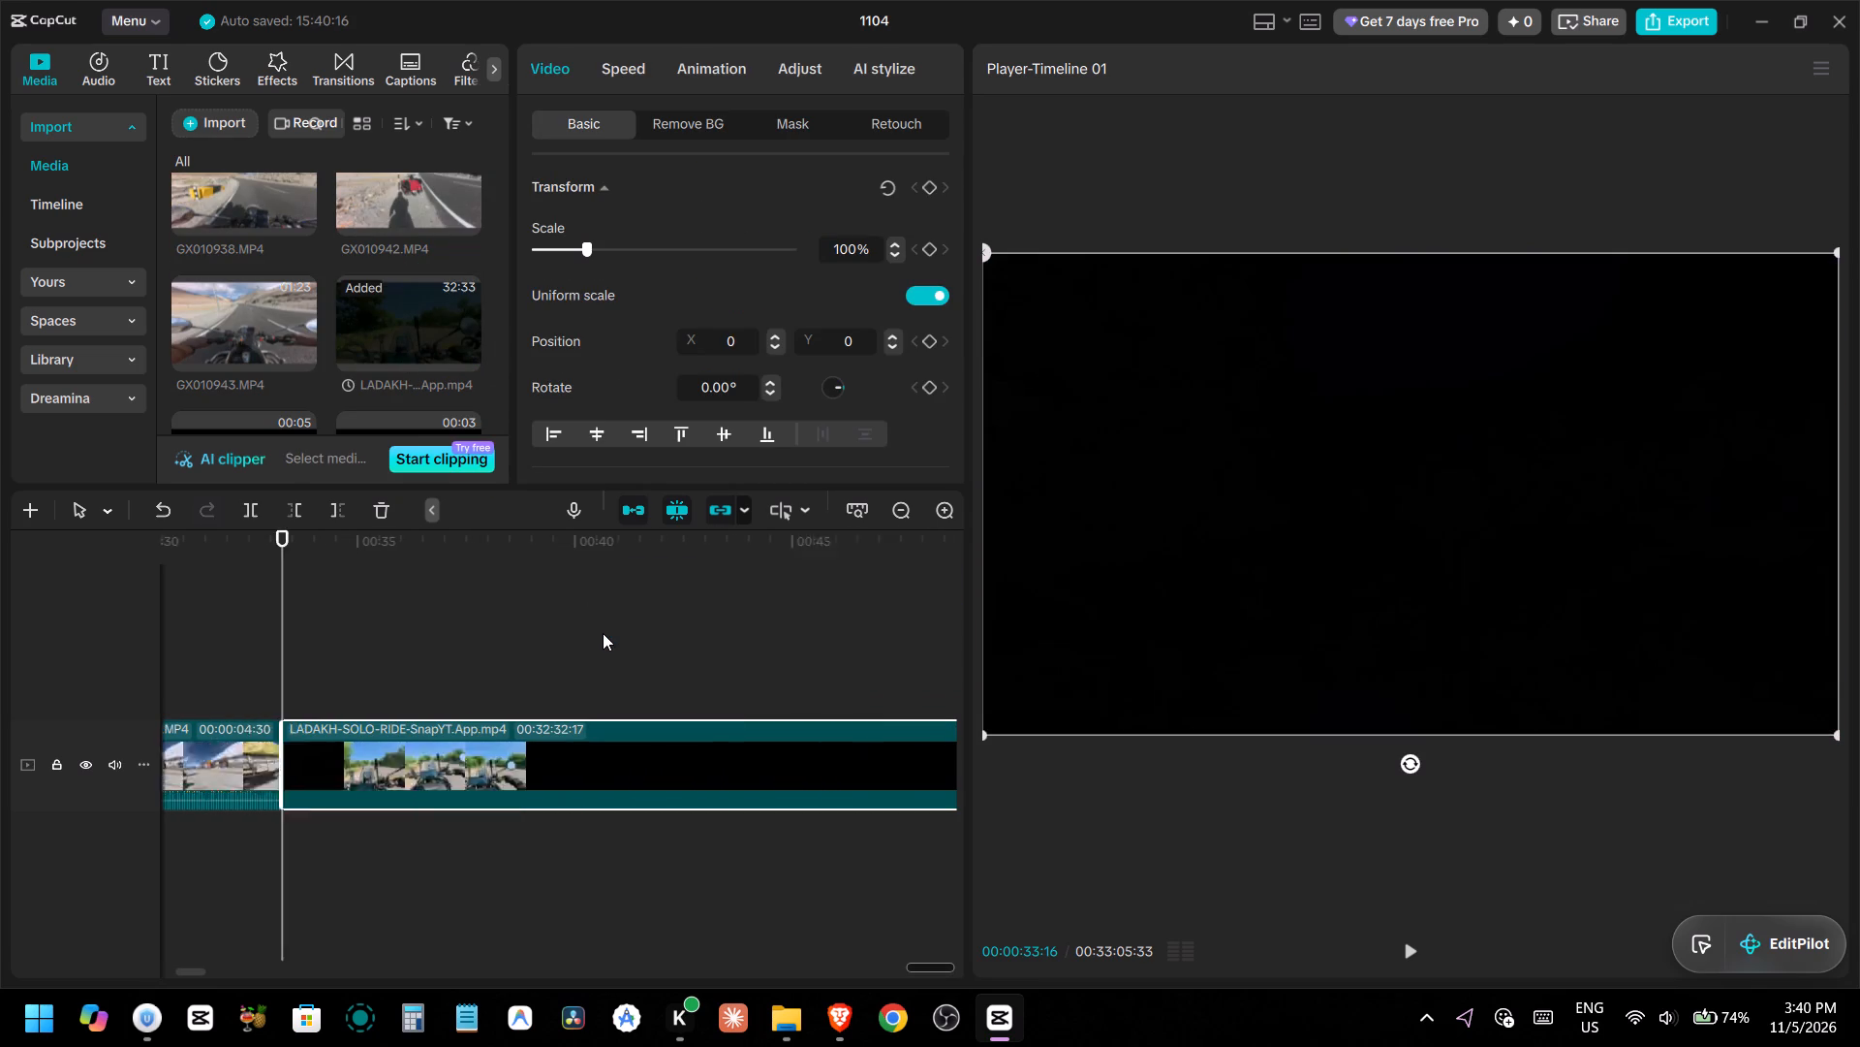
left_click(534, 547)
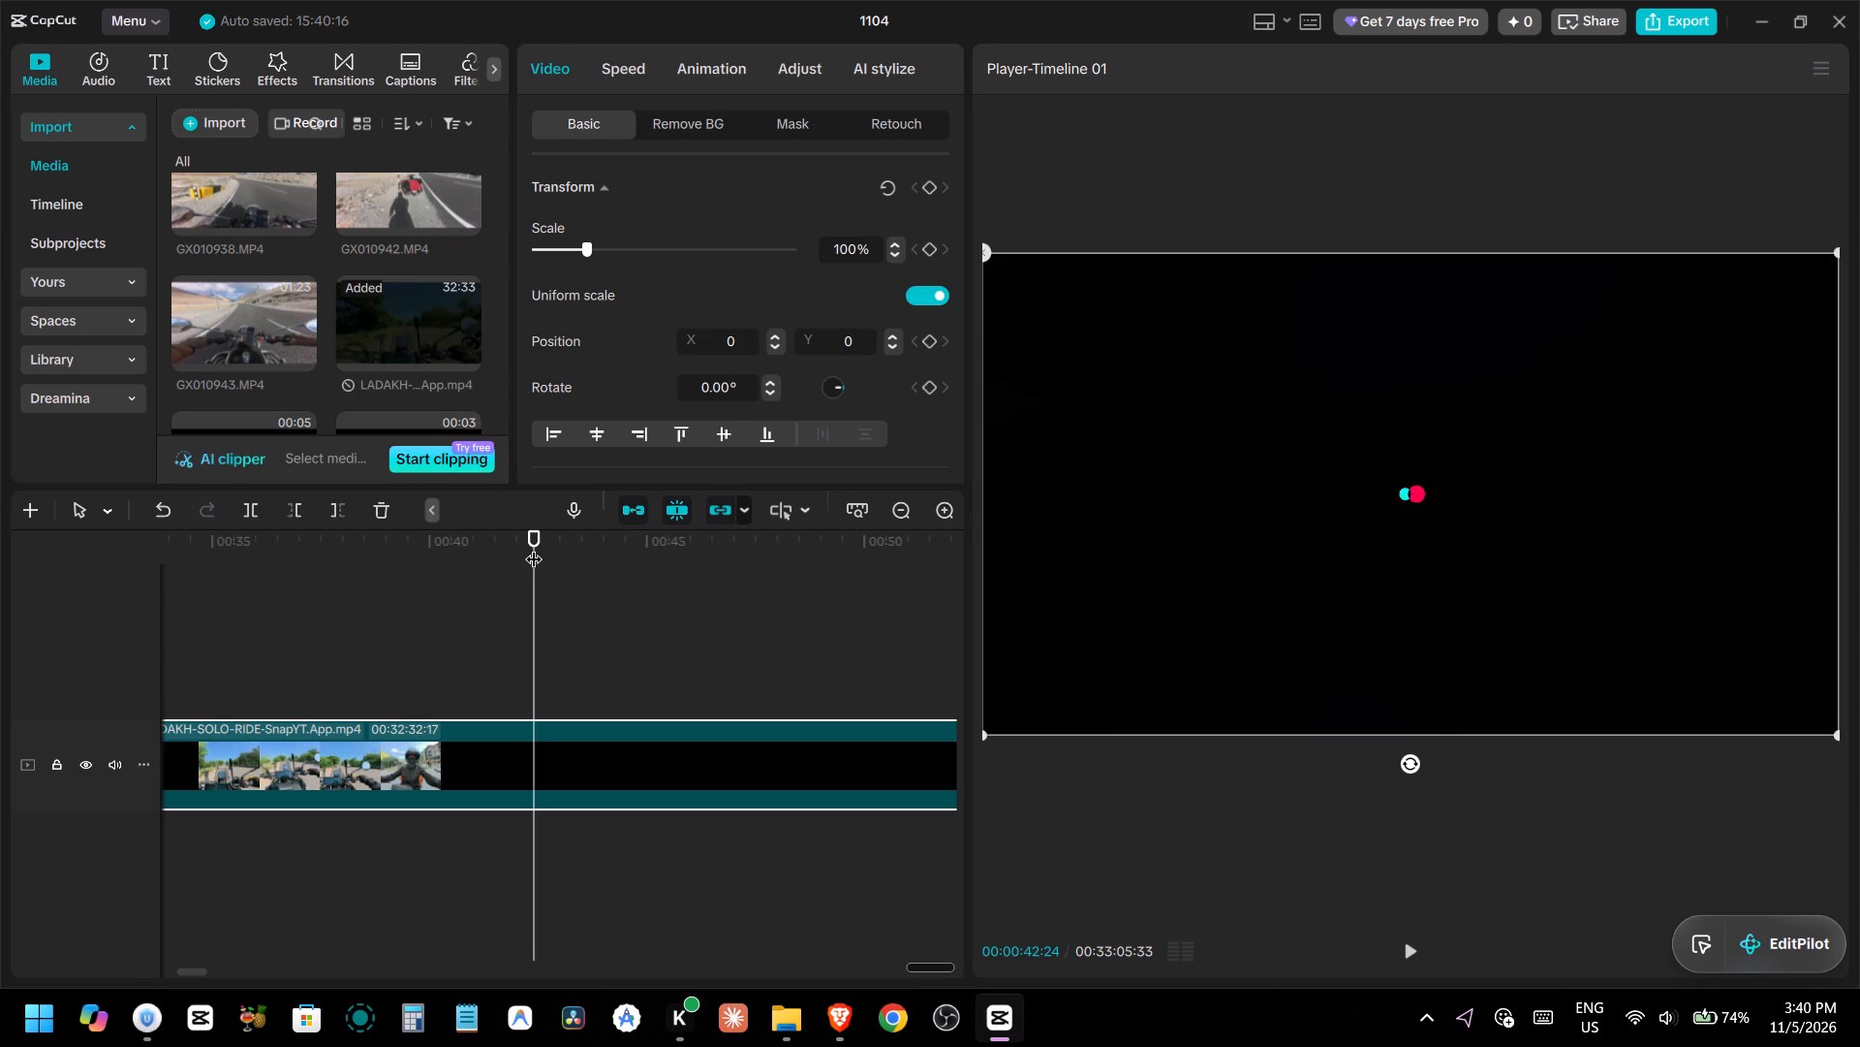
key("q")
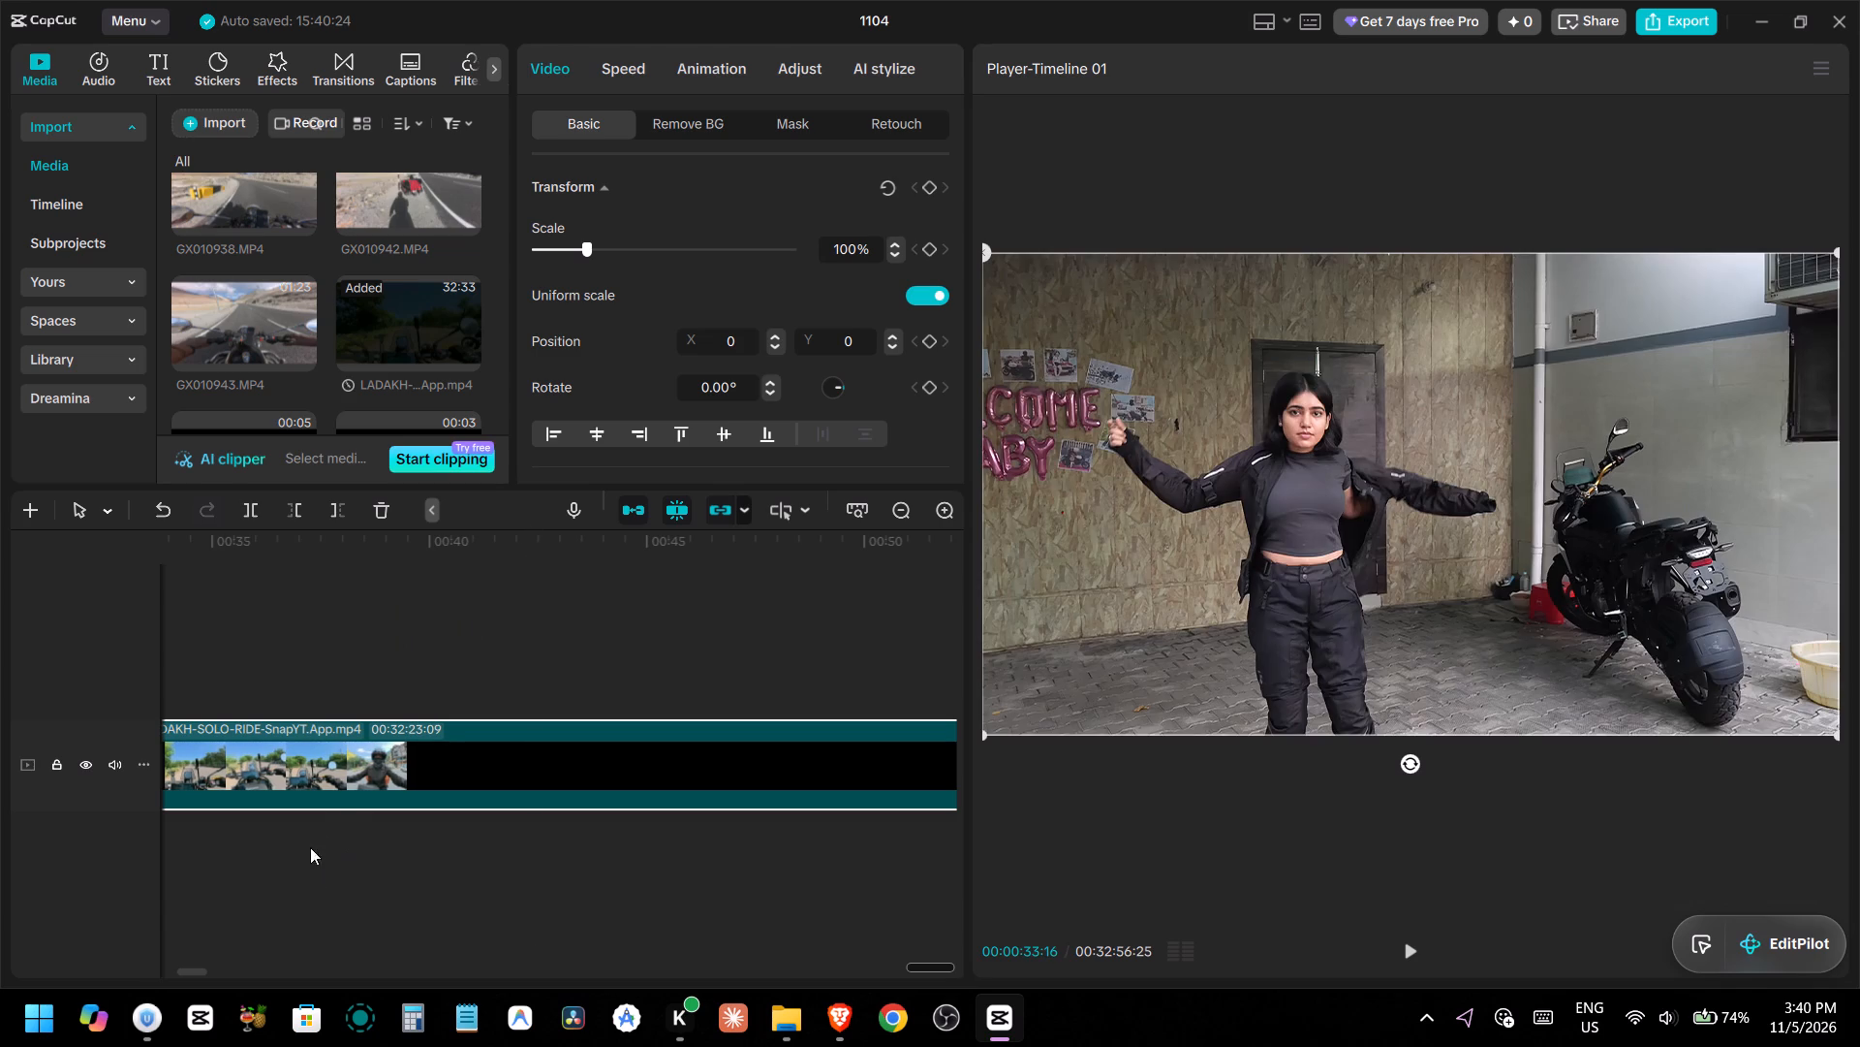
Play the LADAKH-SOLO-RIDE clip and trim its start again up to about 00:00:39:30.
scroll(307, 695, "up", 4, "alt")
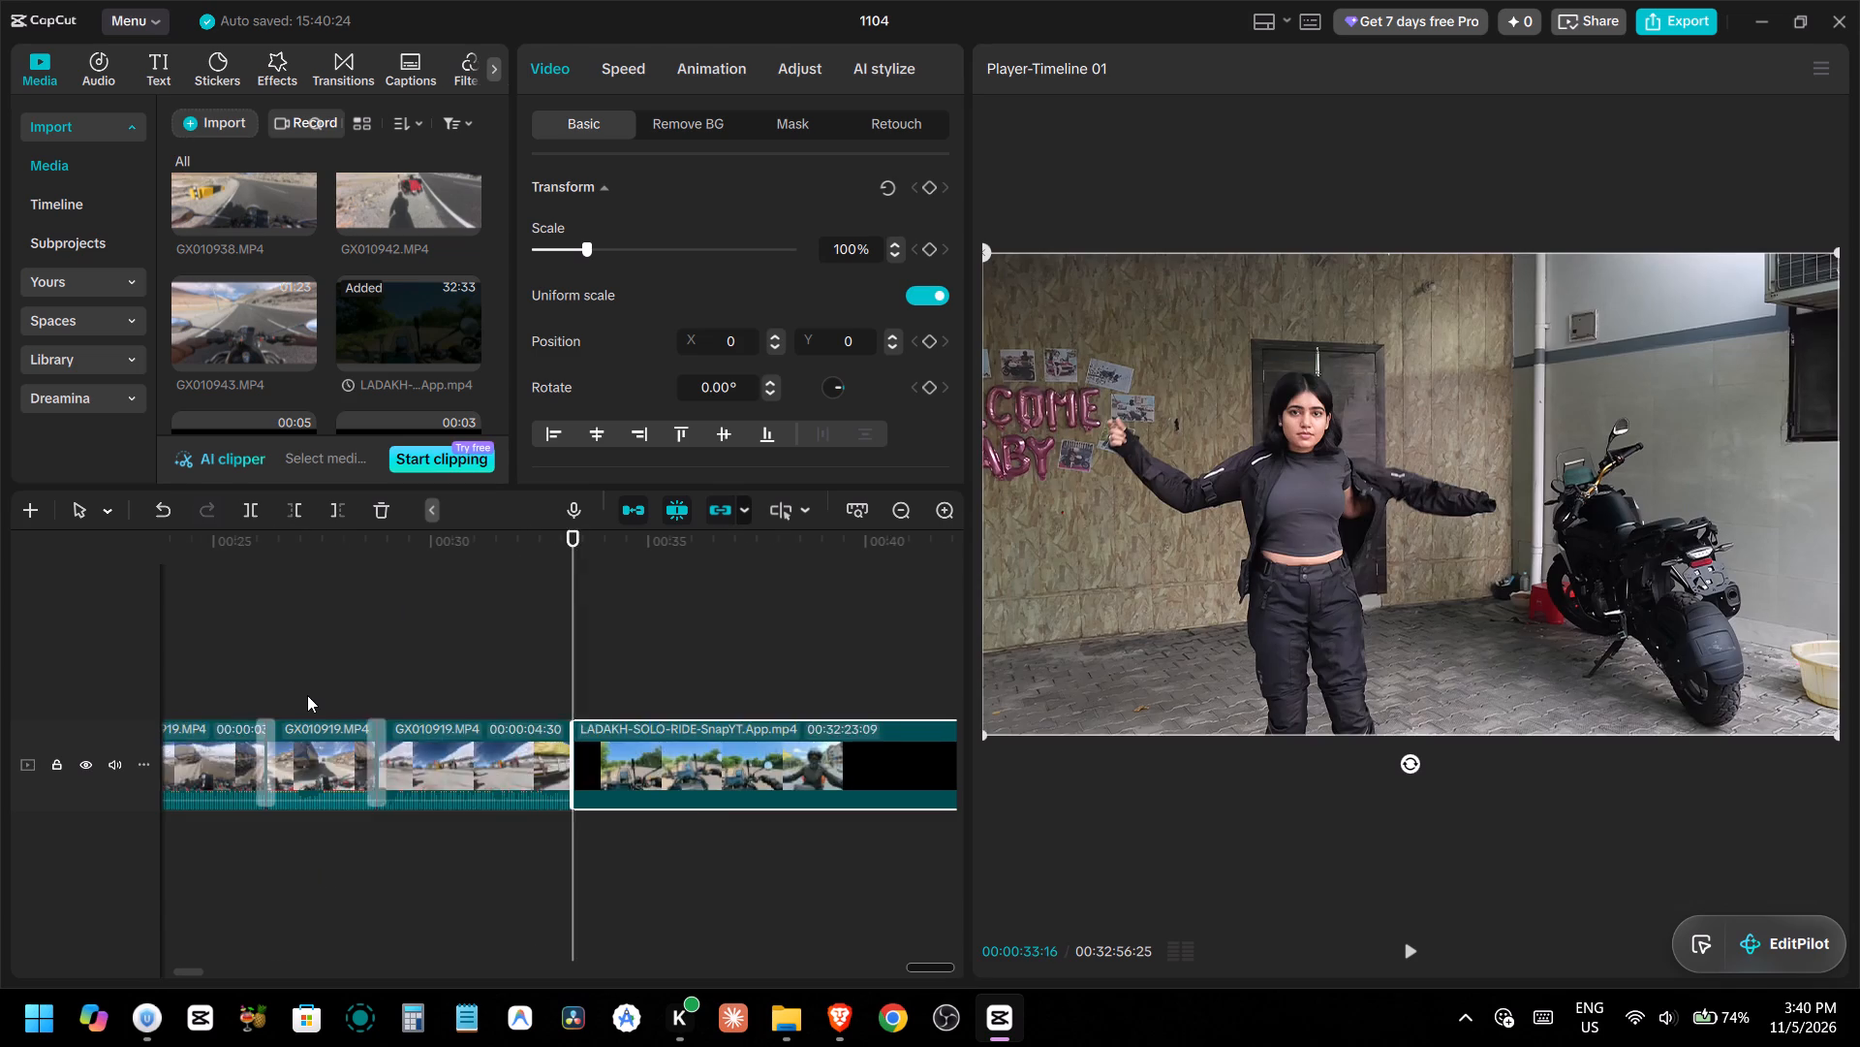
key("space")
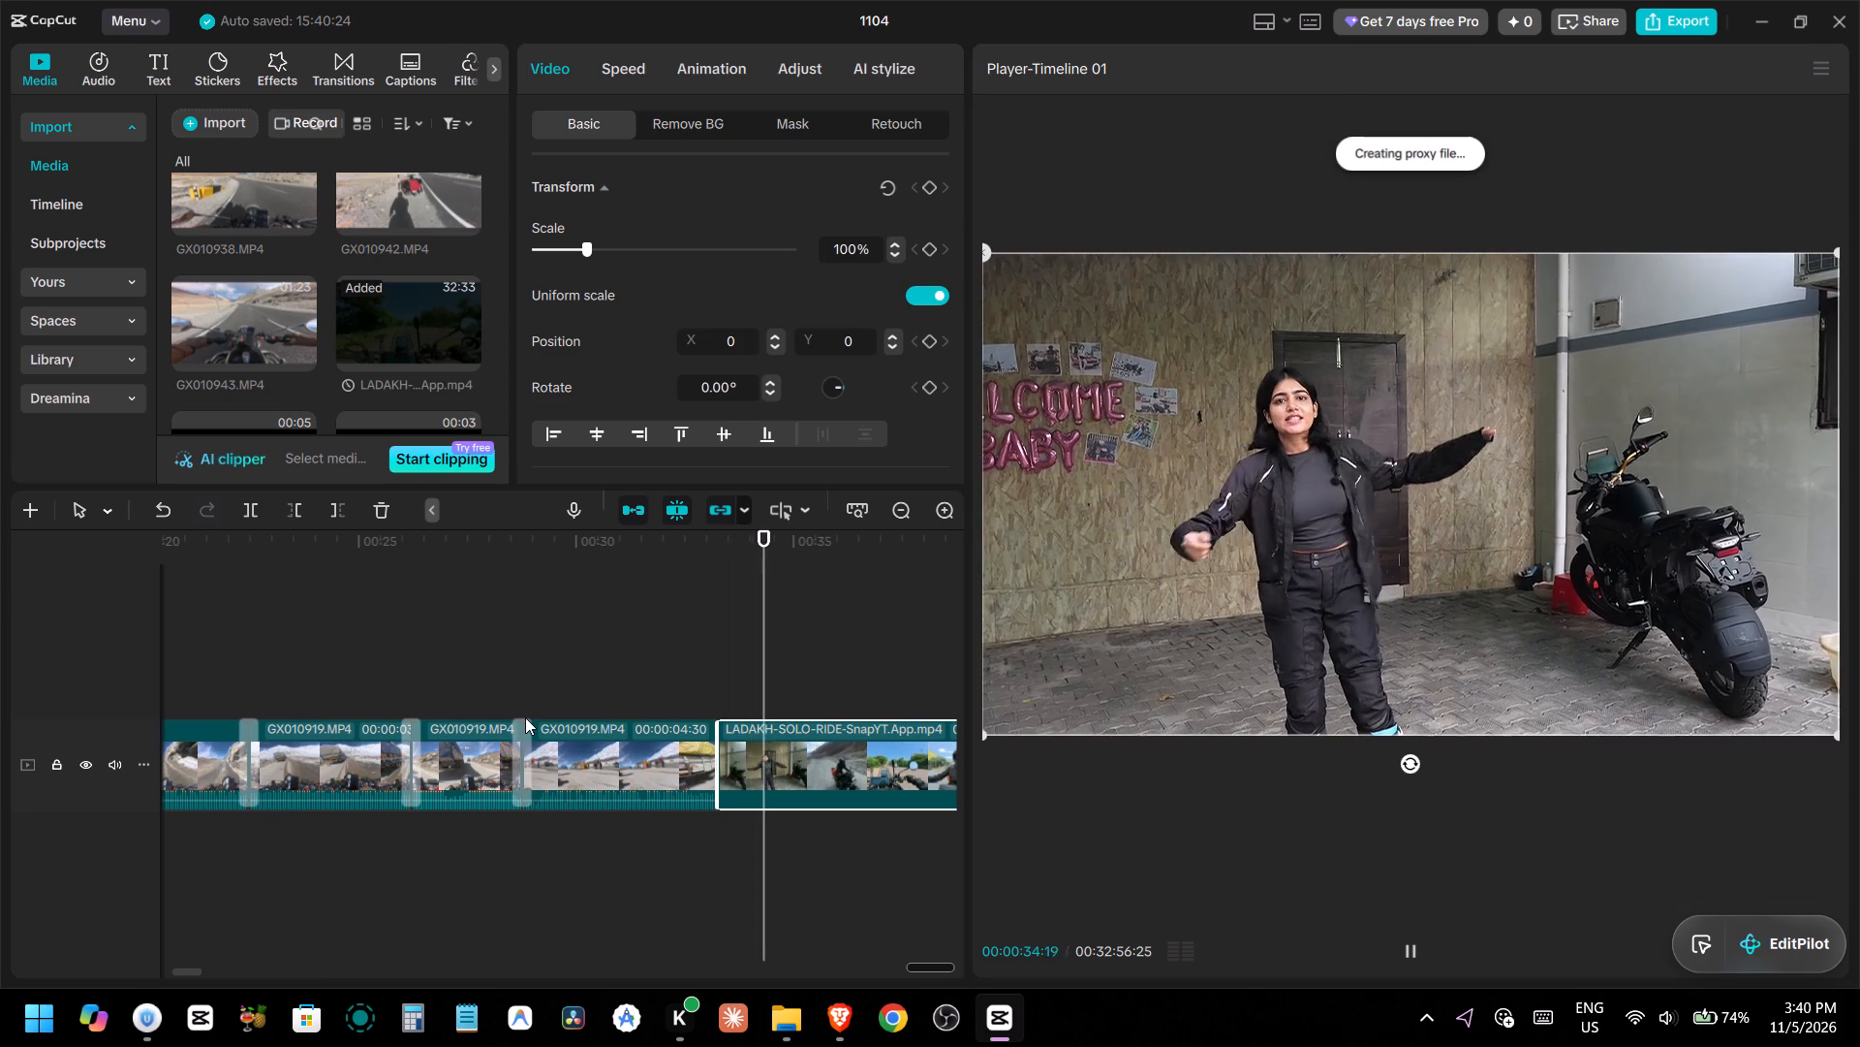
key("space")
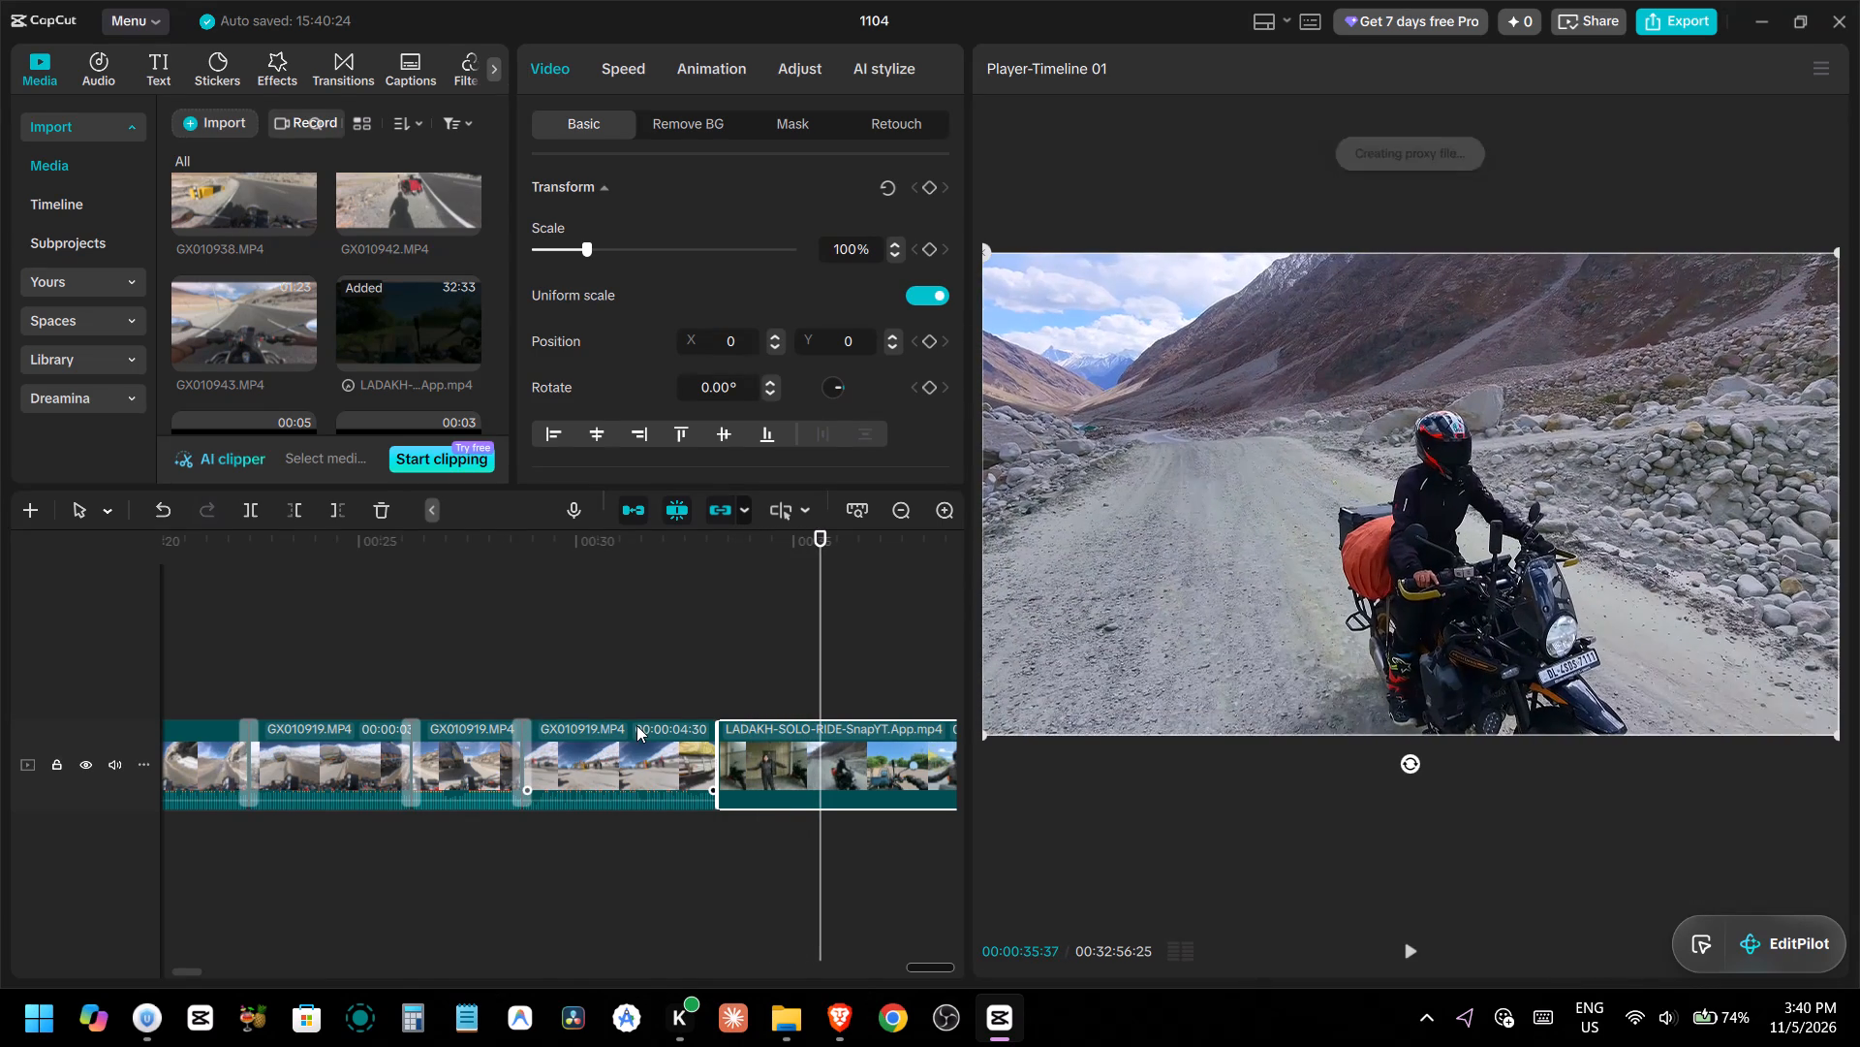
key("space")
scroll(527, 732, "down", 3, "alt")
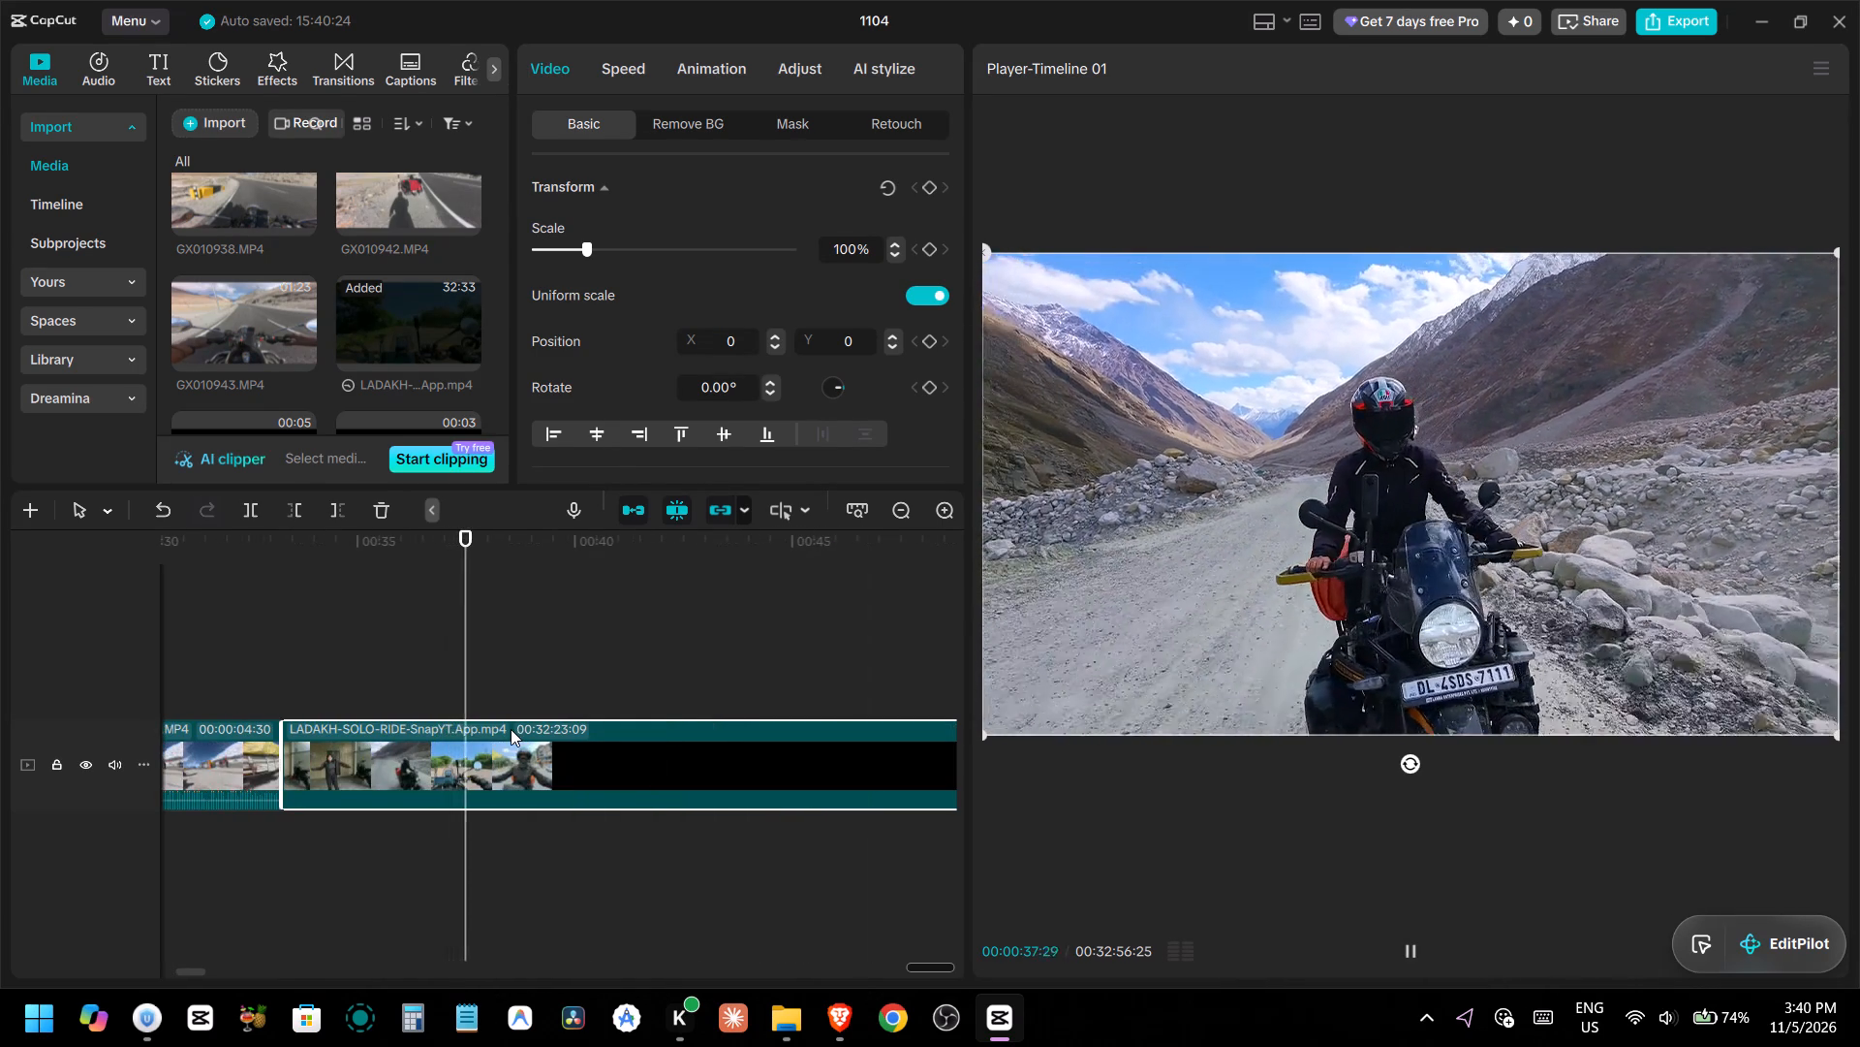
type("q")
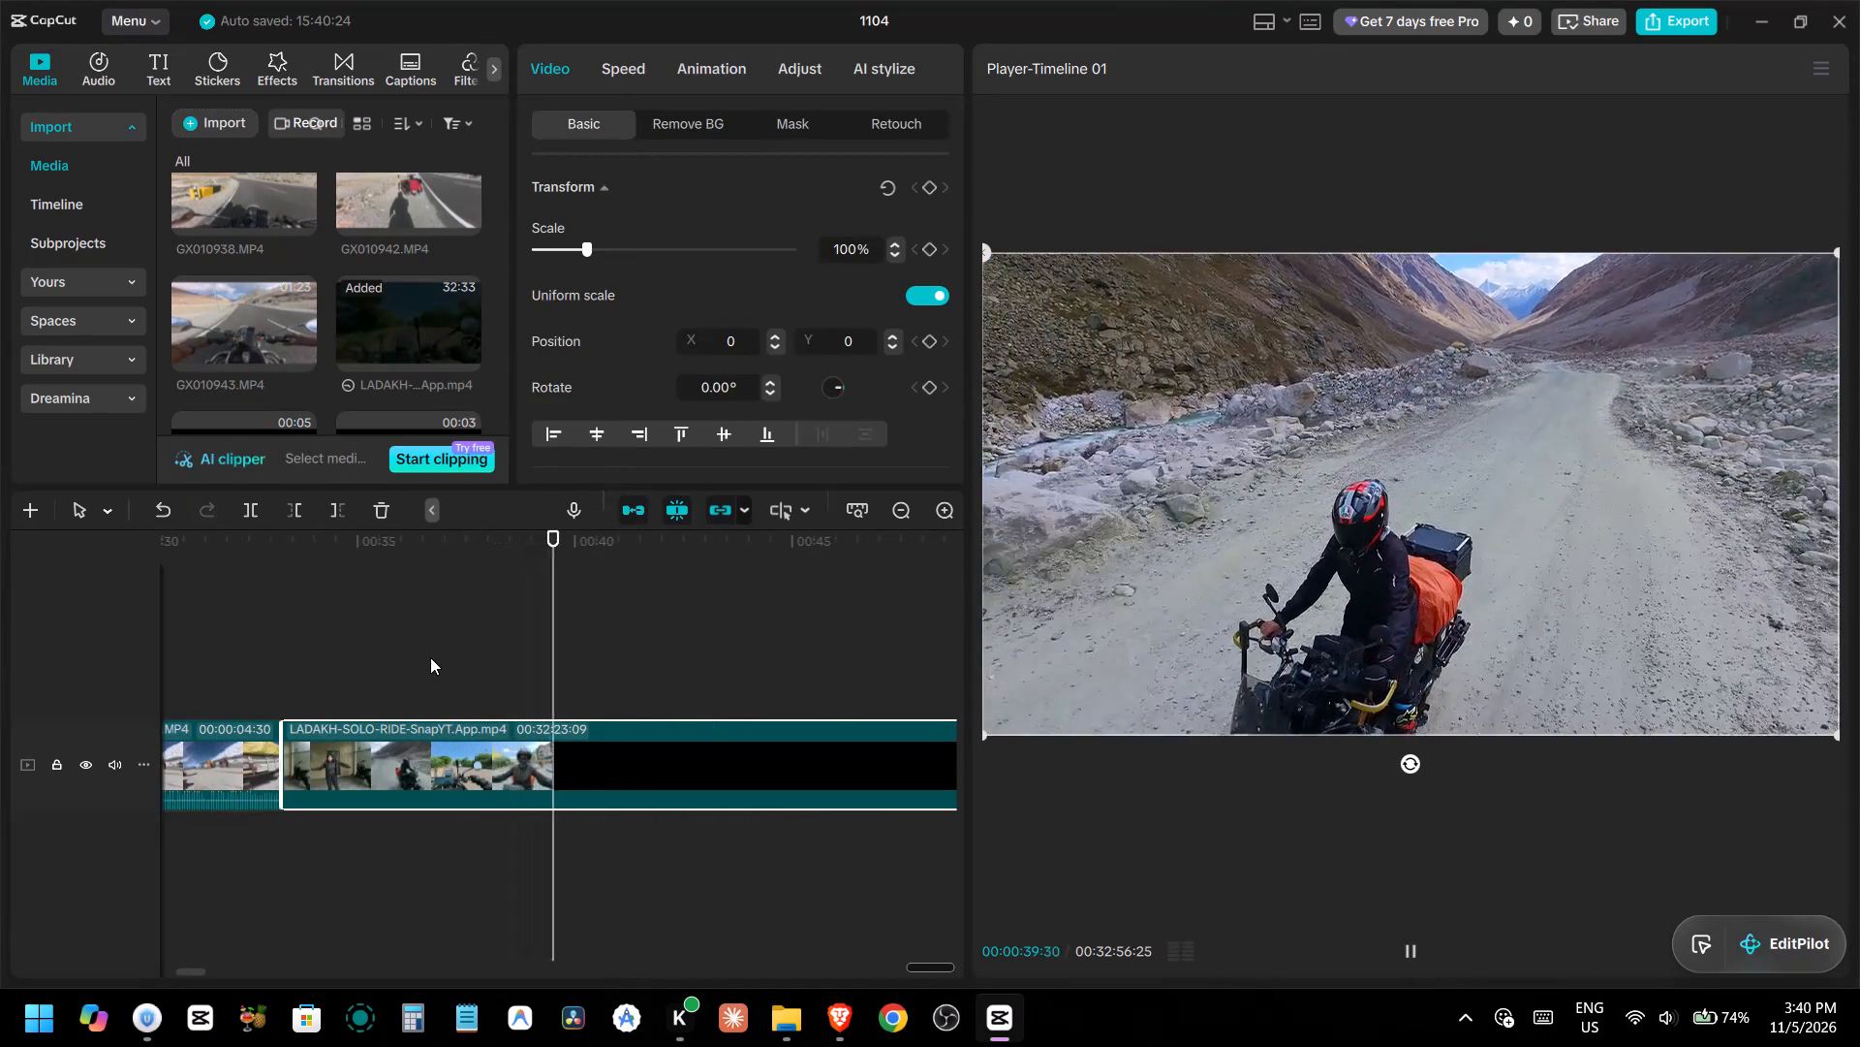
Review the LADAKH-SOLO-RIDE clip around the river bridge shot, trim its start up to 00:00:37:53, and play the result.
key("space")
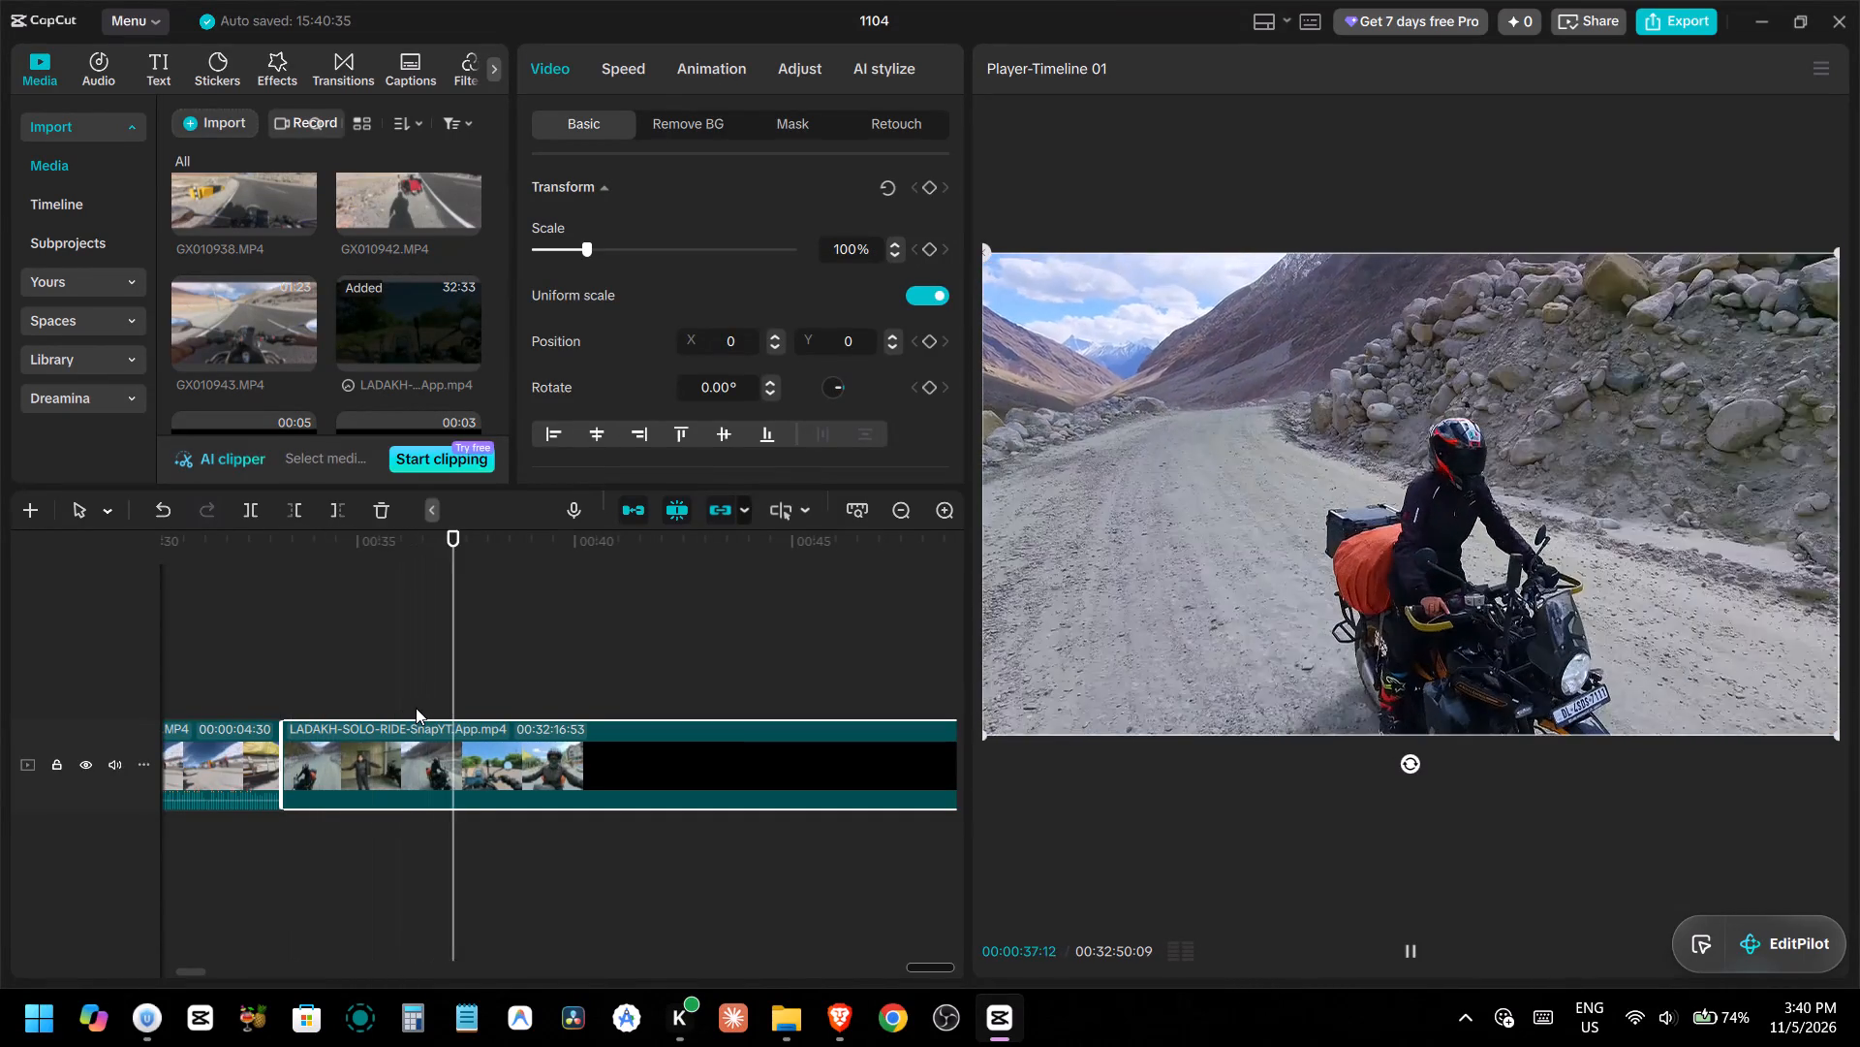
key("space")
key("space")
key("space")
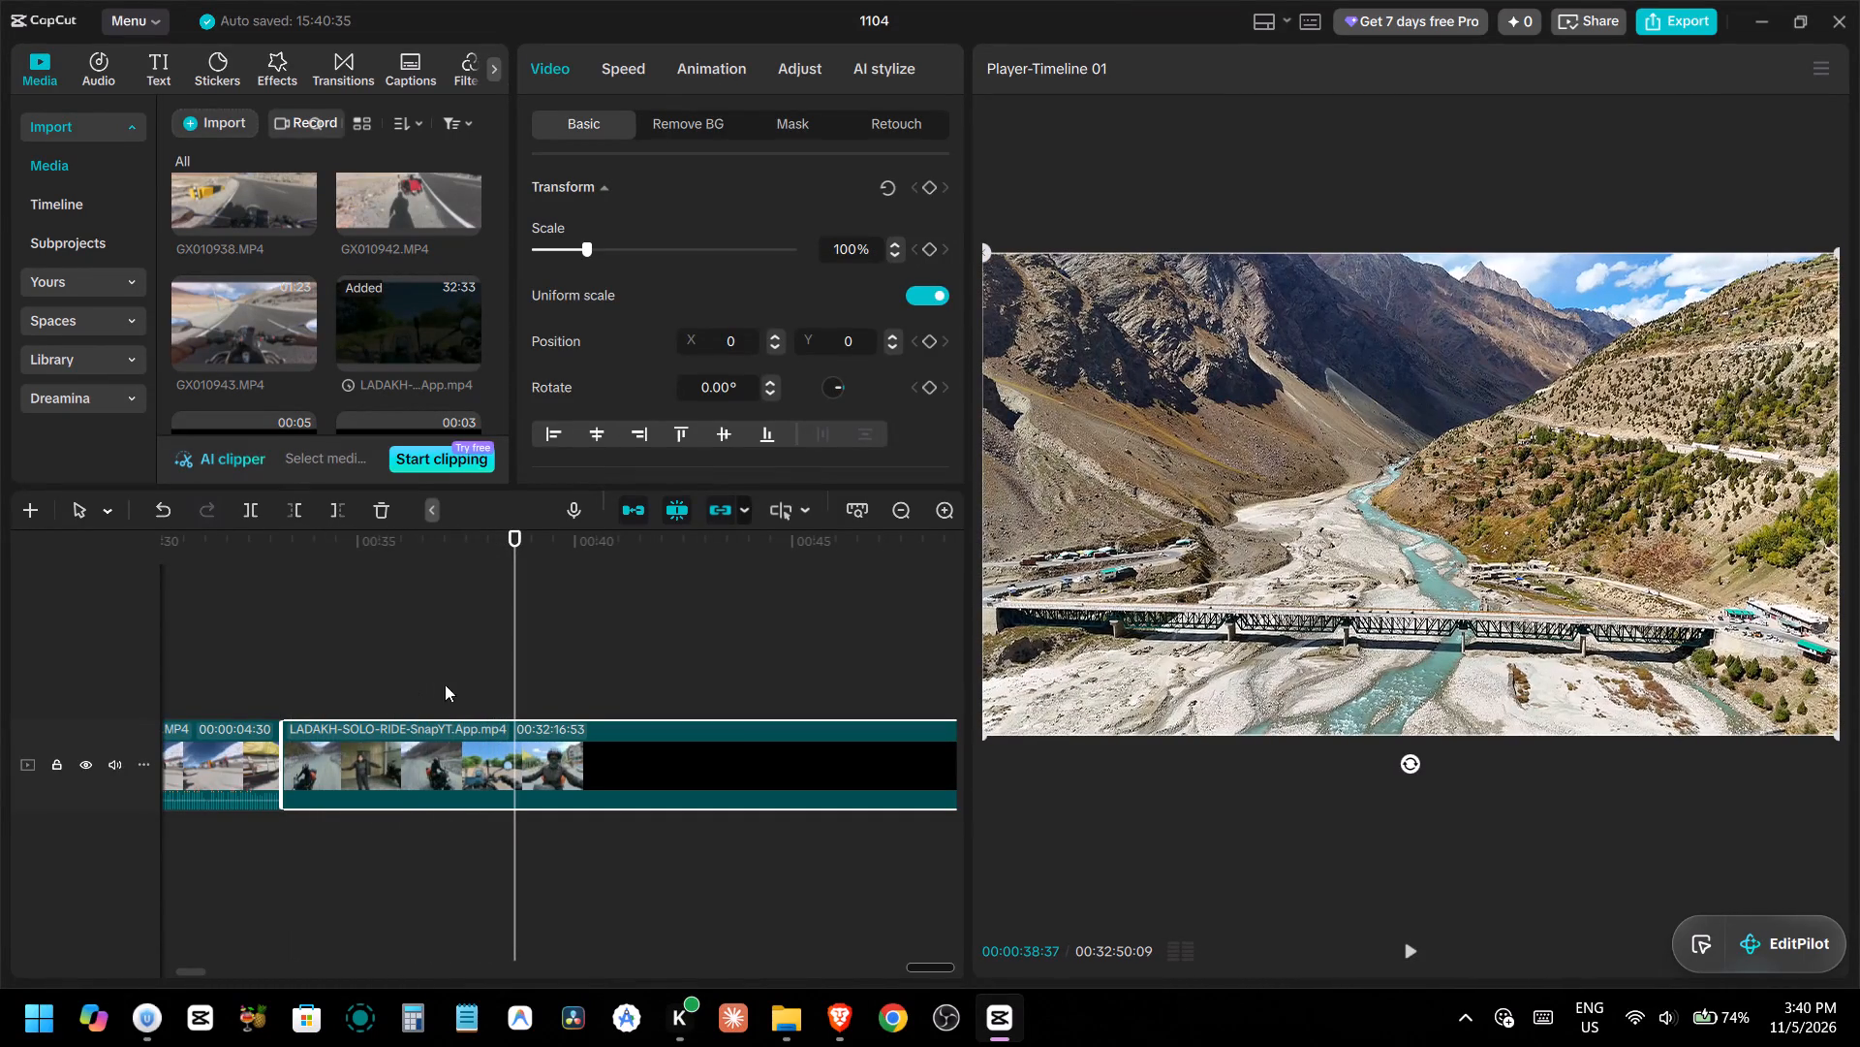
left_click(465, 688)
key("space")
left_click(482, 761)
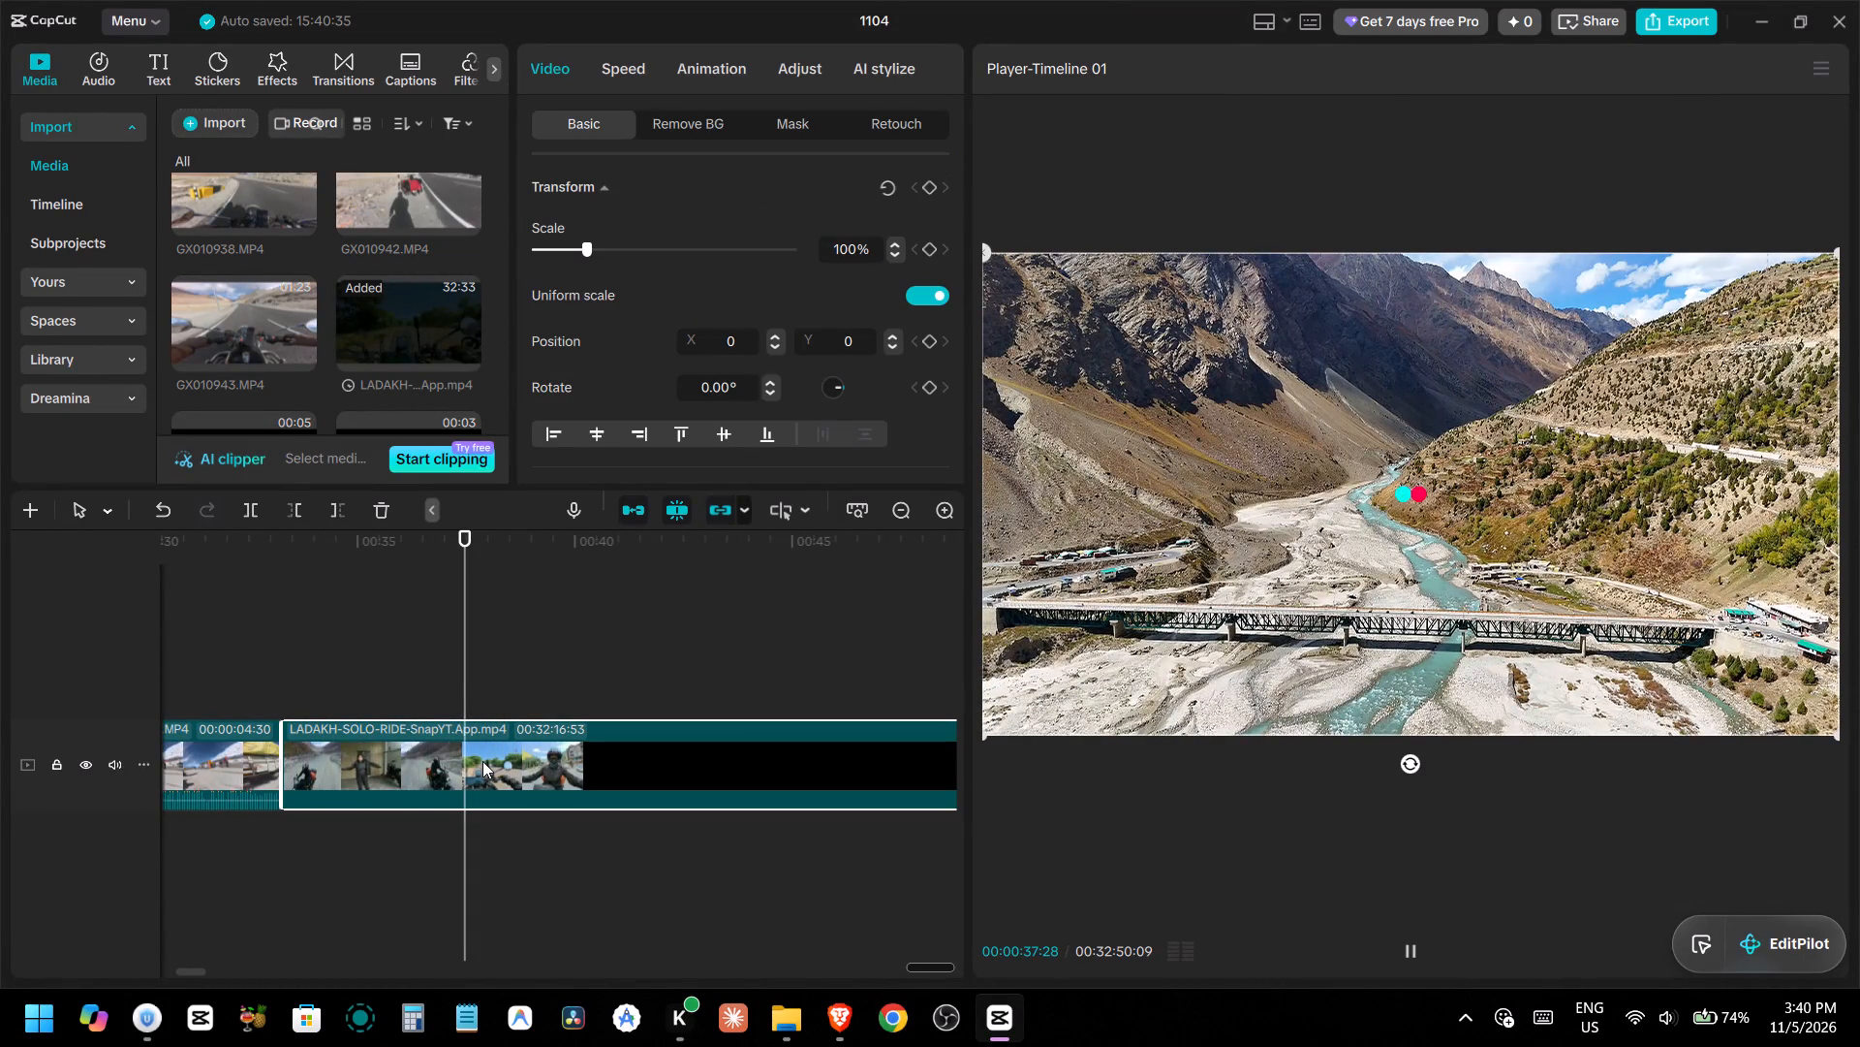
key("space")
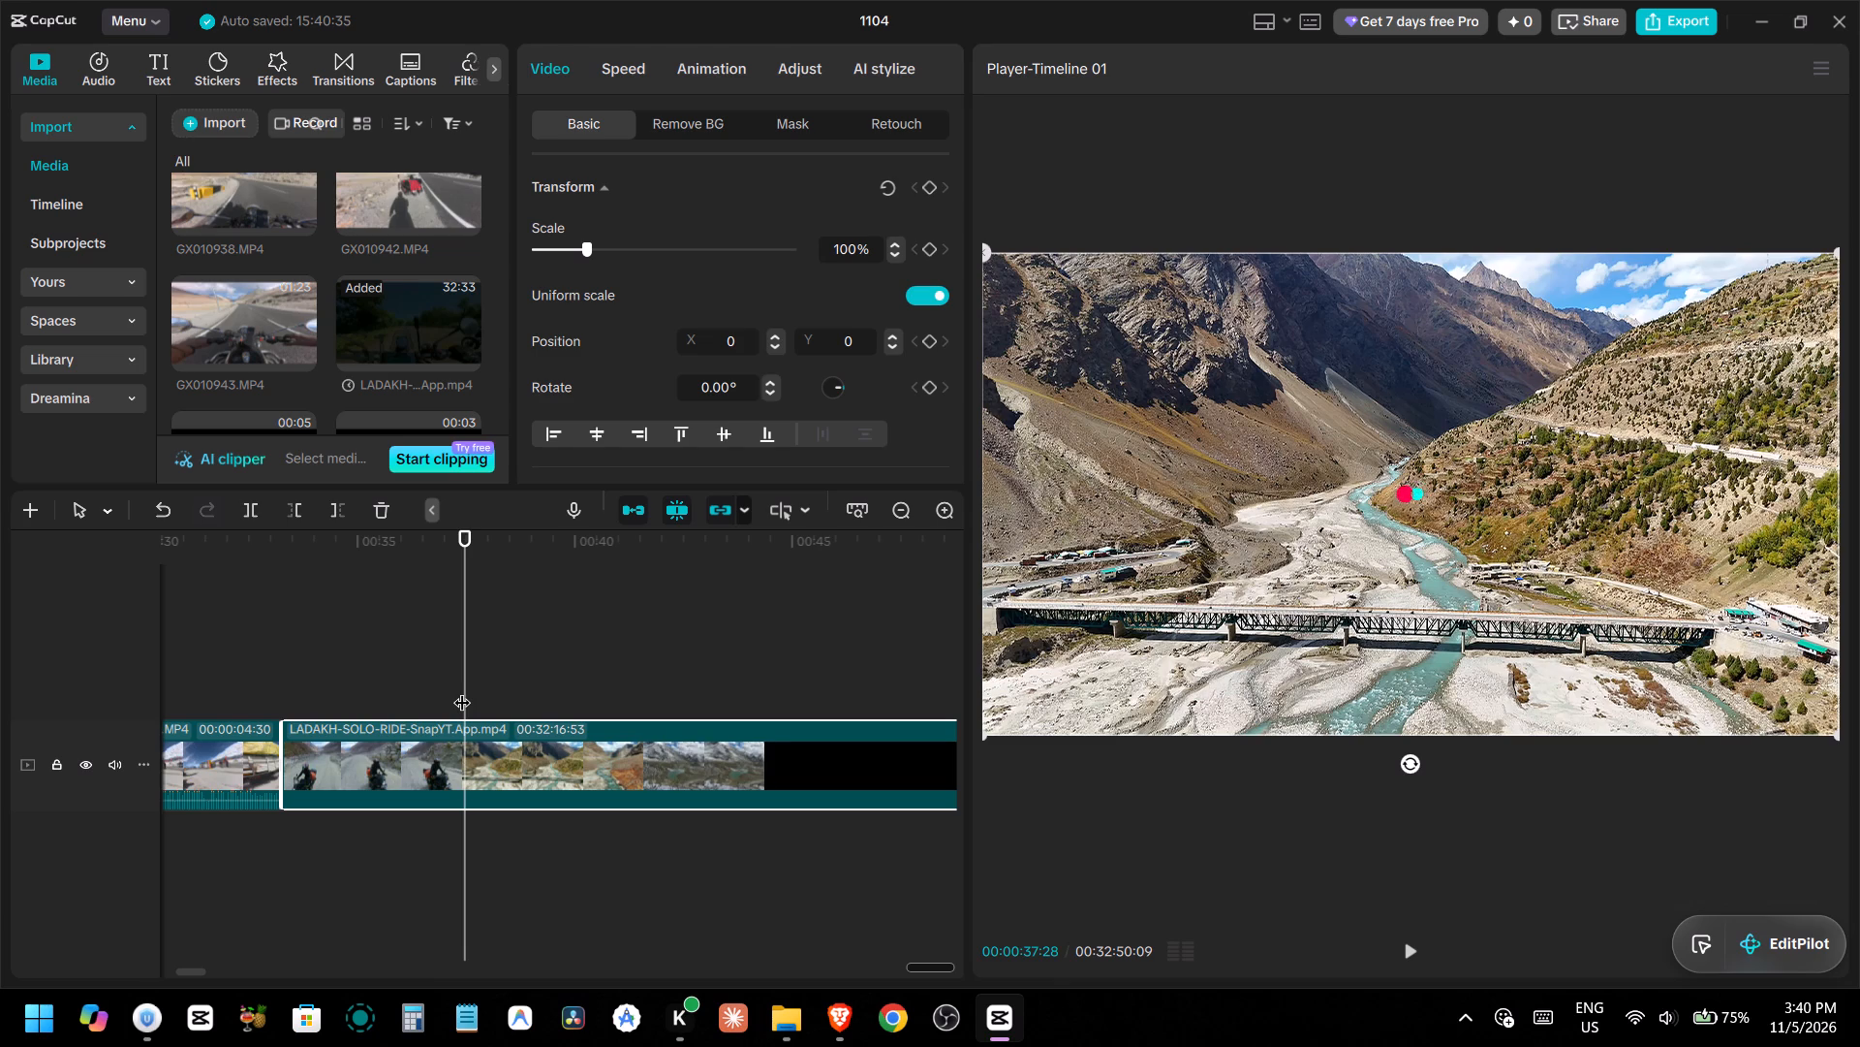
left_click_drag(462, 690, 448, 690)
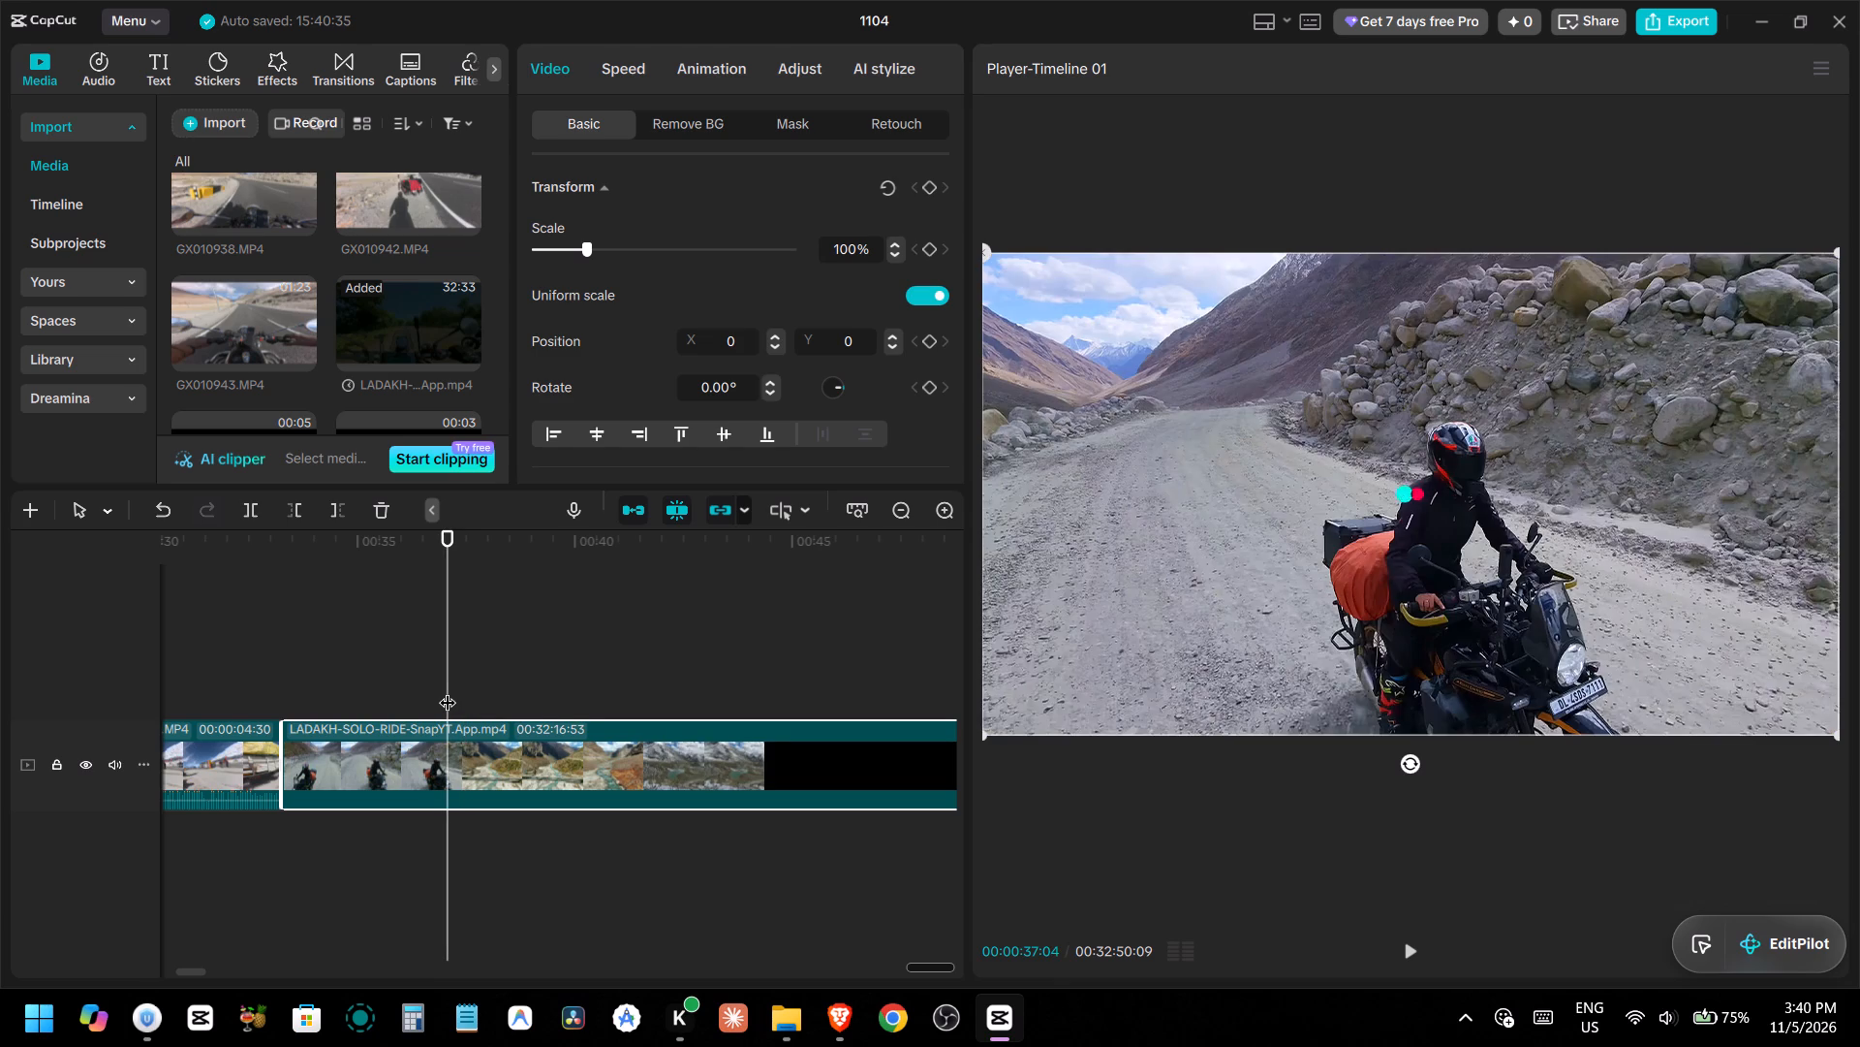
key("space")
key("space")
key("space")
key("space")
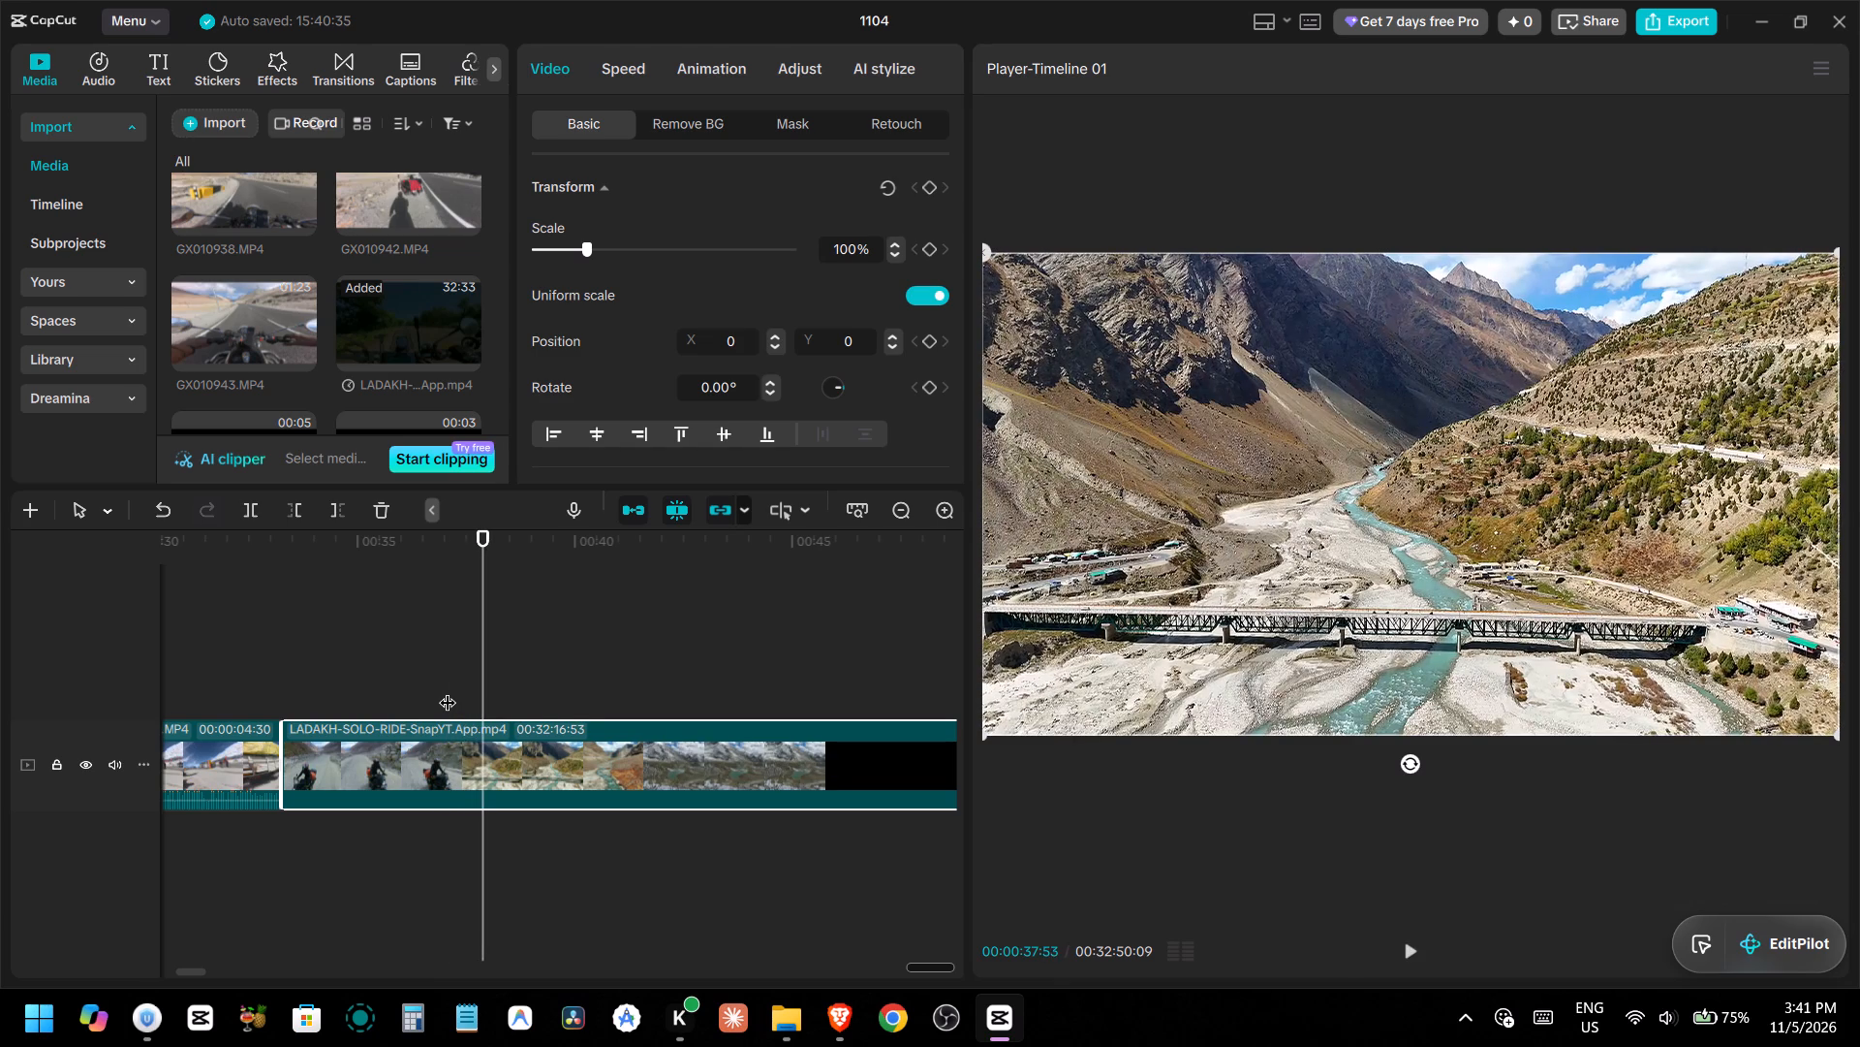
type("q")
key("space")
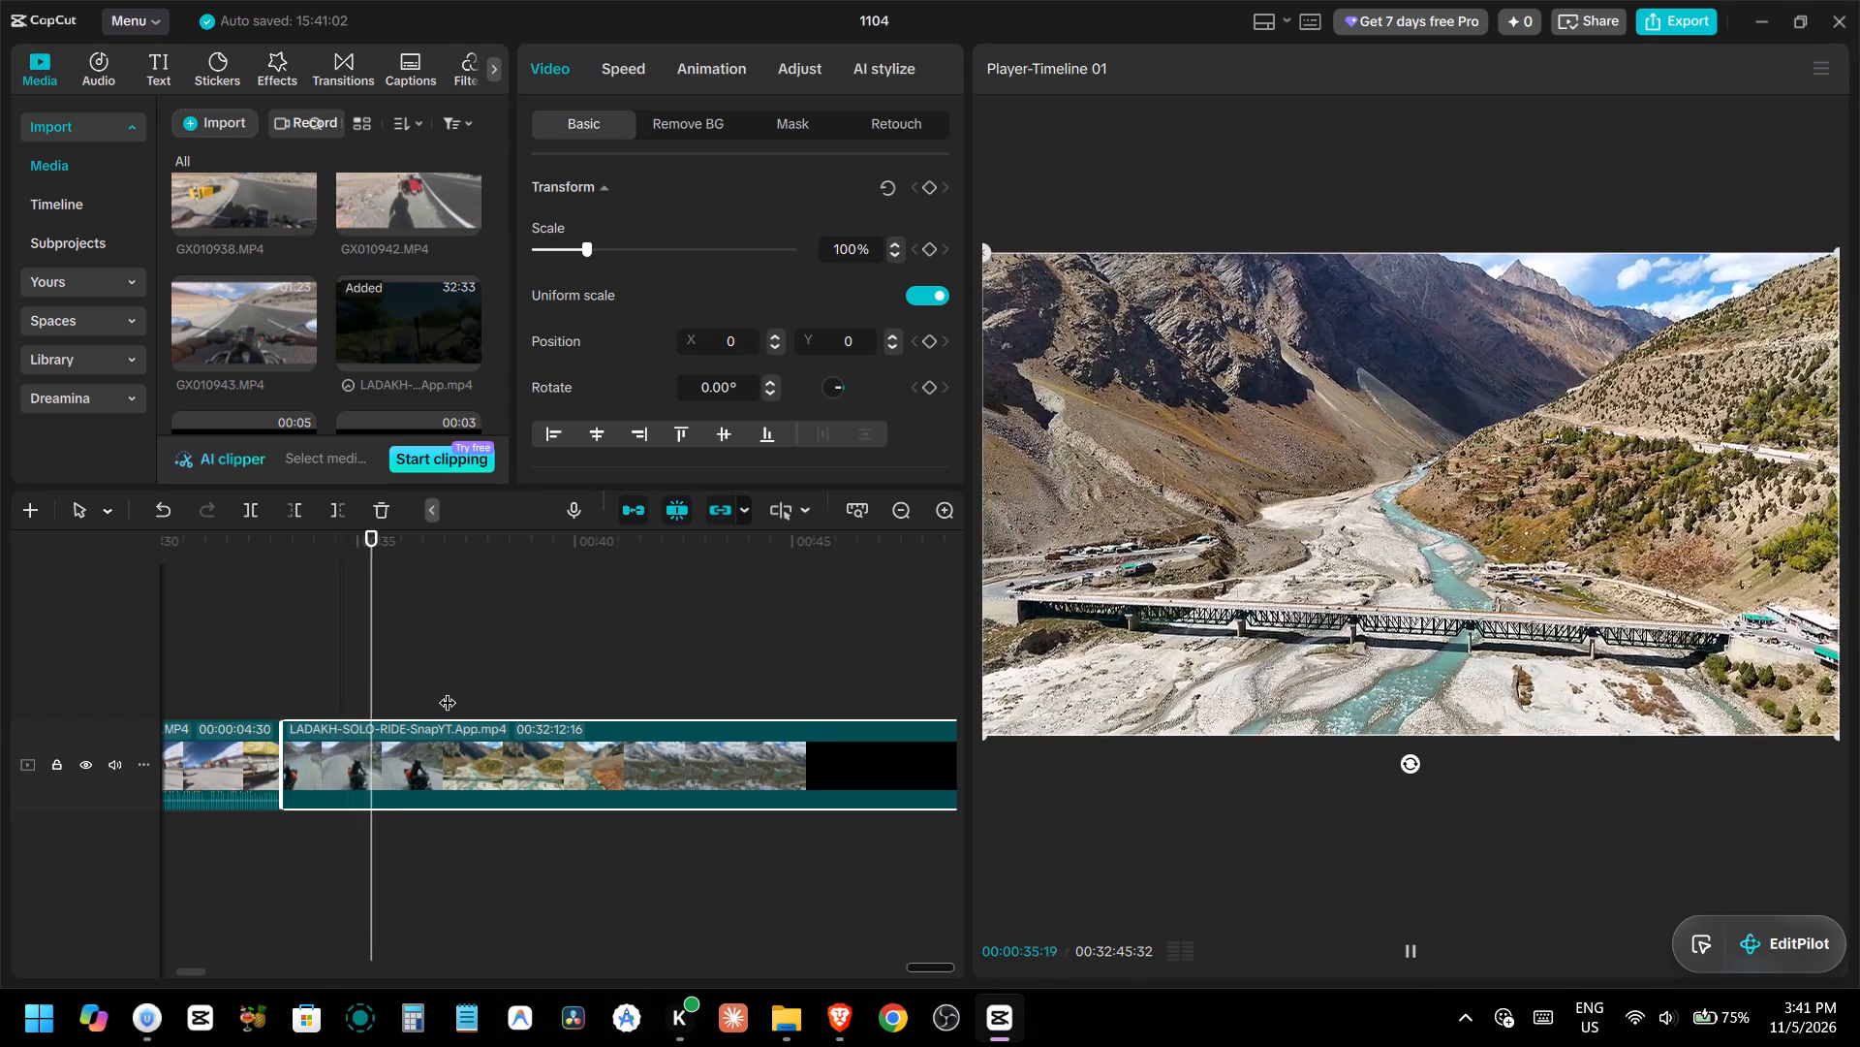
Split the LADAKH-SOLO-RIDE clip at 00:00:35:41, at the end of the river bridge shot.
key("space")
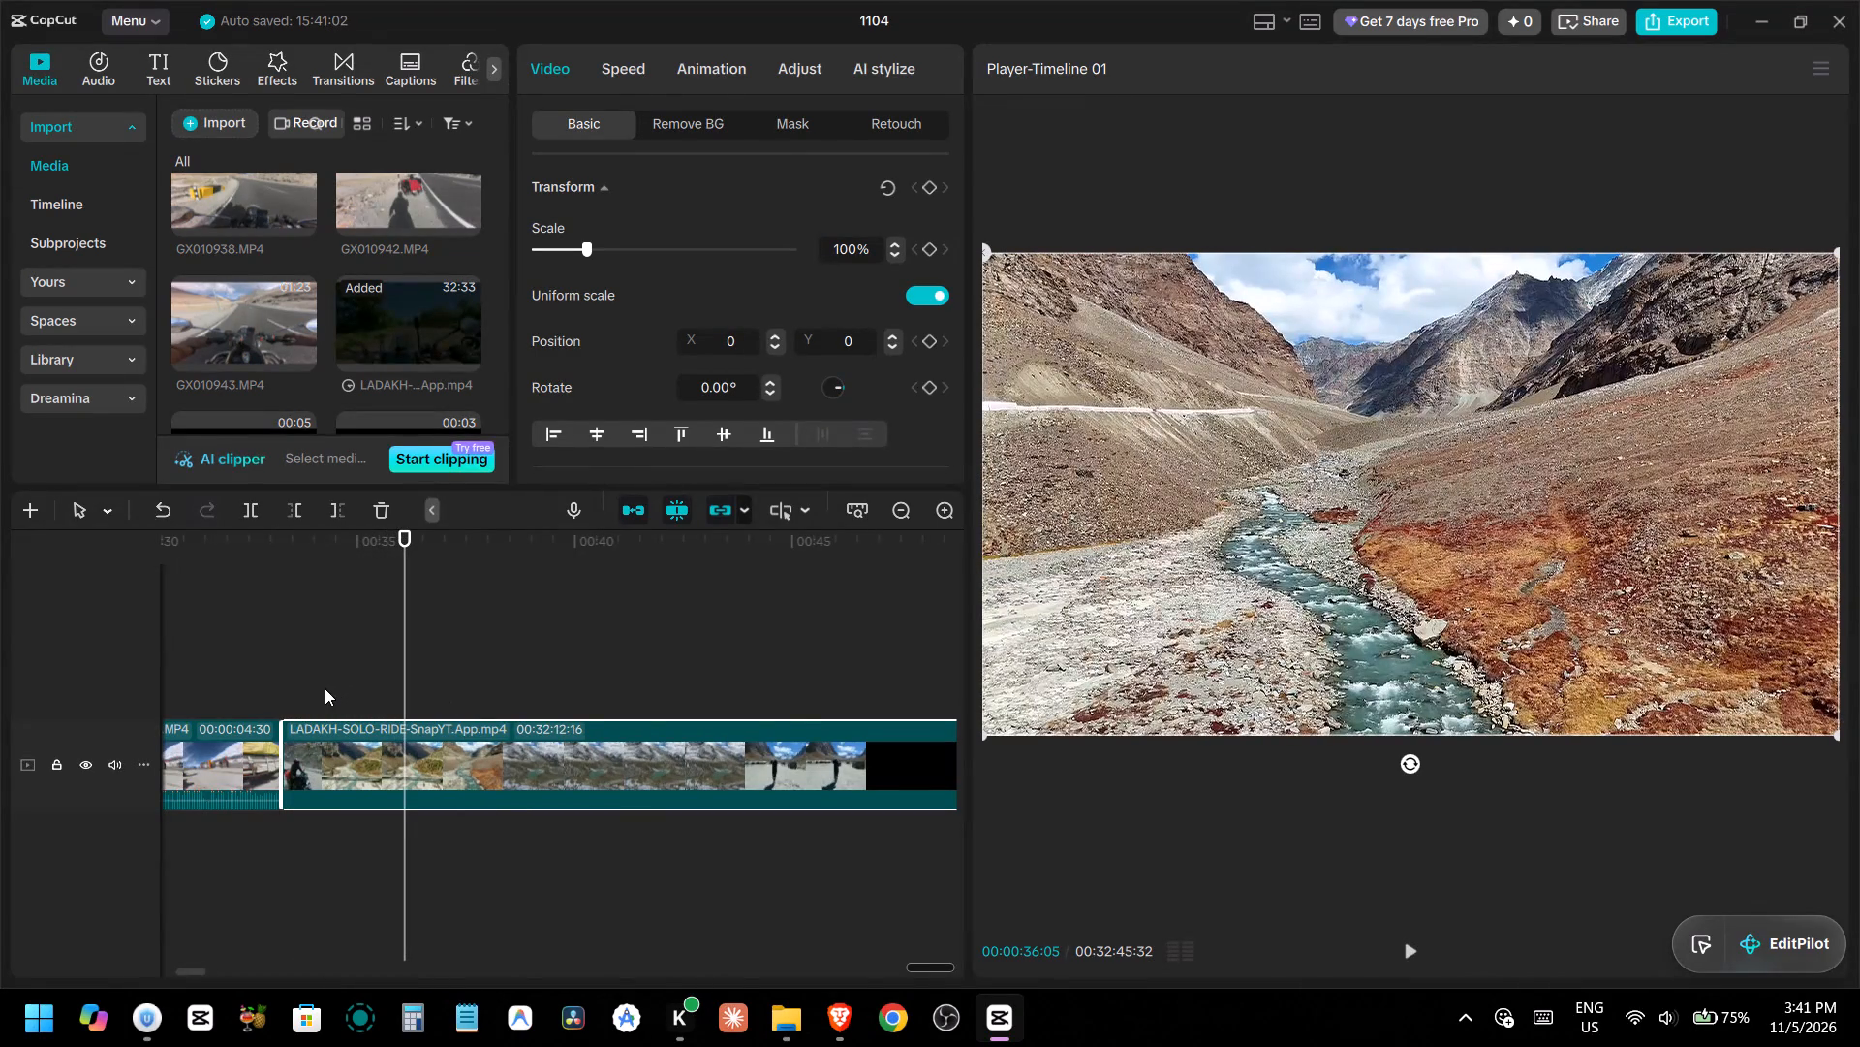
key("Left")
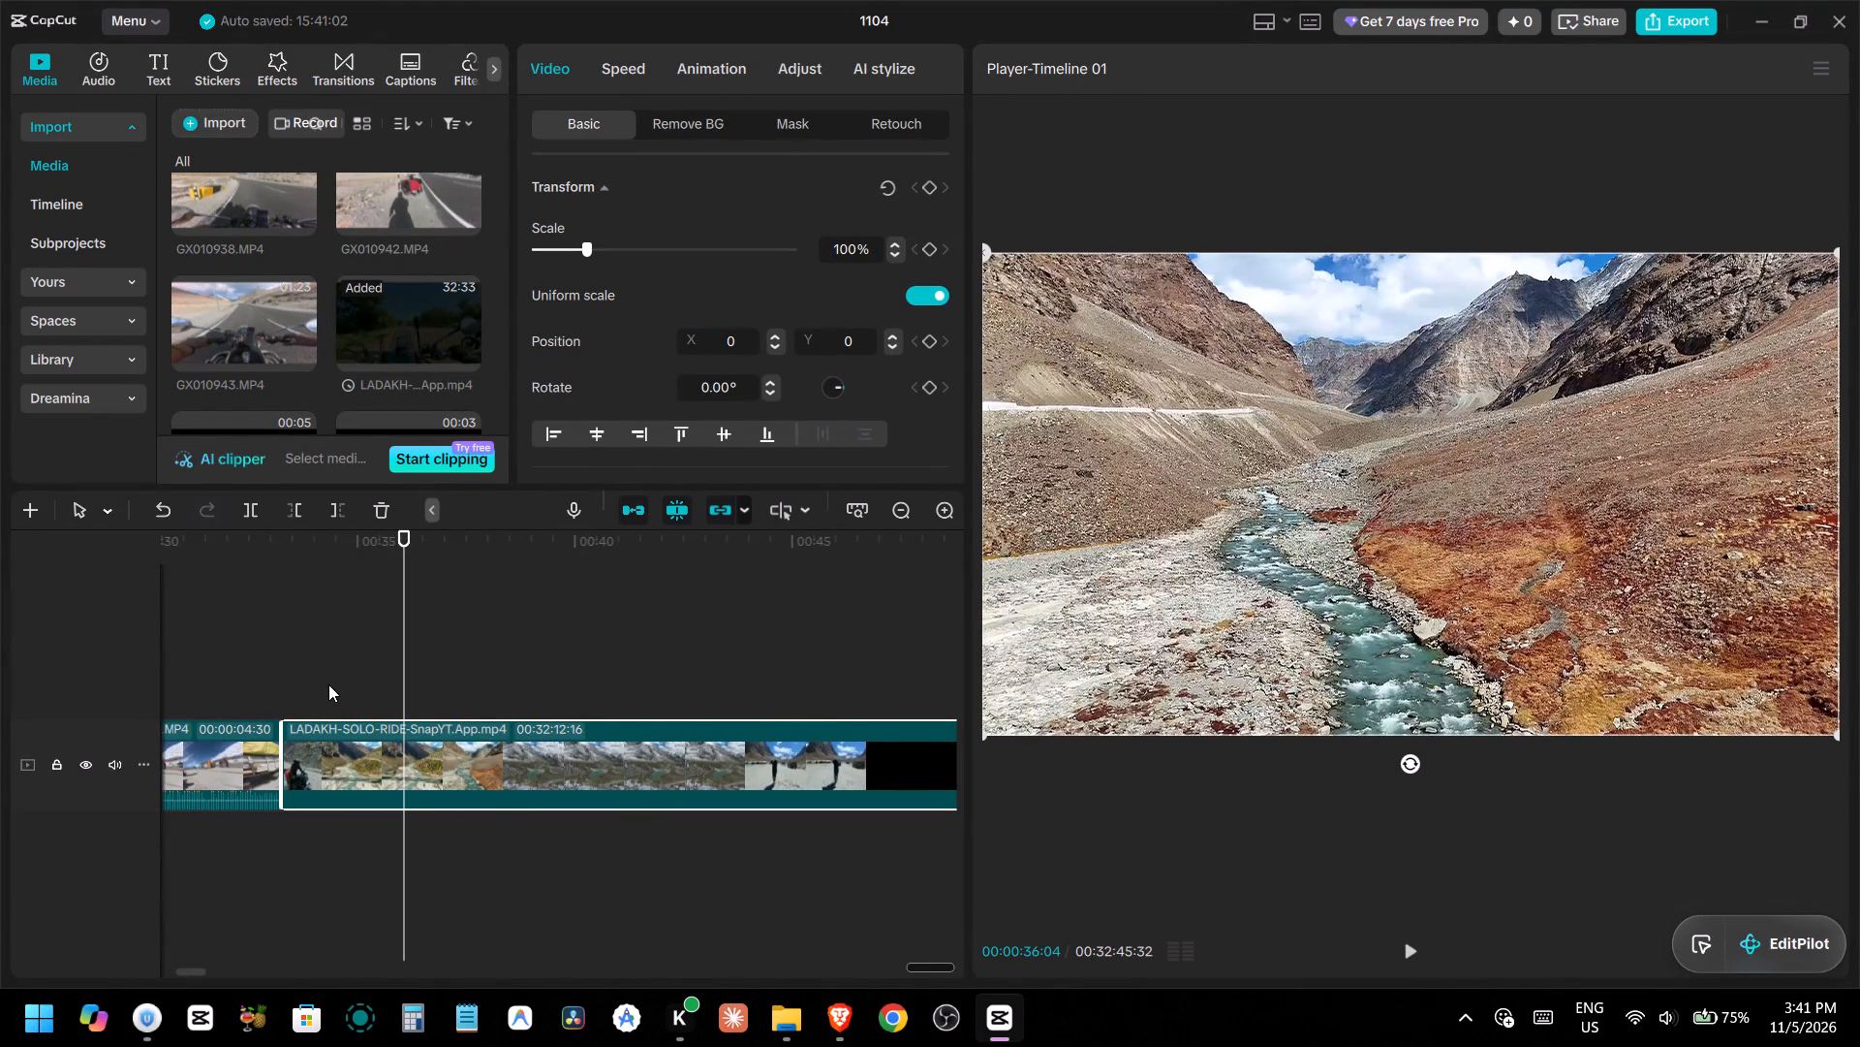
key("Left")
key("Left")
key("Left")
key("Left")
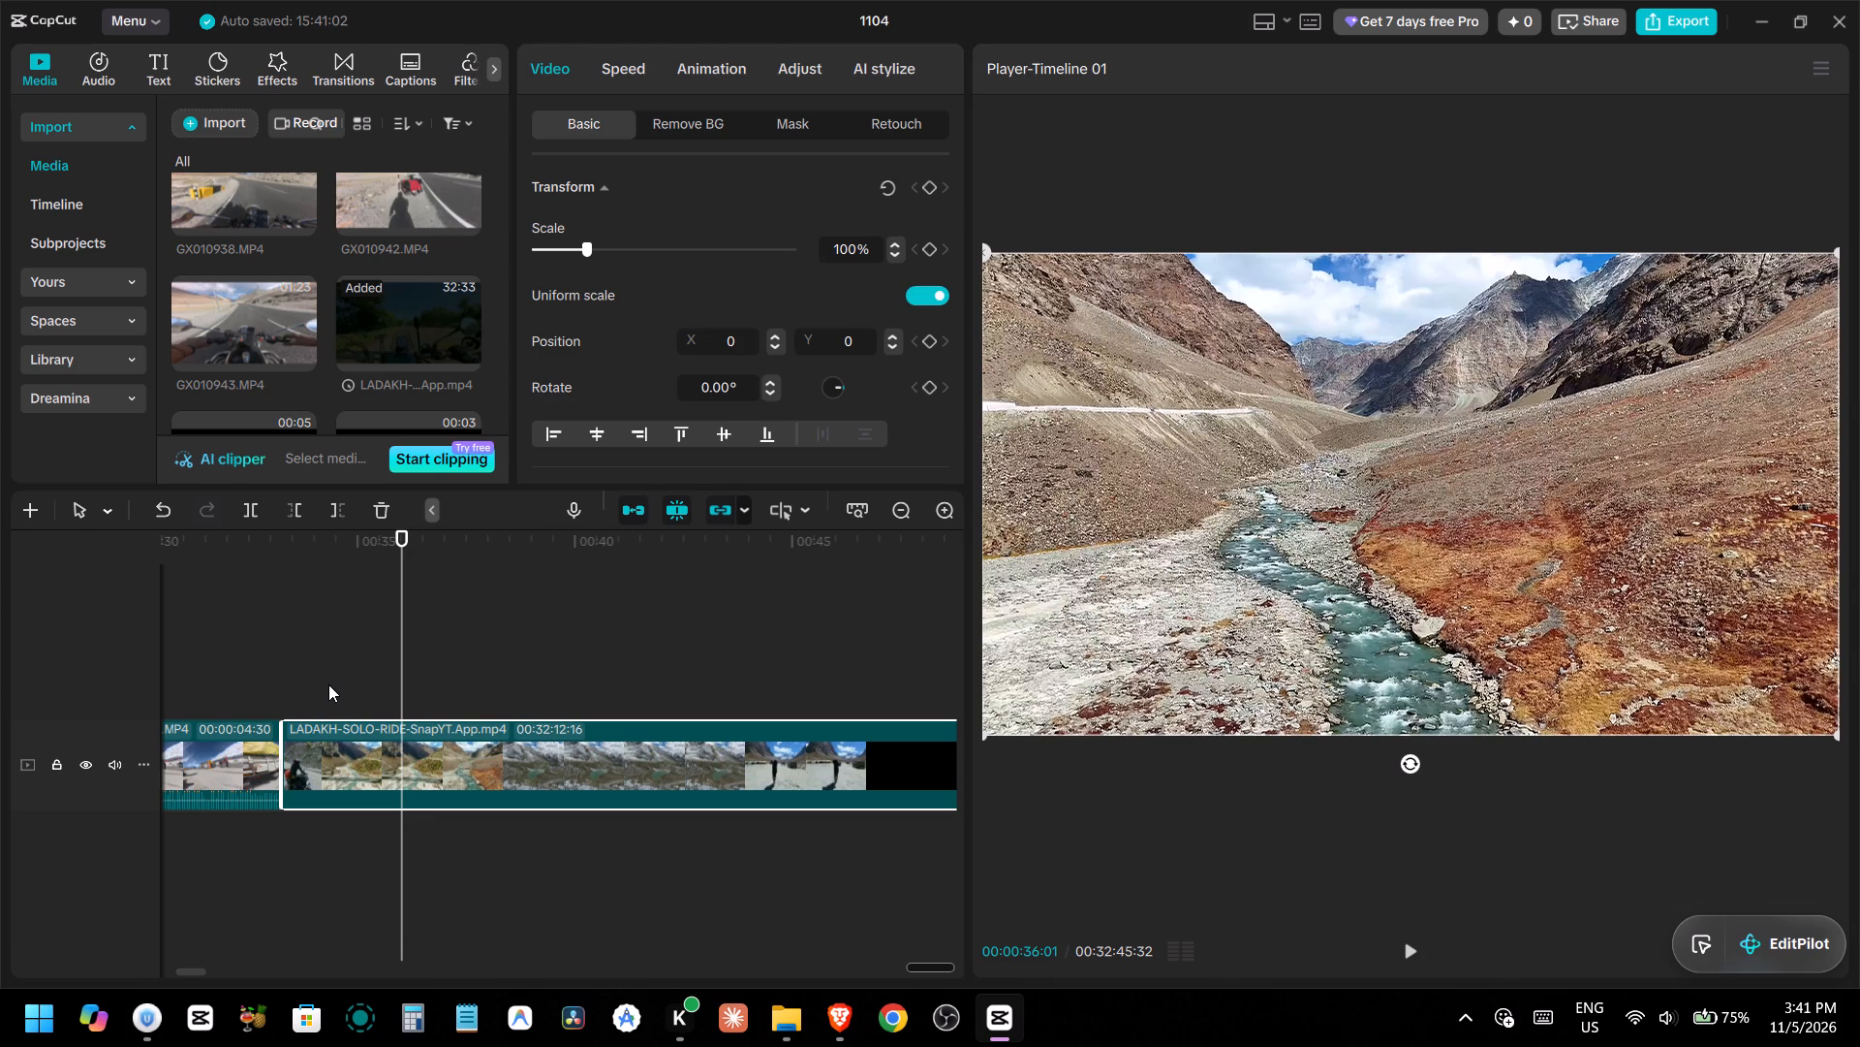
key("Left")
key("Left")
key("Left")
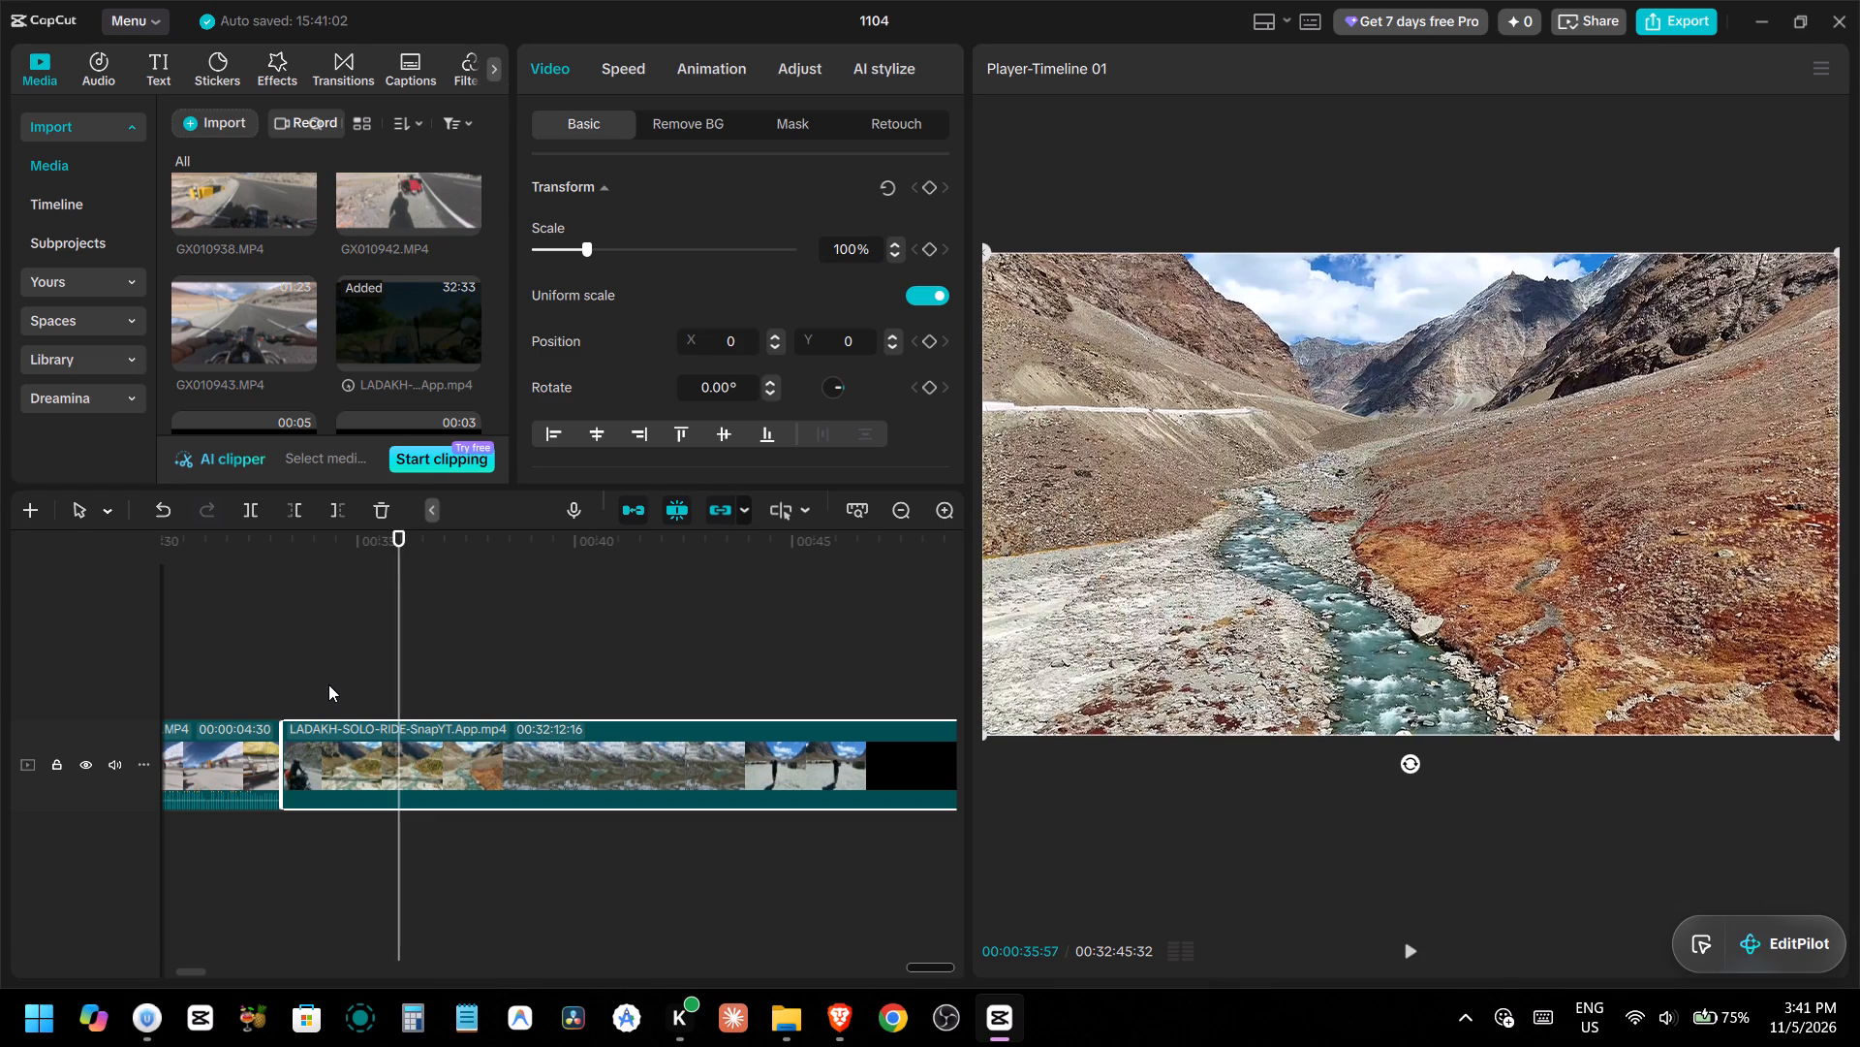
key("Left")
key("Left")
key("Left")
key("Left")
key("Left")
key("Left")
key("Left")
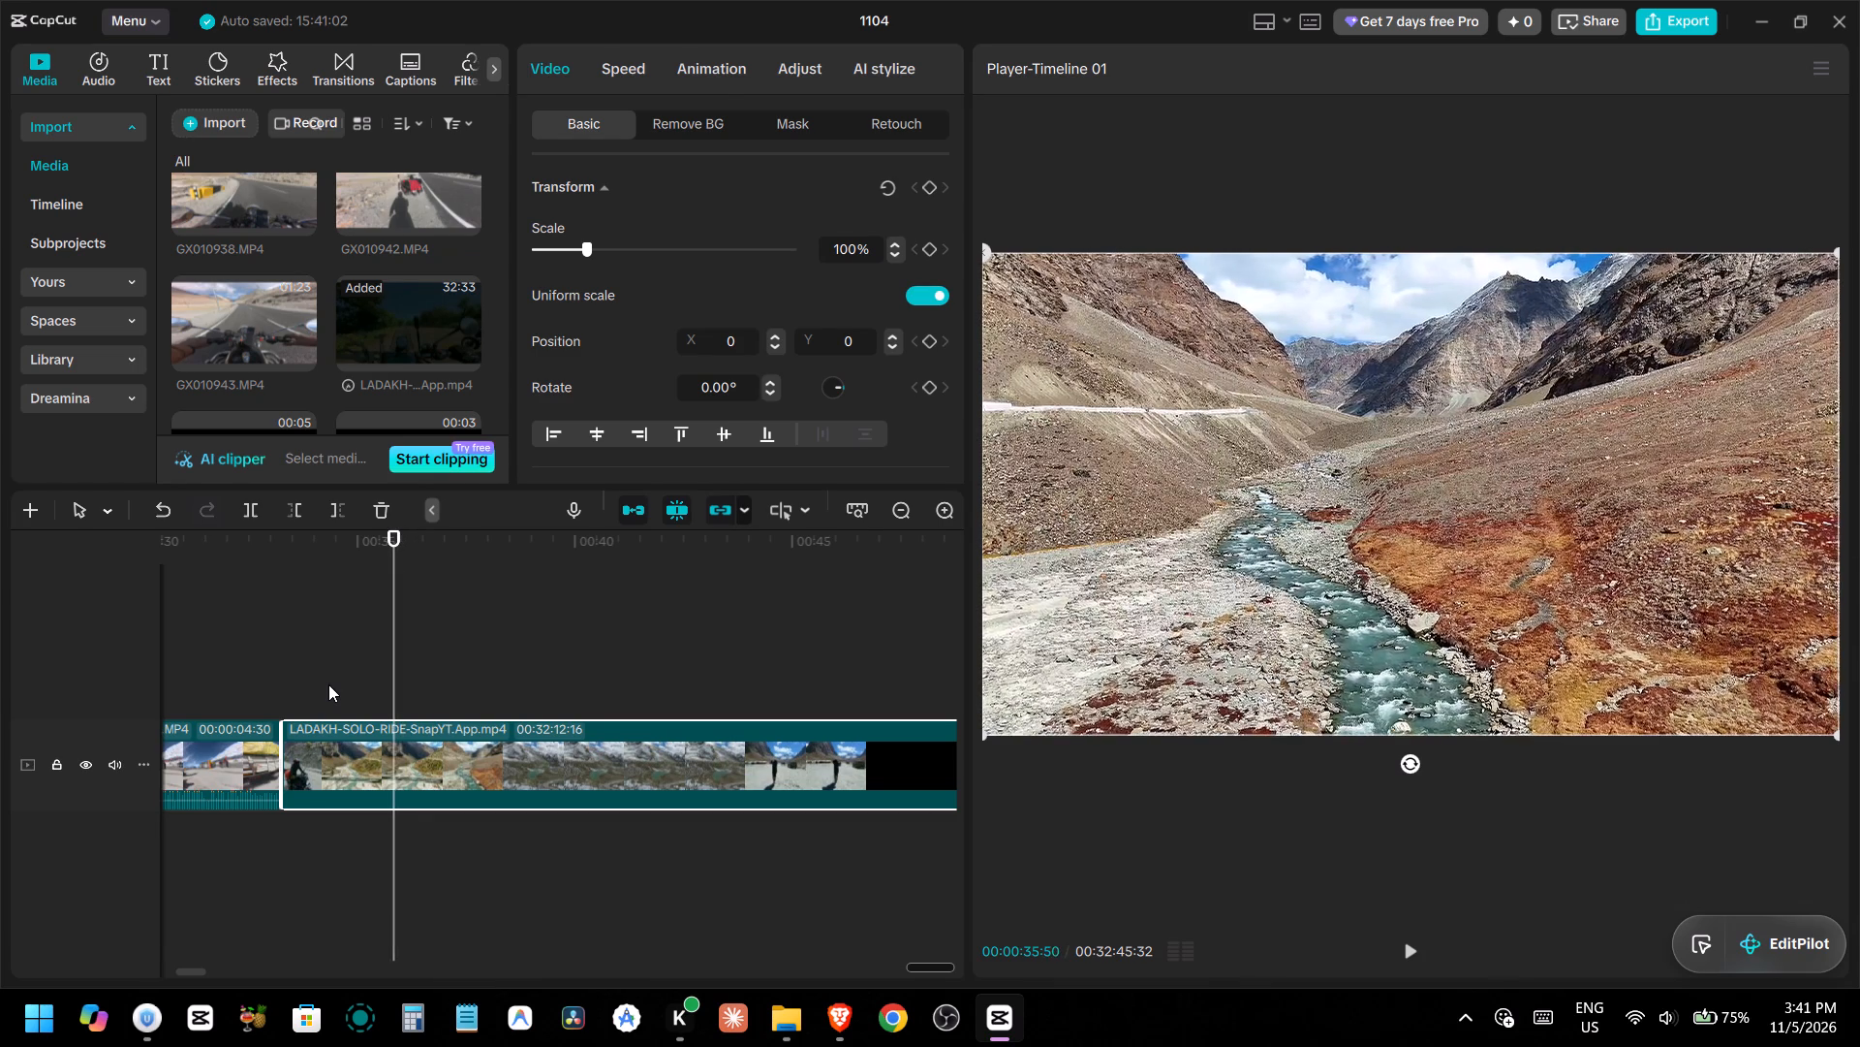
key("Left")
key("Left")
key("Left")
key("Left")
key("Left")
key("Left")
key("Left")
key("Left")
key("Left")
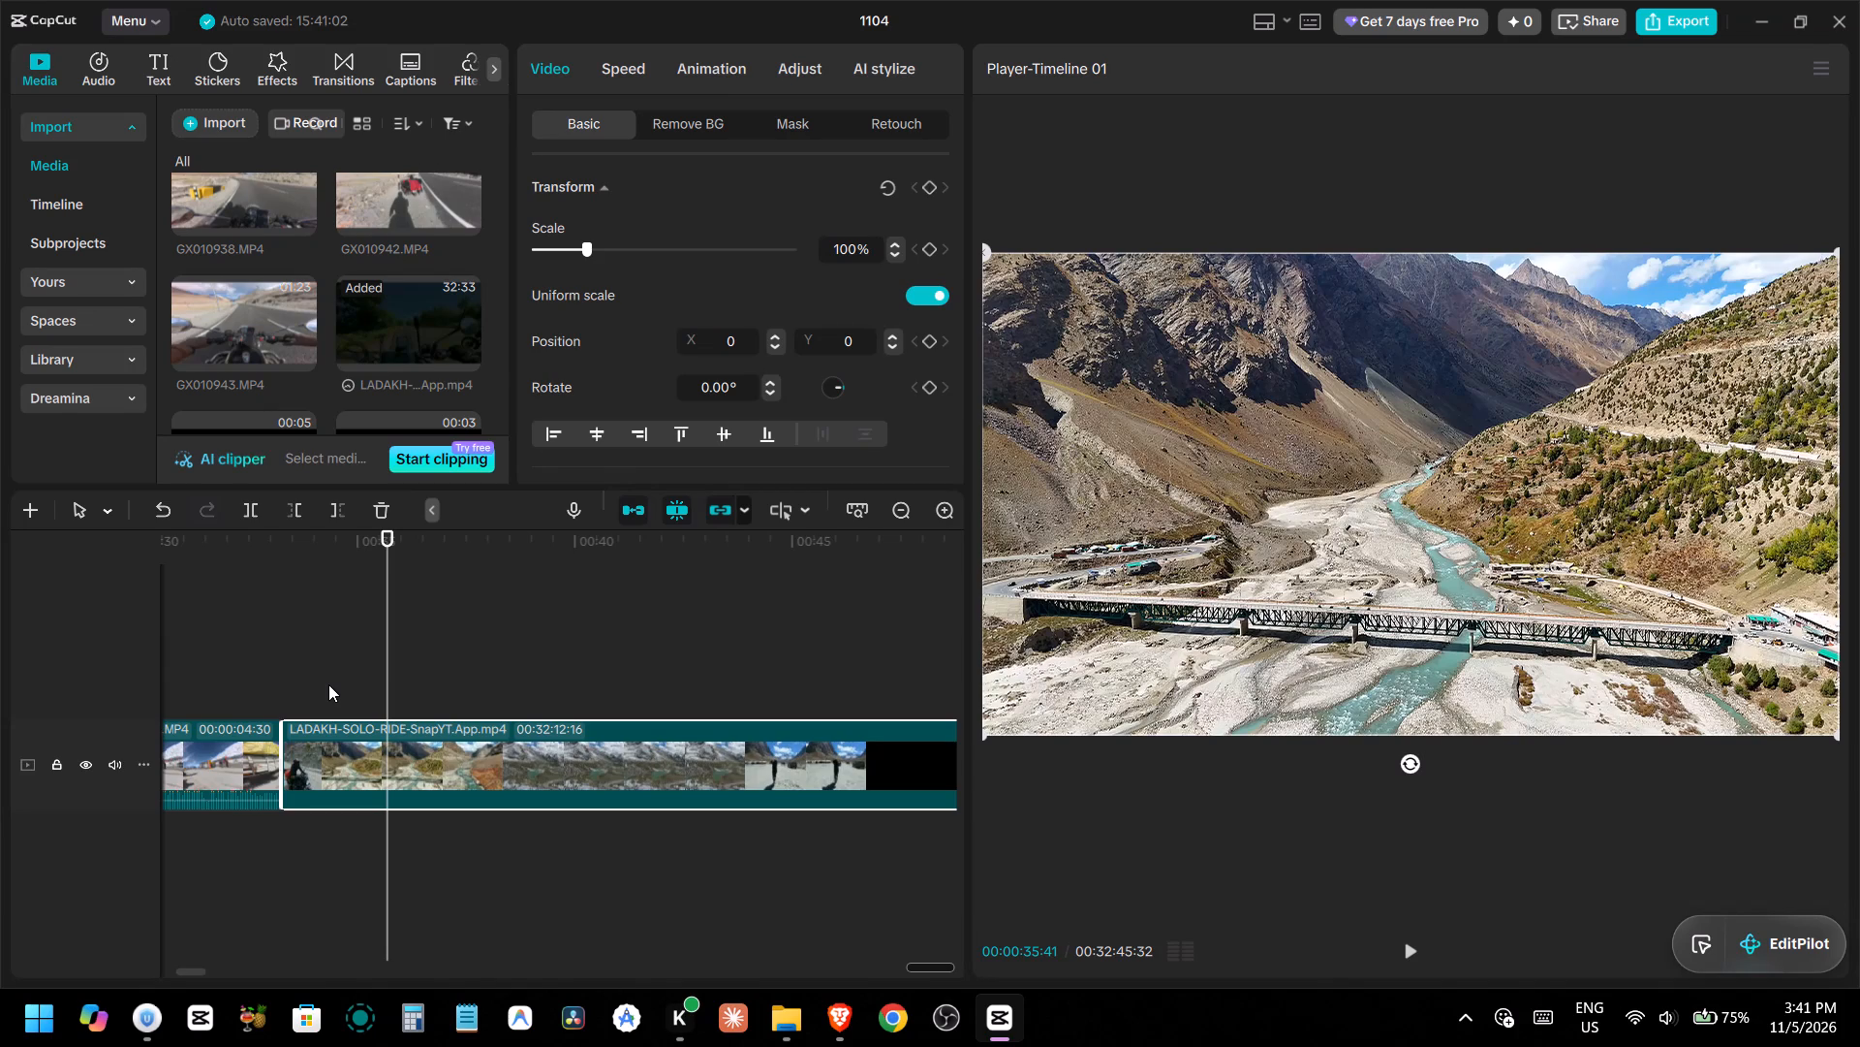
key("ctrl+b")
Trim the start of the last LADAKH-SOLO-RIDE segment up to 00:00:36:07, within the mountain stream shot.
key("space")
key("space")
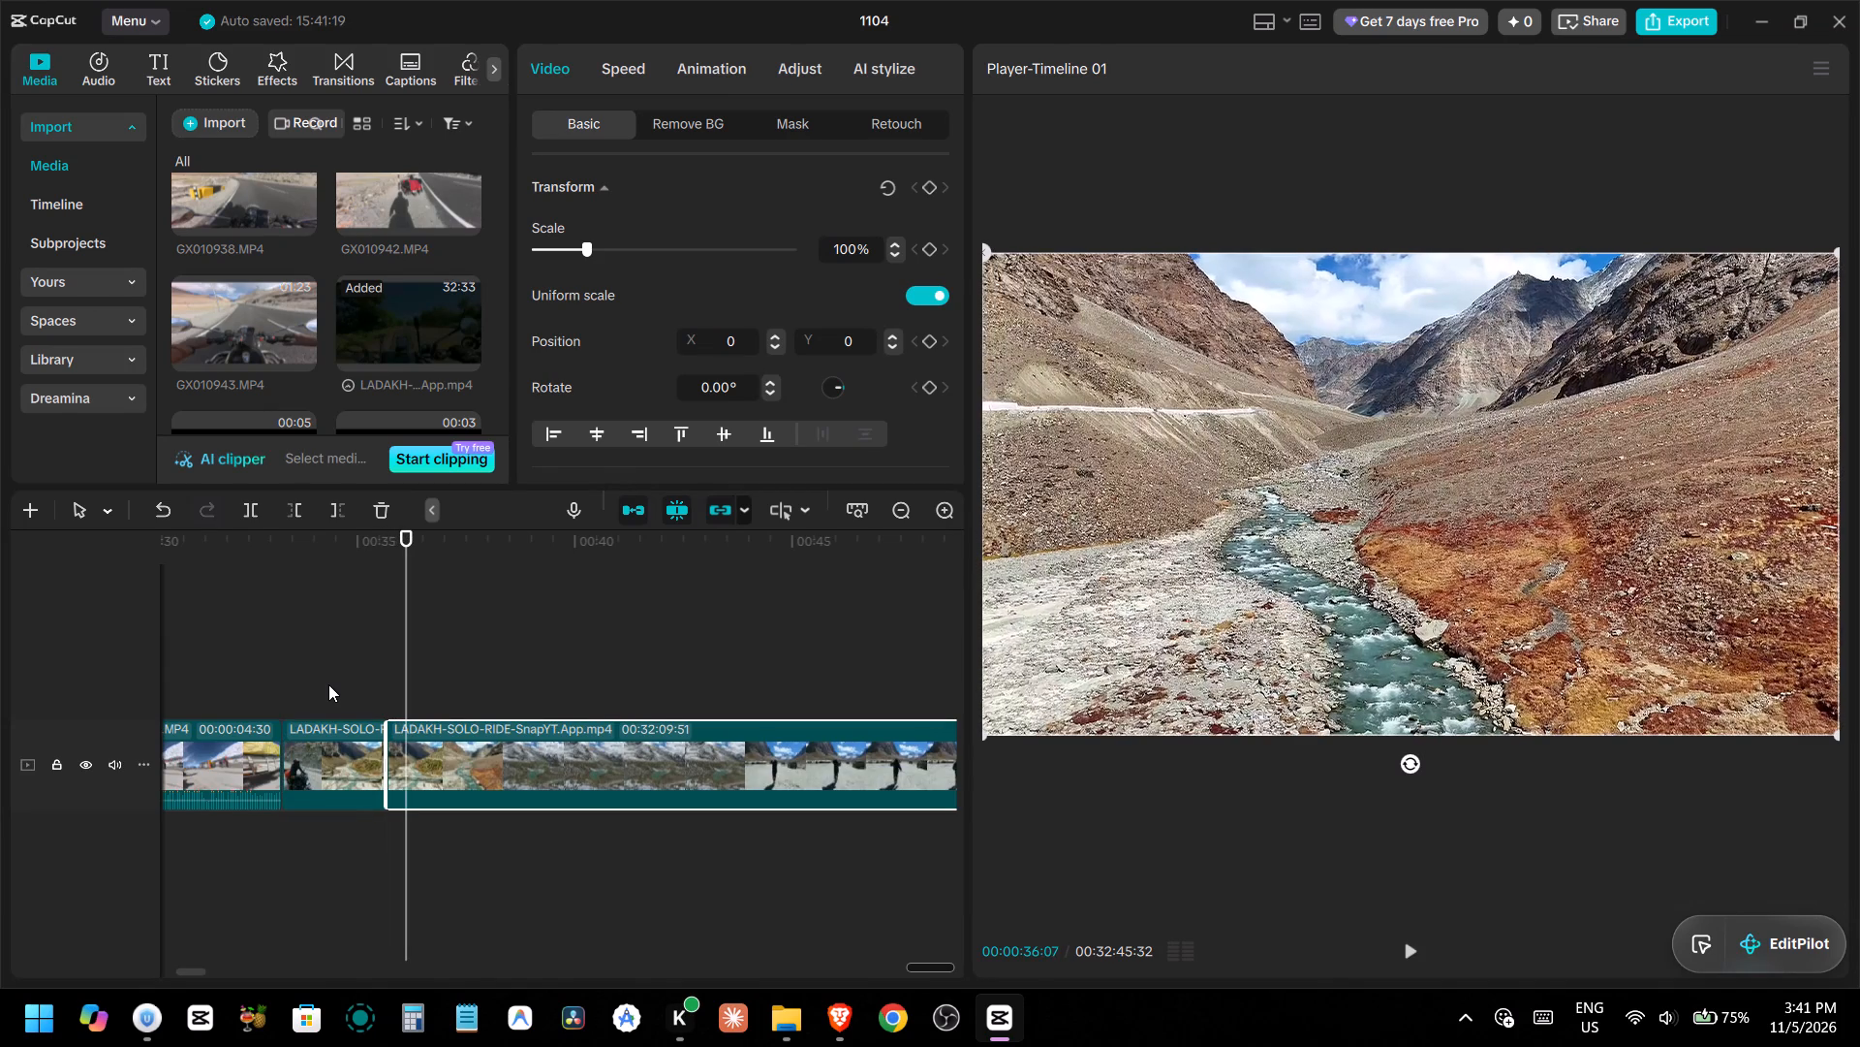
key("q")
Split the LADAKH-SOLO-RIDE clip at 00:00:37:26, where the mountain stream shot ends.
key("space")
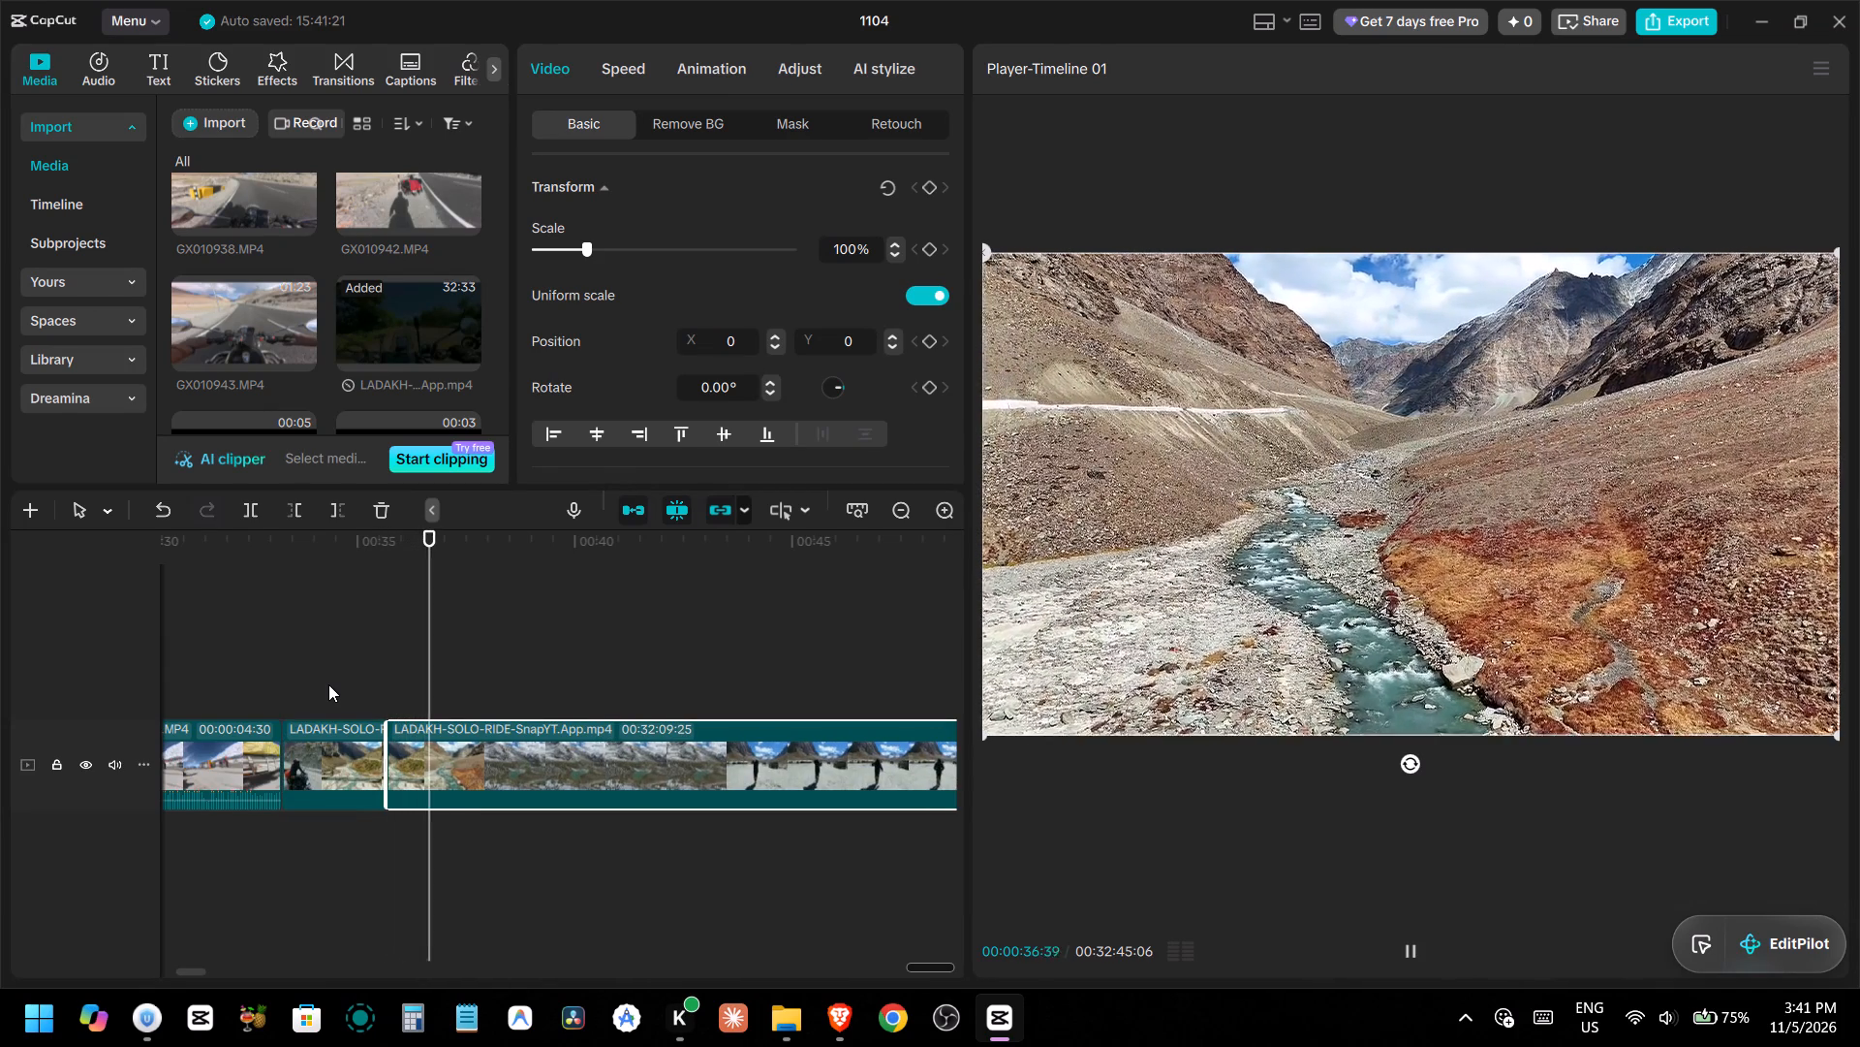
key("space")
key("Left")
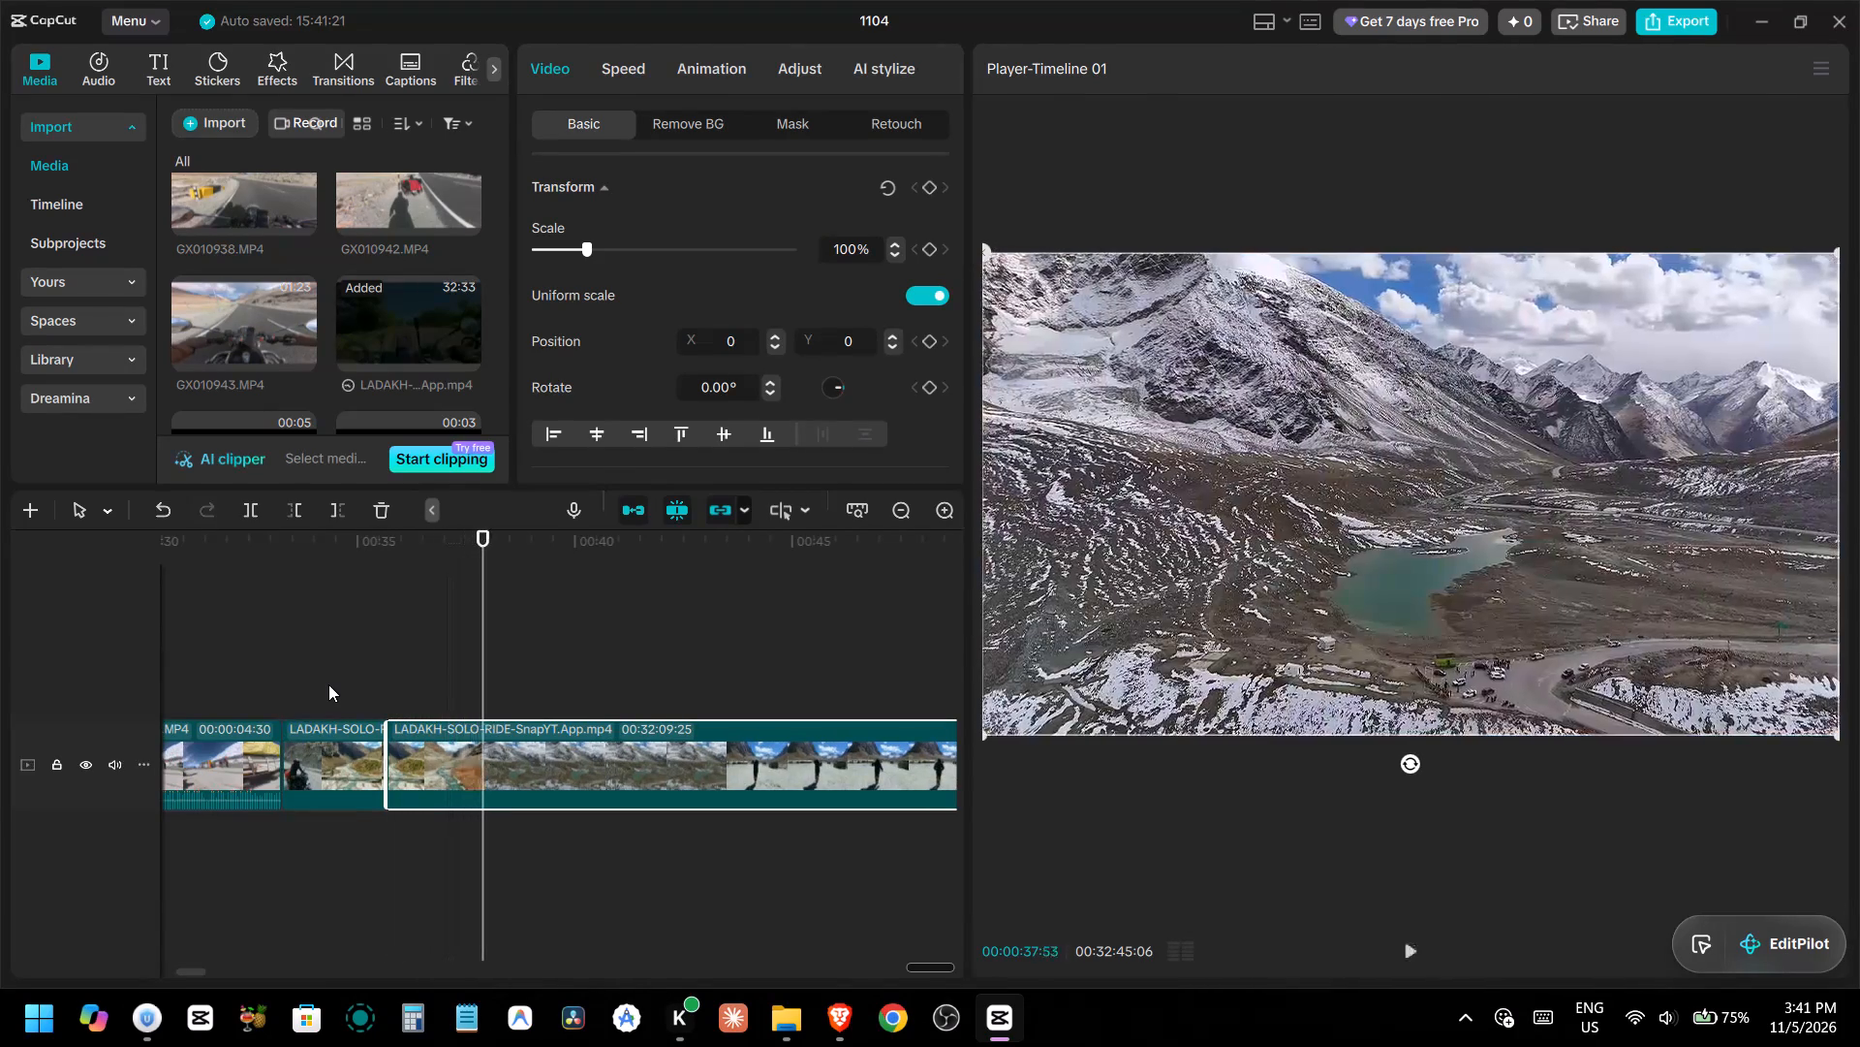
key("Left")
key("Left")
key("Left")
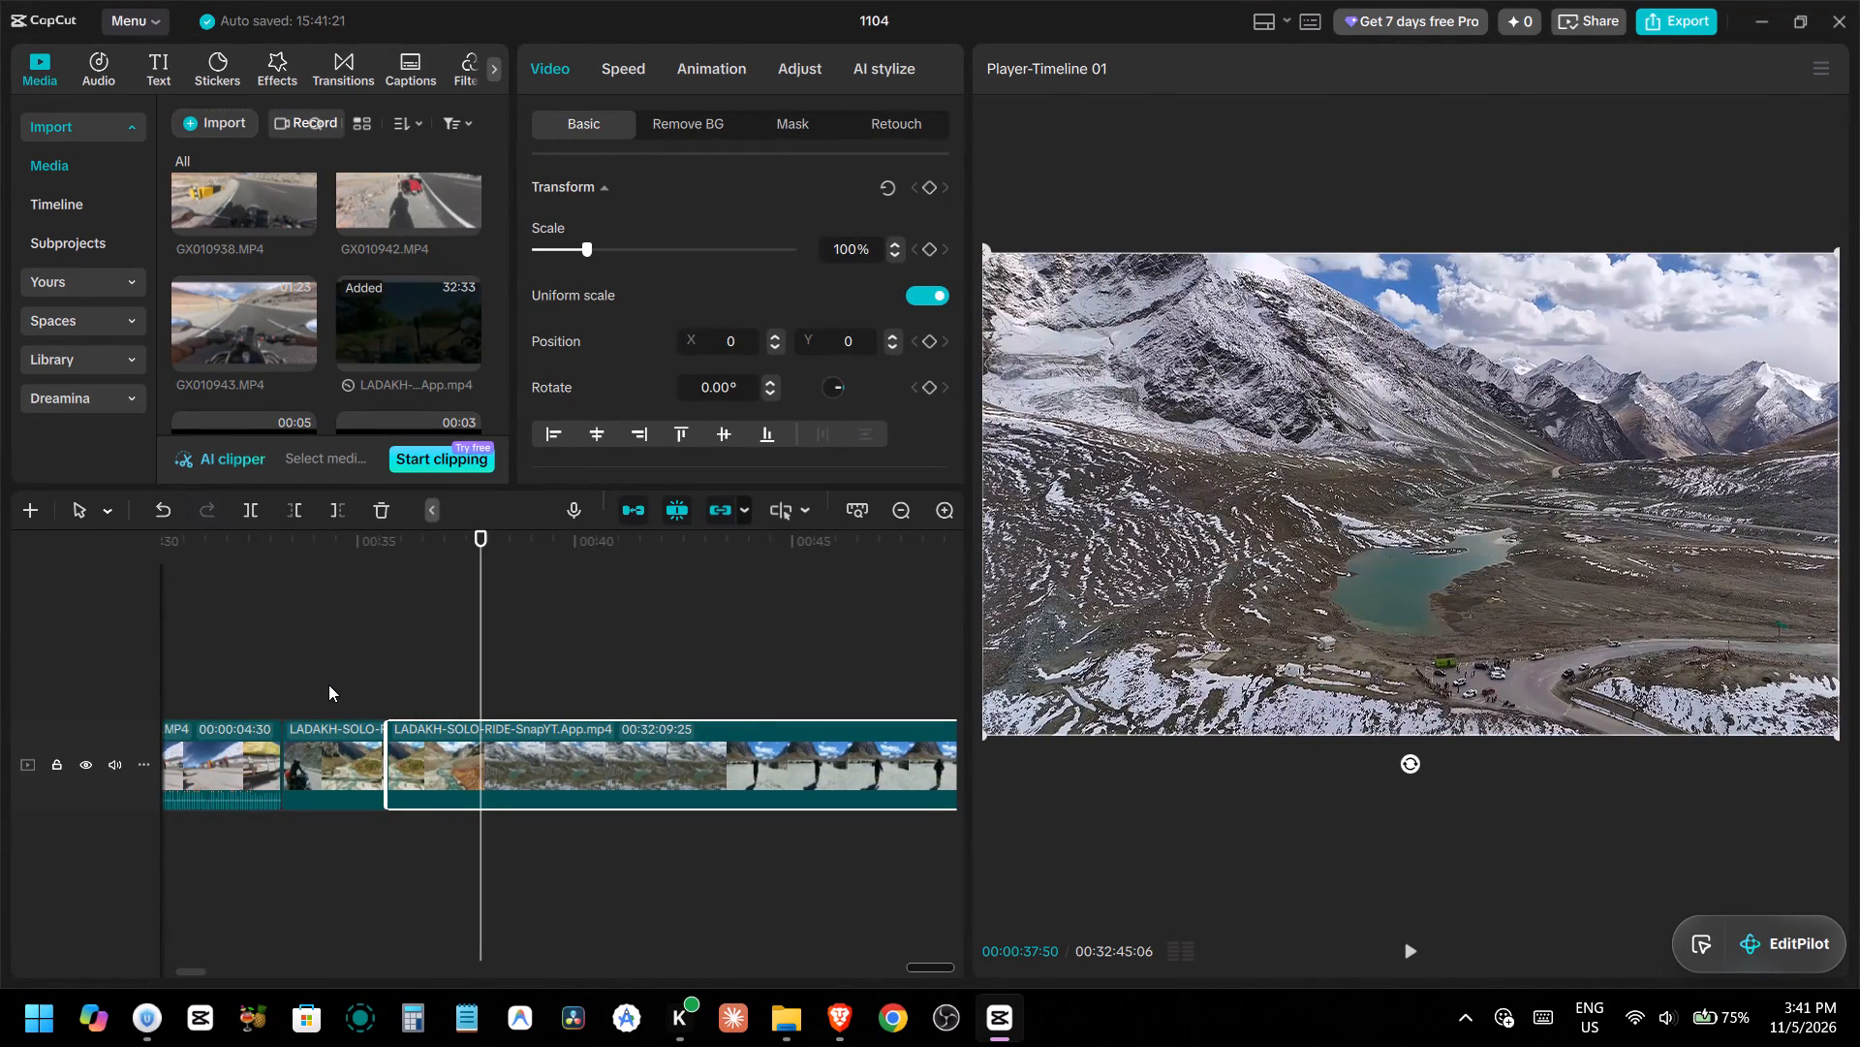
key("Left")
key("Left")
key("Left")
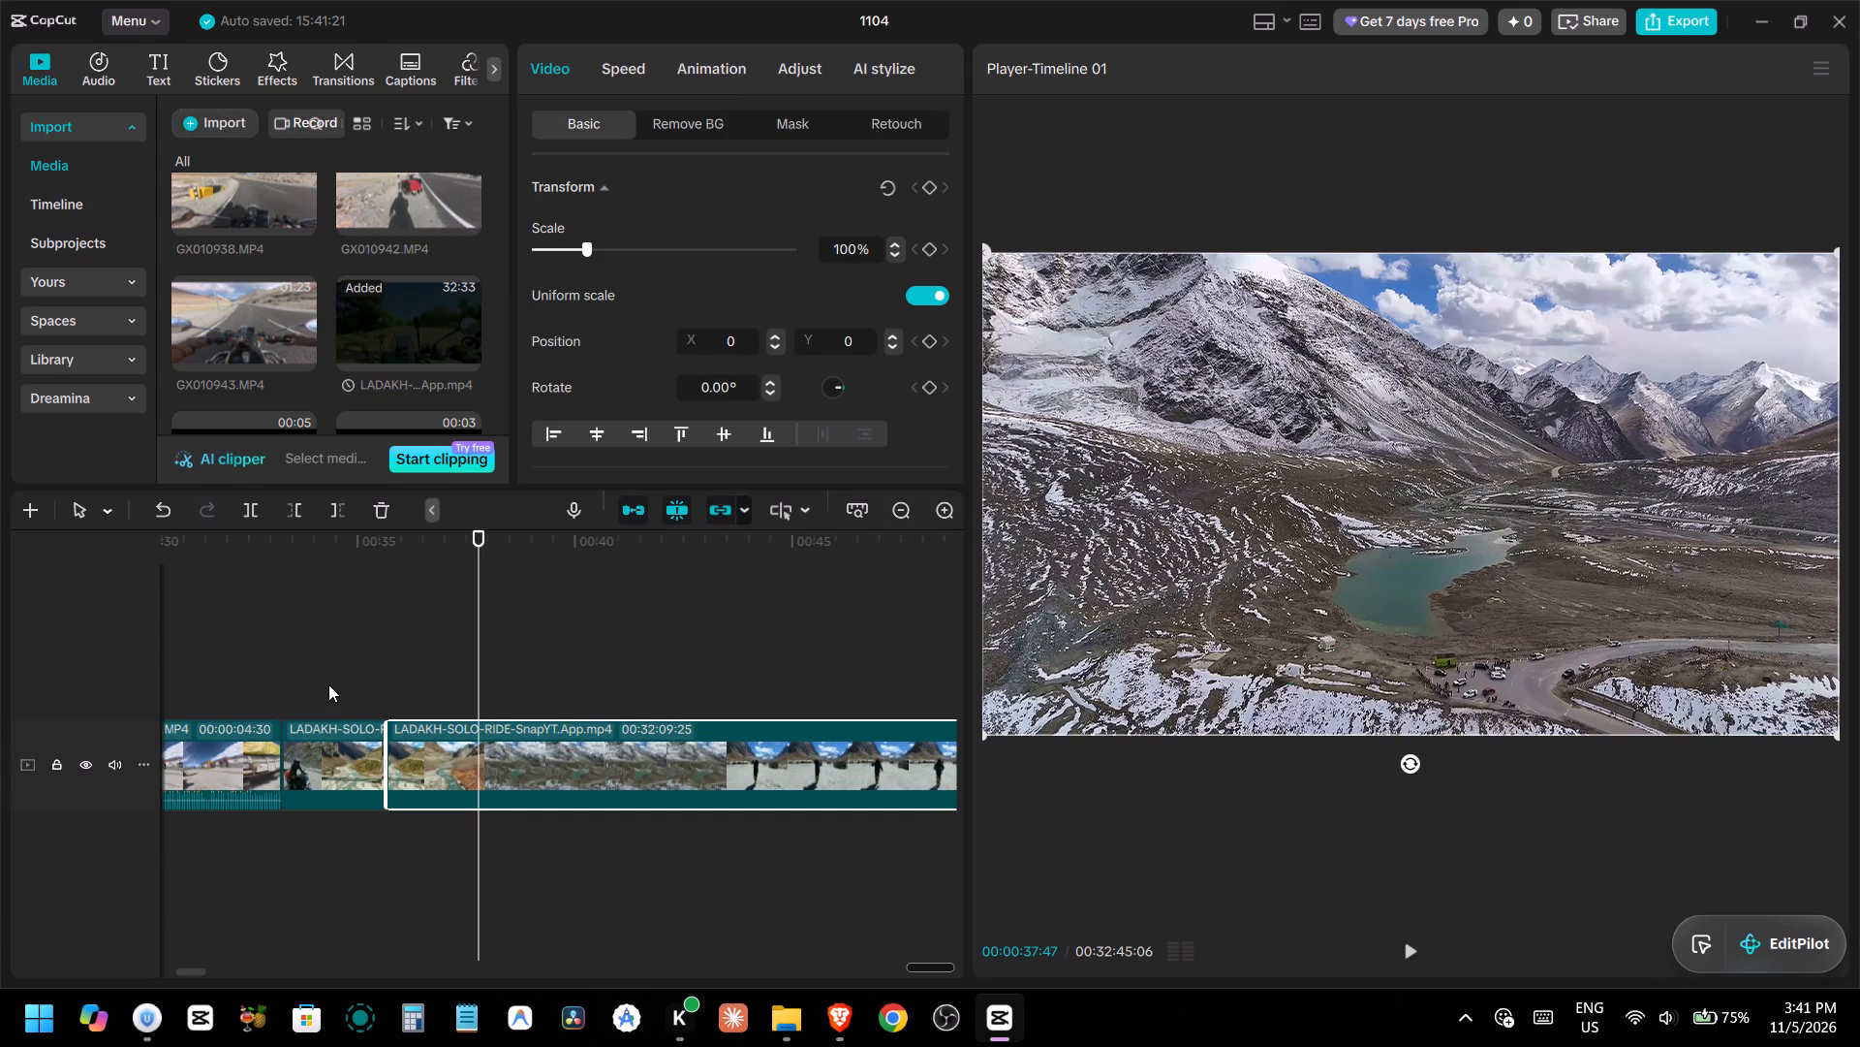
key("Left")
key("Left")
key("Left")
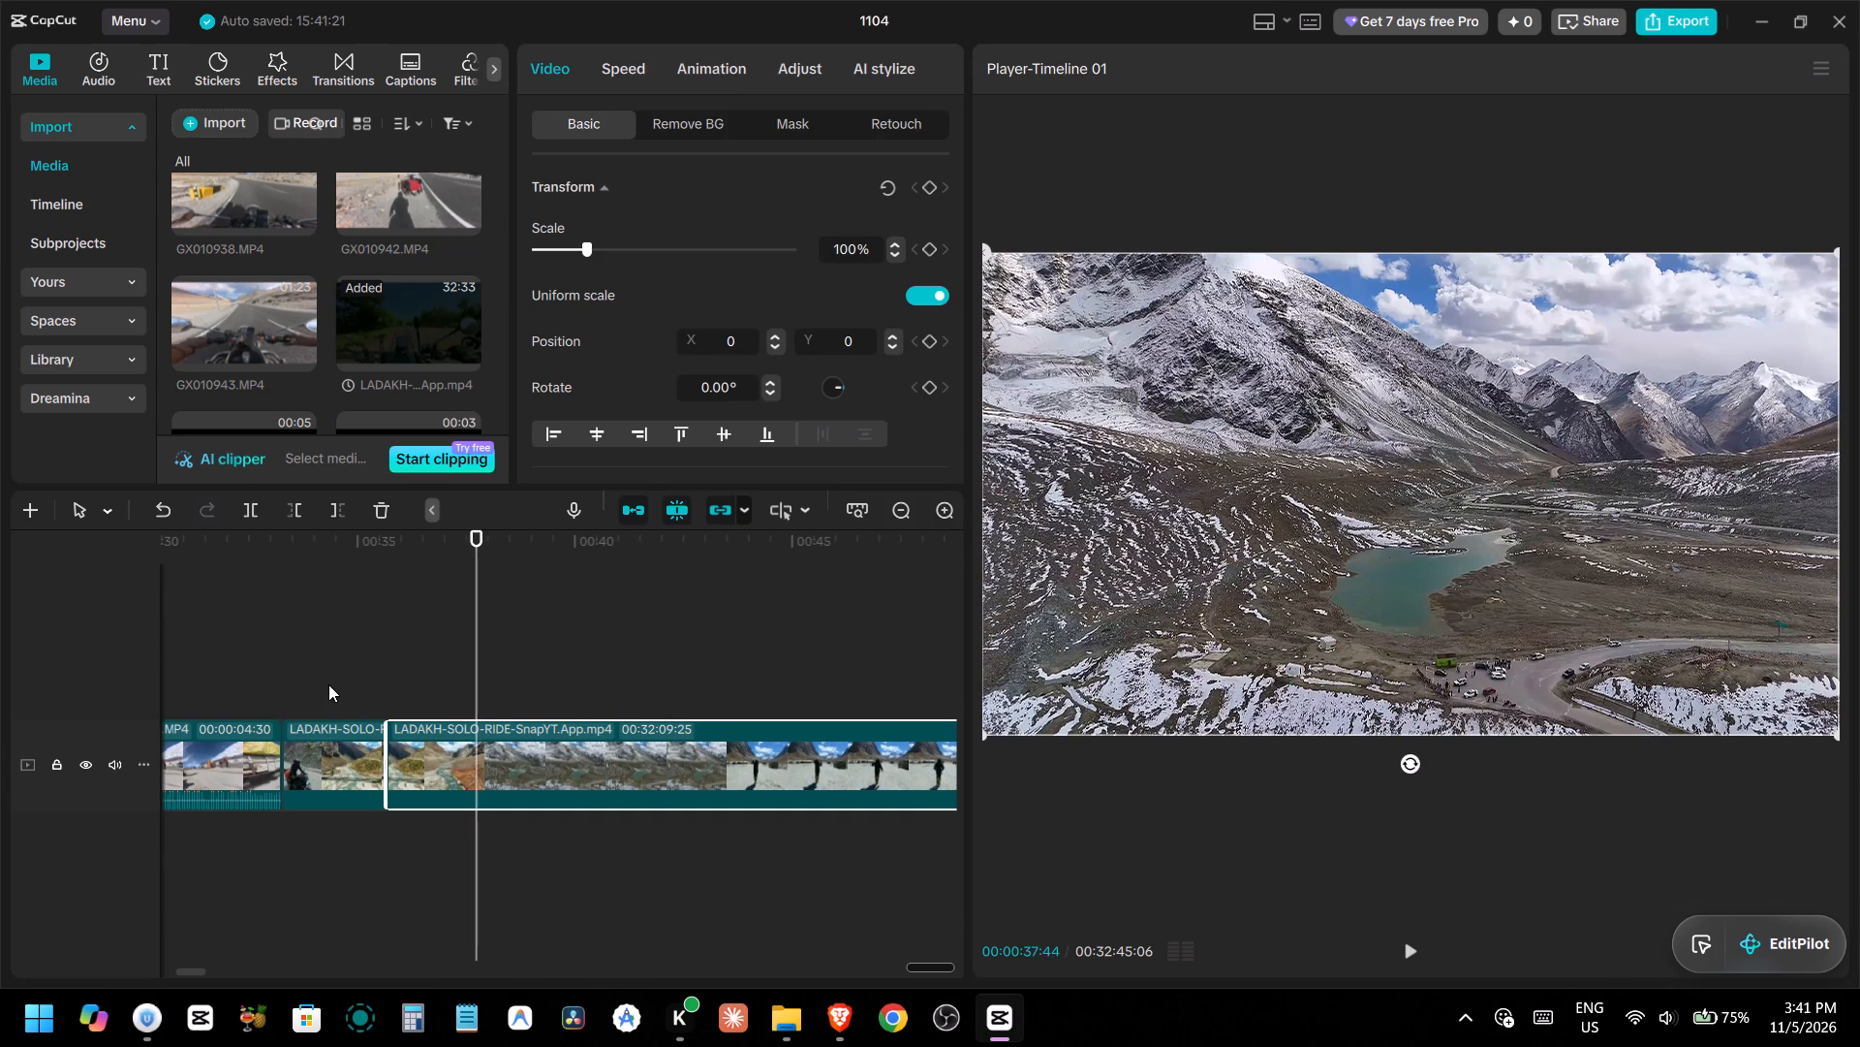
key("Left")
key("Left")
key("Left")
key("Left")
key("Left")
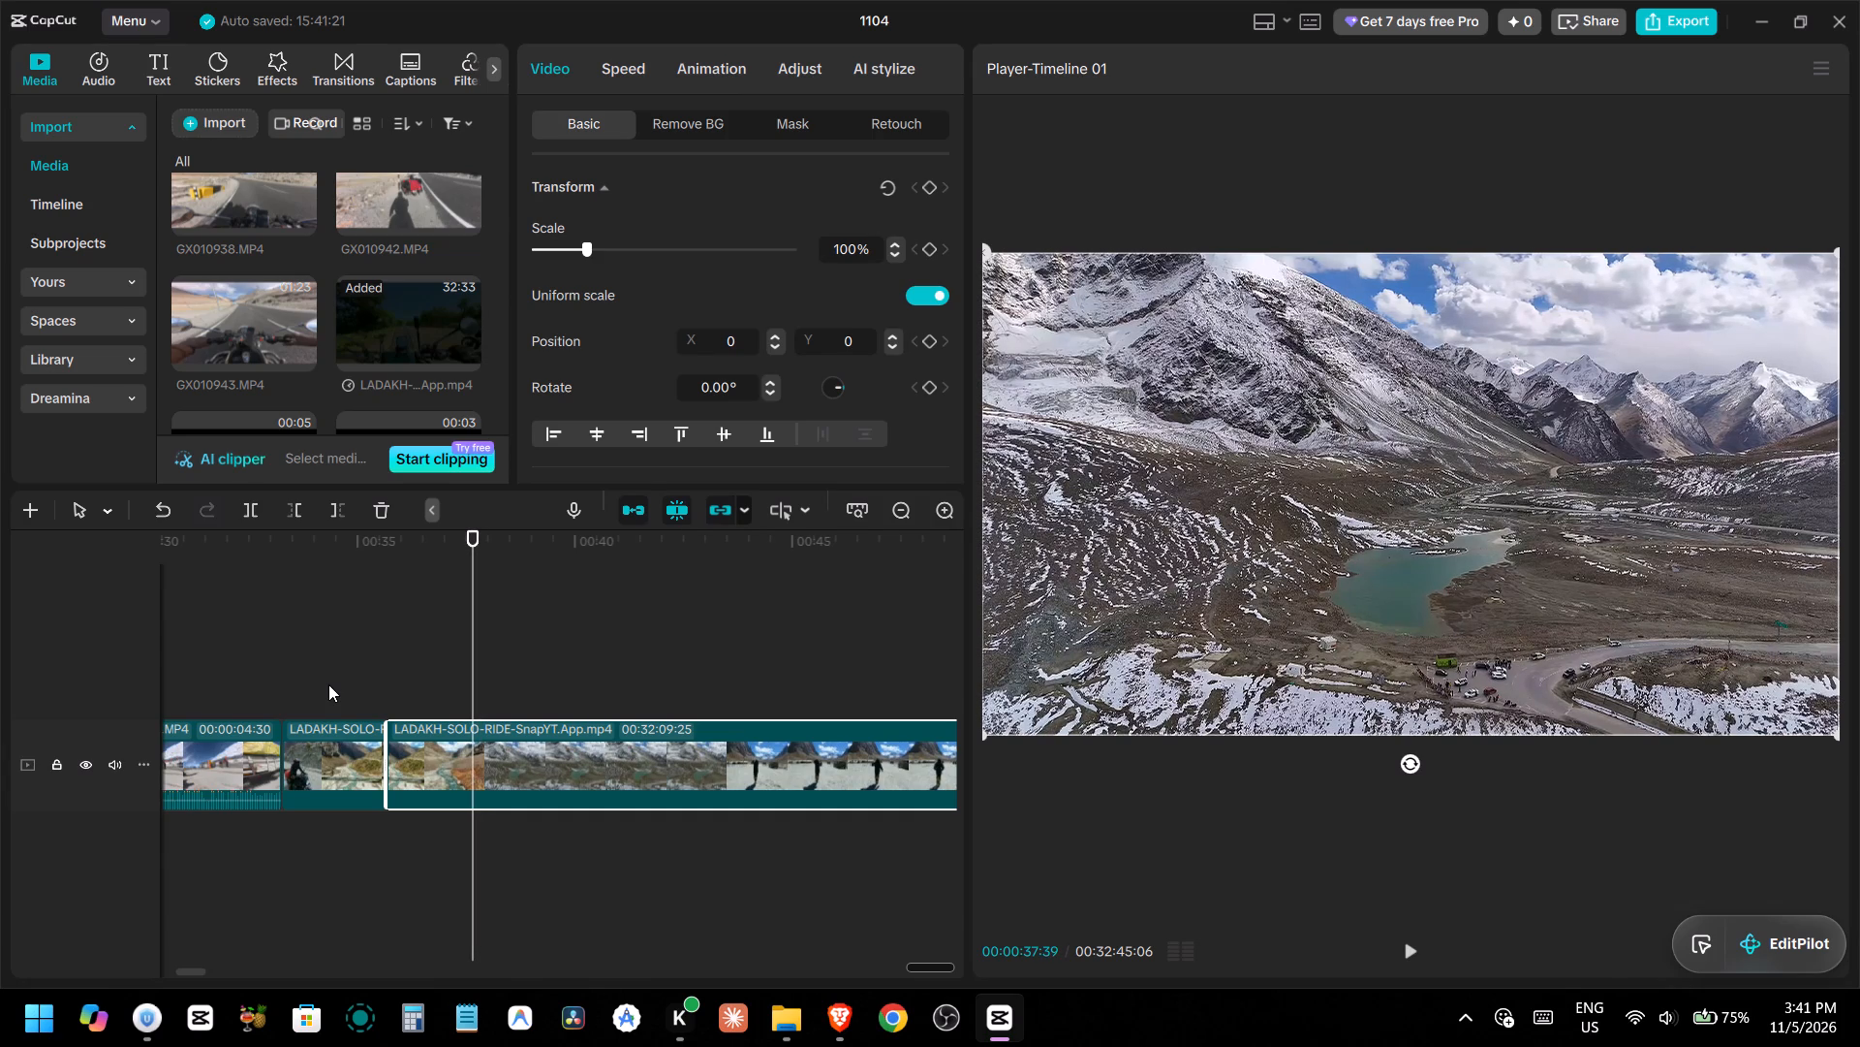
key("Left")
key("Left")
key("Left")
key("Left")
key("Left")
key("Left")
key("Left")
key("Left")
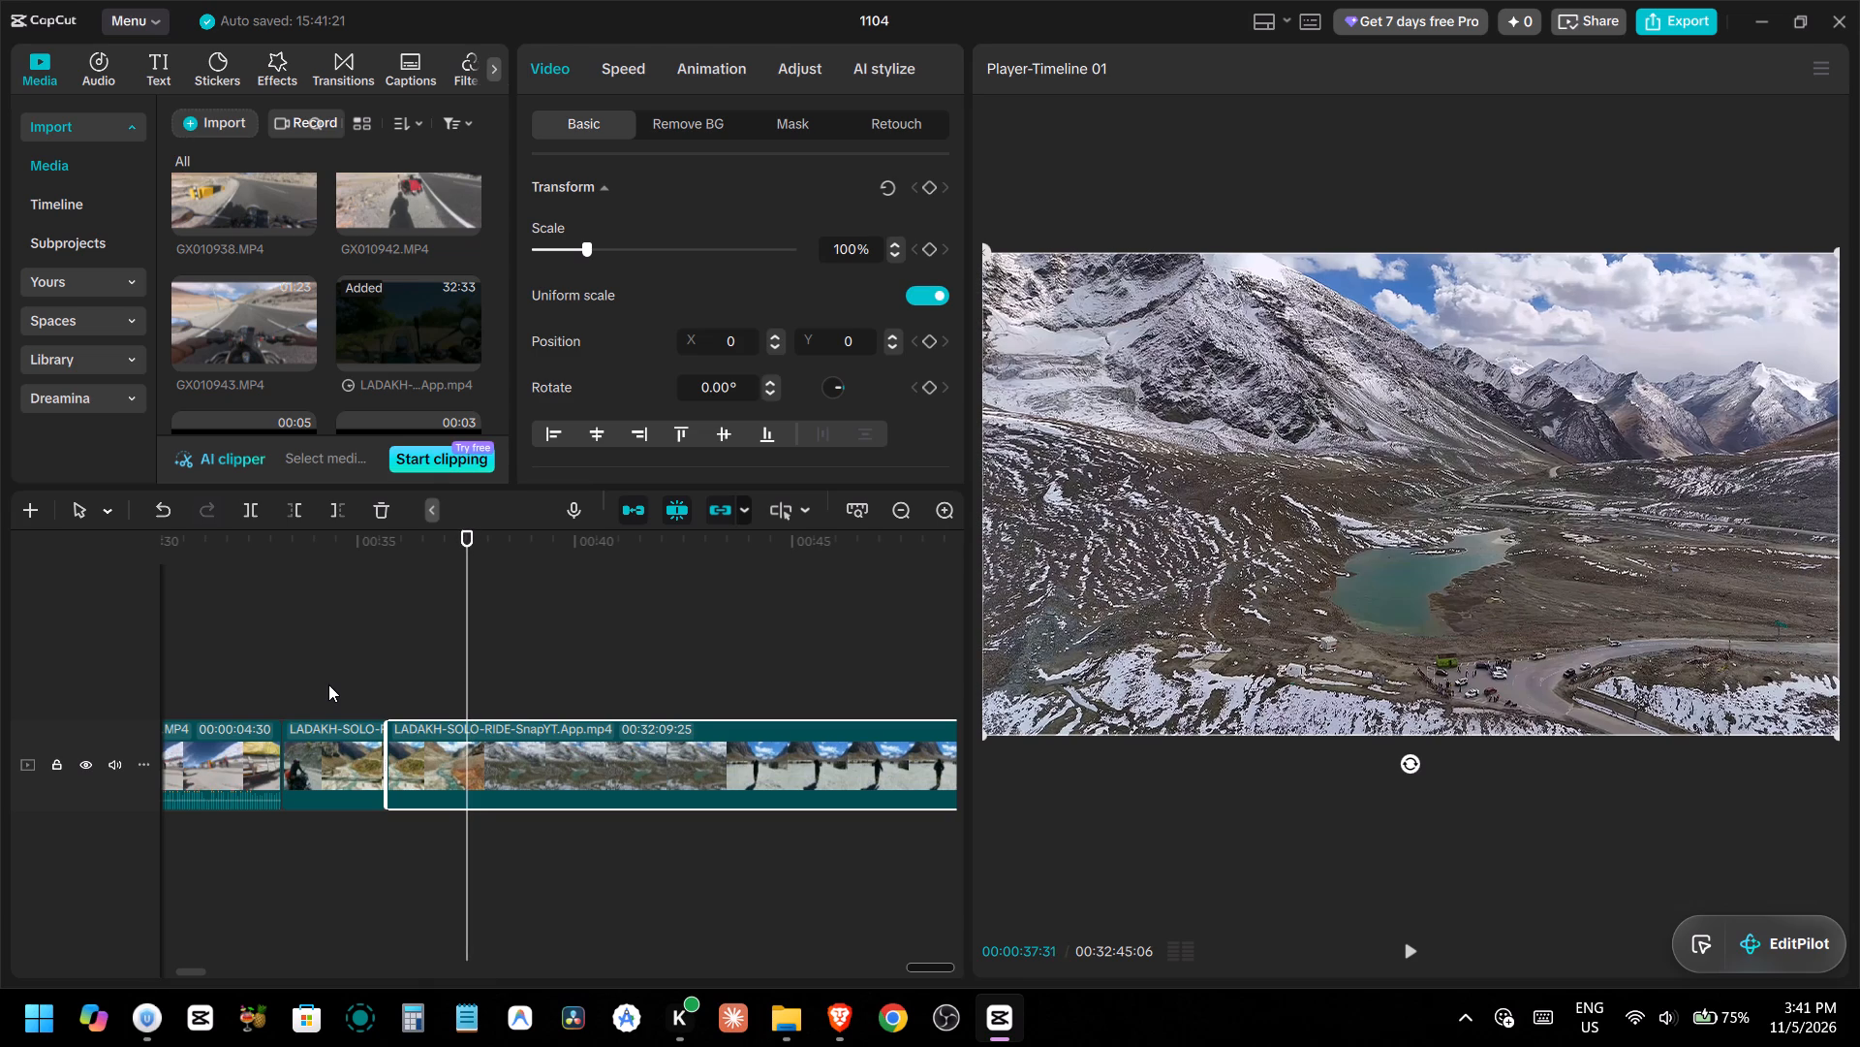
key("Left")
key("Left")
key("Left")
key("Left")
key("Left")
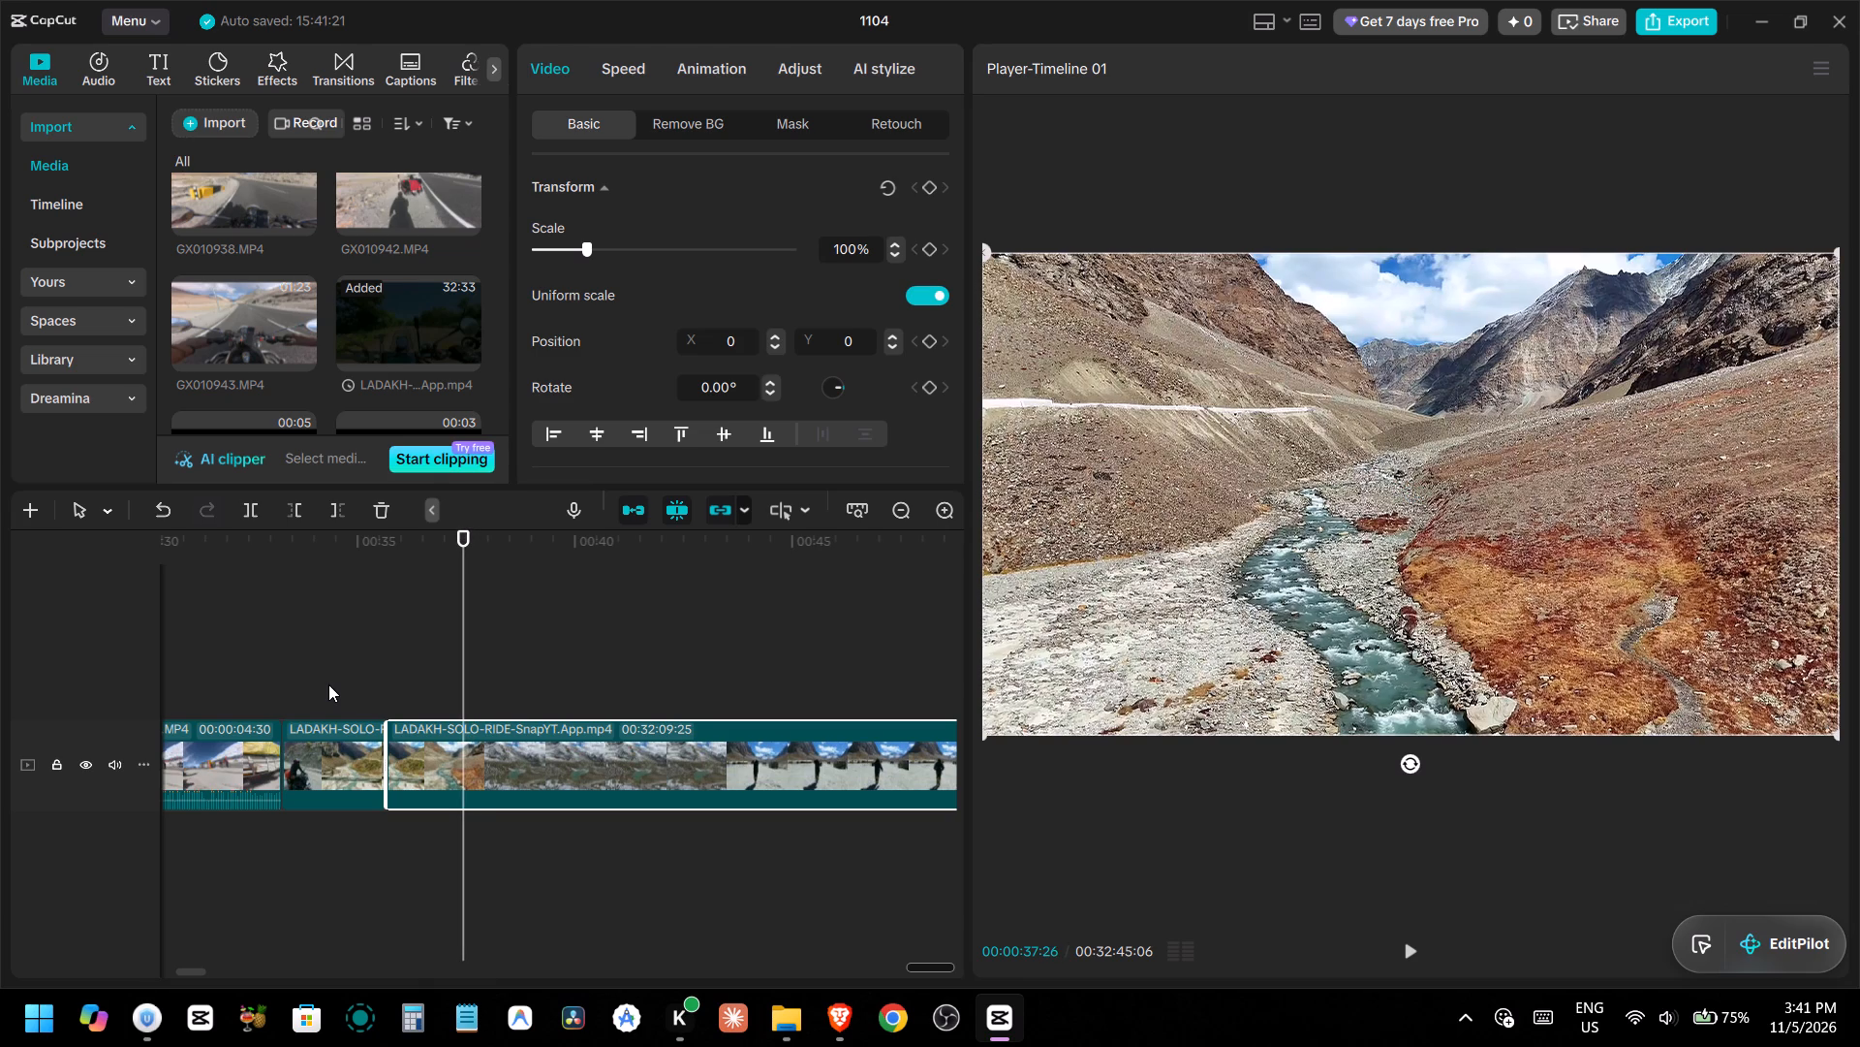
key("ctrl+b")
Trim the start of the last LADAKH-SOLO-RIDE segment up to 00:00:38:14, within the snowy mountain lake shot.
key("space")
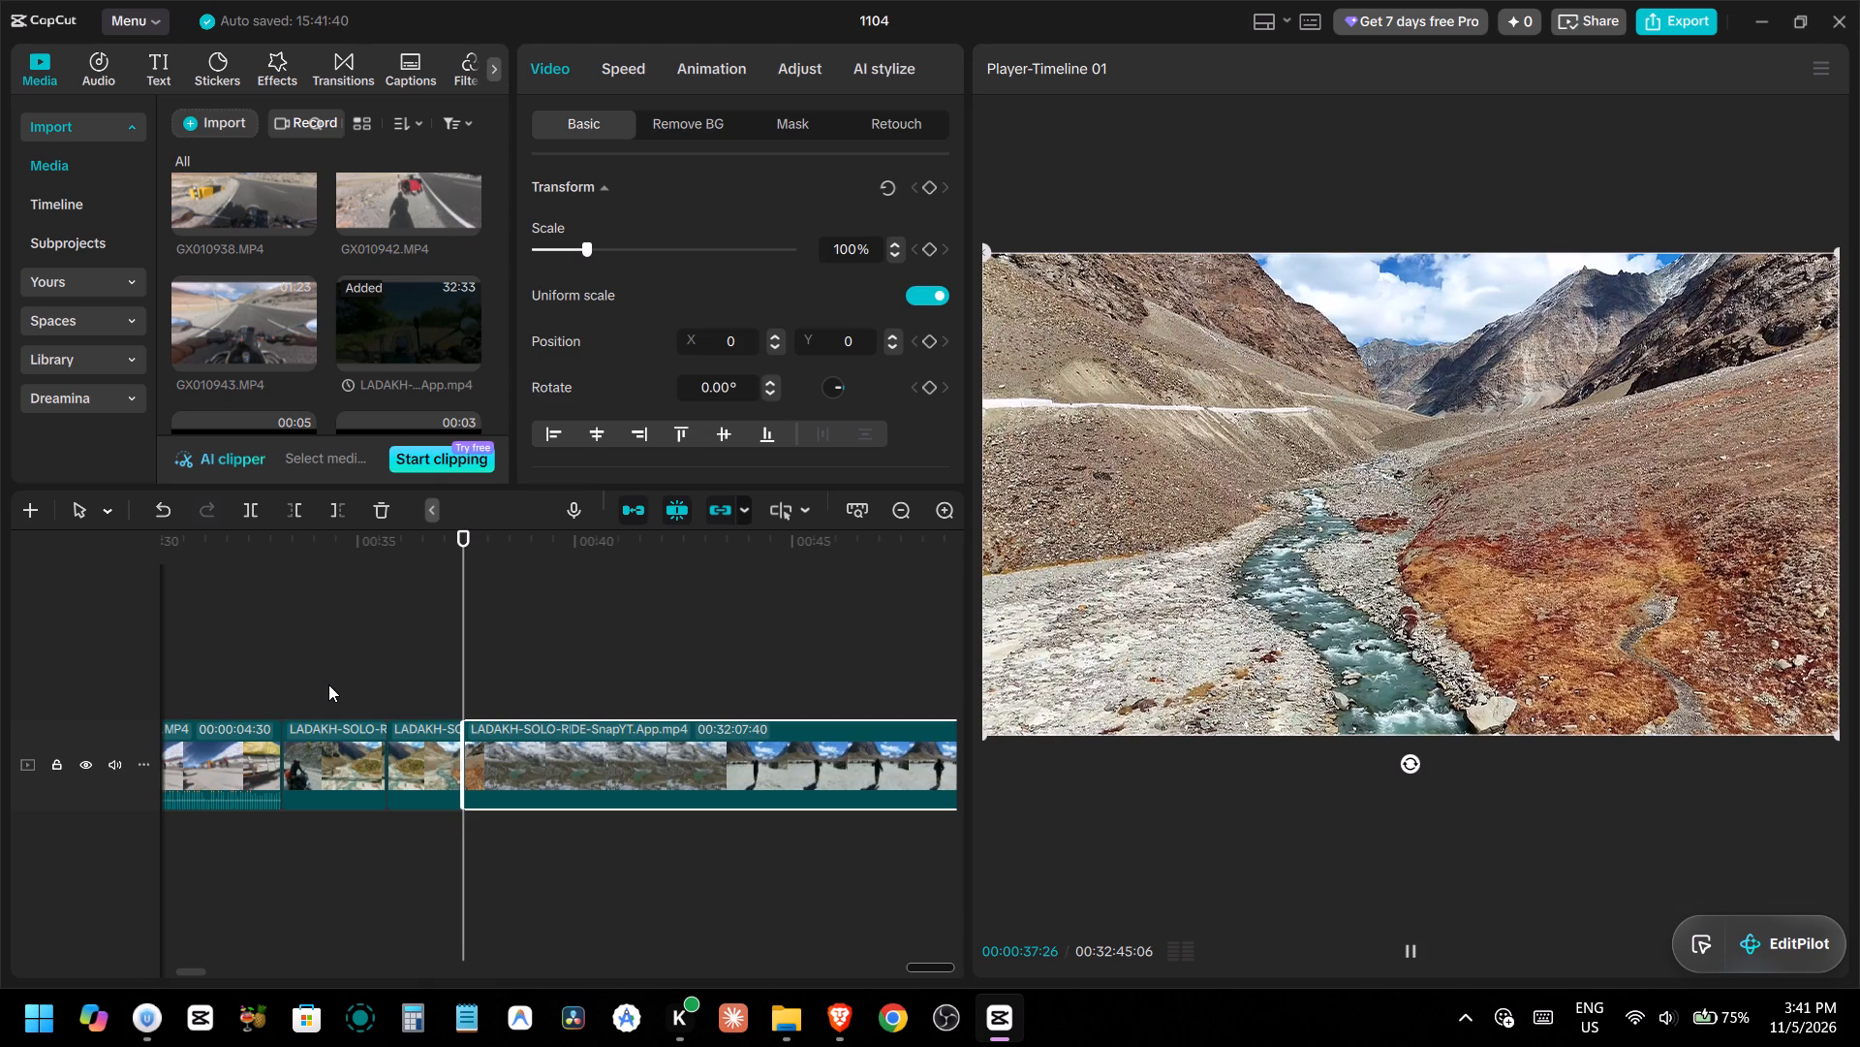
key("space")
key("space")
key("space")
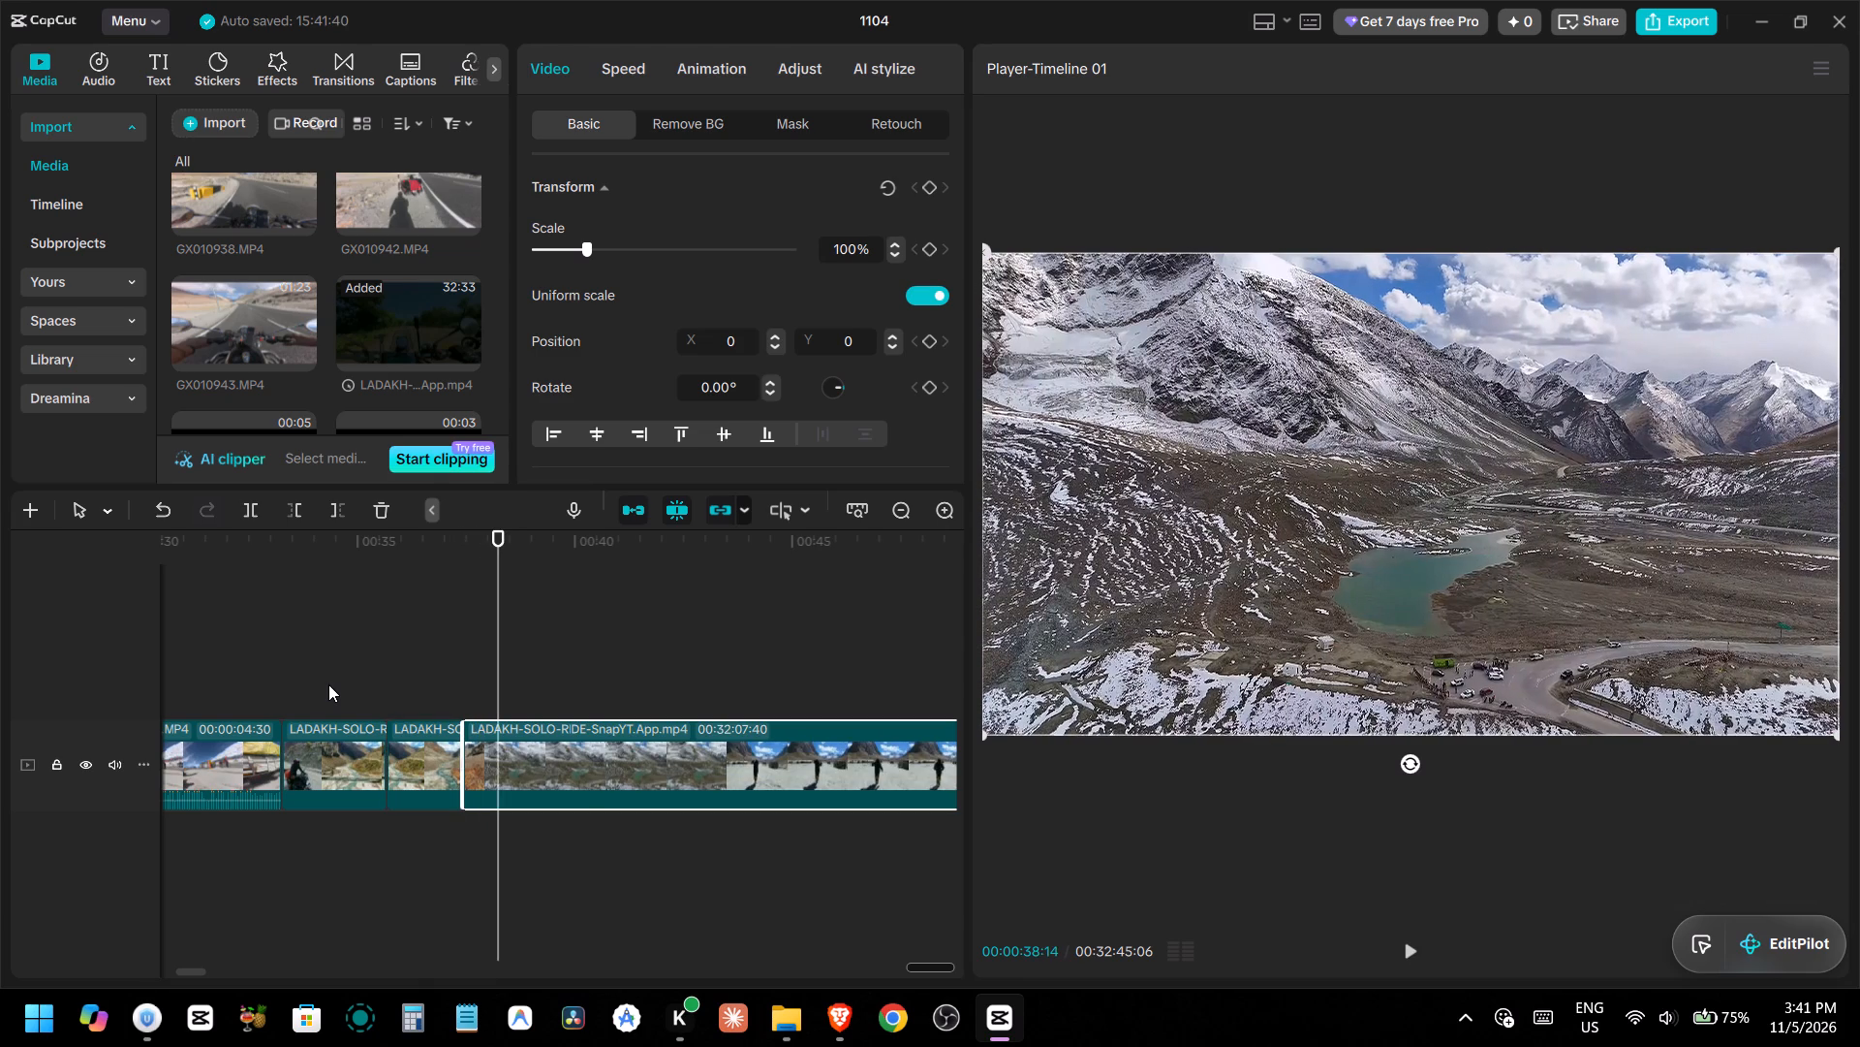
type("q")
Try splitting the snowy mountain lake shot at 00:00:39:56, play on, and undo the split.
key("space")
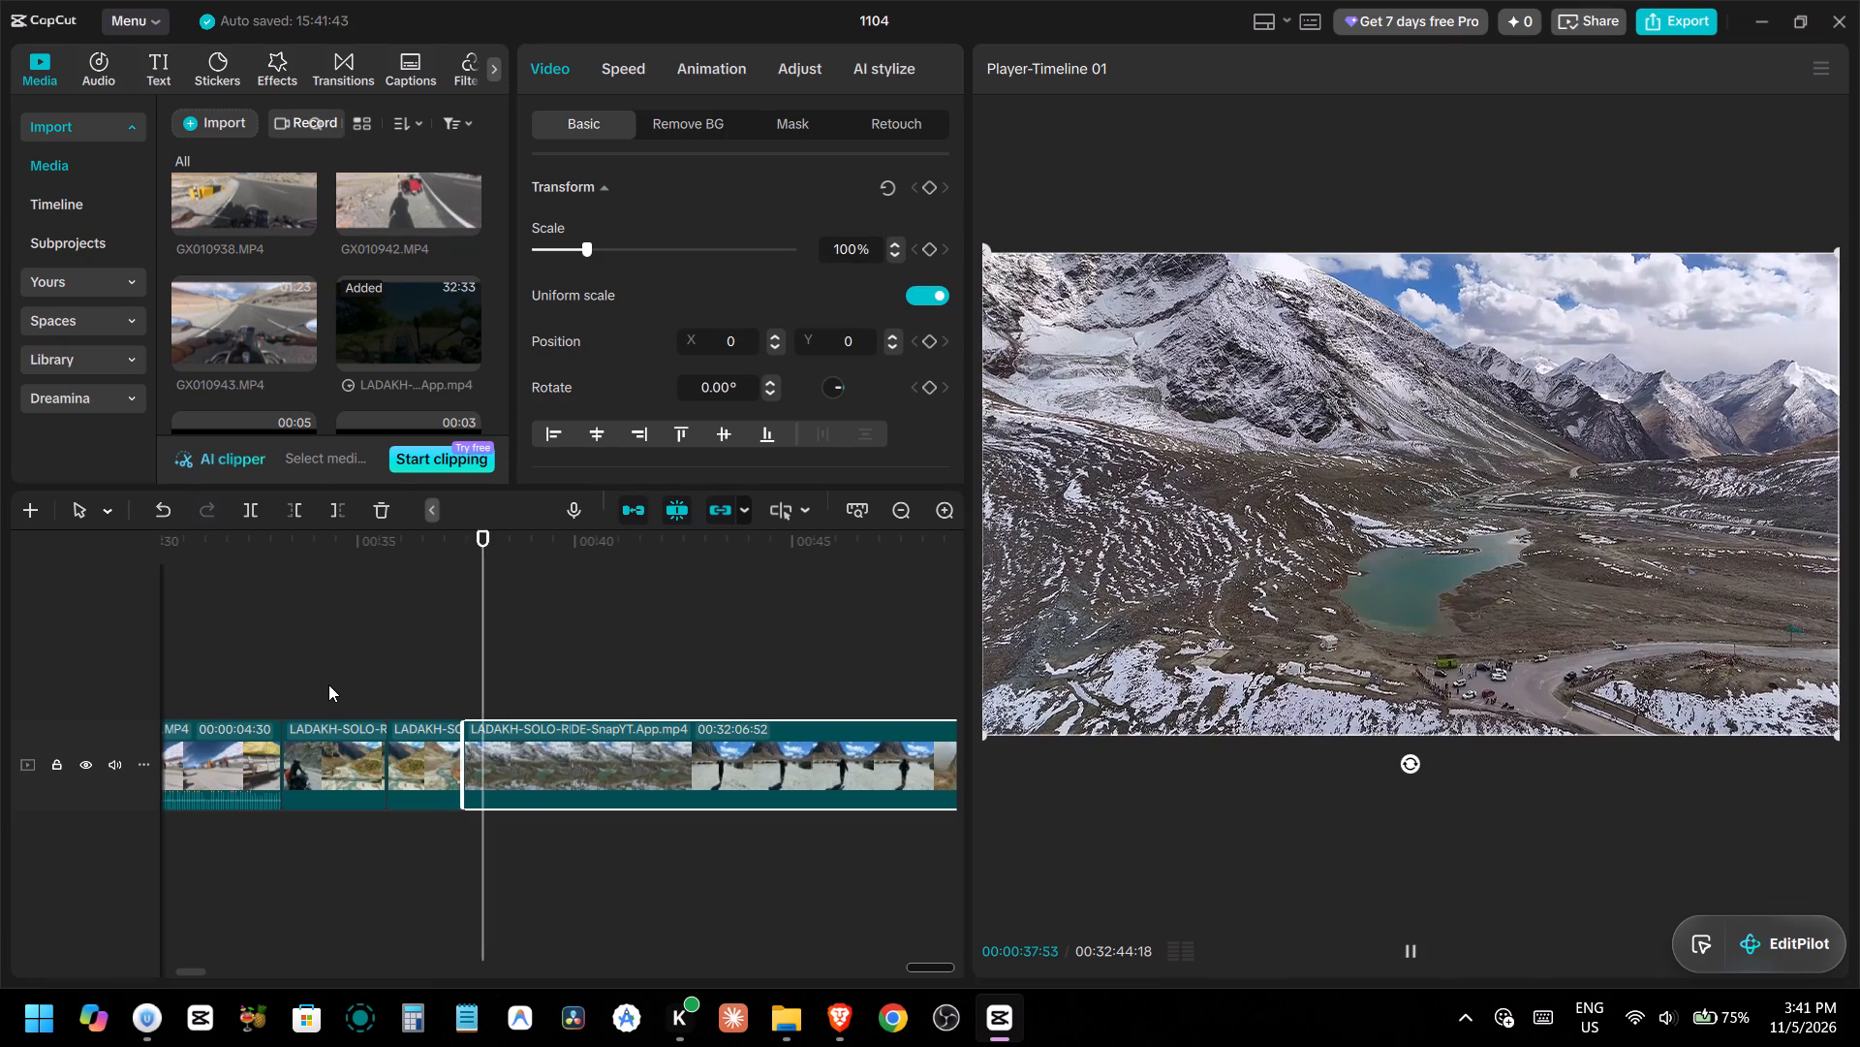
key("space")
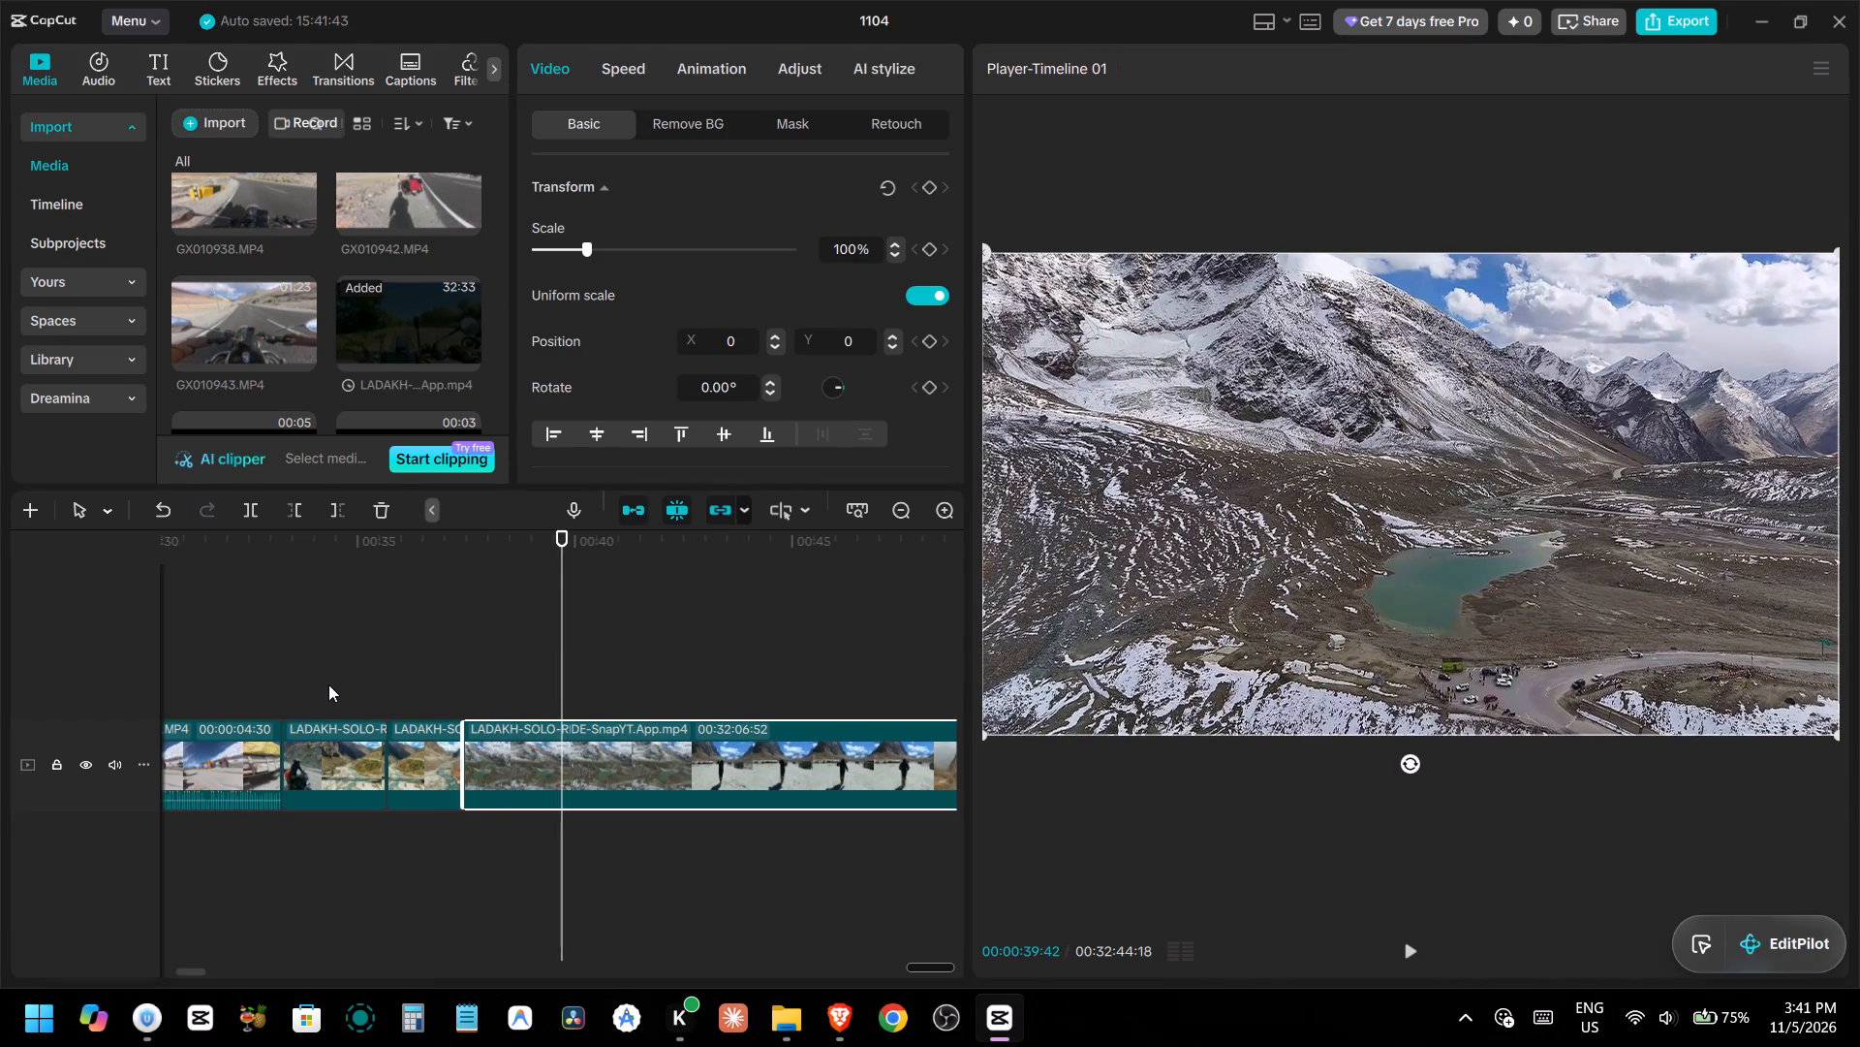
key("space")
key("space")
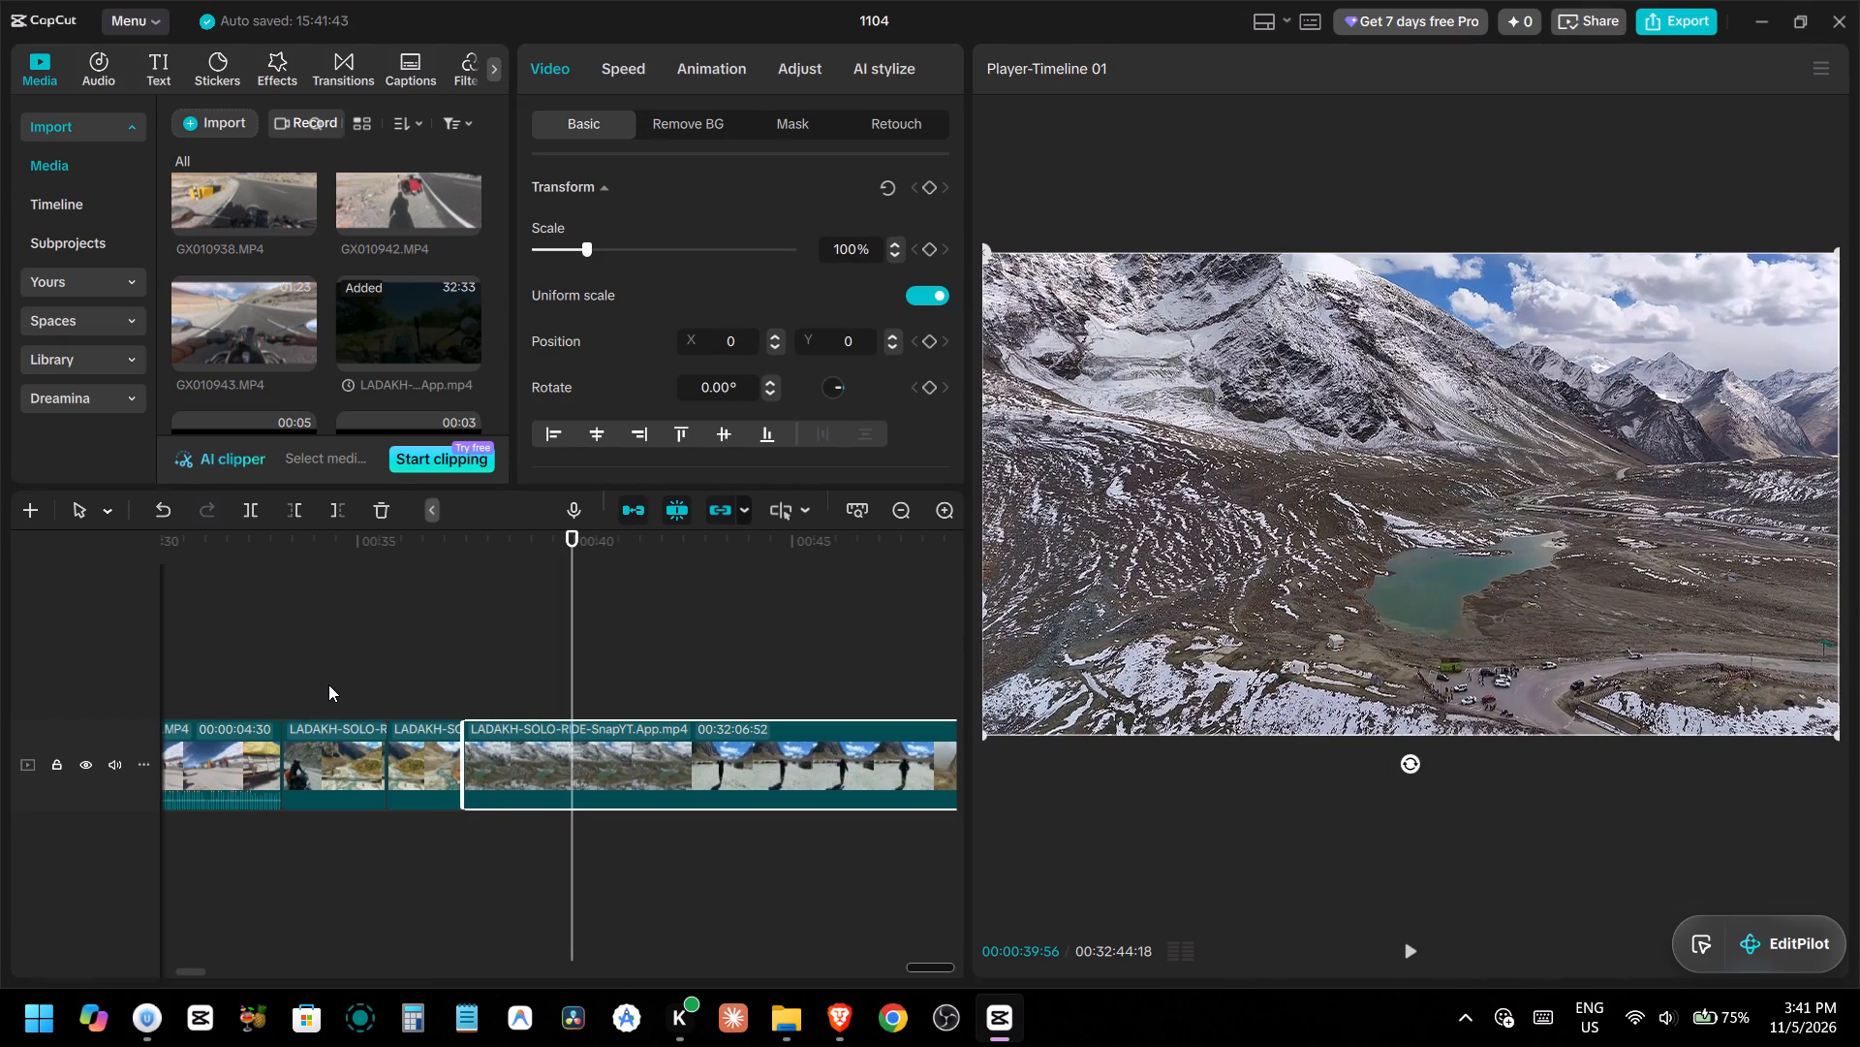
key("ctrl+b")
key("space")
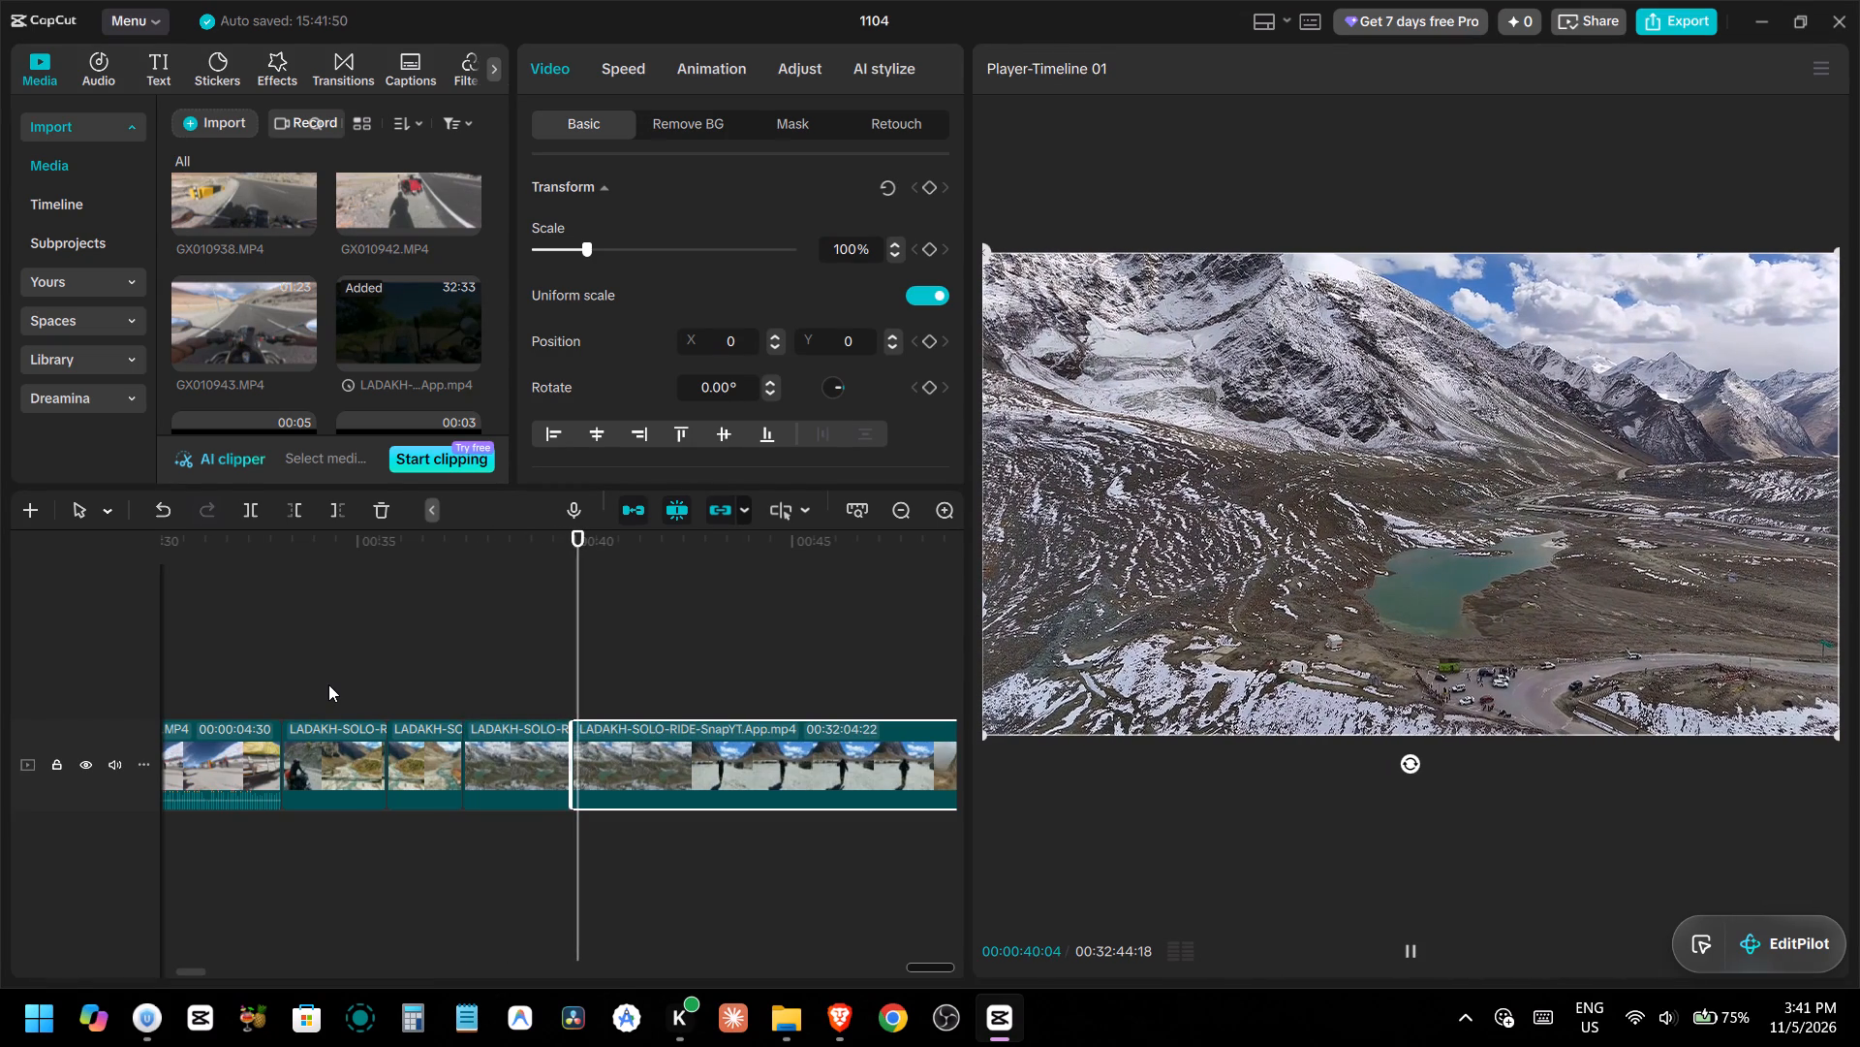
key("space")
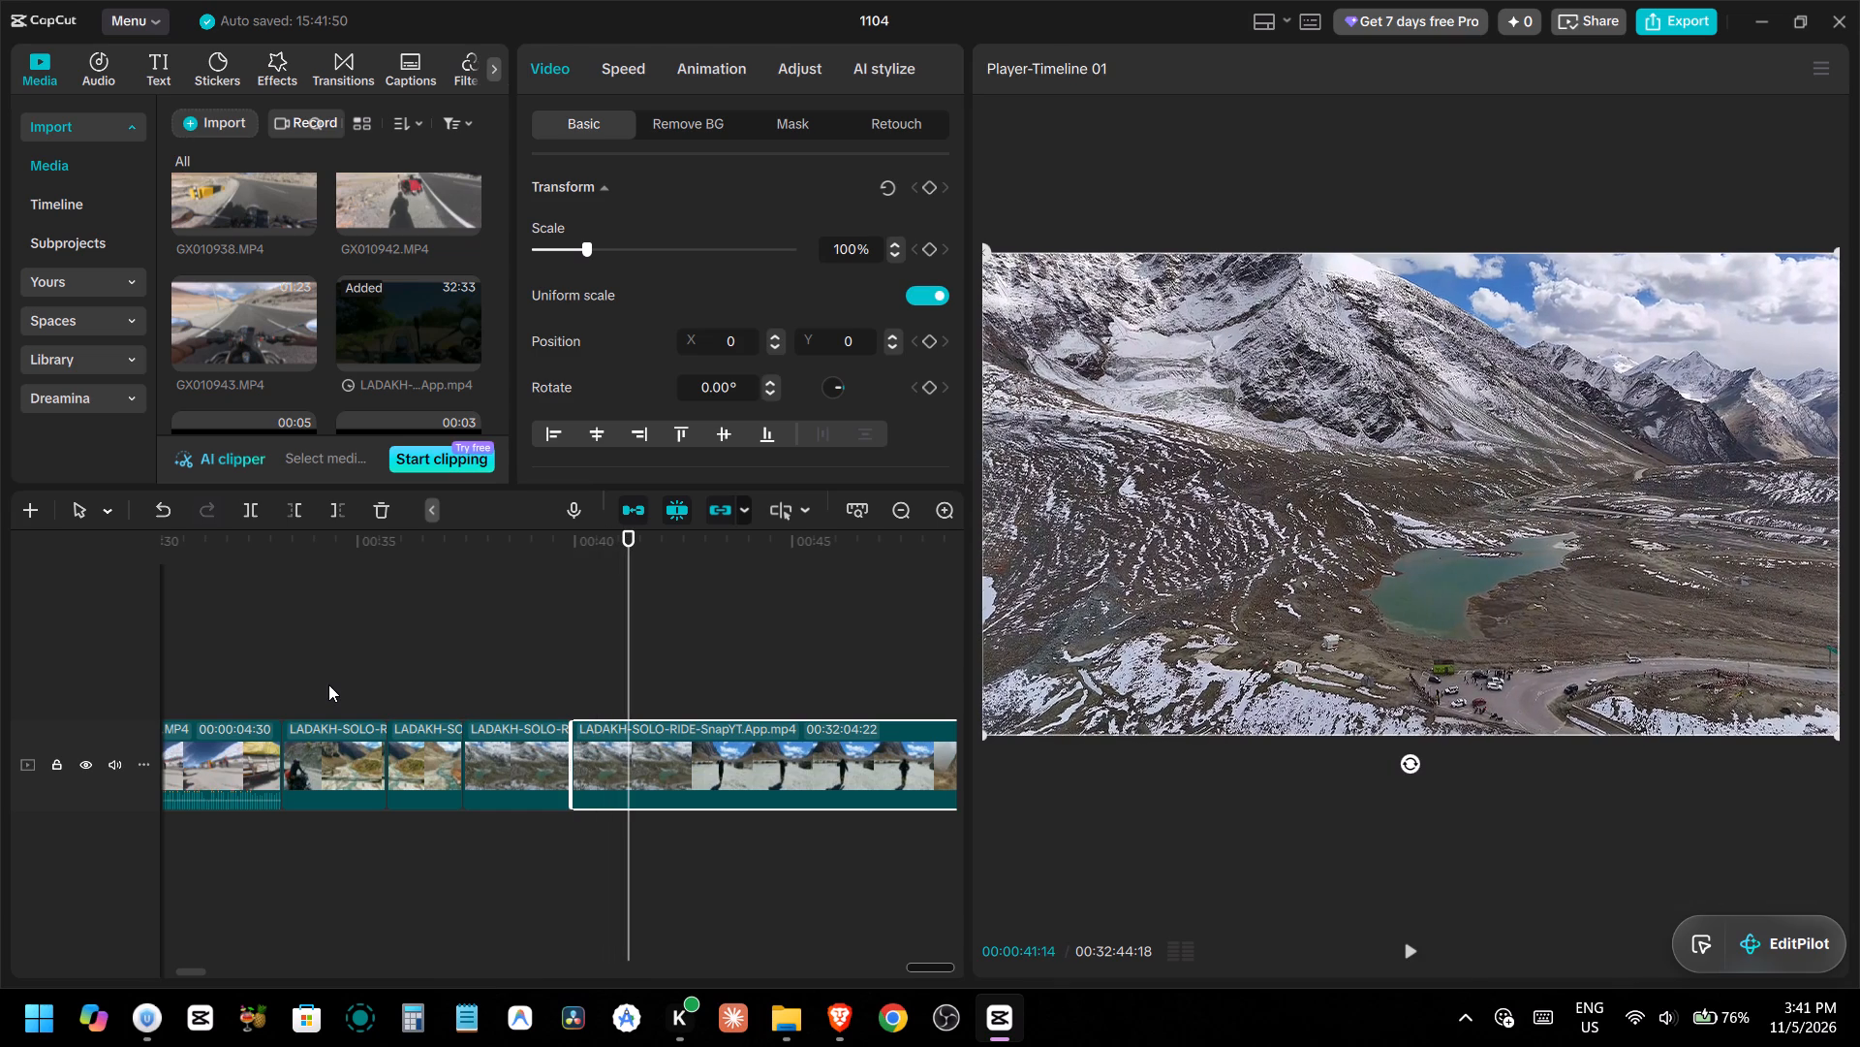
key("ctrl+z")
Split the LADAKH-SOLO-RIDE clip at 00:00:41:14, within the snowy mountain lake shot.
key("ctrl+b")
Trim the start of the last LADAKH-SOLO-RIDE segment up to 00:00:47:37, where the misty rock peak is shown.
key("space")
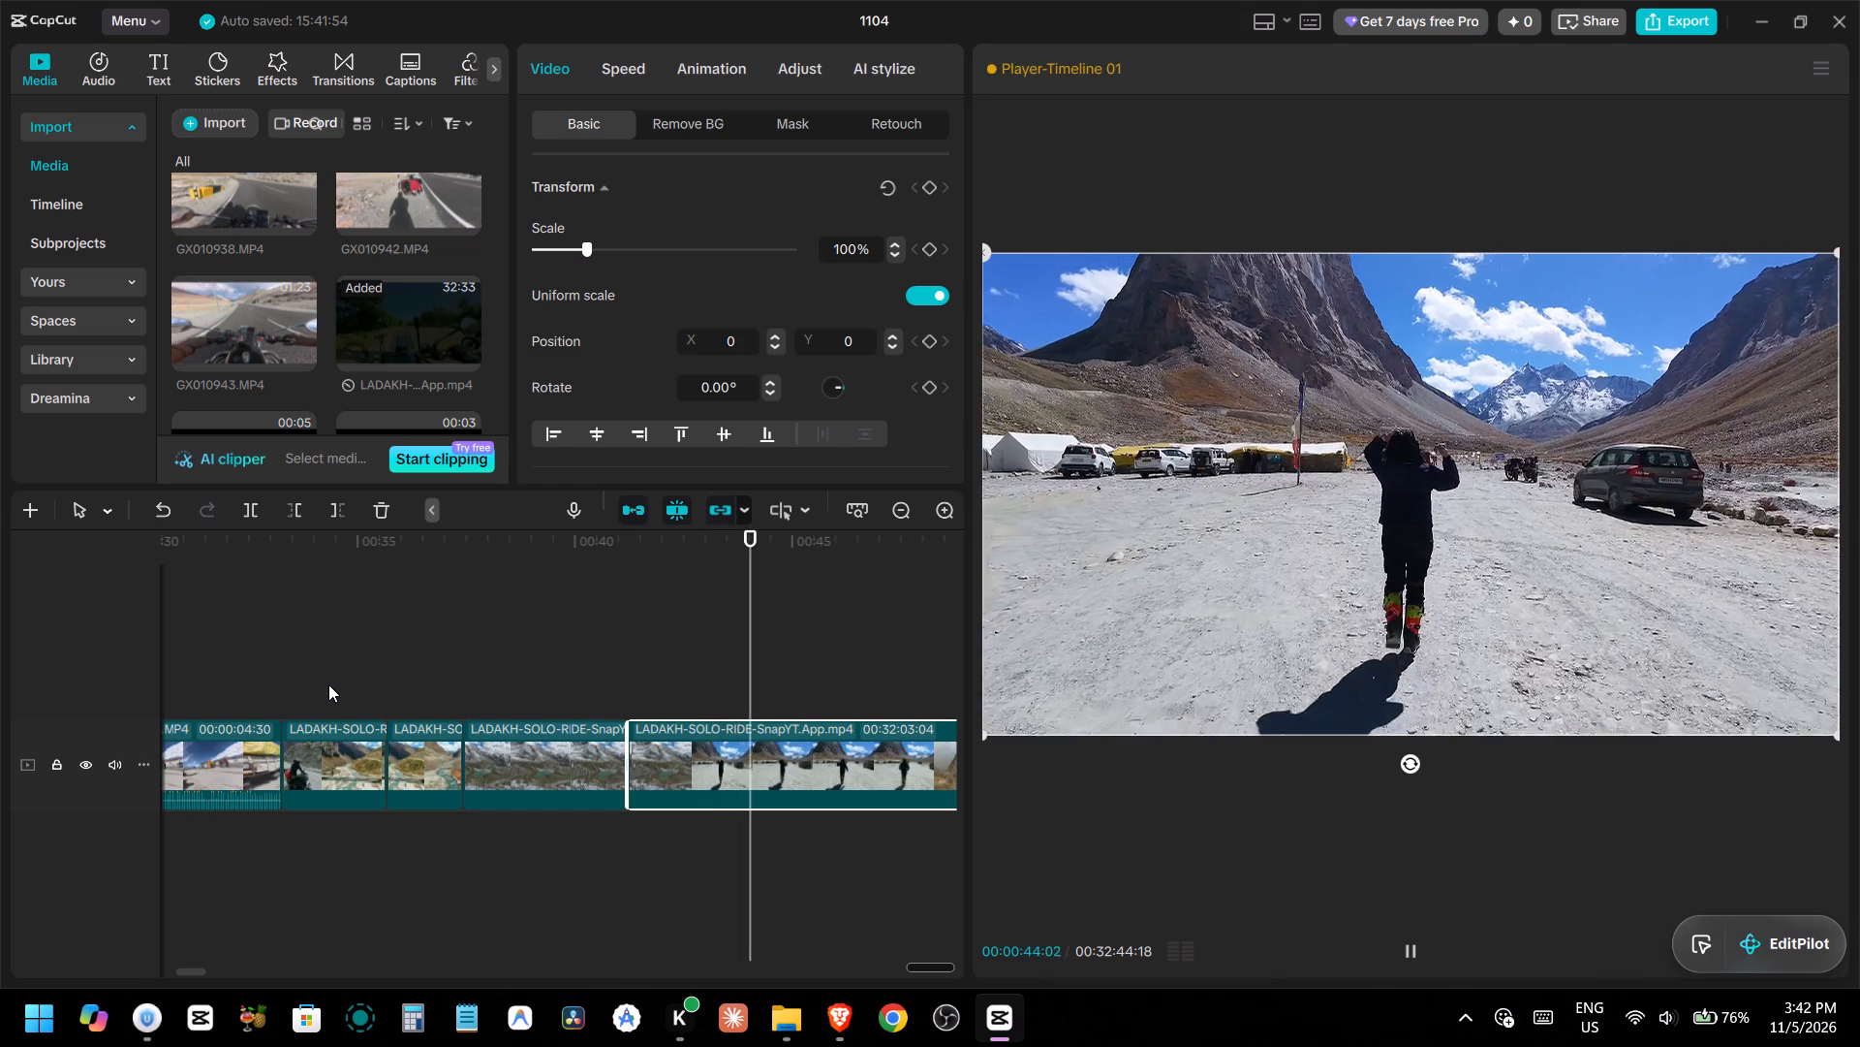
key("space")
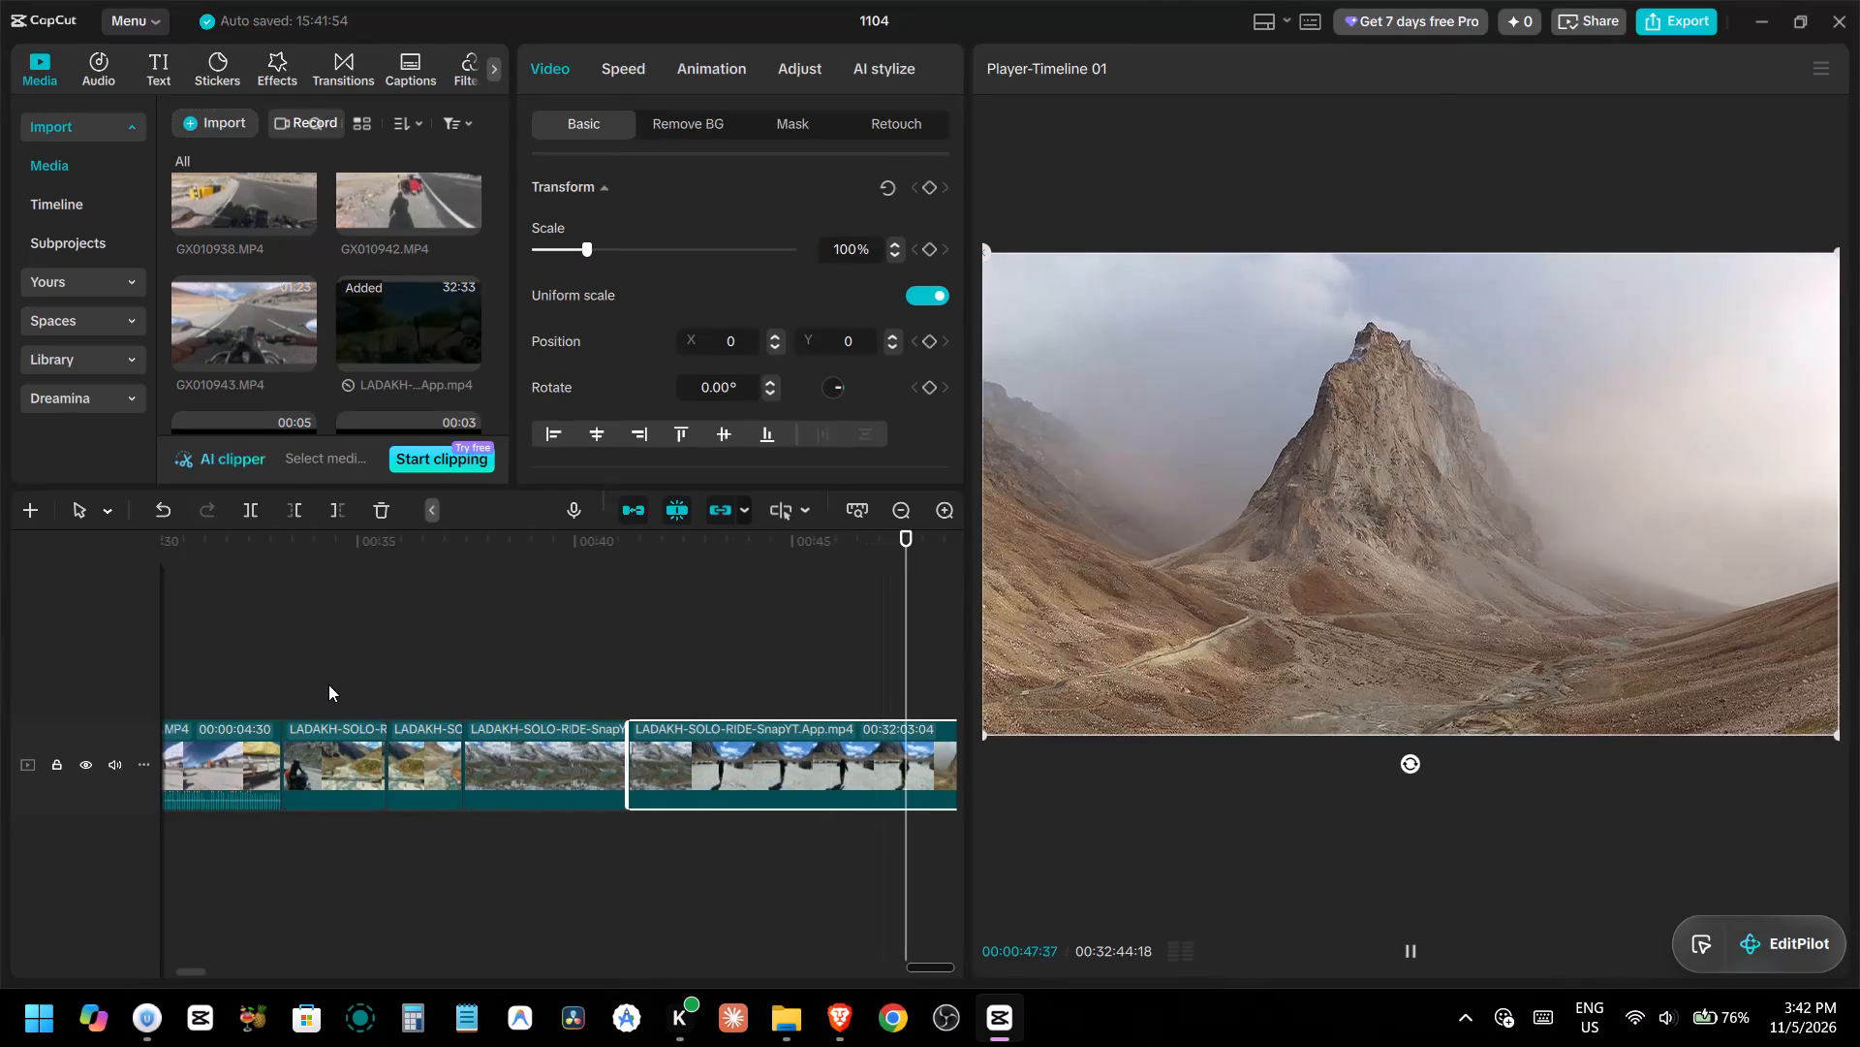
key("q")
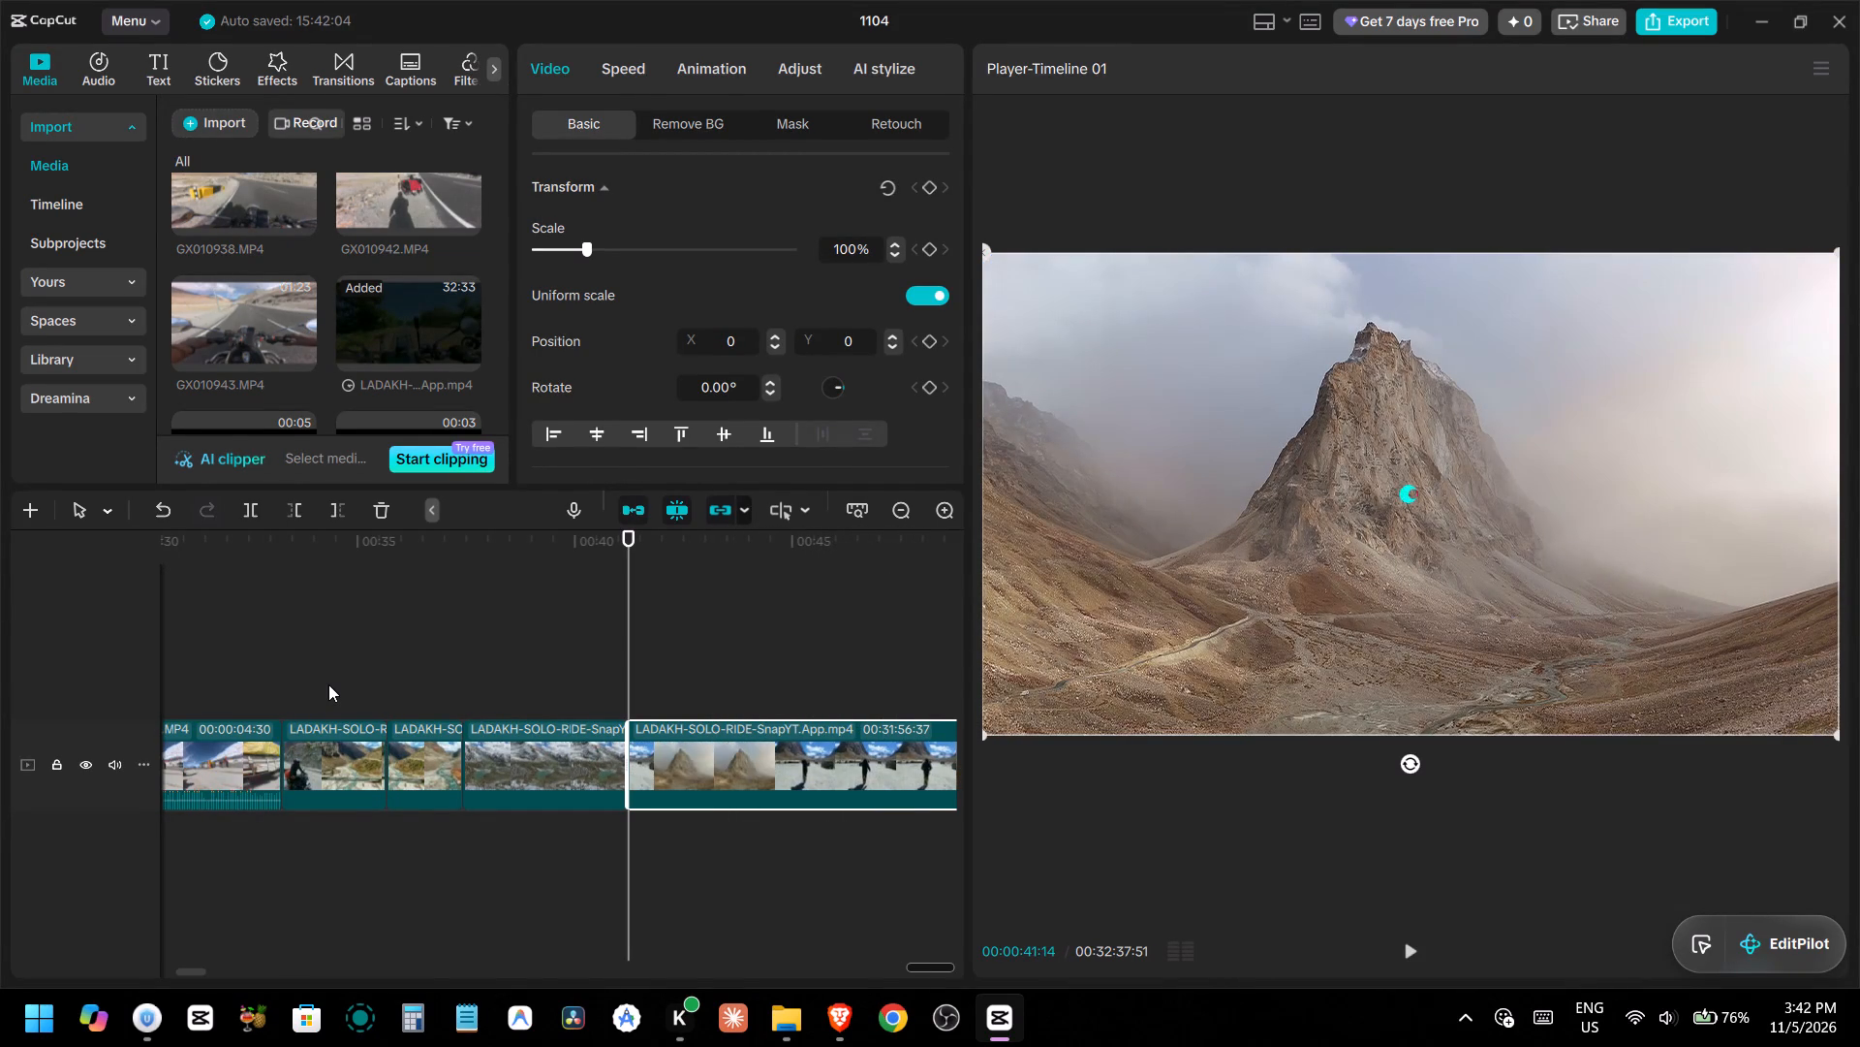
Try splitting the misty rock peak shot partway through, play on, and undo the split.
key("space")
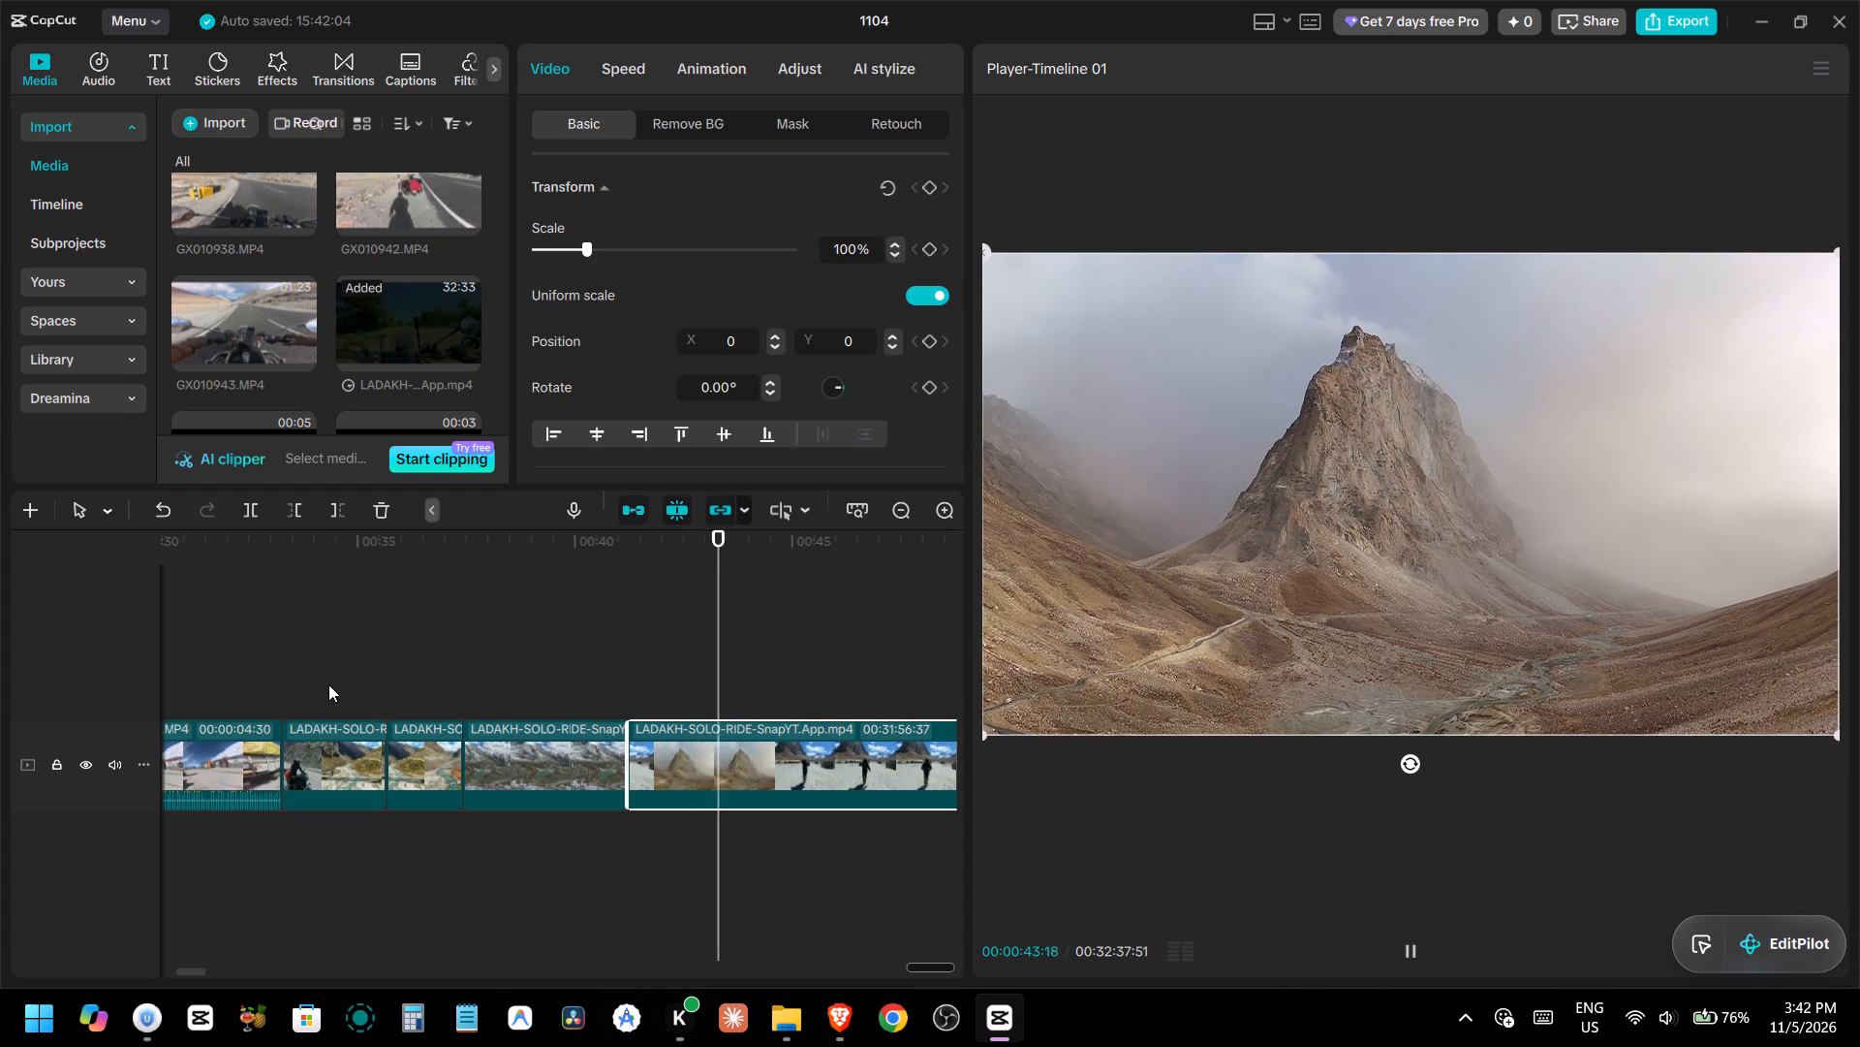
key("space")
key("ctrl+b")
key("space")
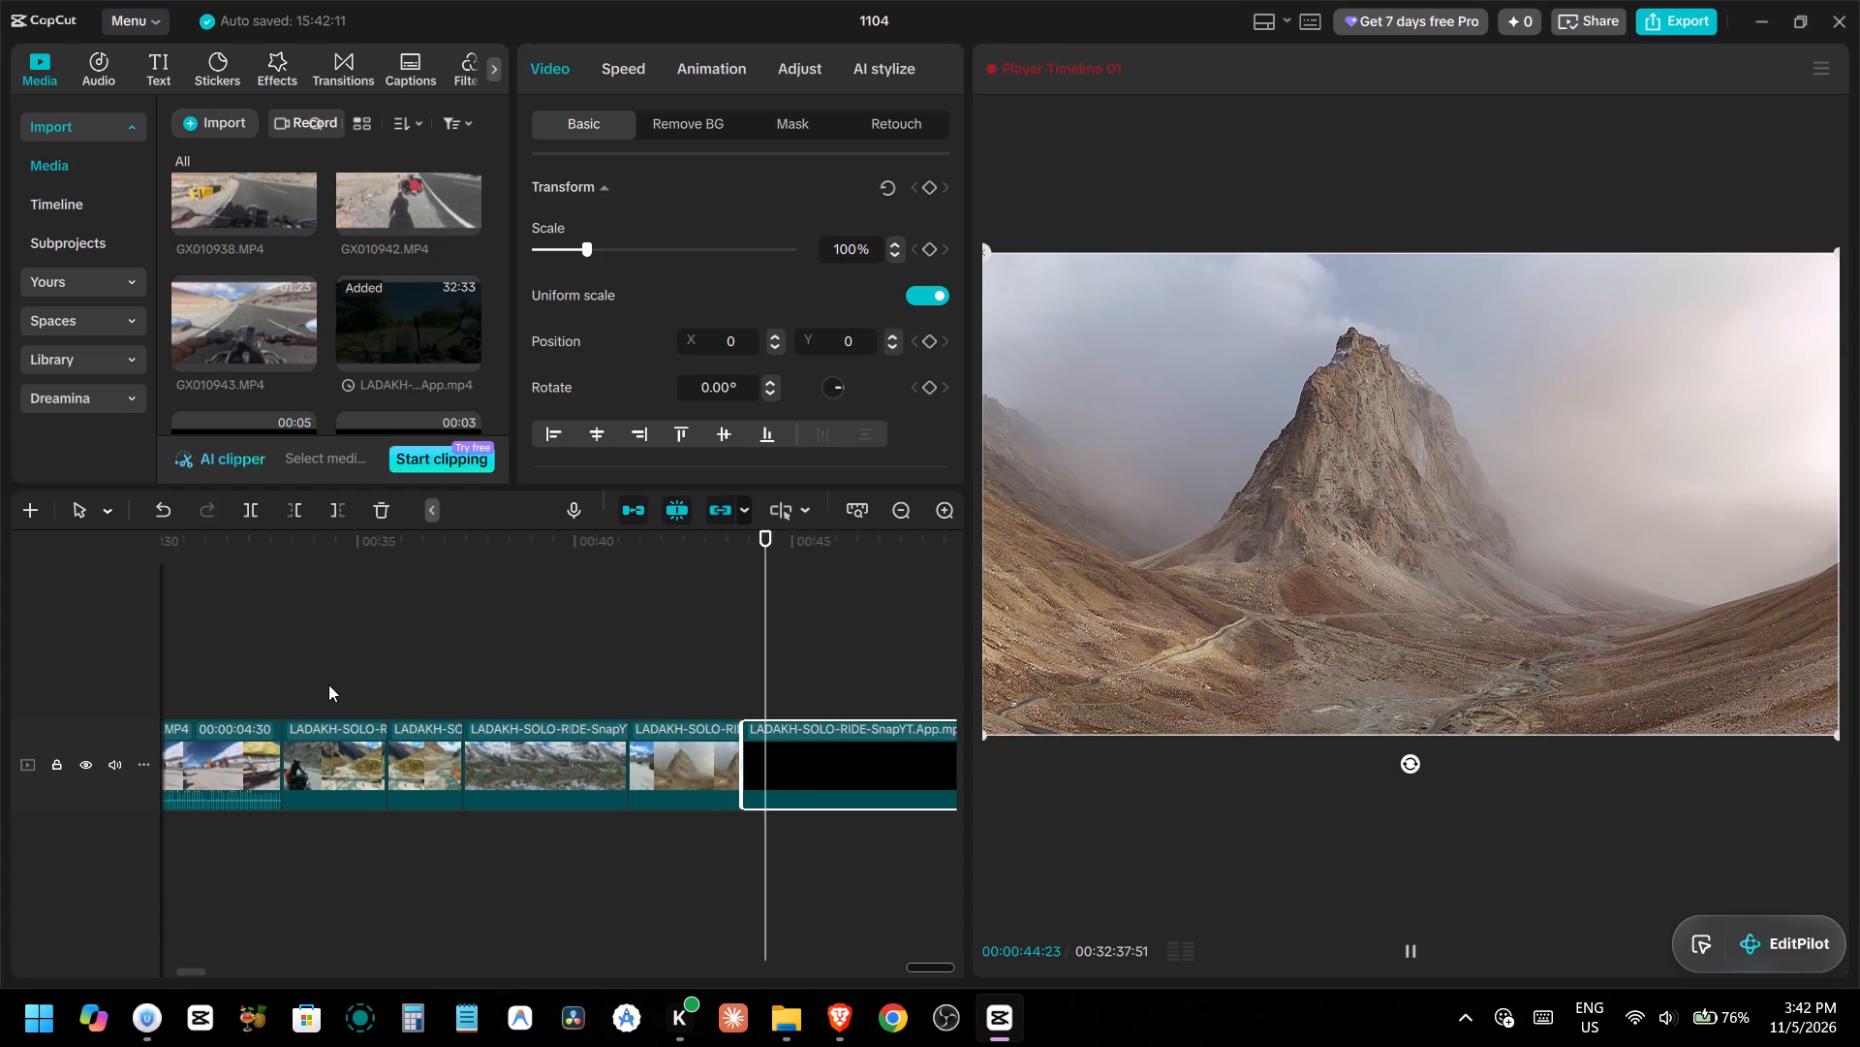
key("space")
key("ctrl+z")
Split the LADAKH-SOLO-RIDE clip at 00:00:44:54, within the misty rock peak shot, and play briefly past the cut.
key("ctrl+b")
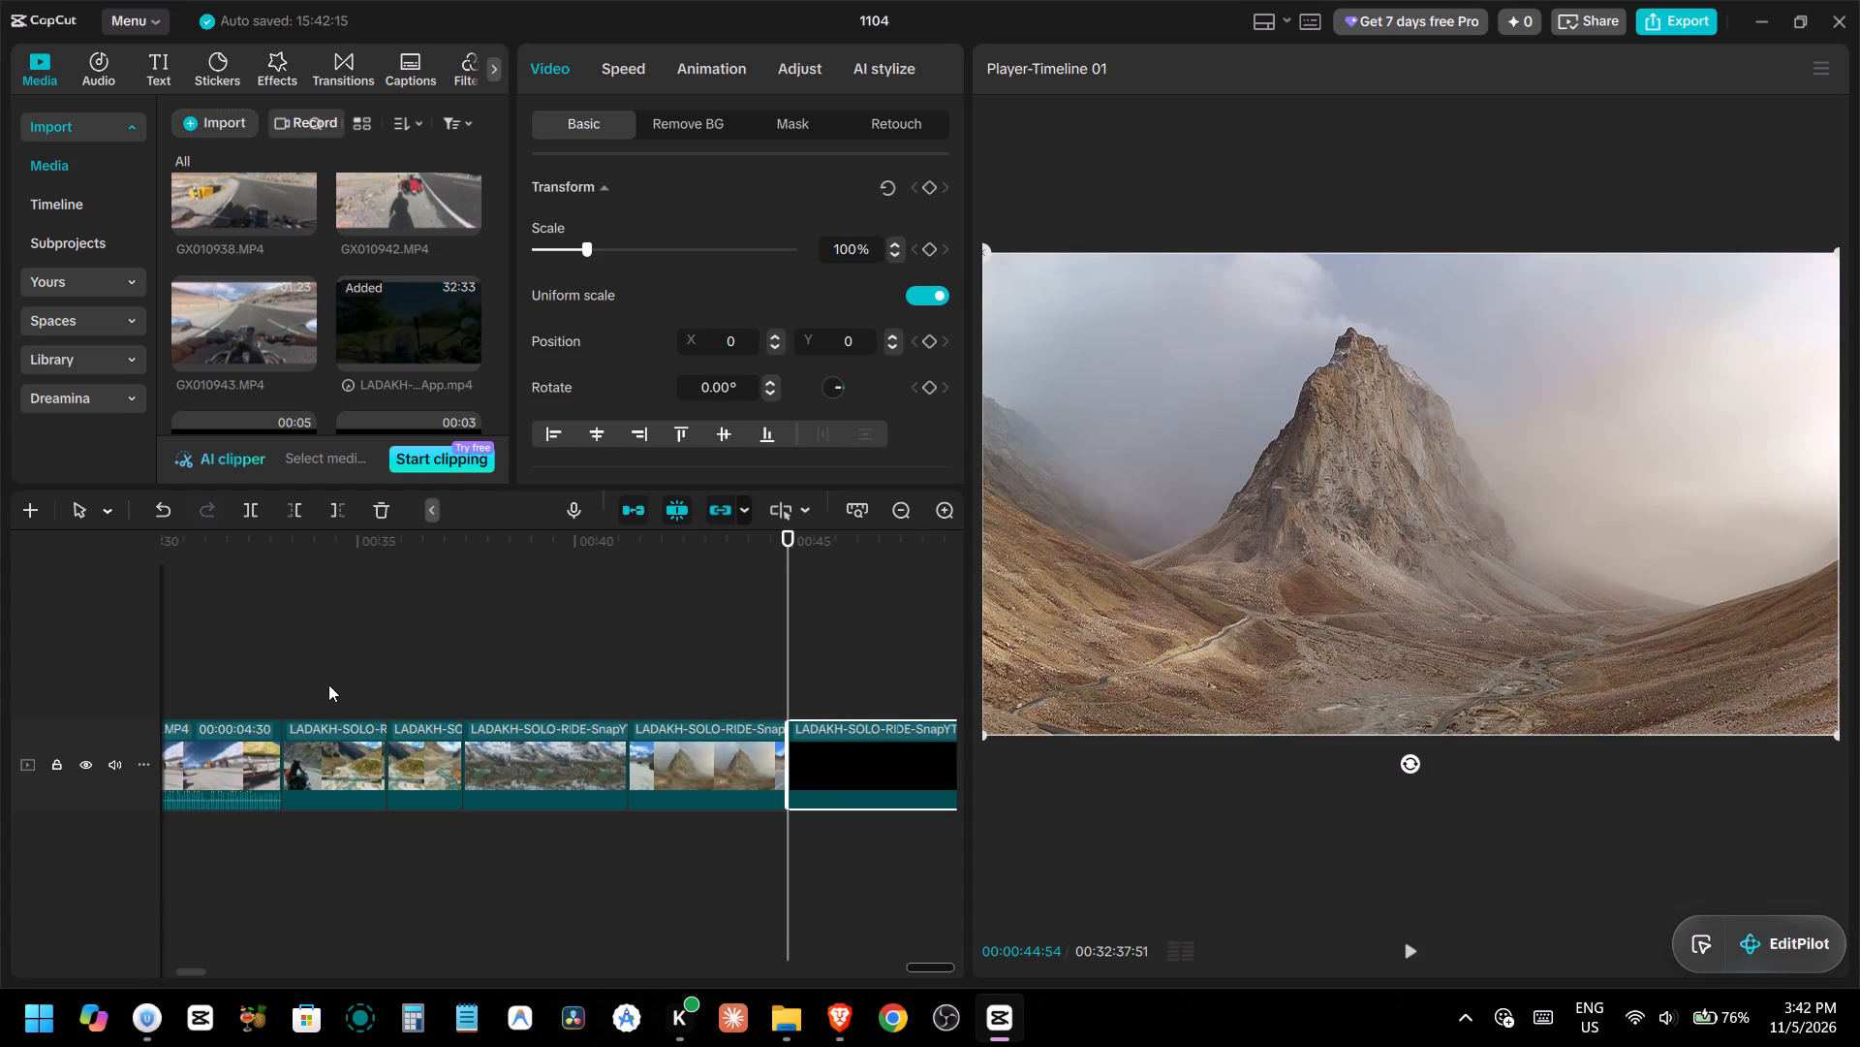
key("space")
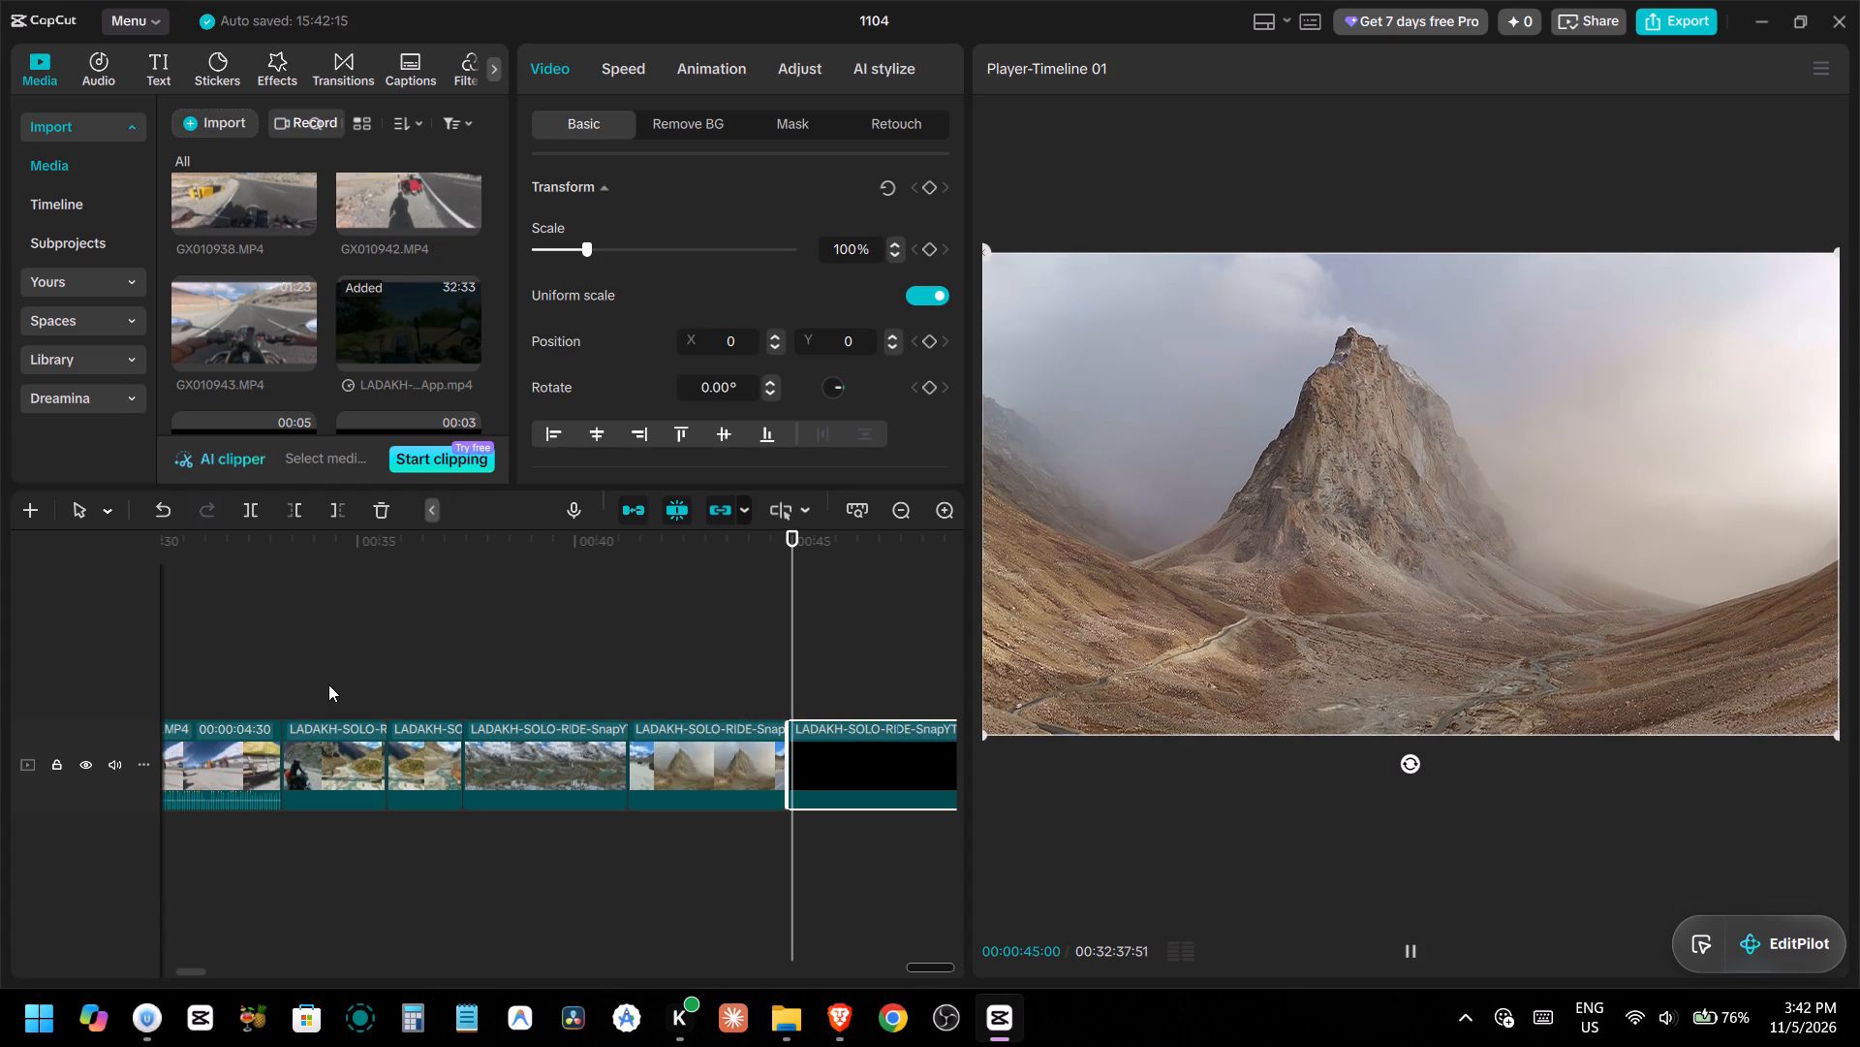
key("space")
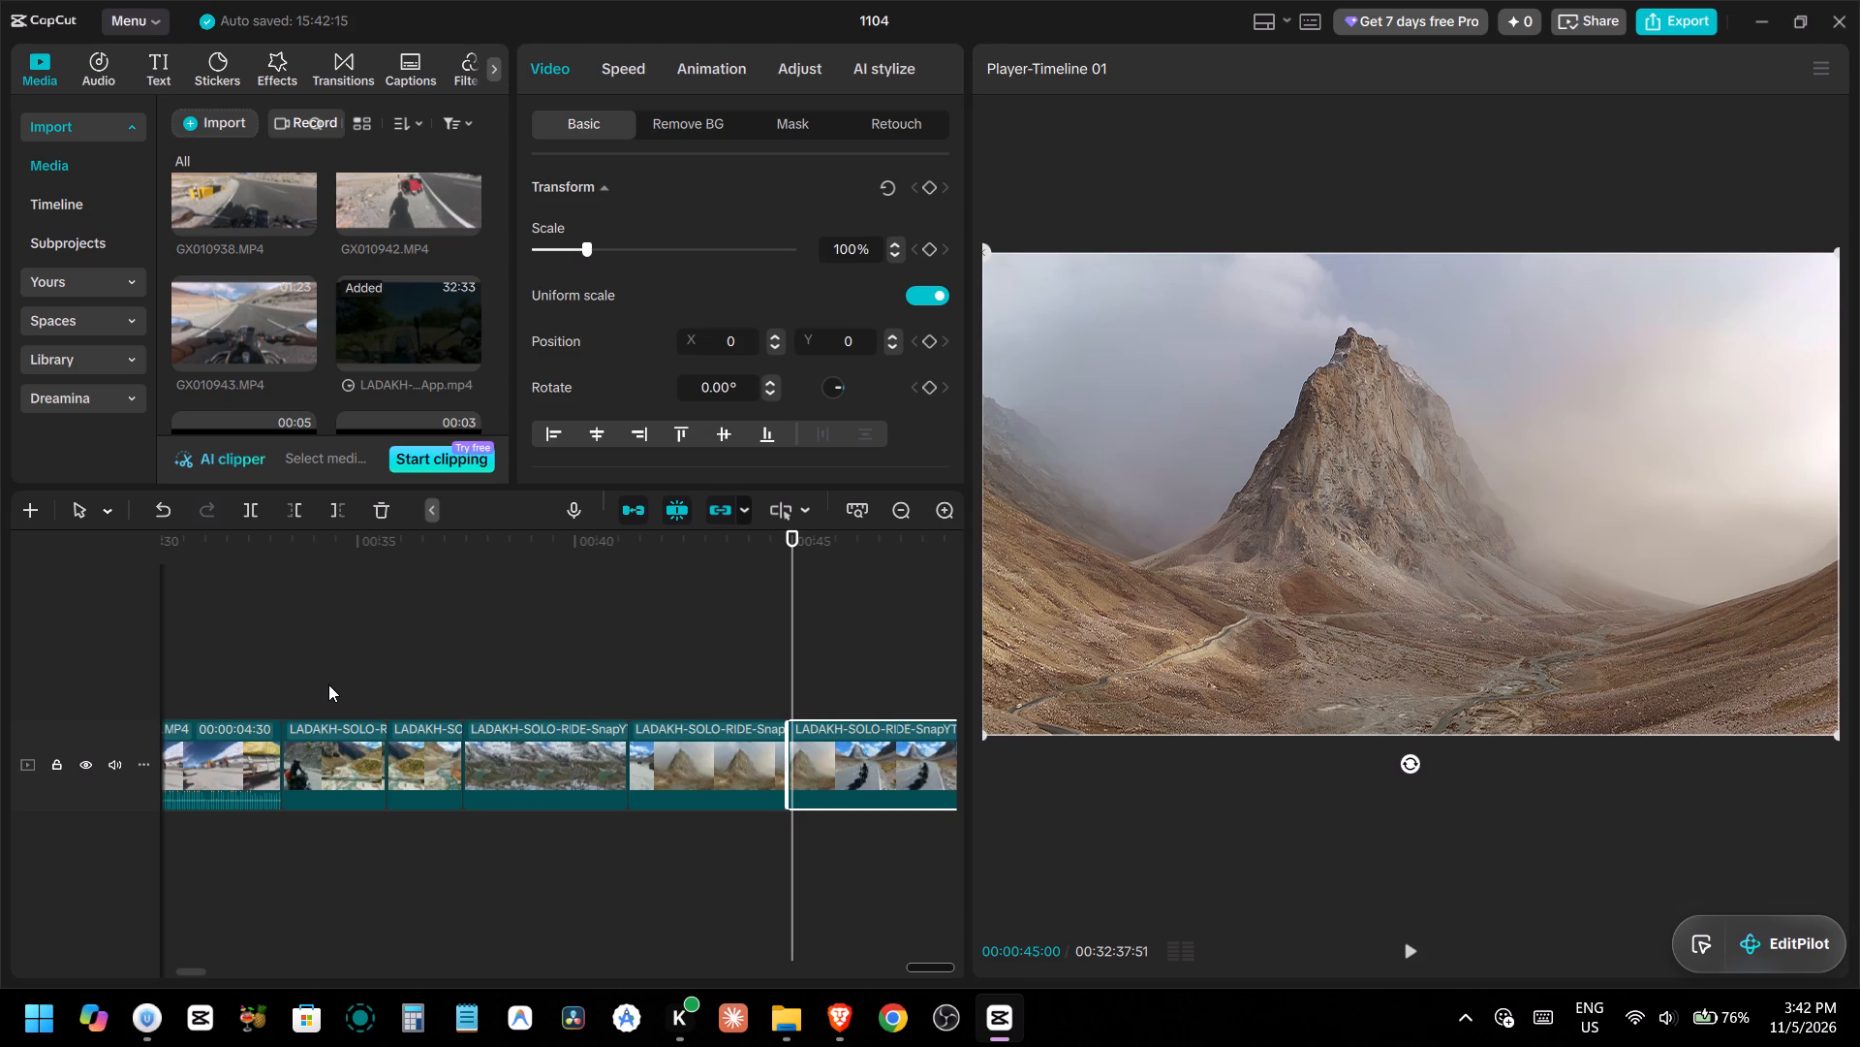
Trim the end of the last LADAKH-SOLO-RIDE segment to 00:03:47:40, removing all footage after that point.
scroll(328, 684, "left", 3)
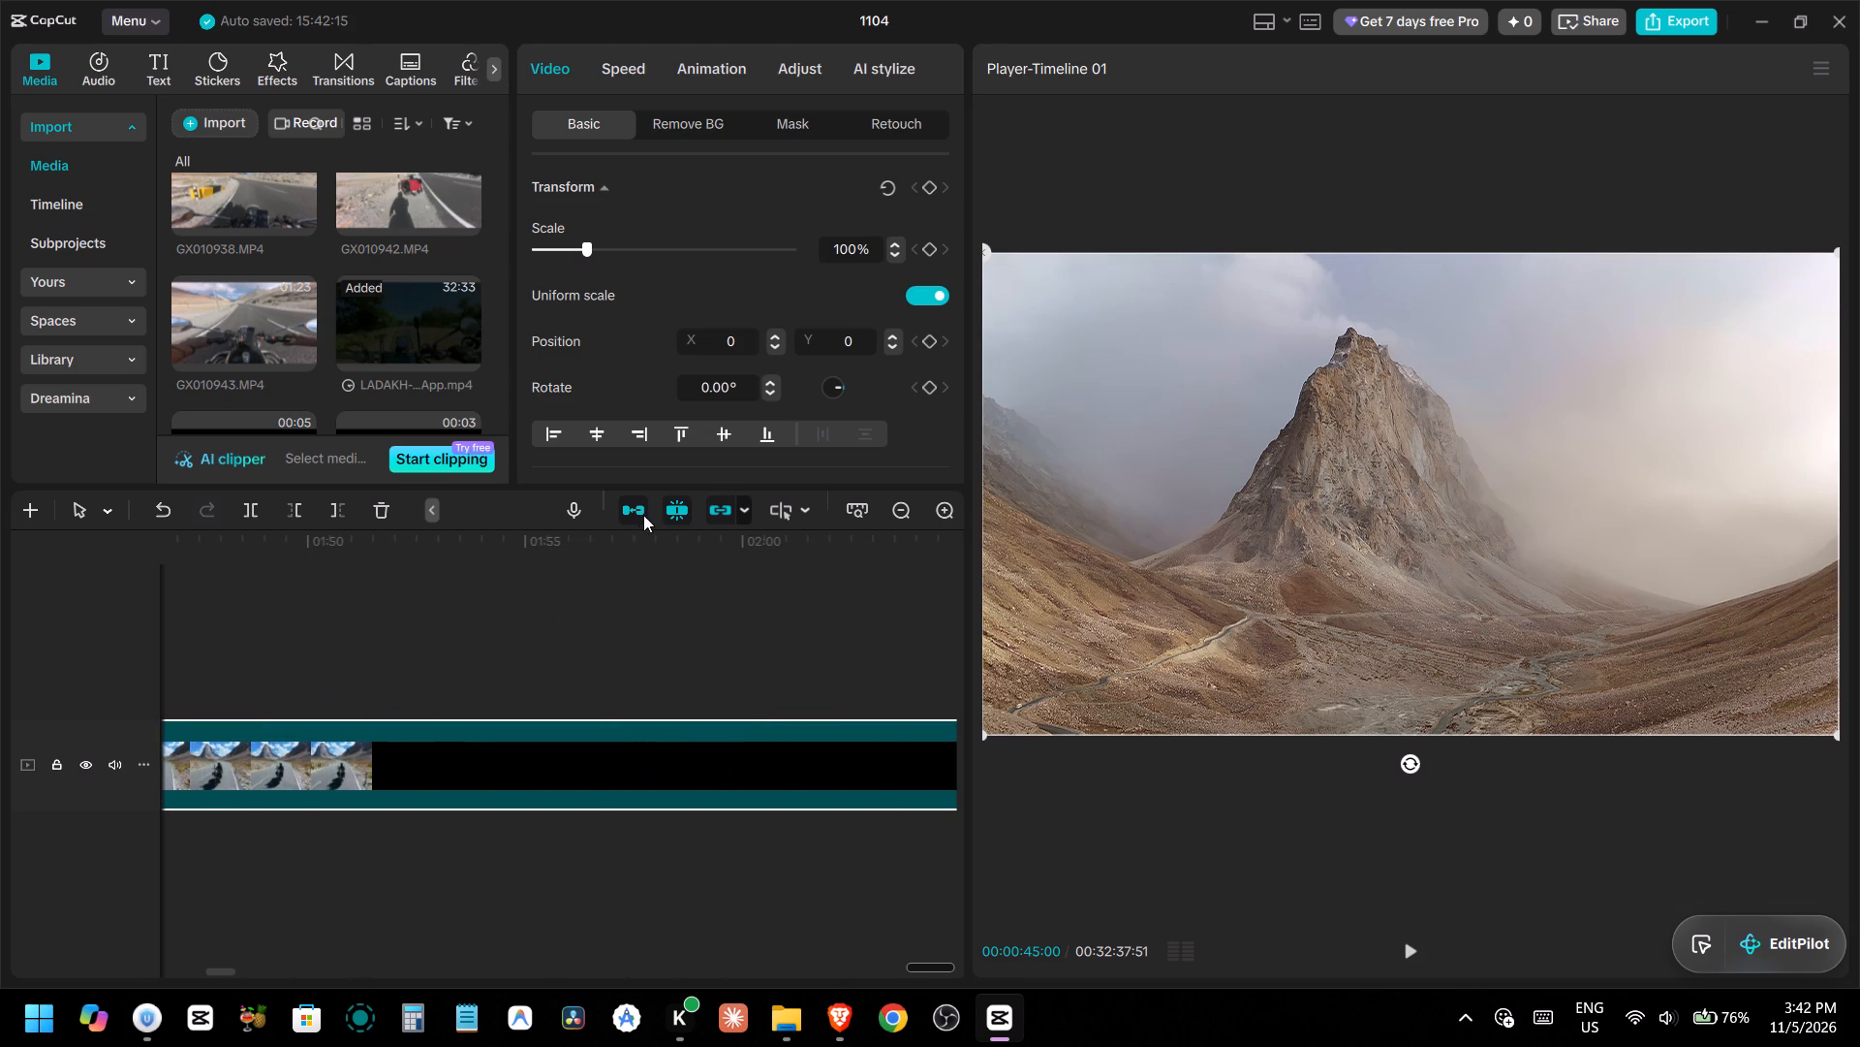
left_click(717, 539)
left_click_drag(717, 539, 463, 583)
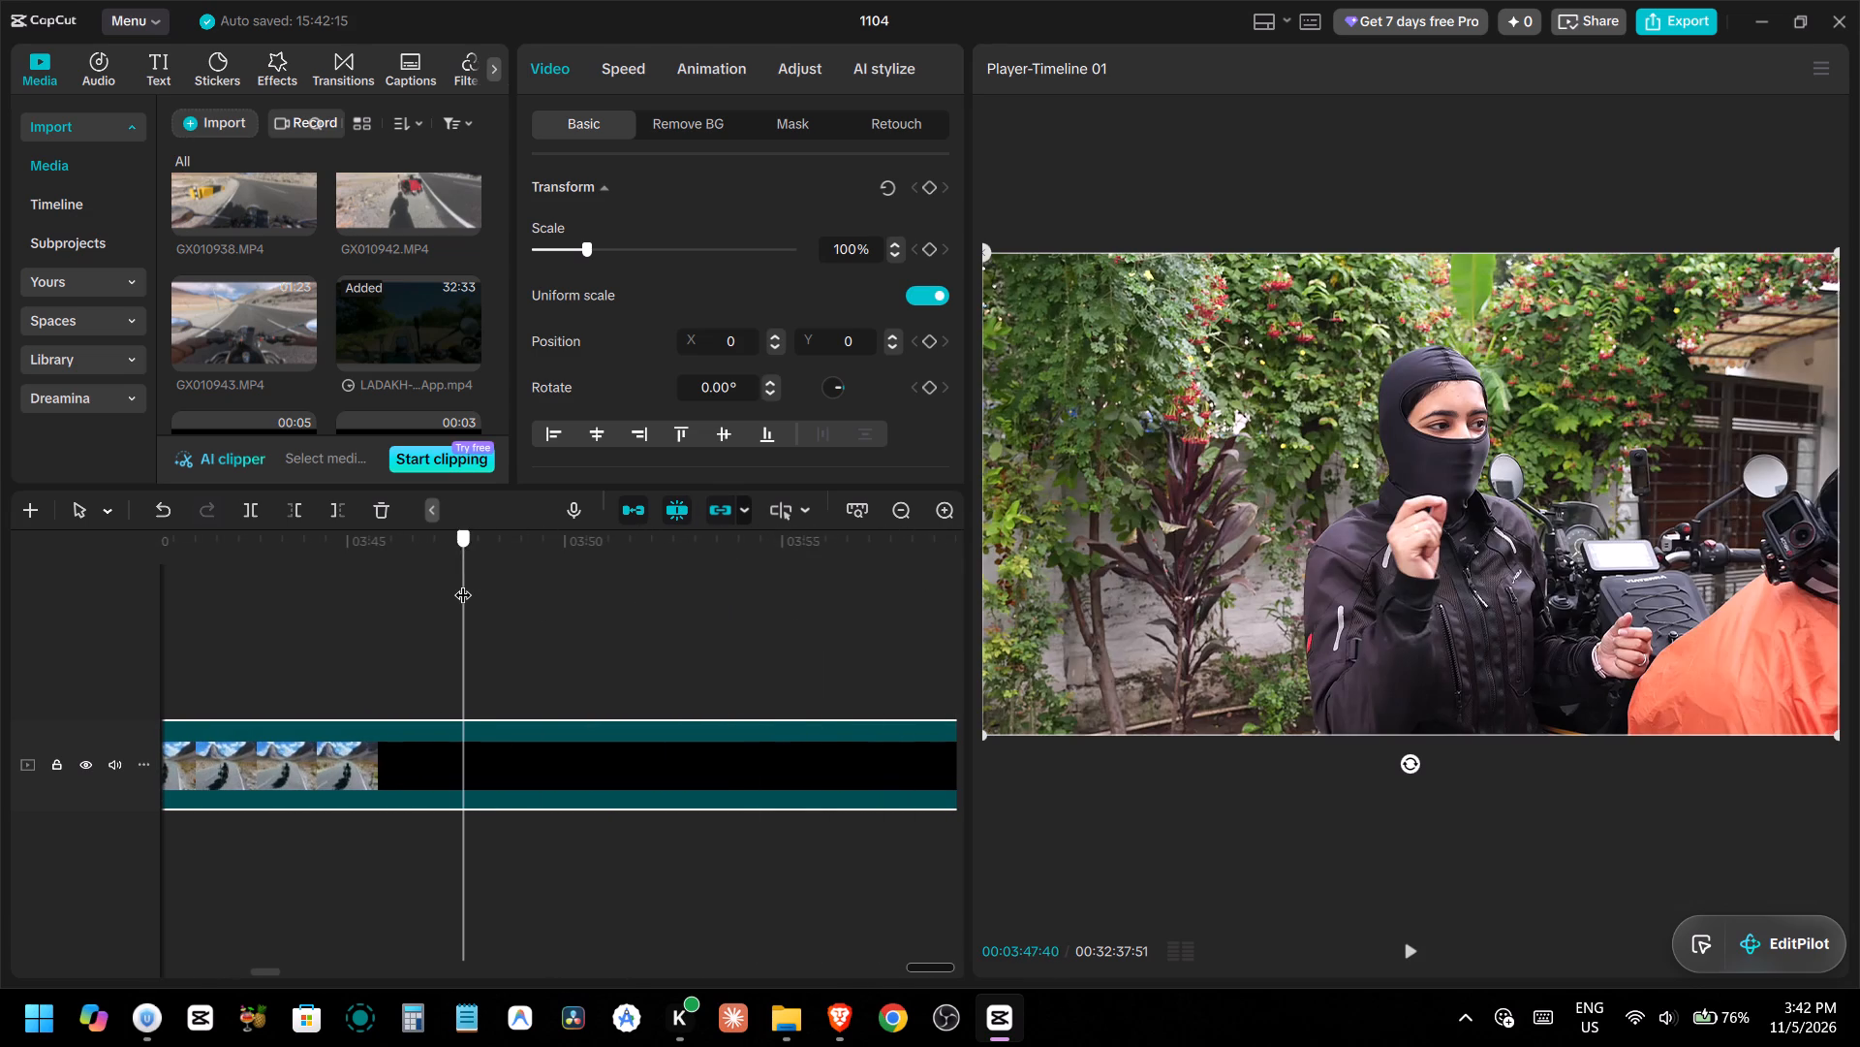
key("w")
Go back along the timeline to the cut at 00:00:44:54 in the misty rock peak shot and play across it.
scroll(485, 592, "left", 11)
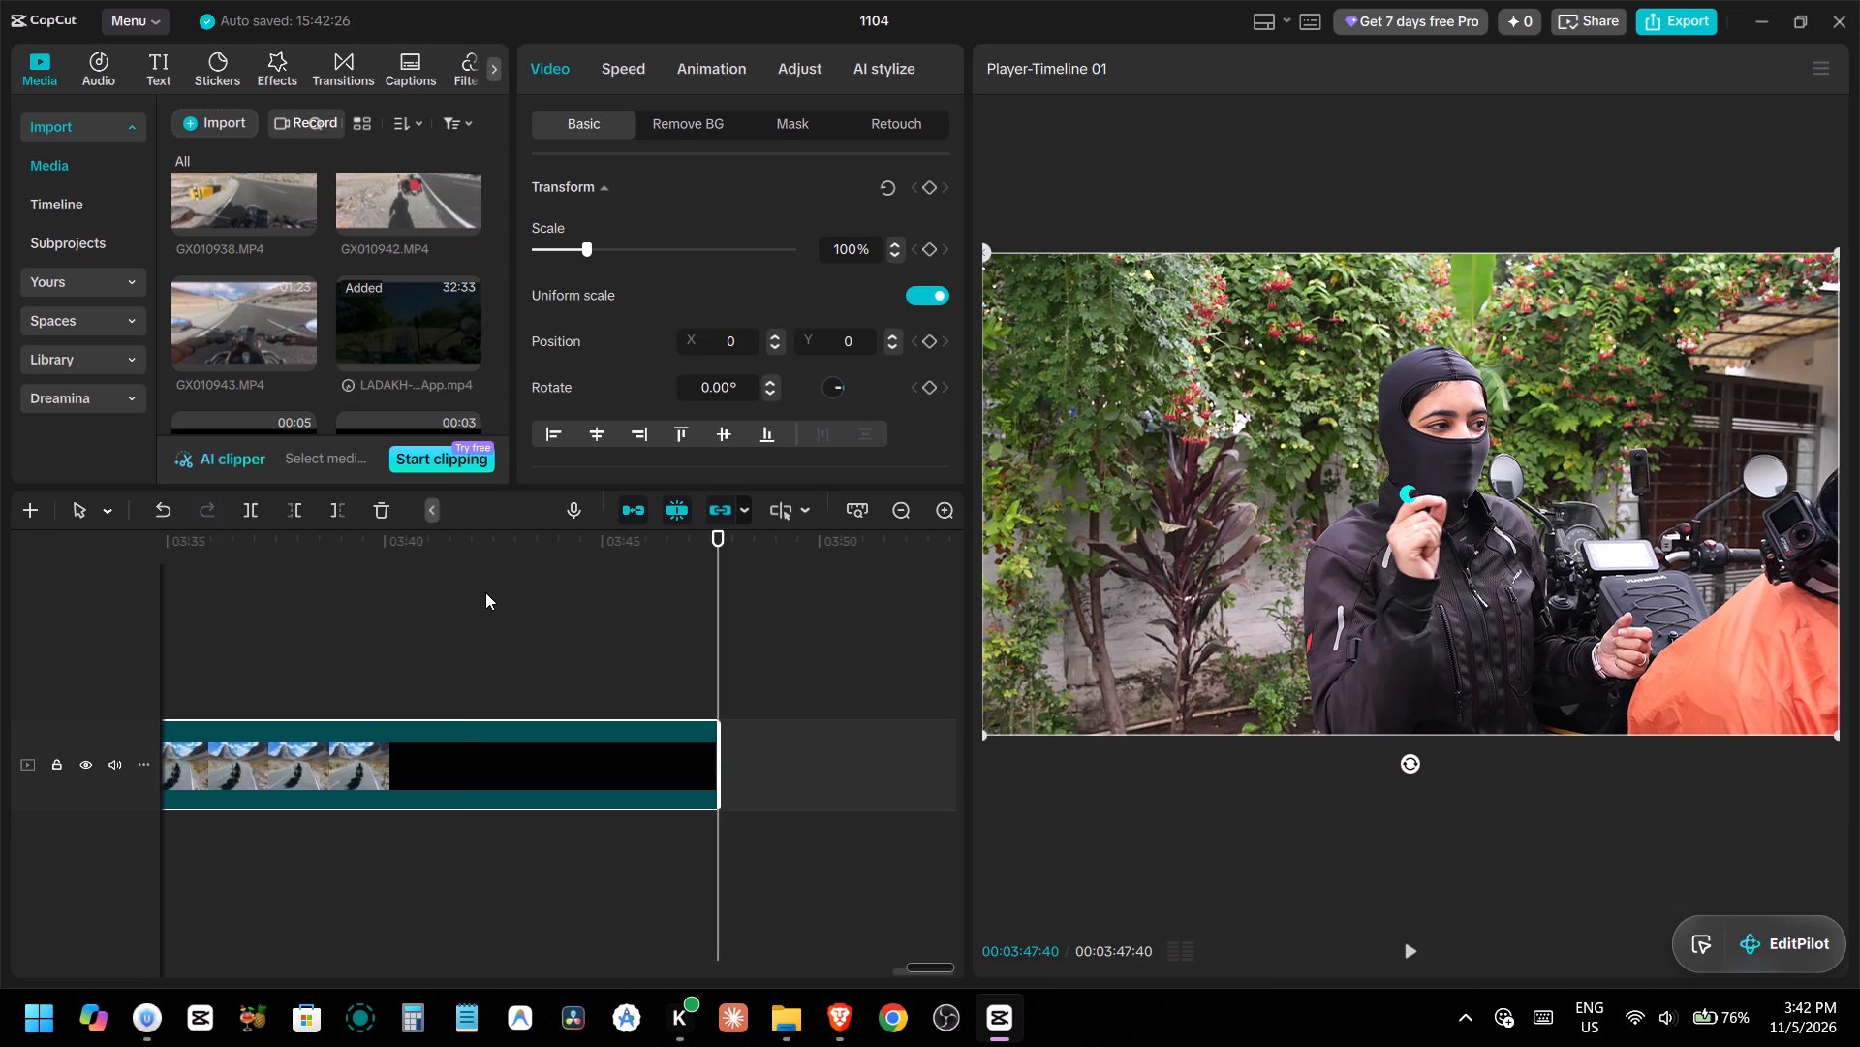
scroll(485, 592, "right", 8)
scroll(485, 592, "left", 2)
scroll(456, 599, "right", 3)
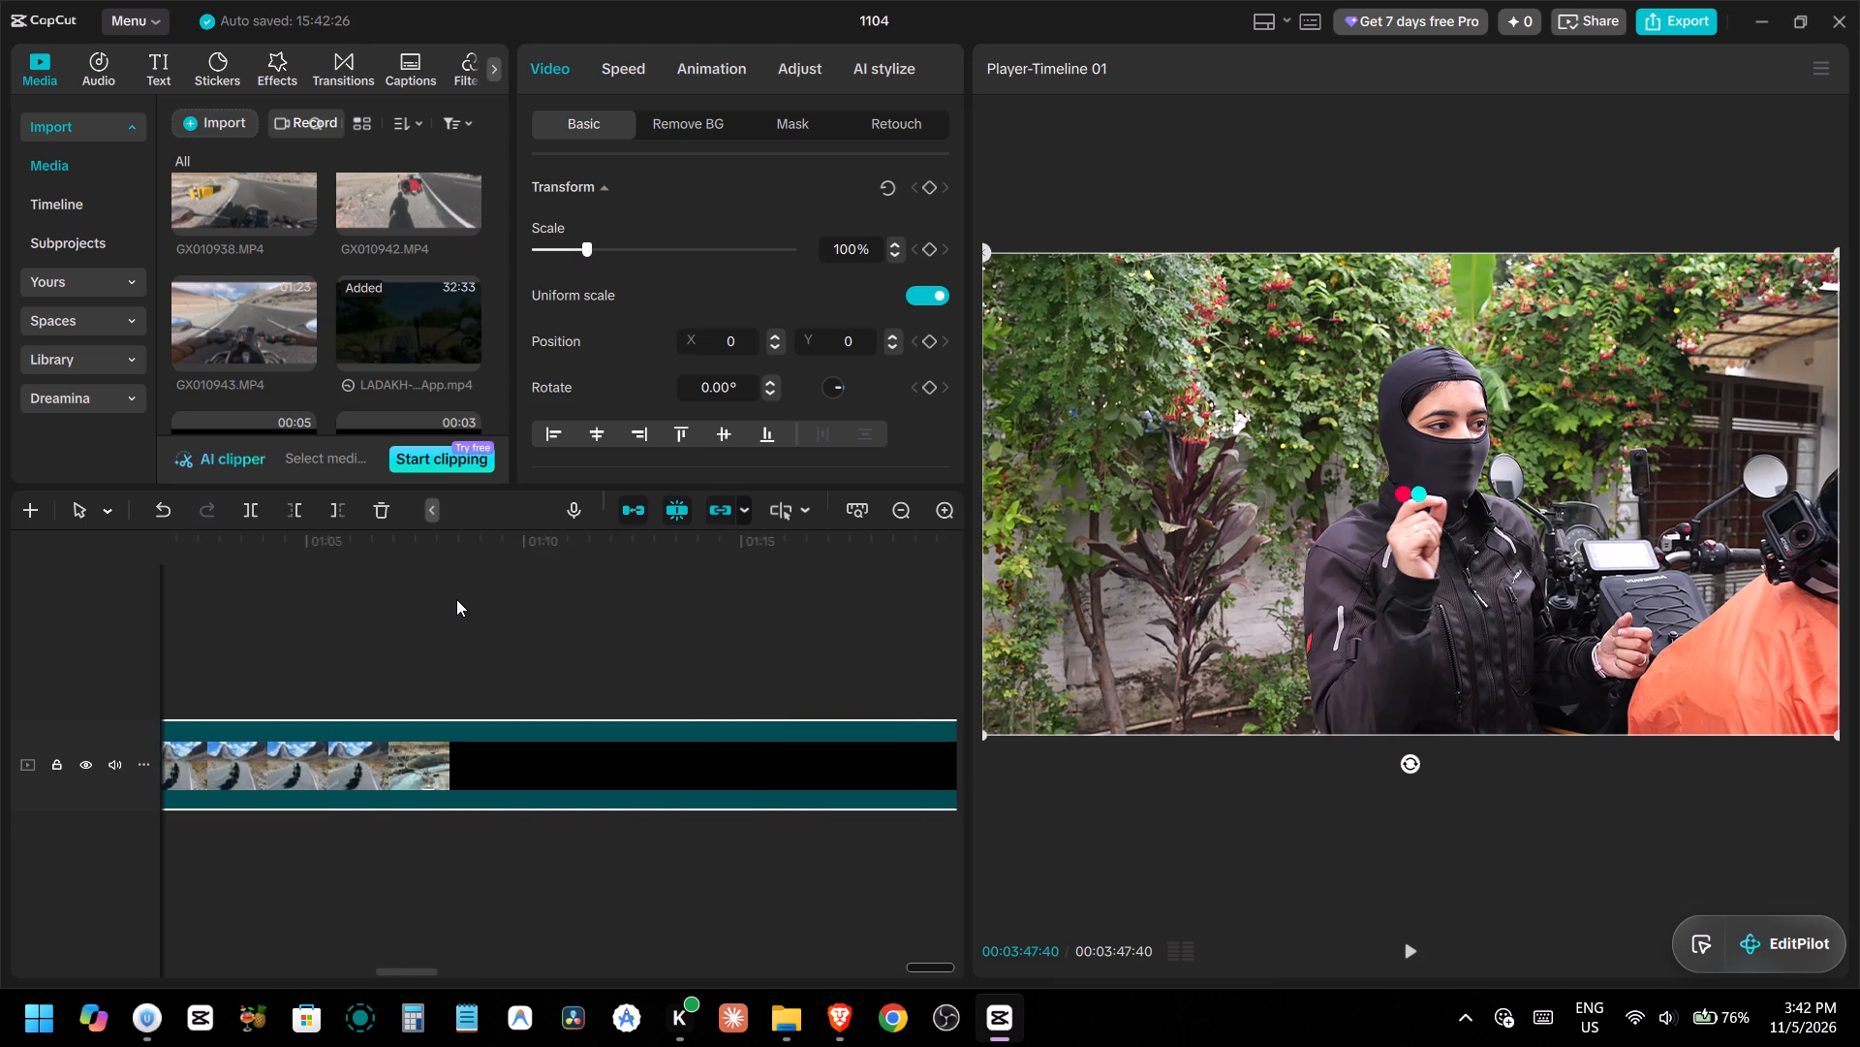
scroll(456, 599, "right", 2)
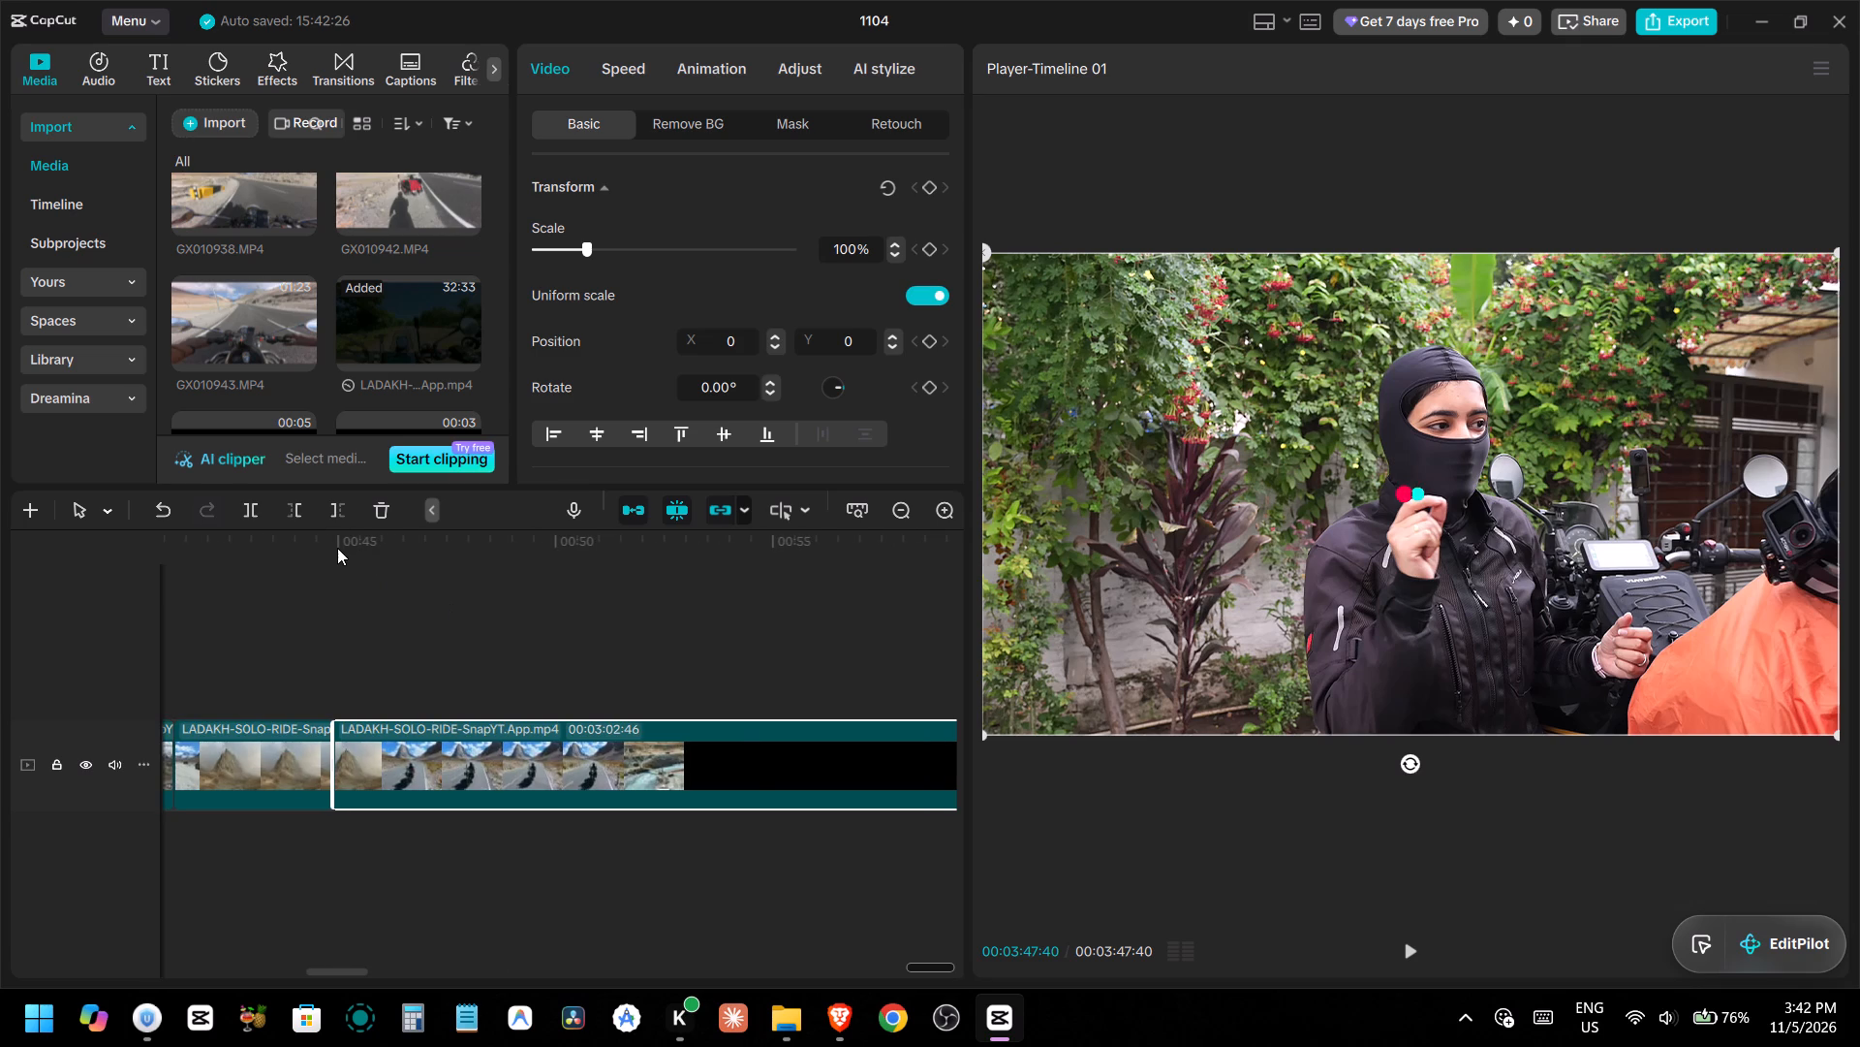
left_click(331, 548)
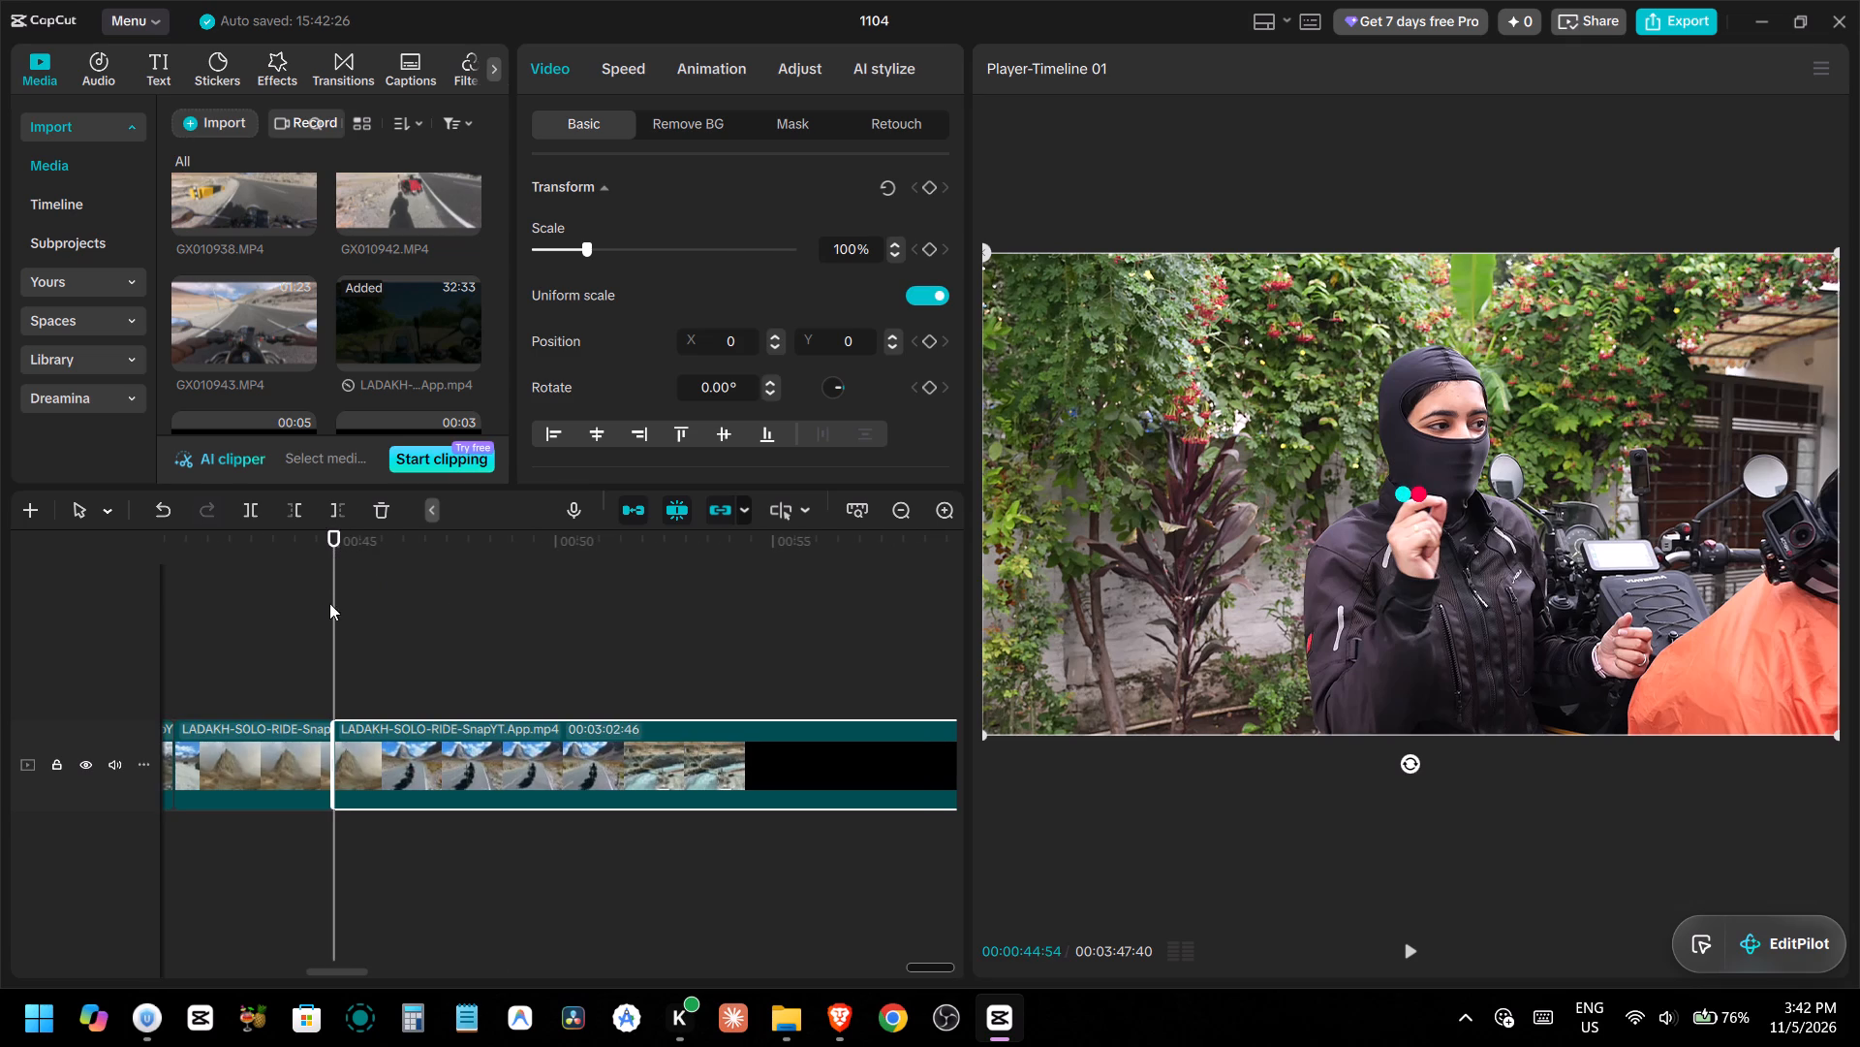
left_click(325, 608)
key("space")
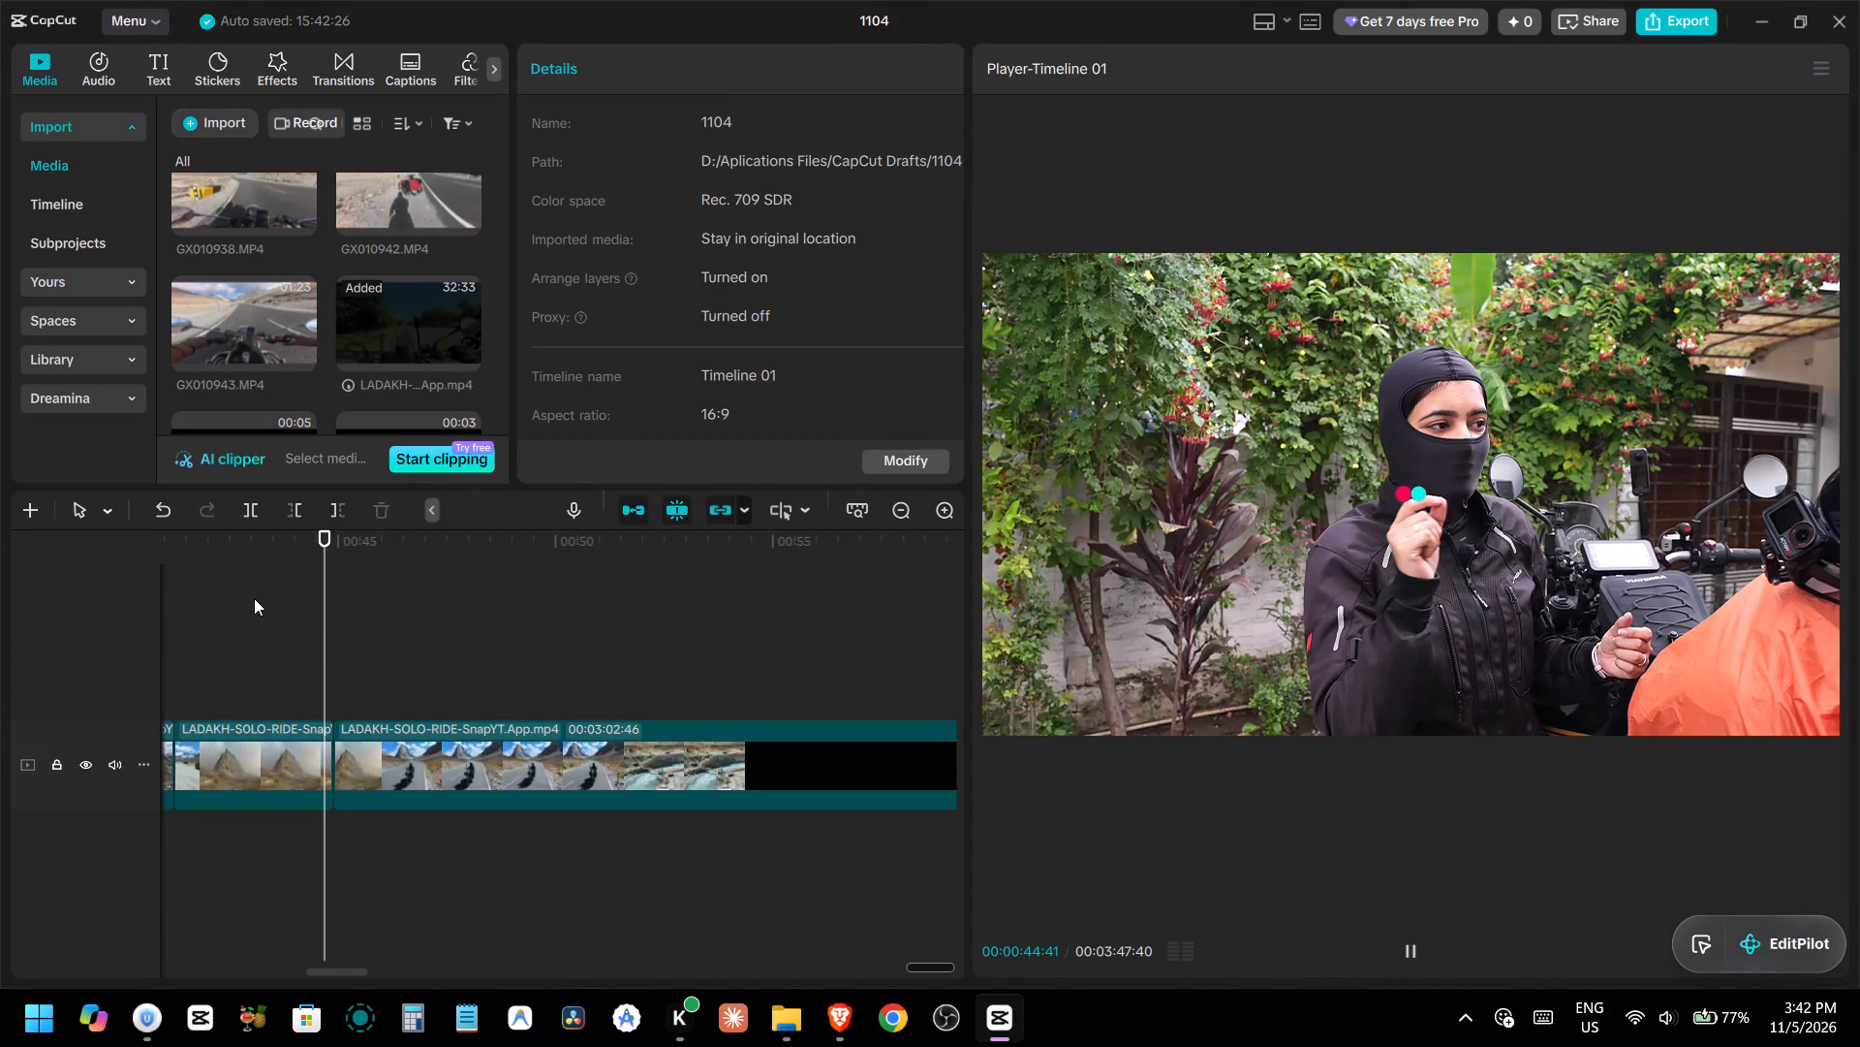
Look over the assembled timeline from the intro clip to the last LADAKH-SOLO-RIDE segment, using a wider time scale.
left_click(331, 652)
left_click_drag(331, 652, 449, 678)
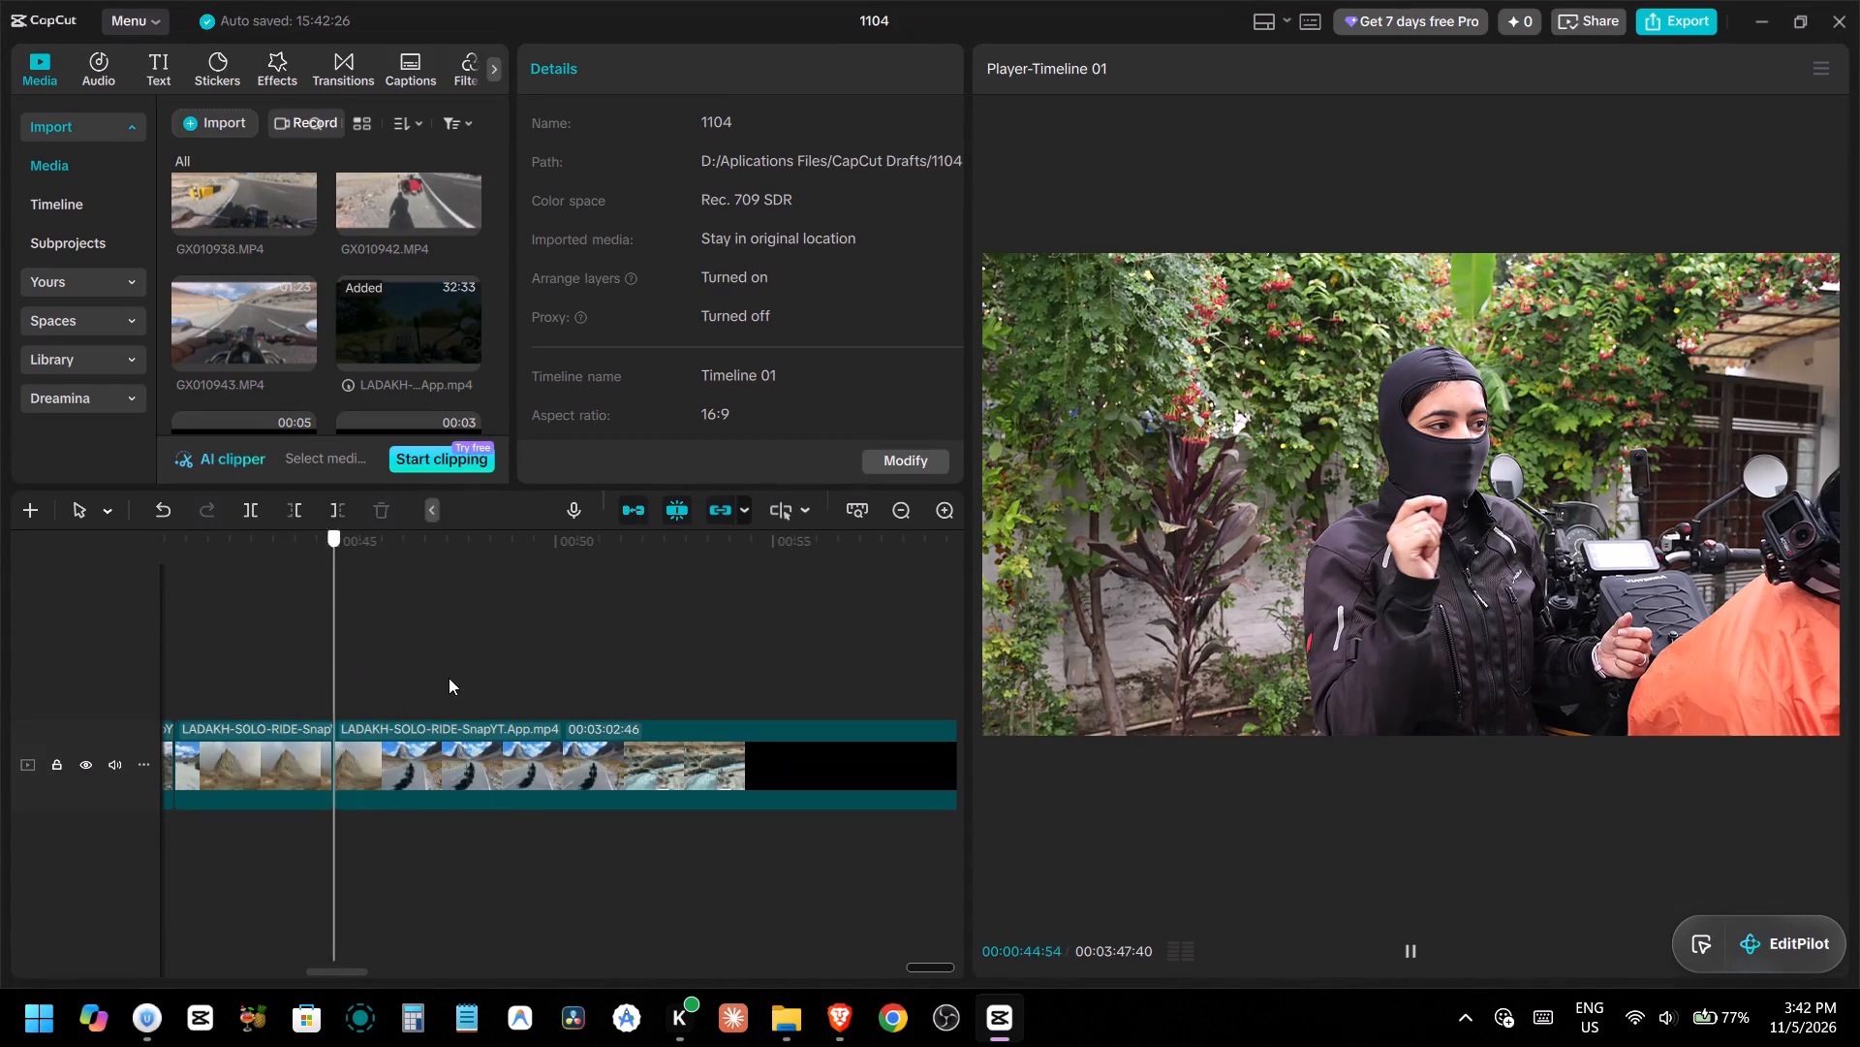
left_click_drag(449, 678, 313, 674)
left_click_drag(291, 679, 275, 682)
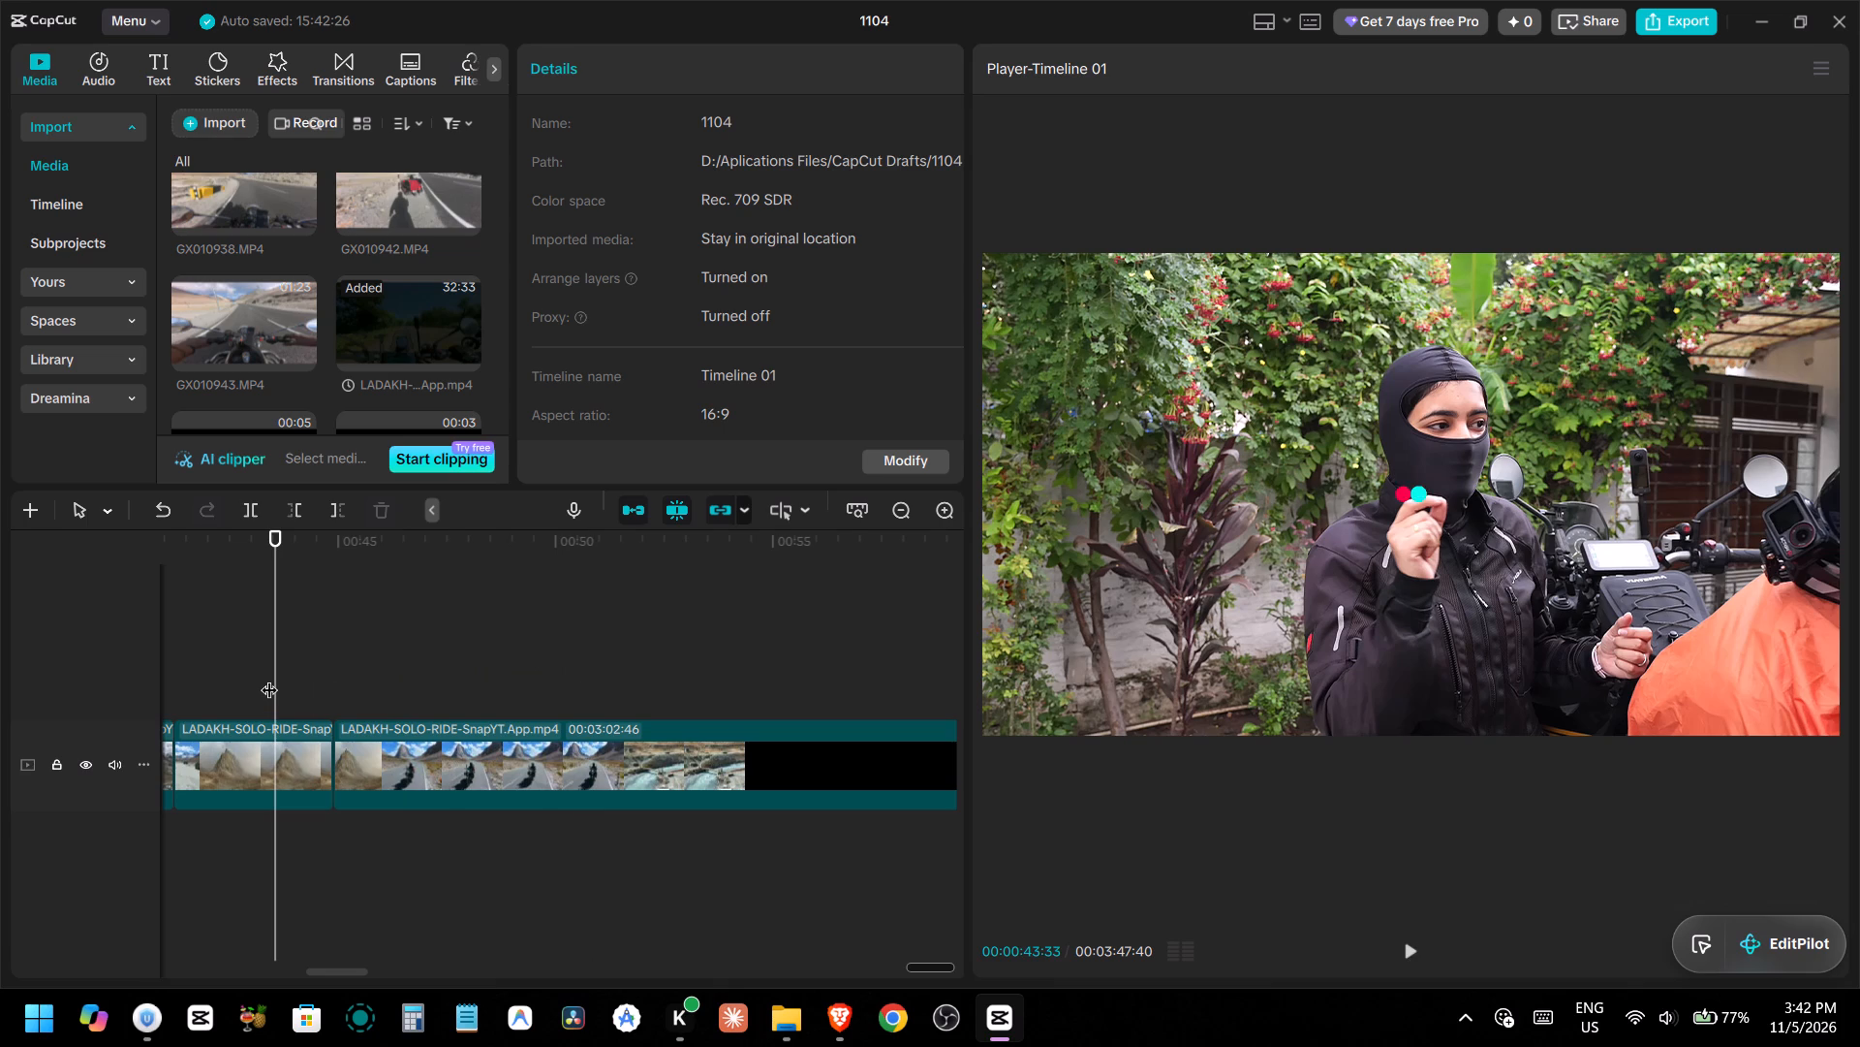
left_click(269, 678)
left_click_drag(269, 678, 129, 745)
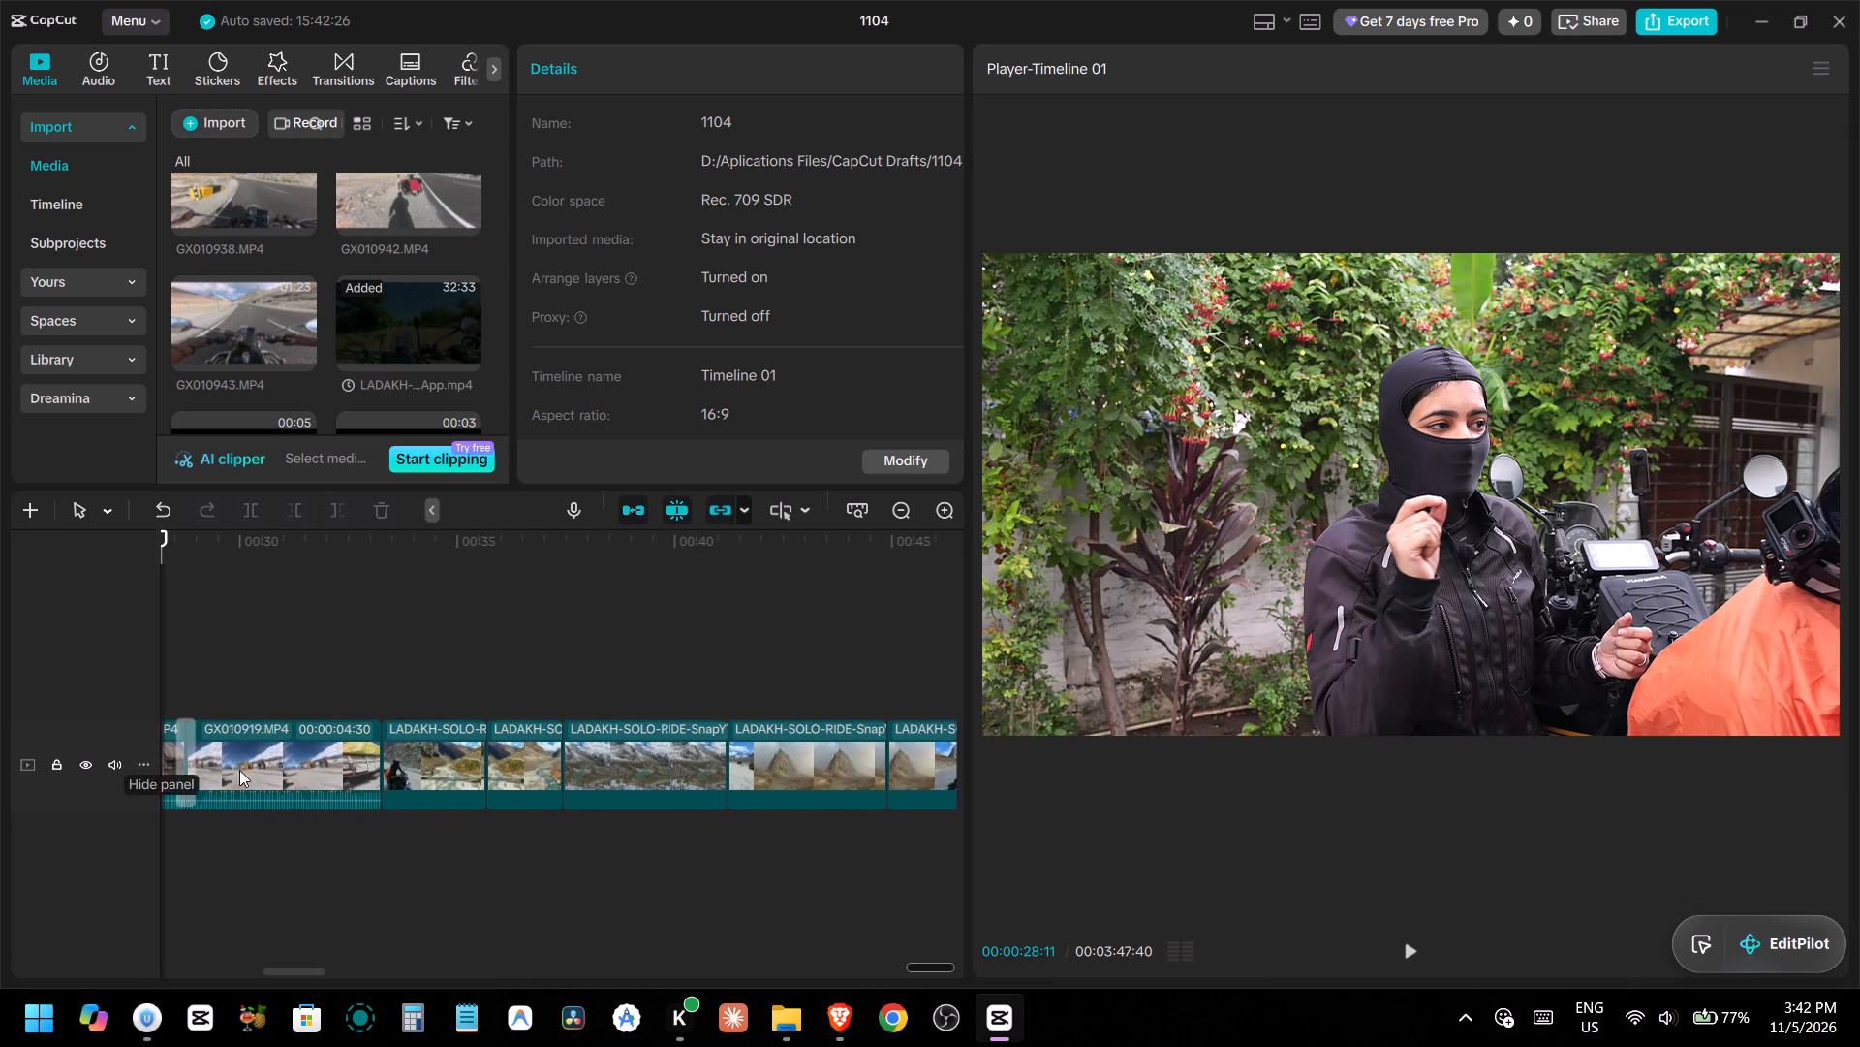
left_click_drag(310, 967, 142, 989)
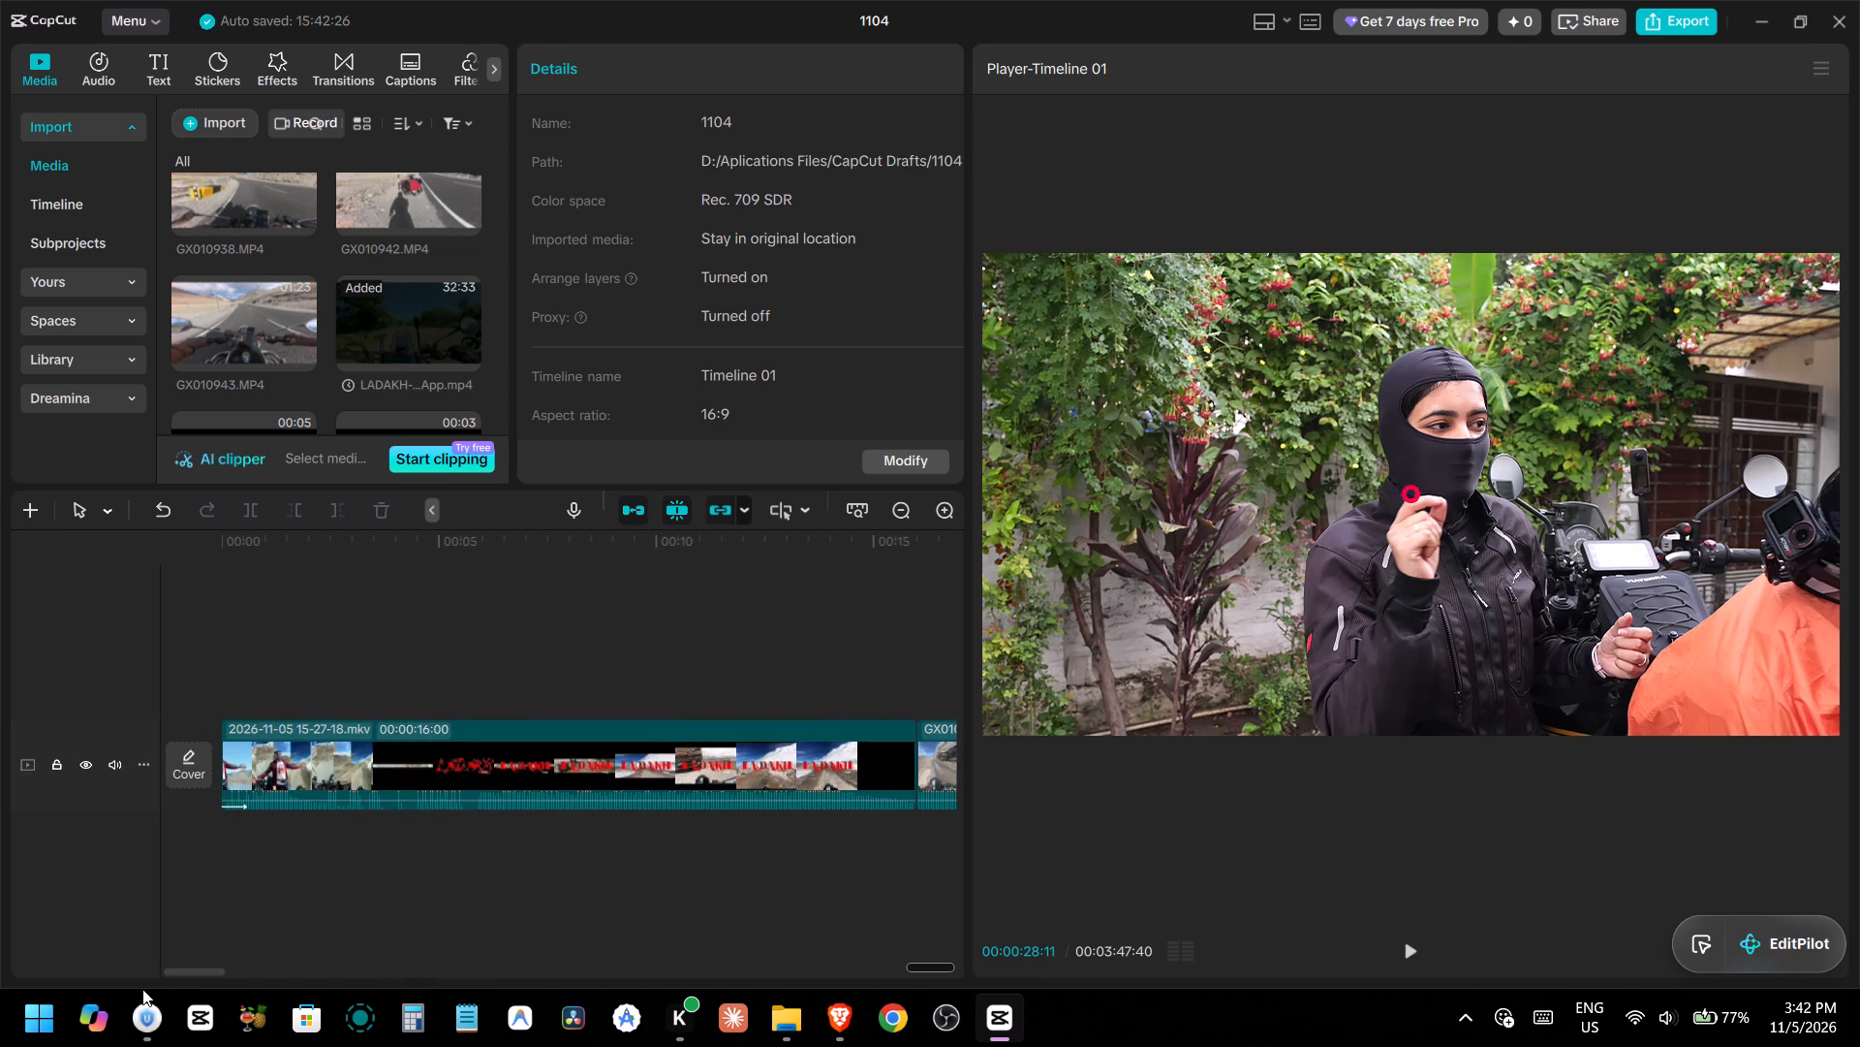
left_click_drag(142, 989, 136, 975)
left_click(908, 510)
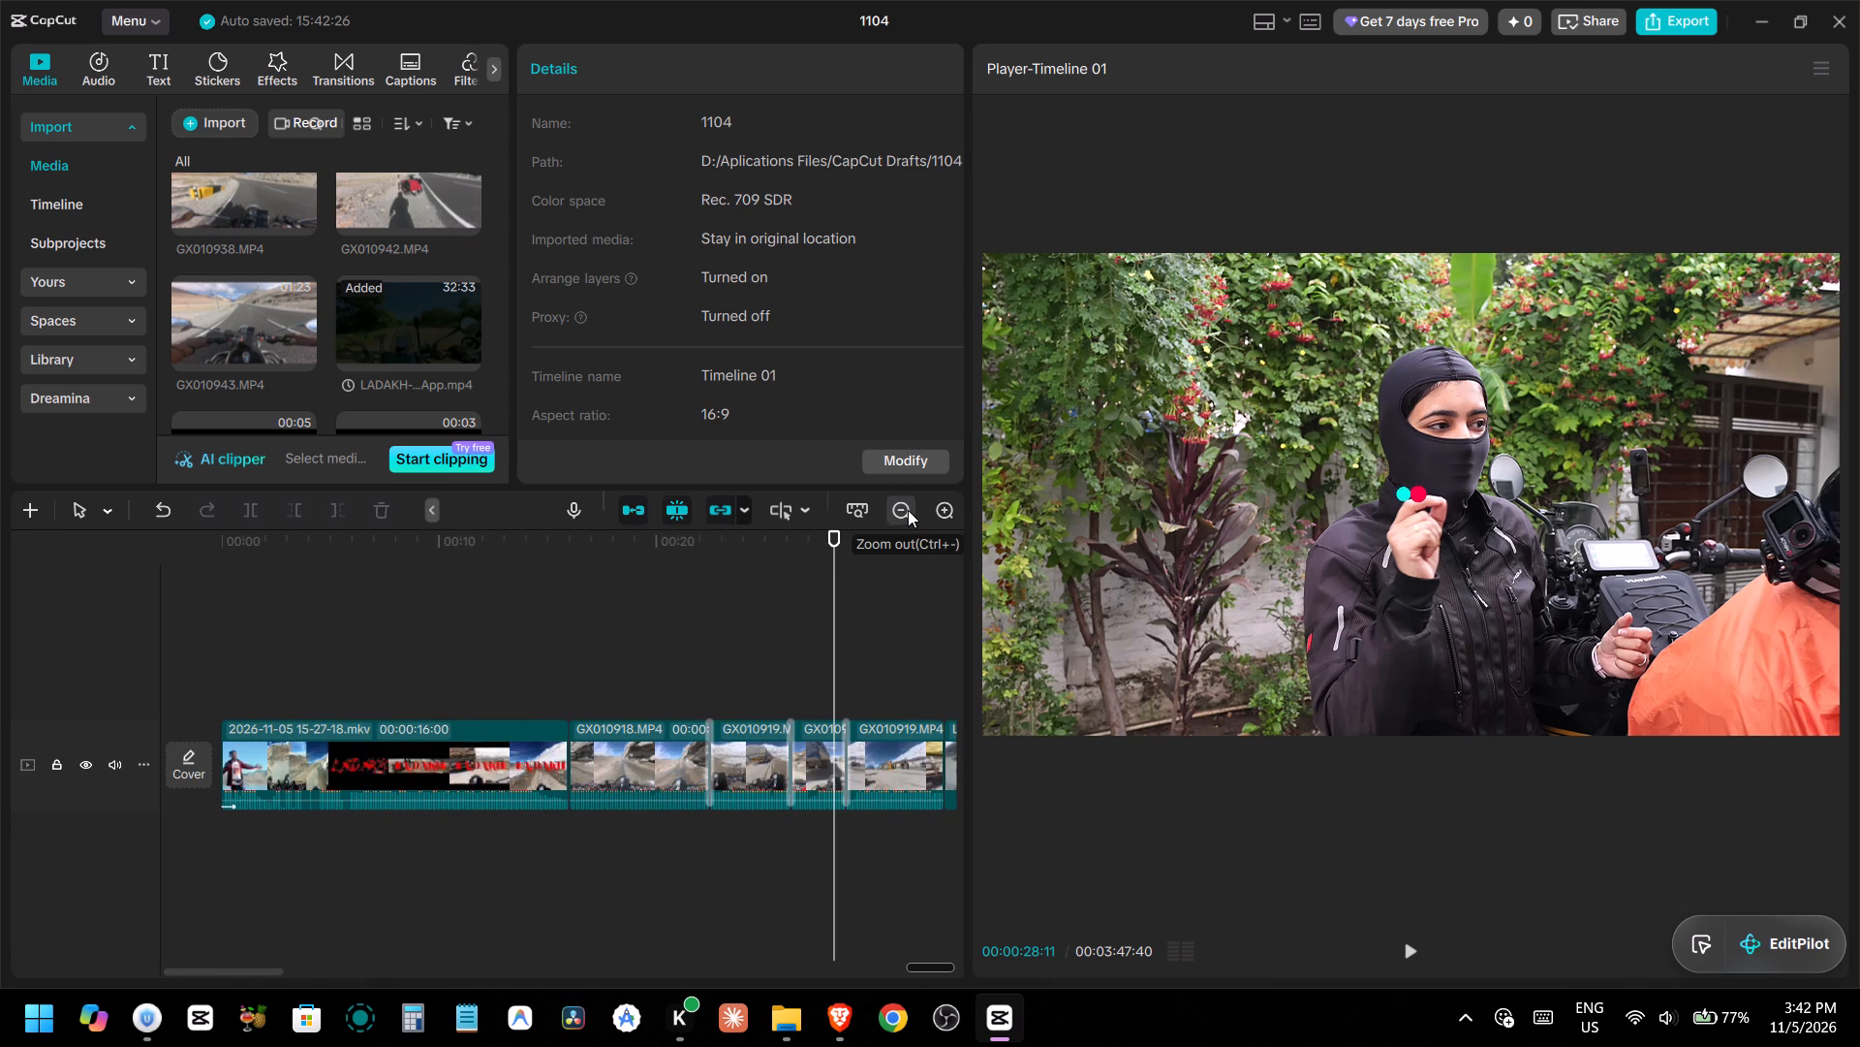
left_click_drag(259, 969, 401, 976)
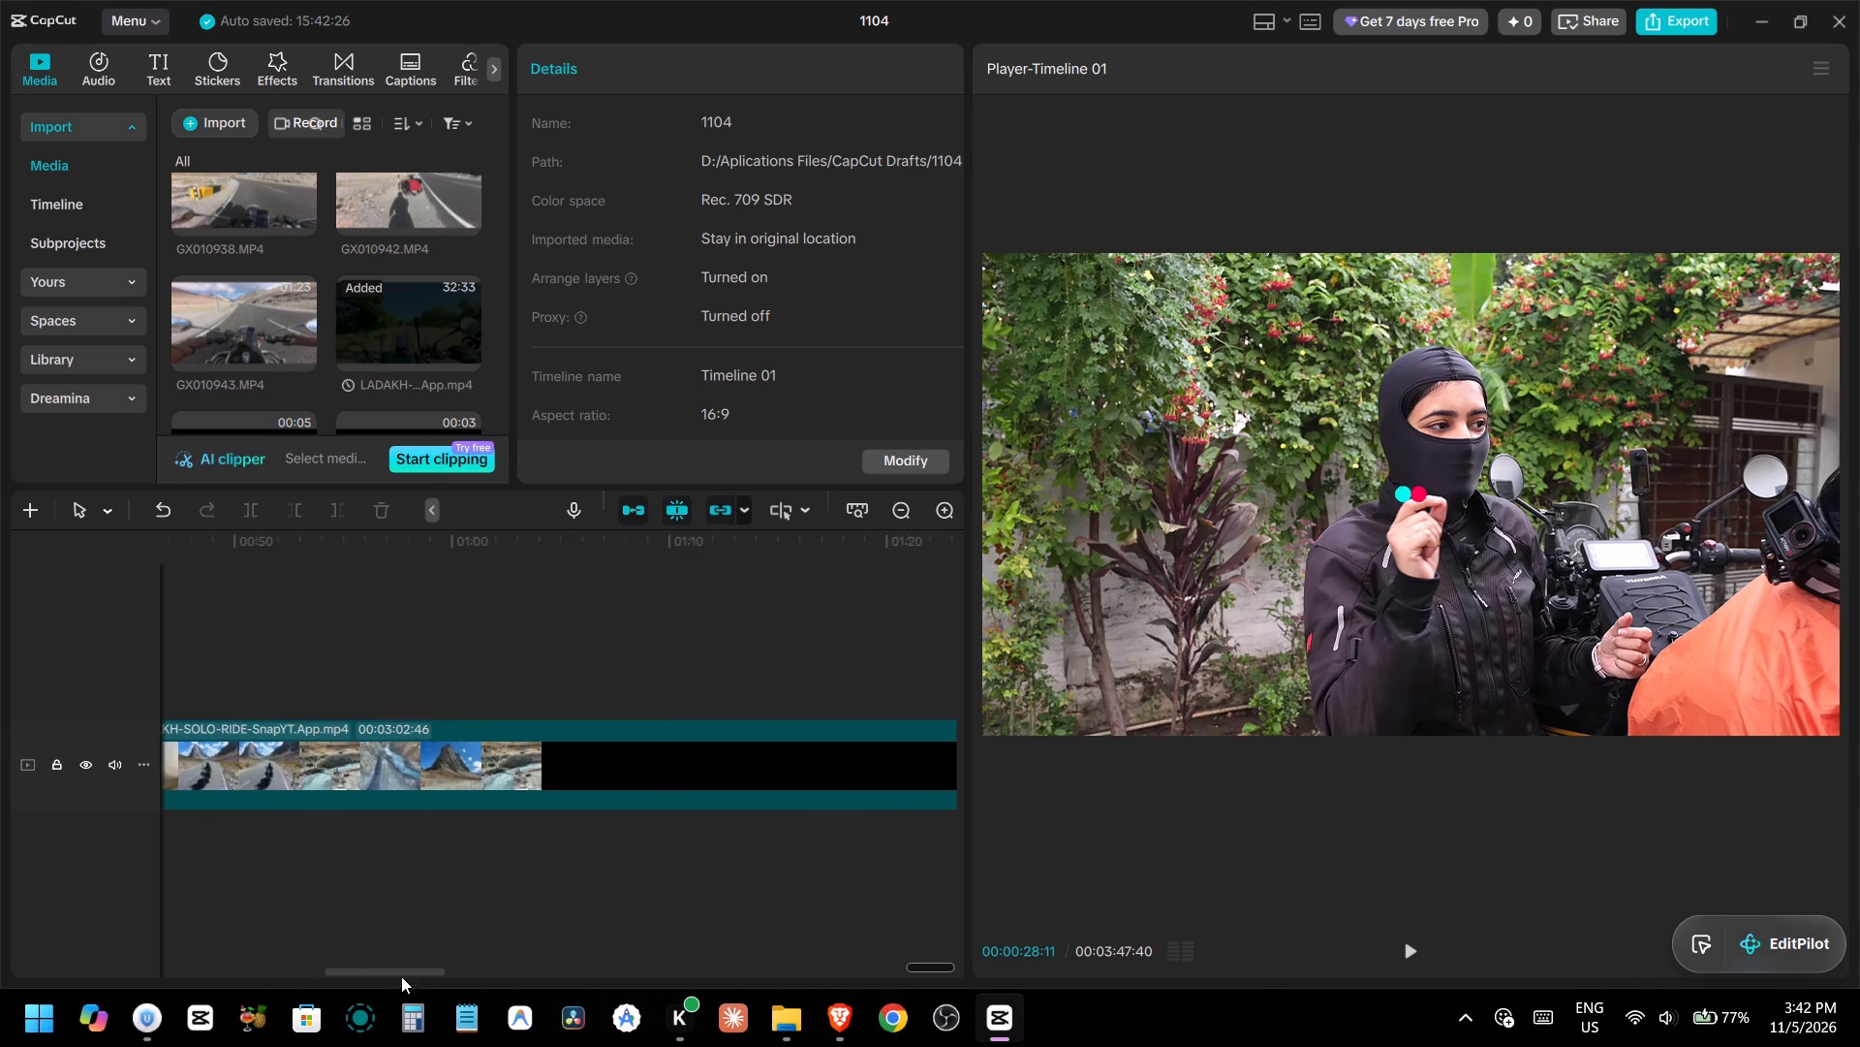
left_click_drag(401, 976, 363, 985)
Play across the misty peak cut and trim the start of the last LADAKH-SOLO-RIDE segment up to 00:00:51:07, at the river bridge shot.
left_click(484, 545)
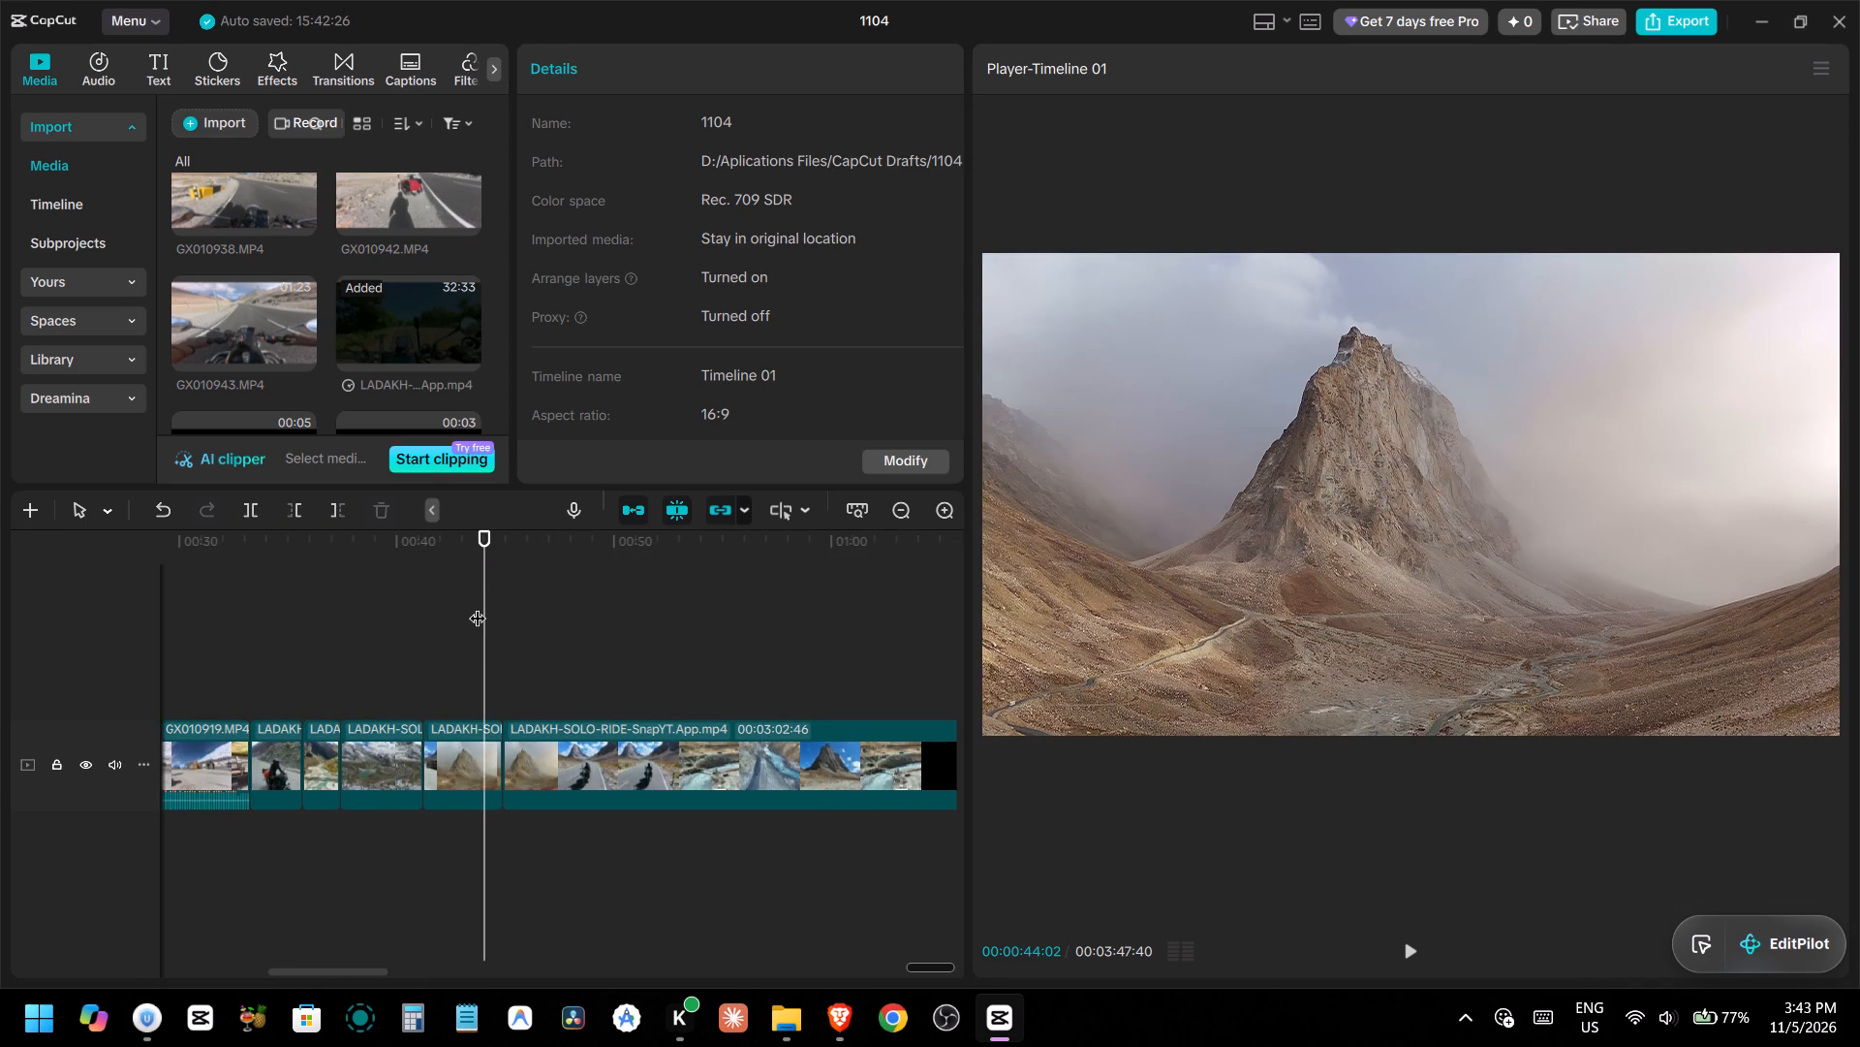
key("space")
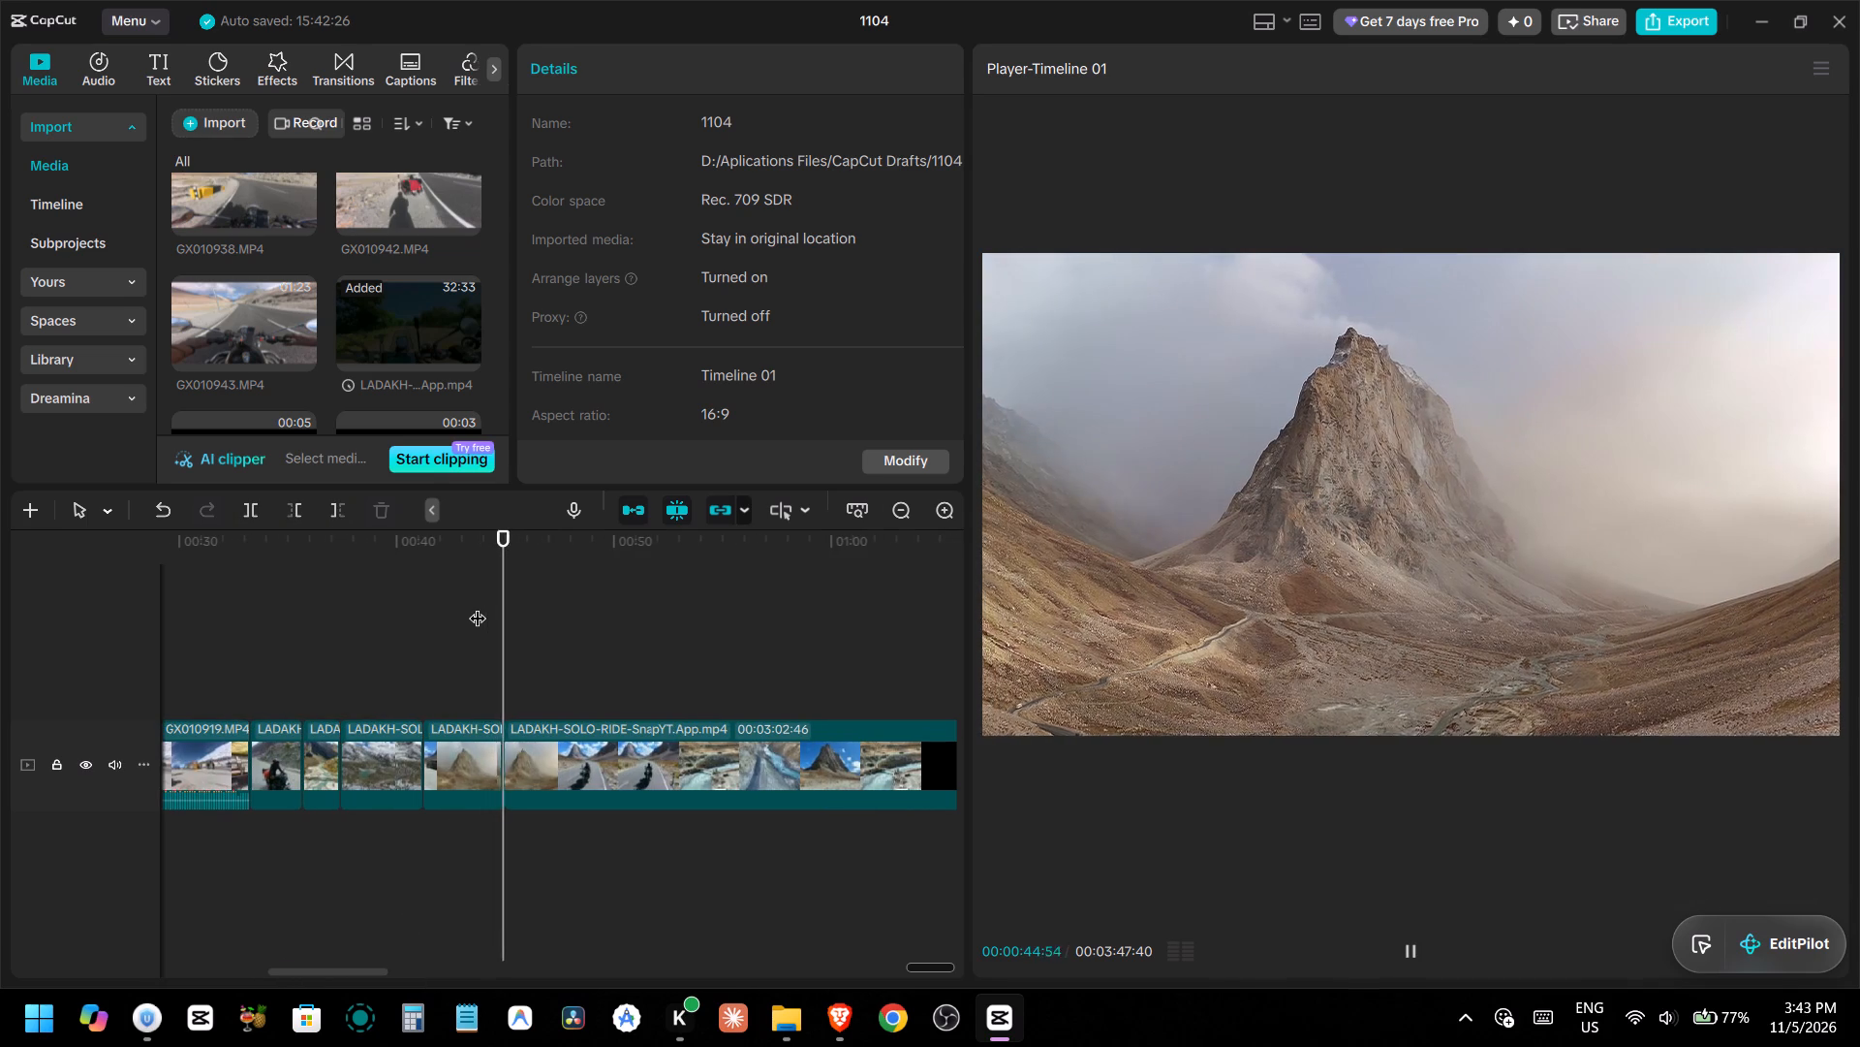
key("space")
left_click(579, 741)
key("space")
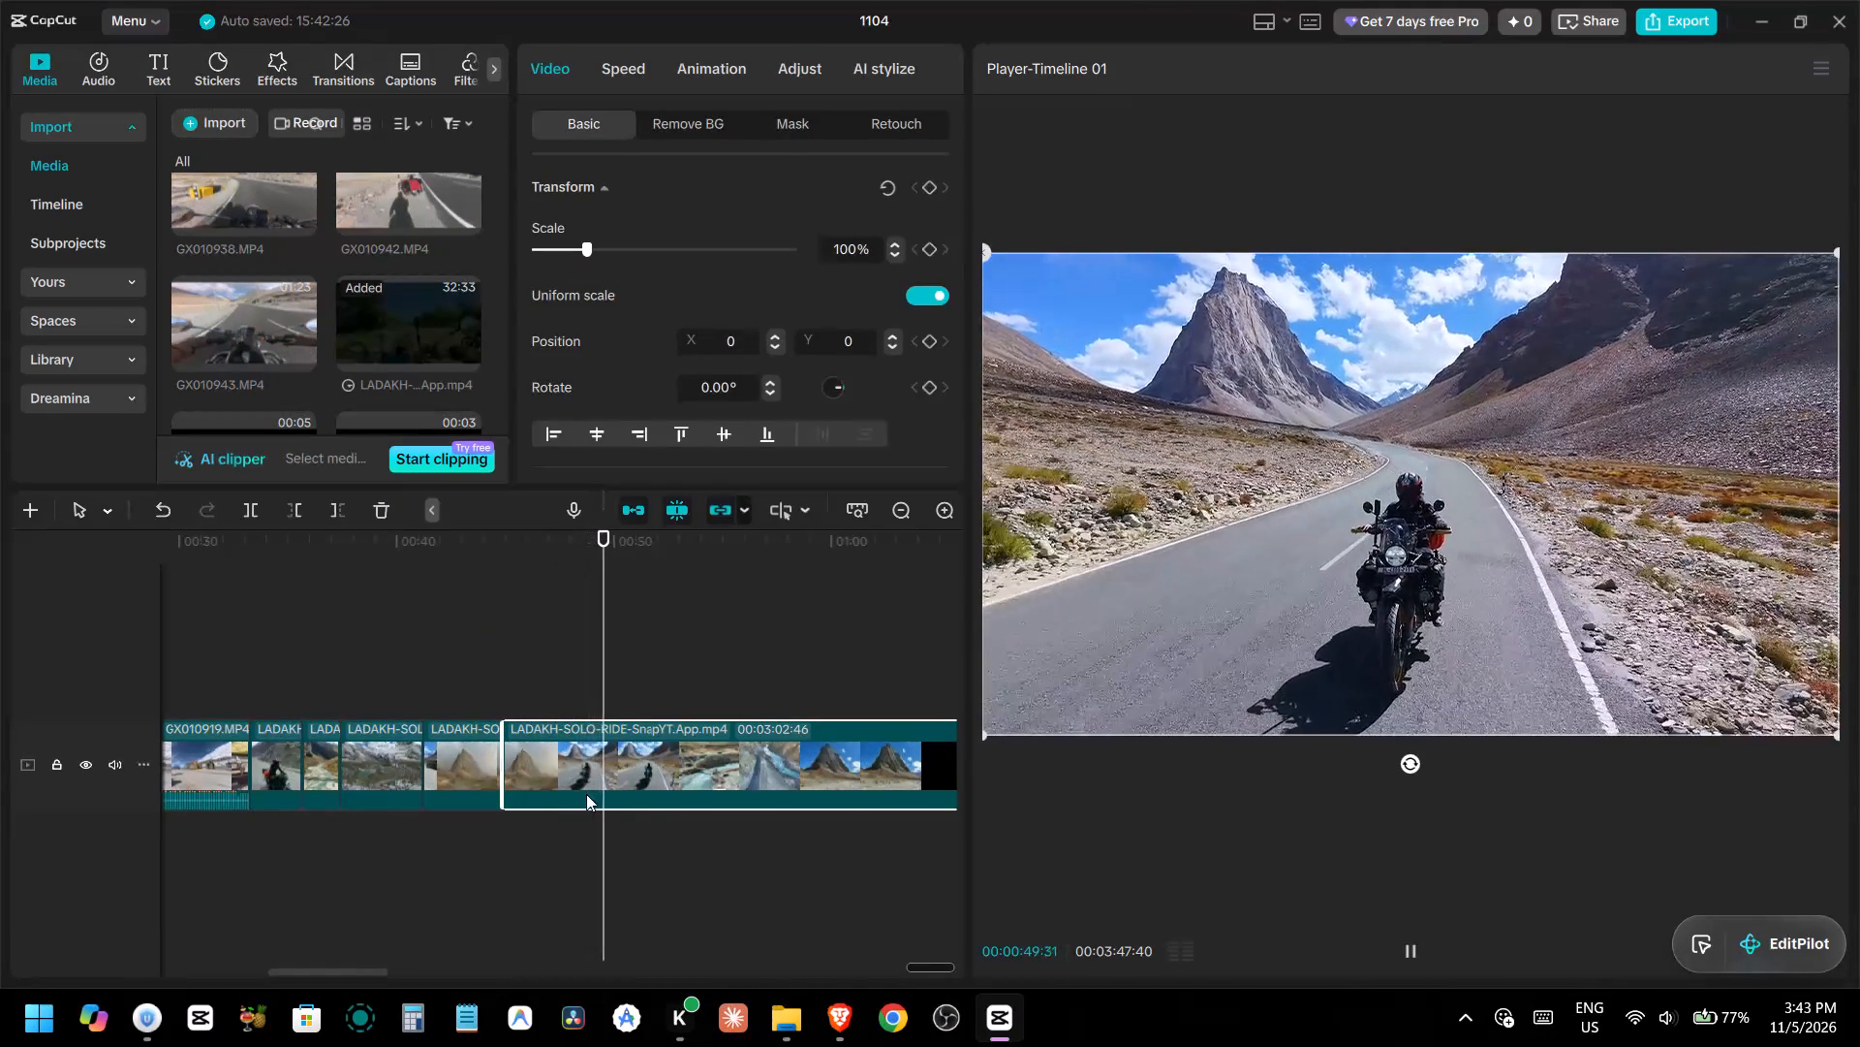
key("space")
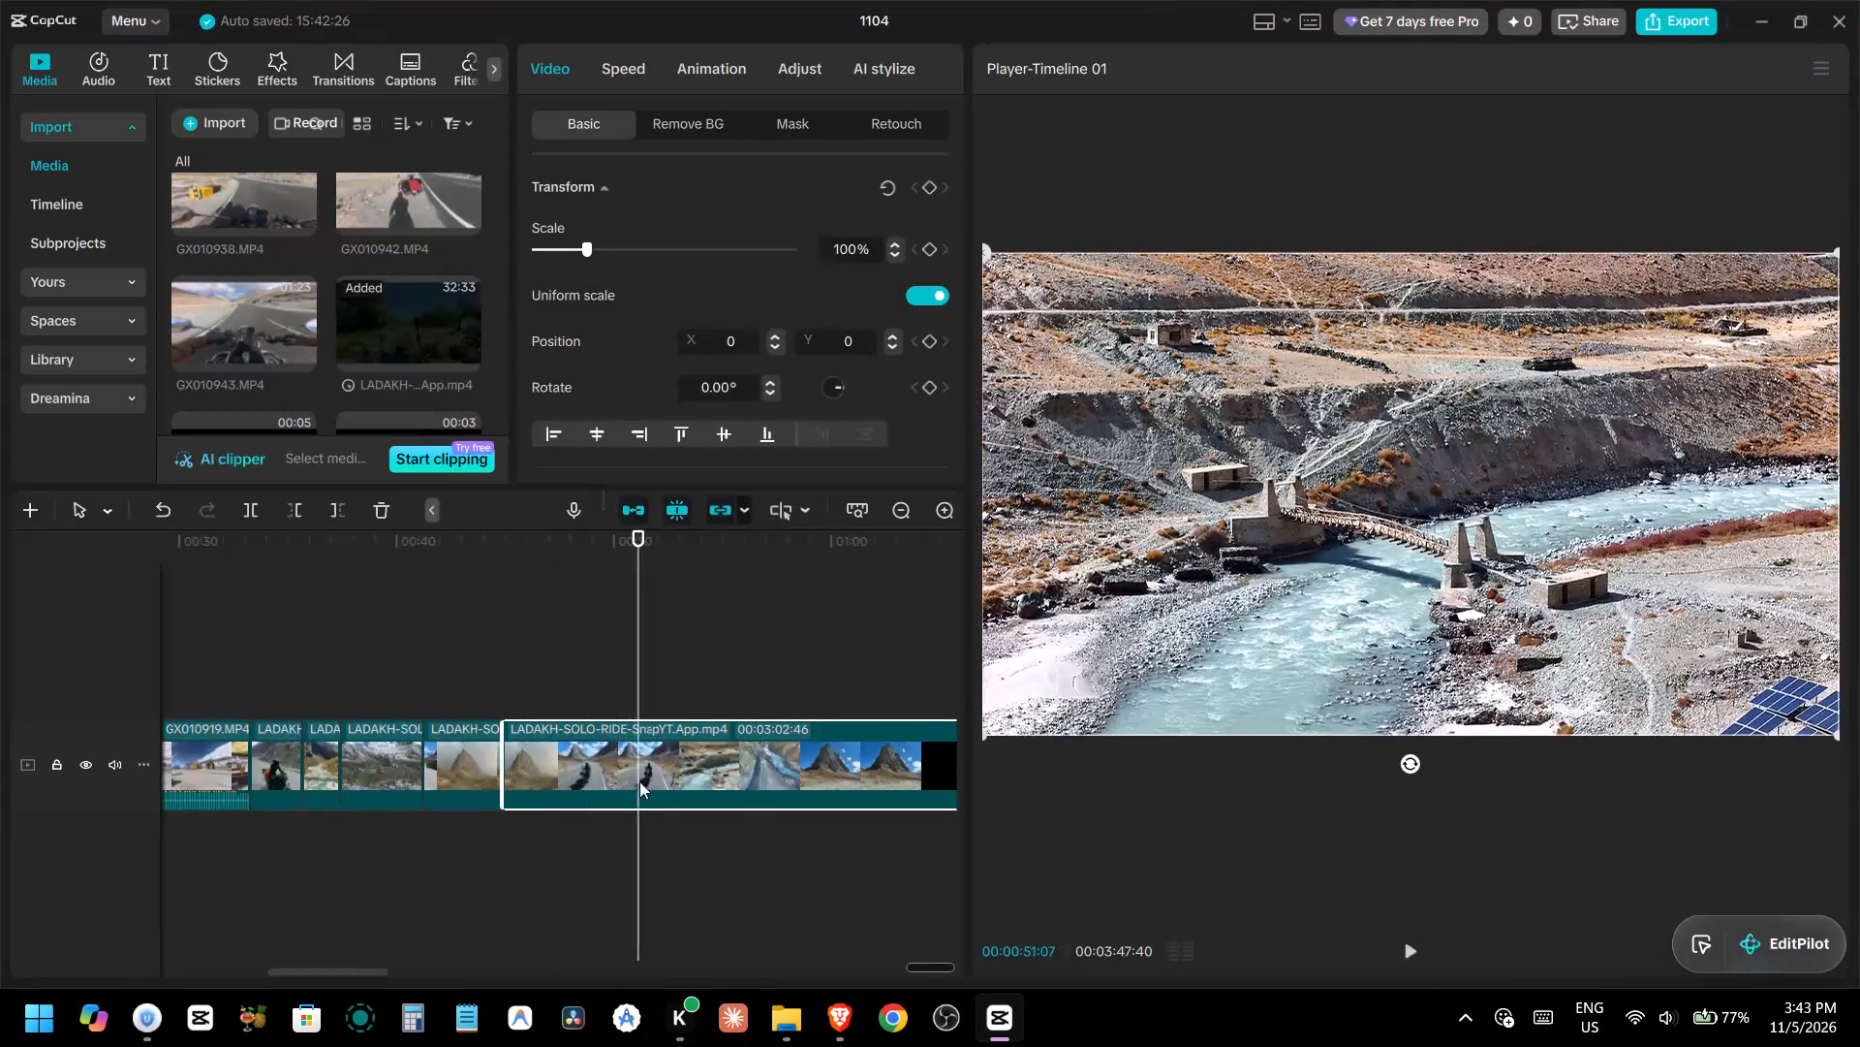
key("q")
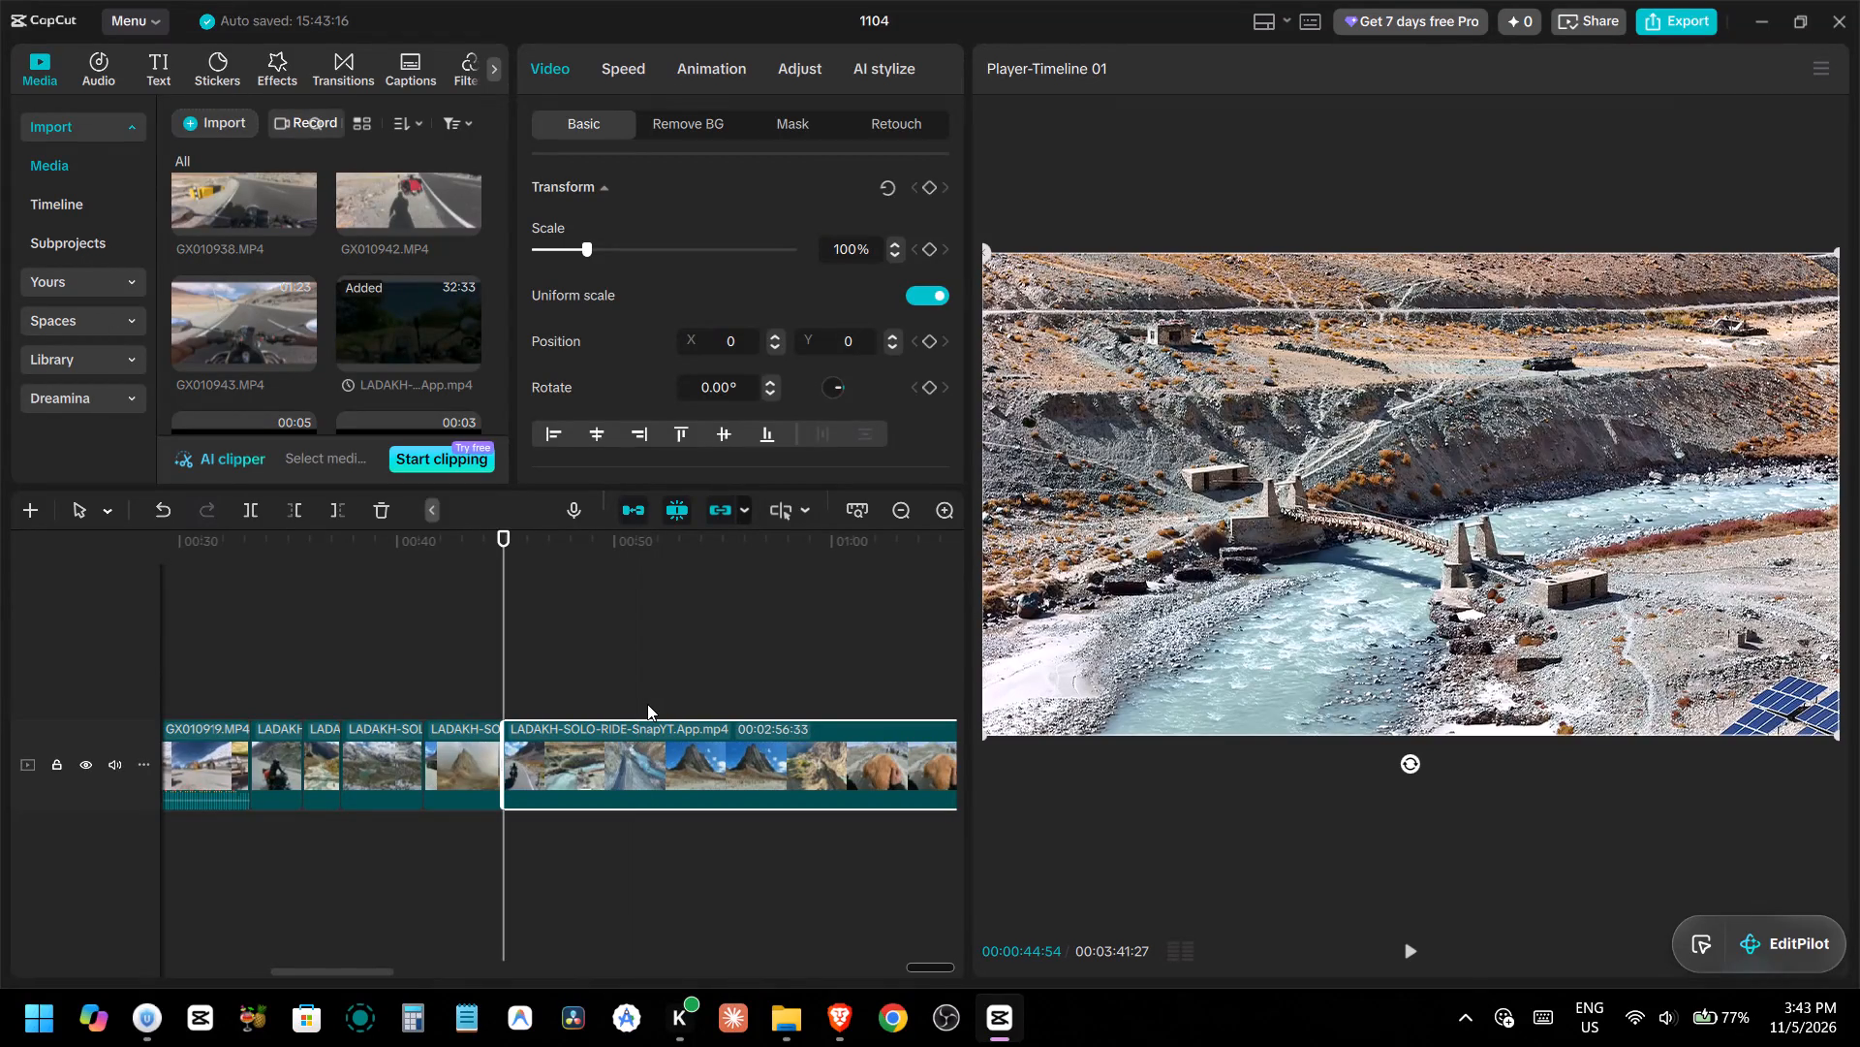
Play through the river bridge shot and split the last LADAKH-SOLO-RIDE segment at 00:00:49:47, where a person walks before the rock peak.
key("space")
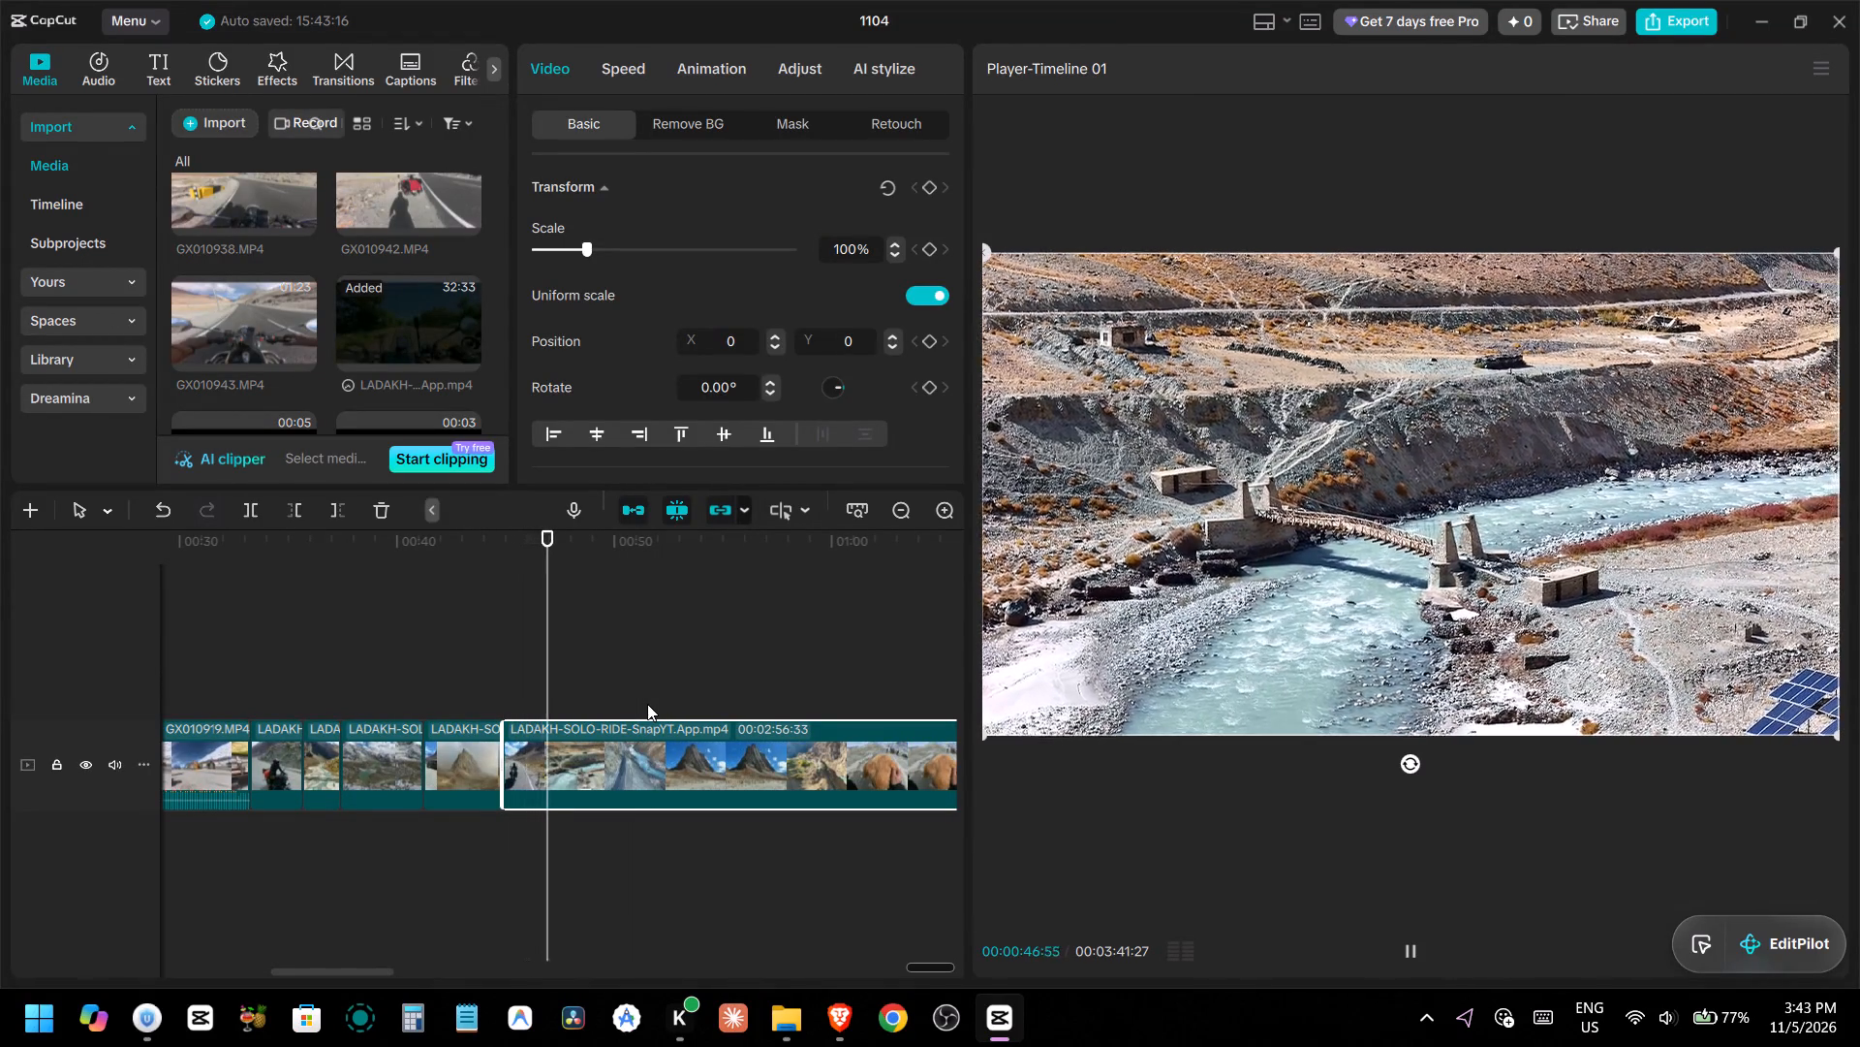
key("space")
key("space")
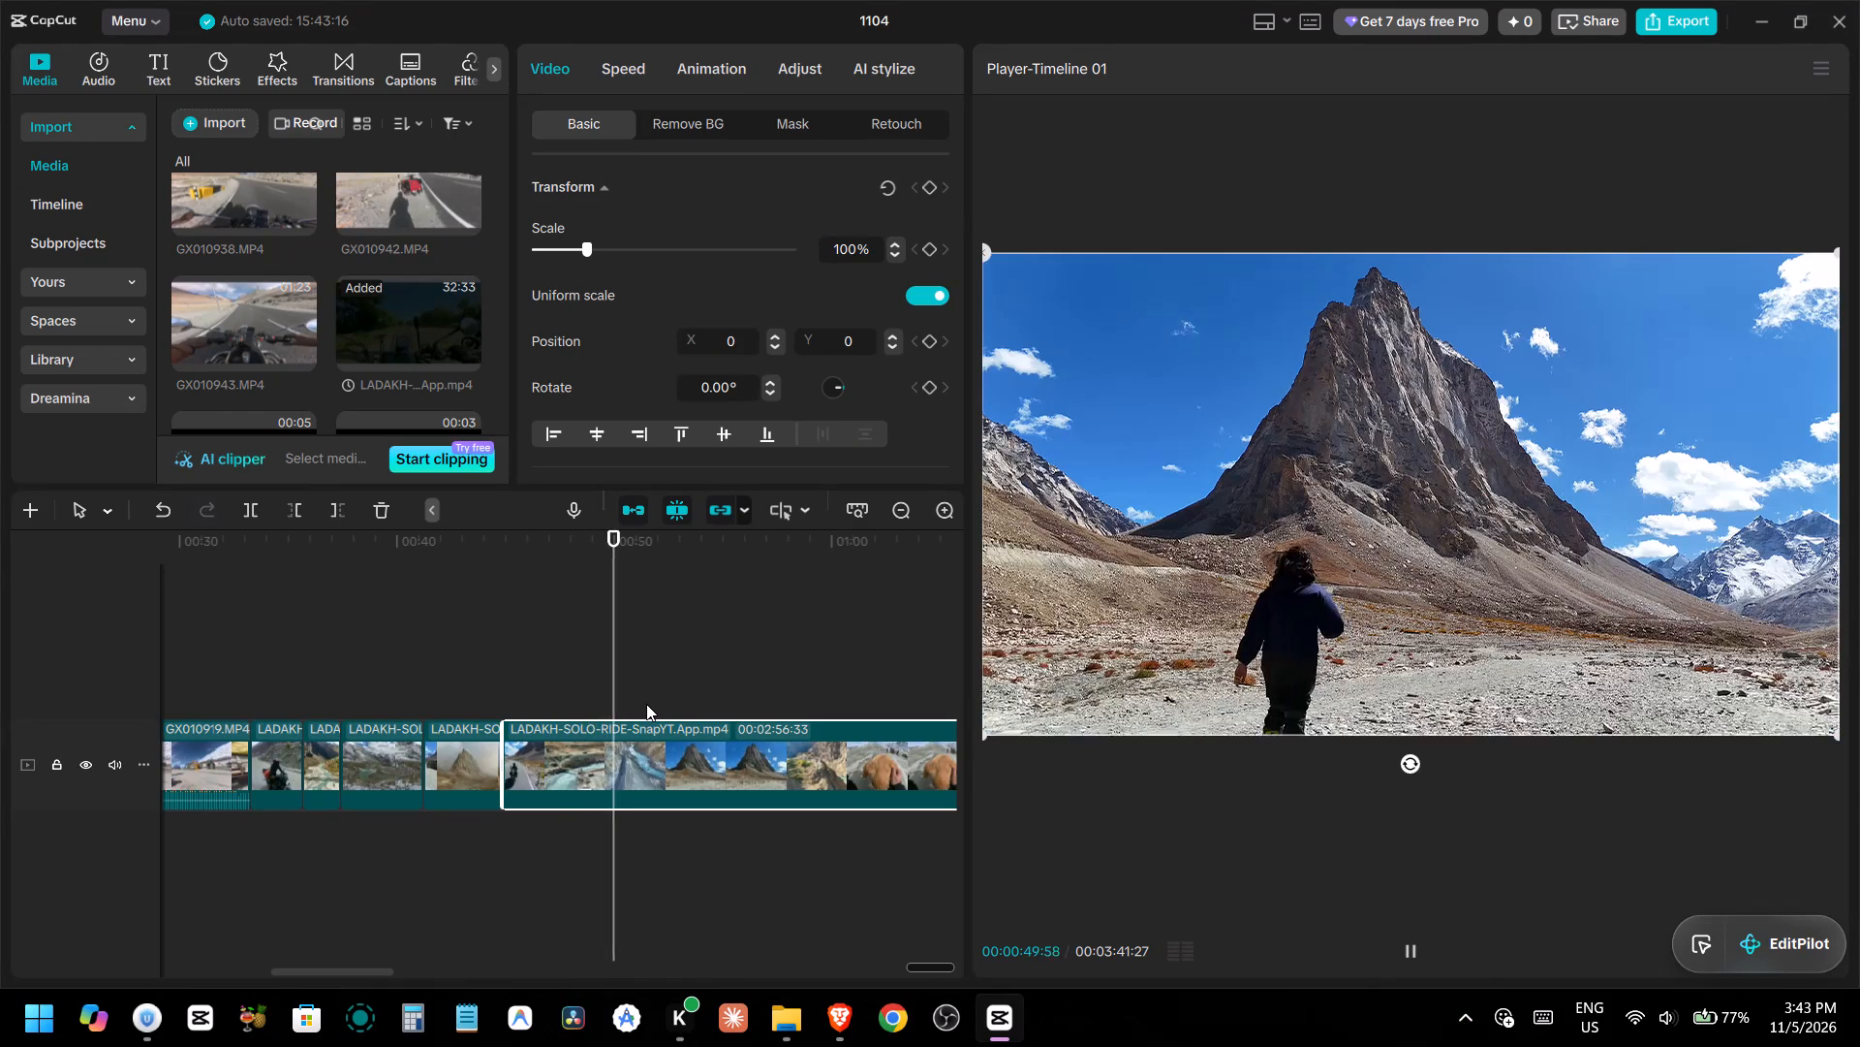
key("space")
key("Left")
key("Left")
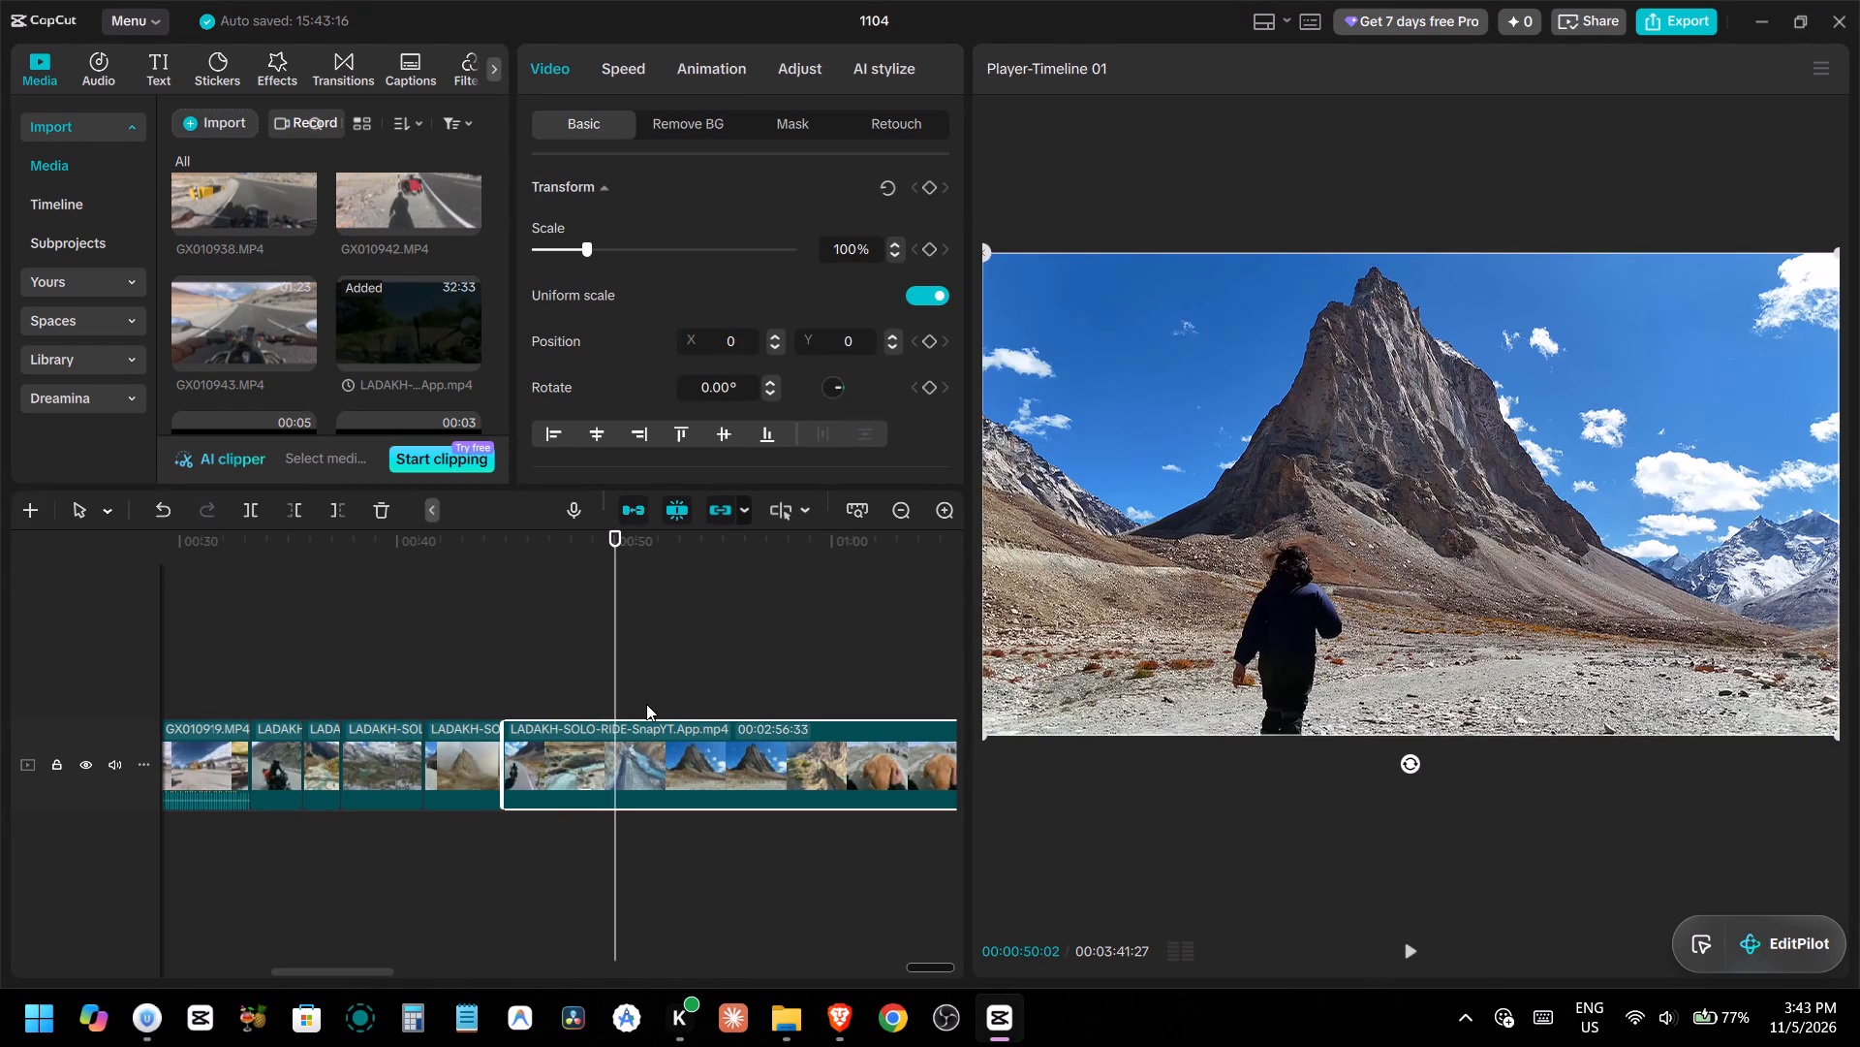
key("Left")
key("Left")
key("Left")
key("Left")
key("Left")
key("Left")
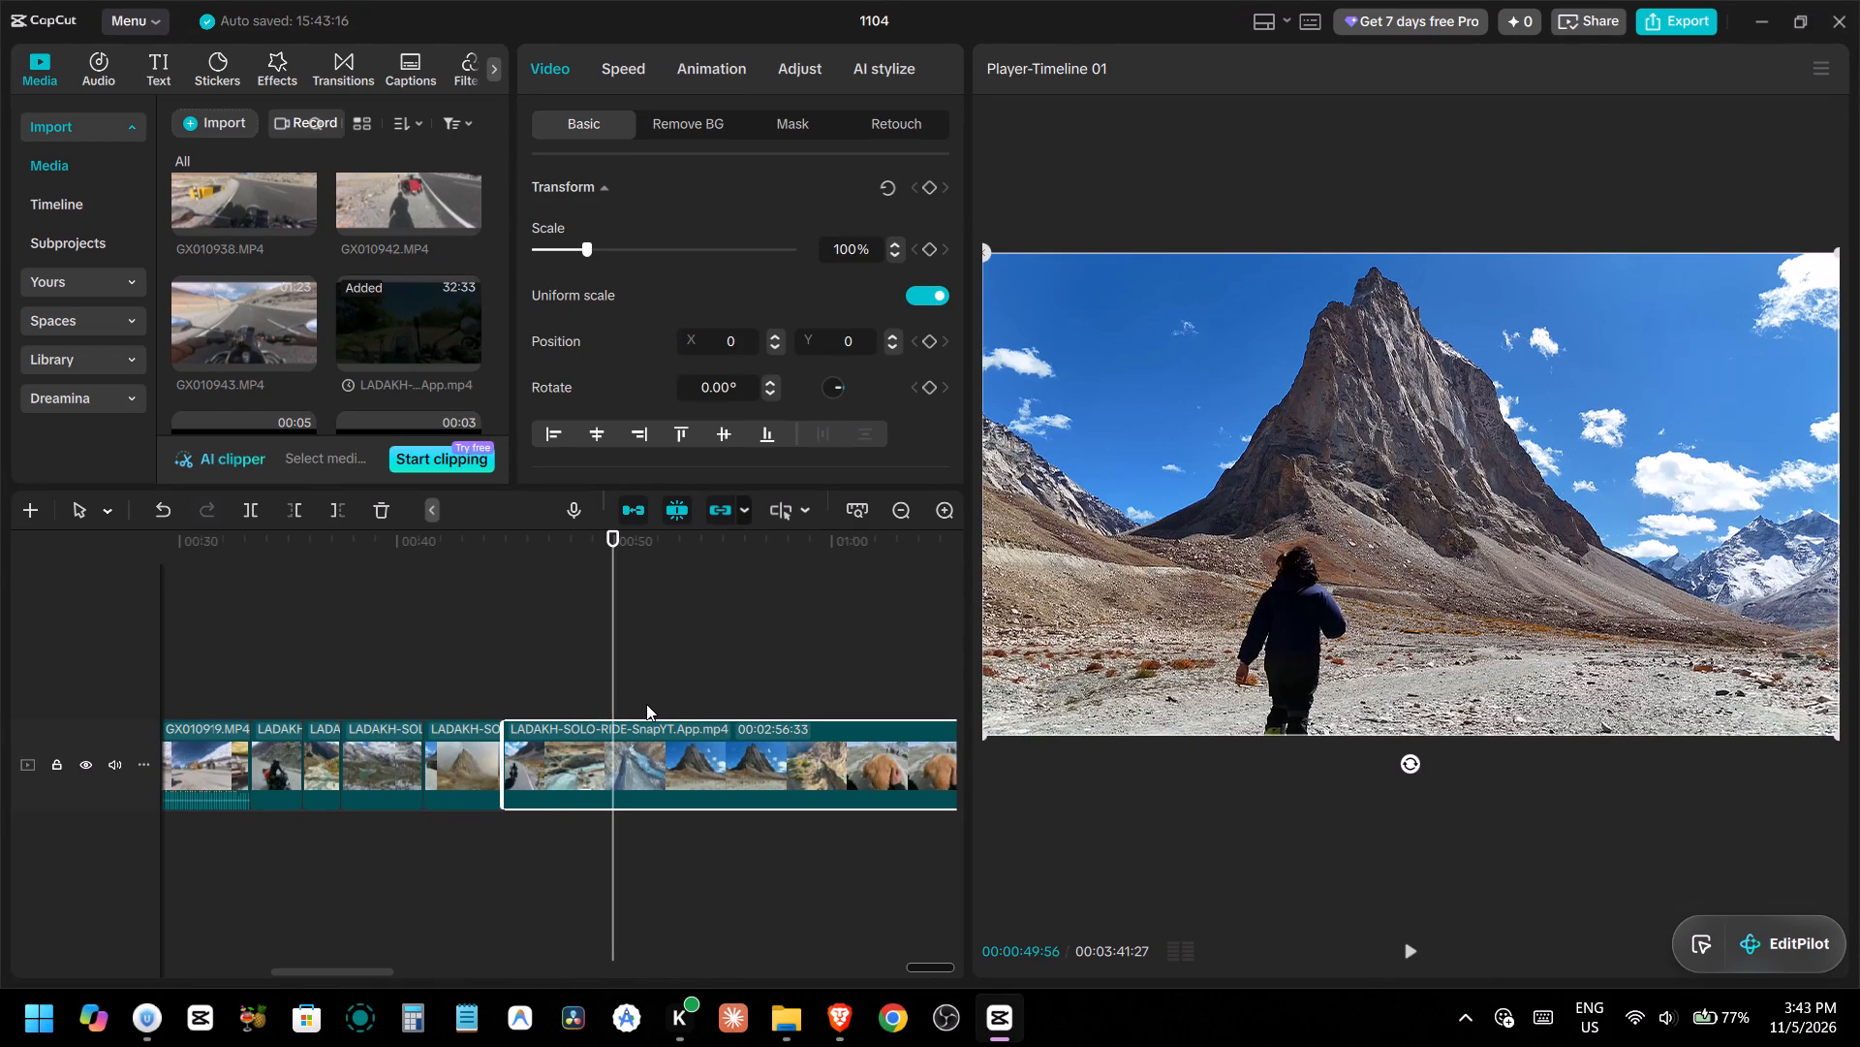
key("Left")
key("Left")
key("Left")
key("Left")
key("Left")
key("Left")
key("Left")
key("Left")
key("Left")
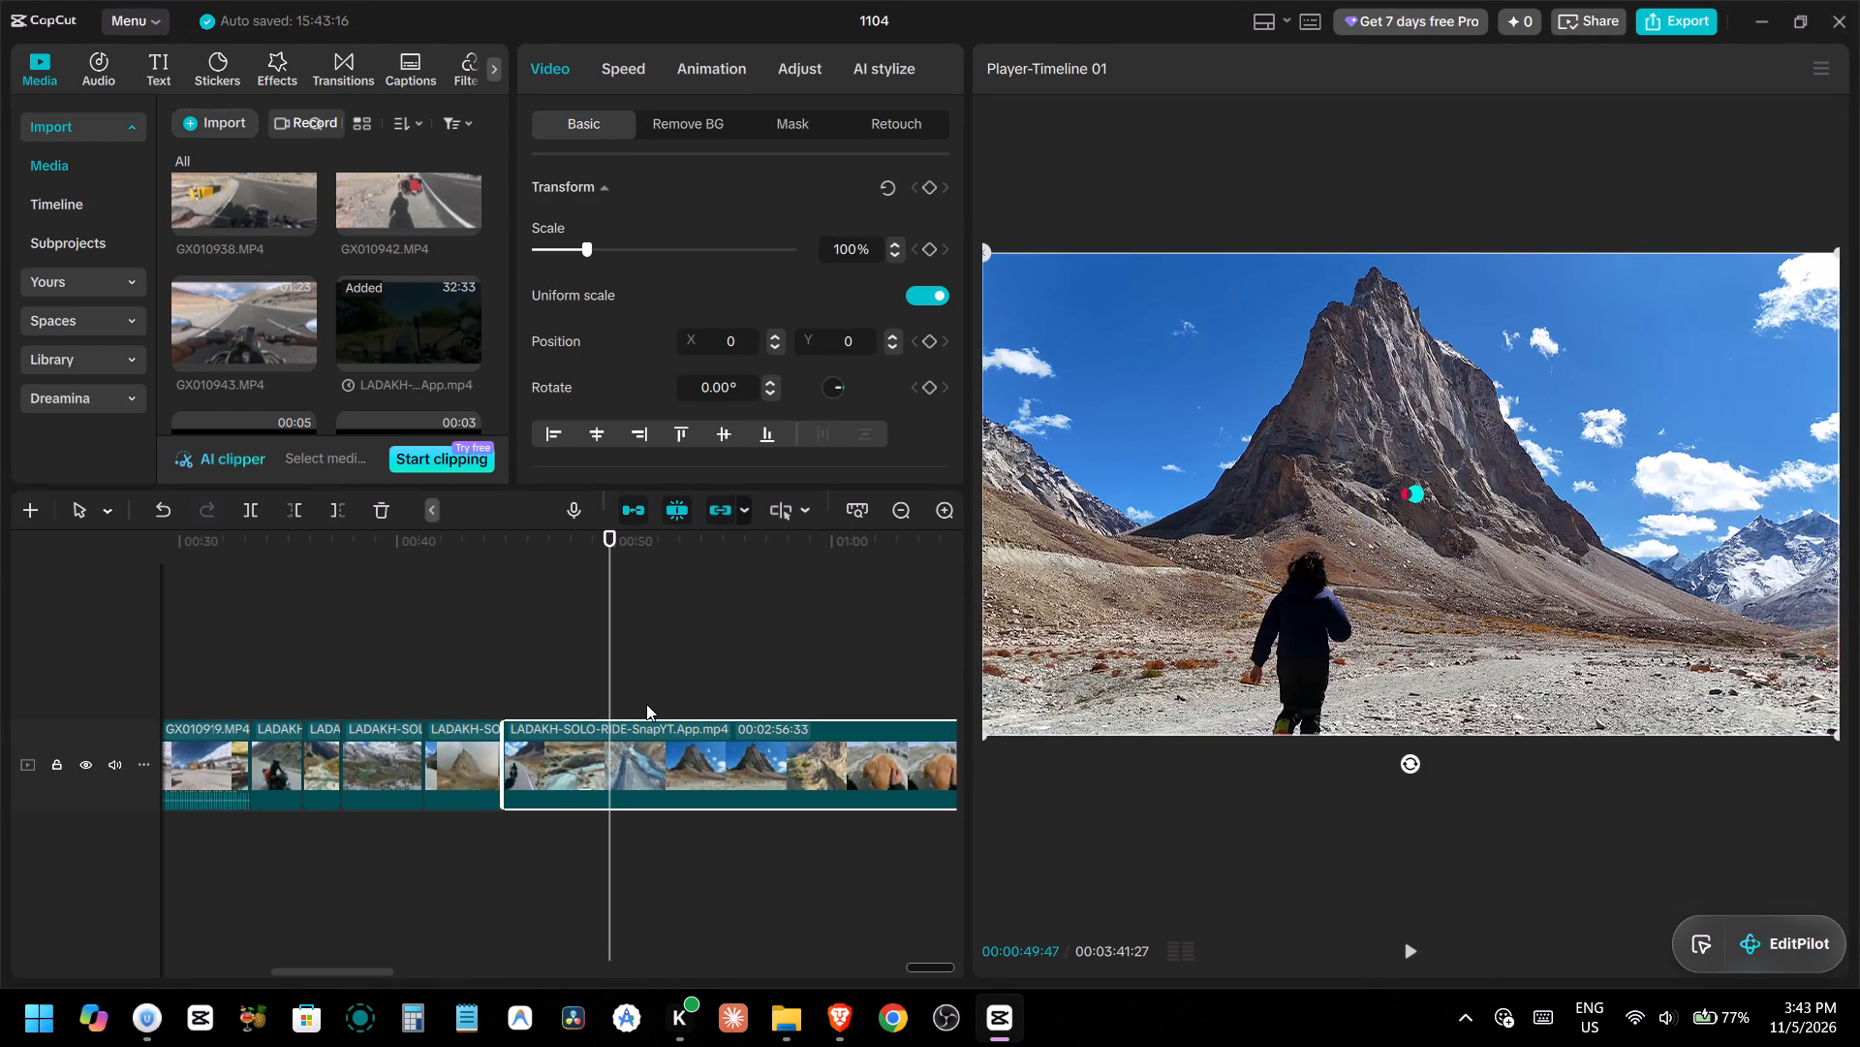
key("ctrl+b")
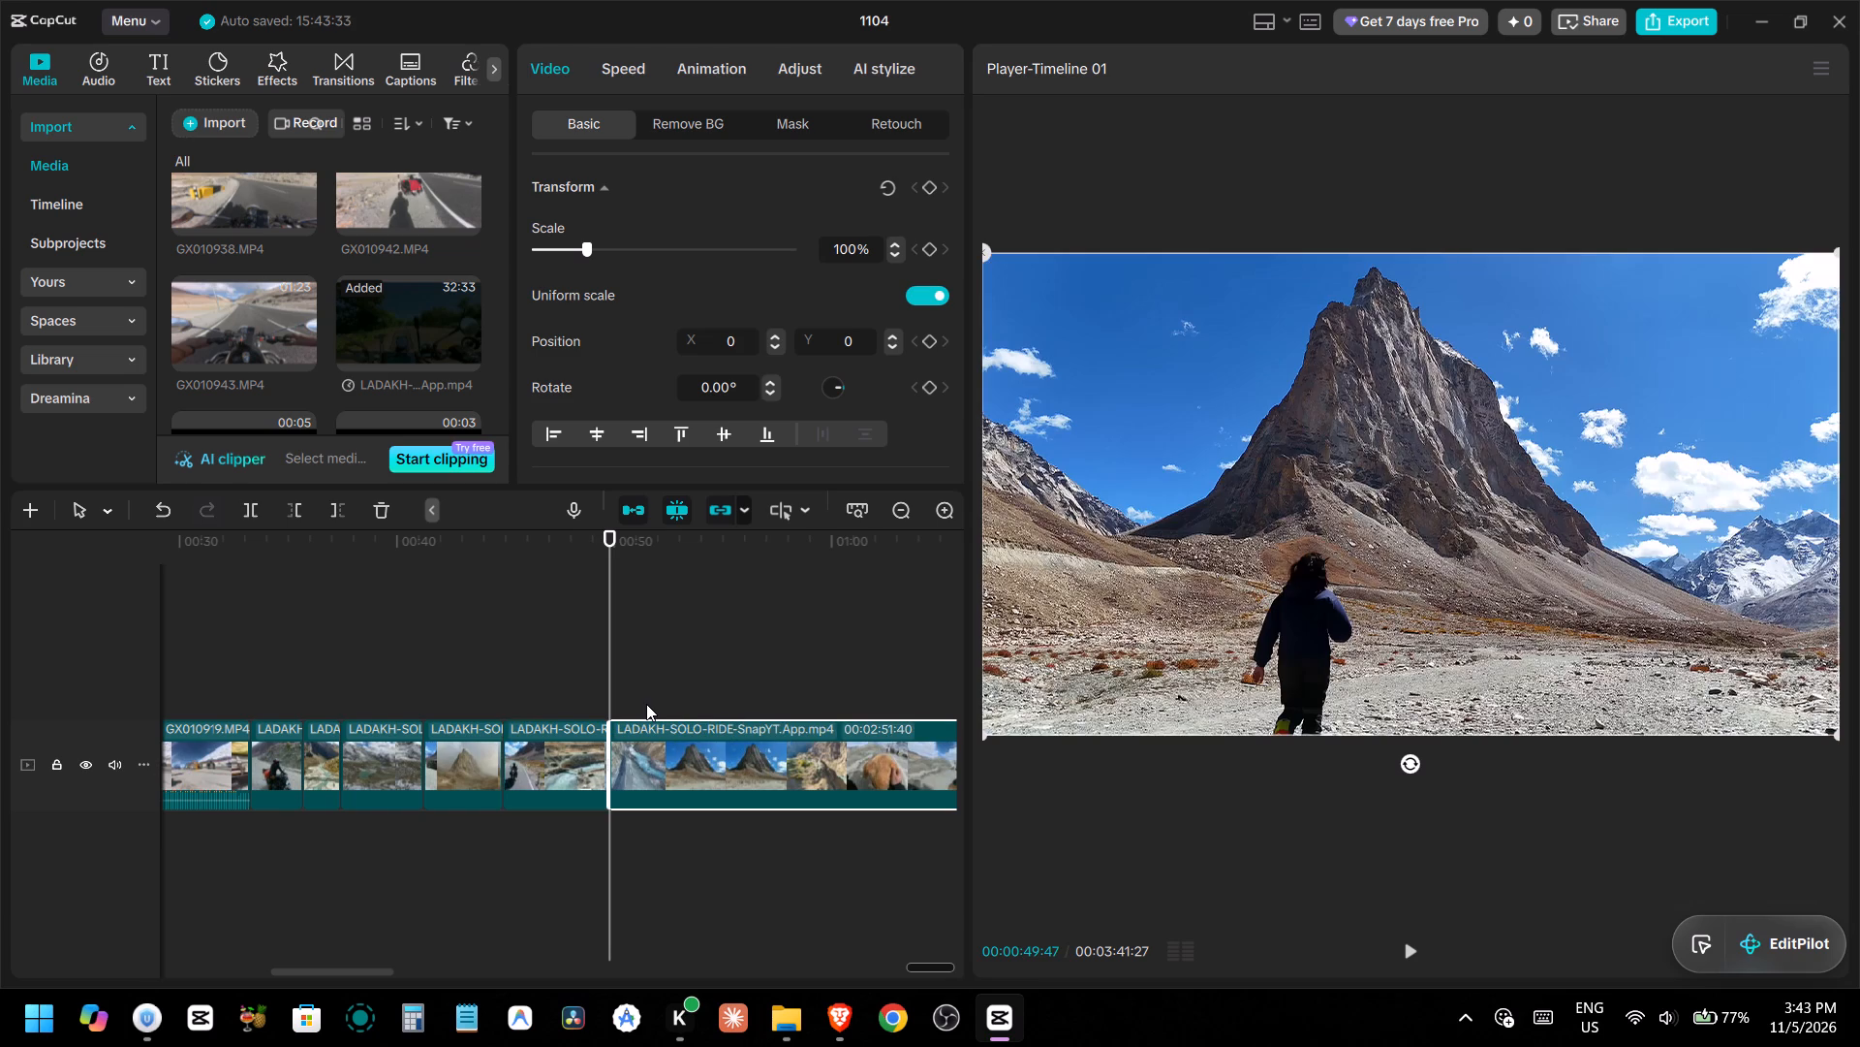
Trim the start of the last LADAKH-SOLO-RIDE segment to the point where the walking person has left the rock peak view.
key("Left")
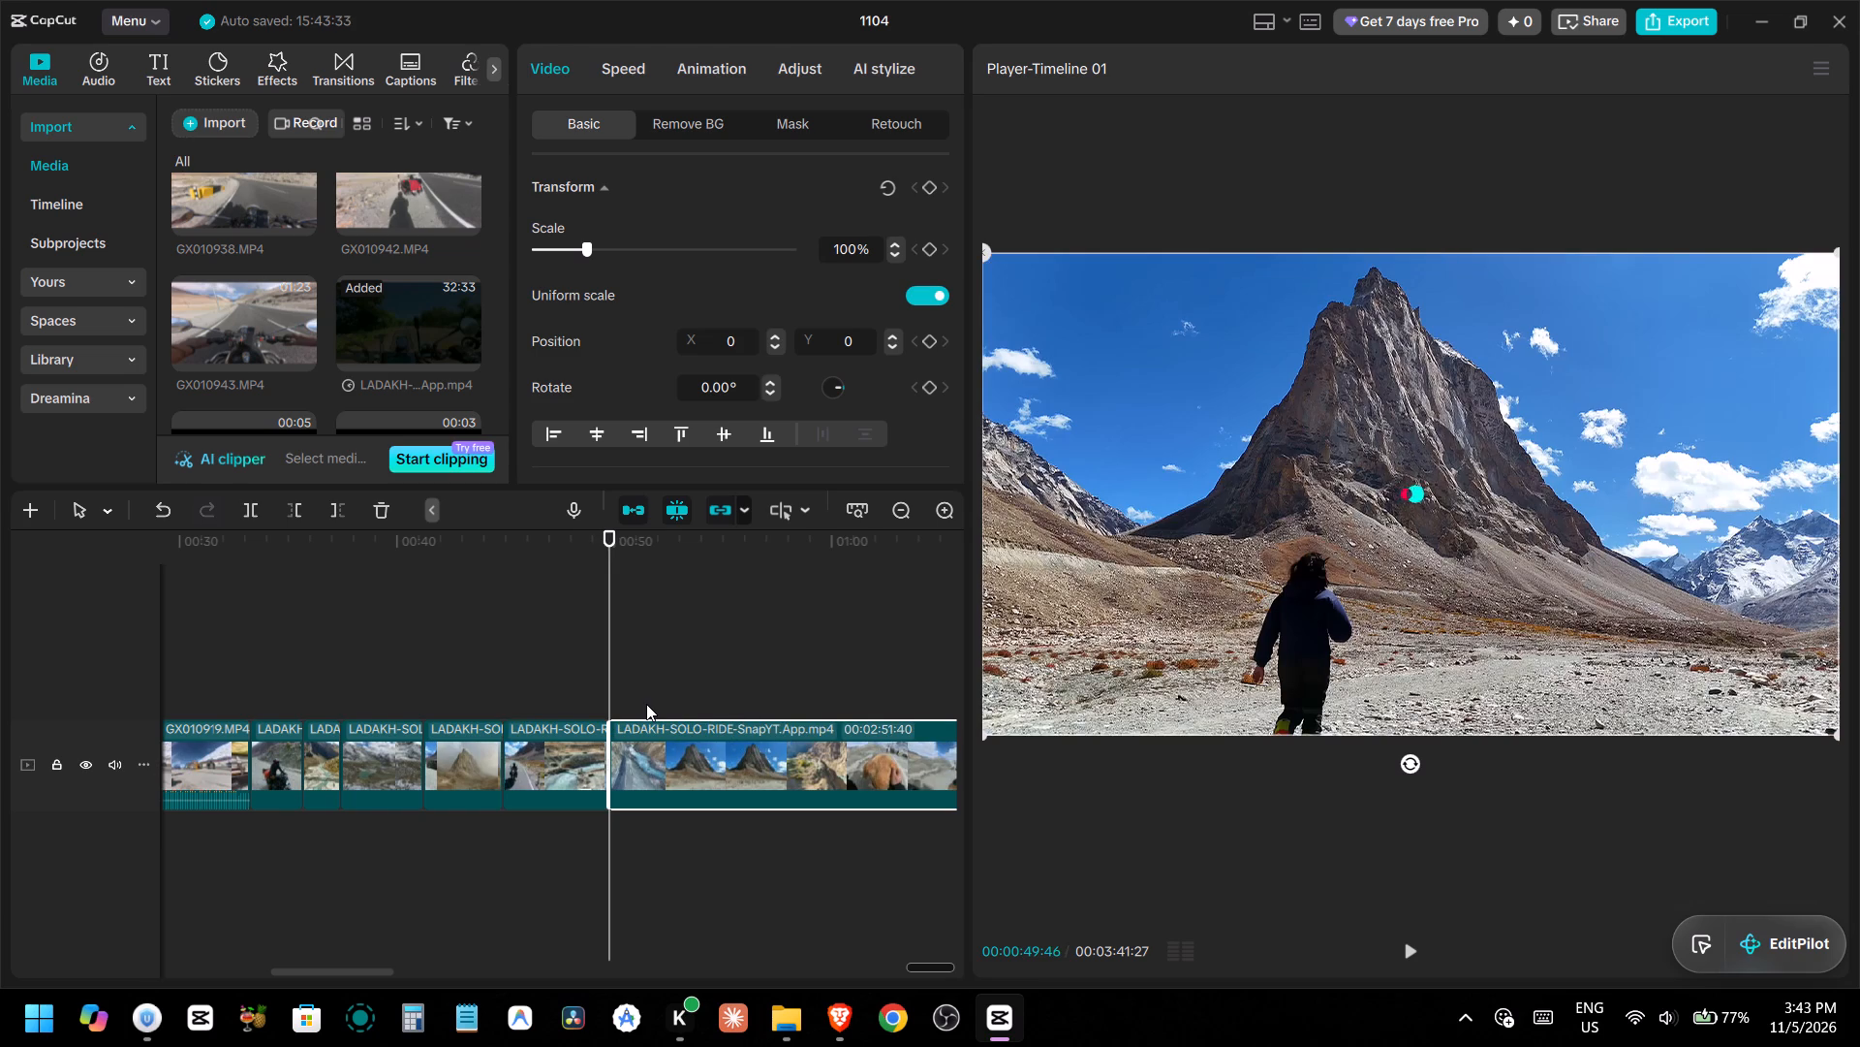
key("space")
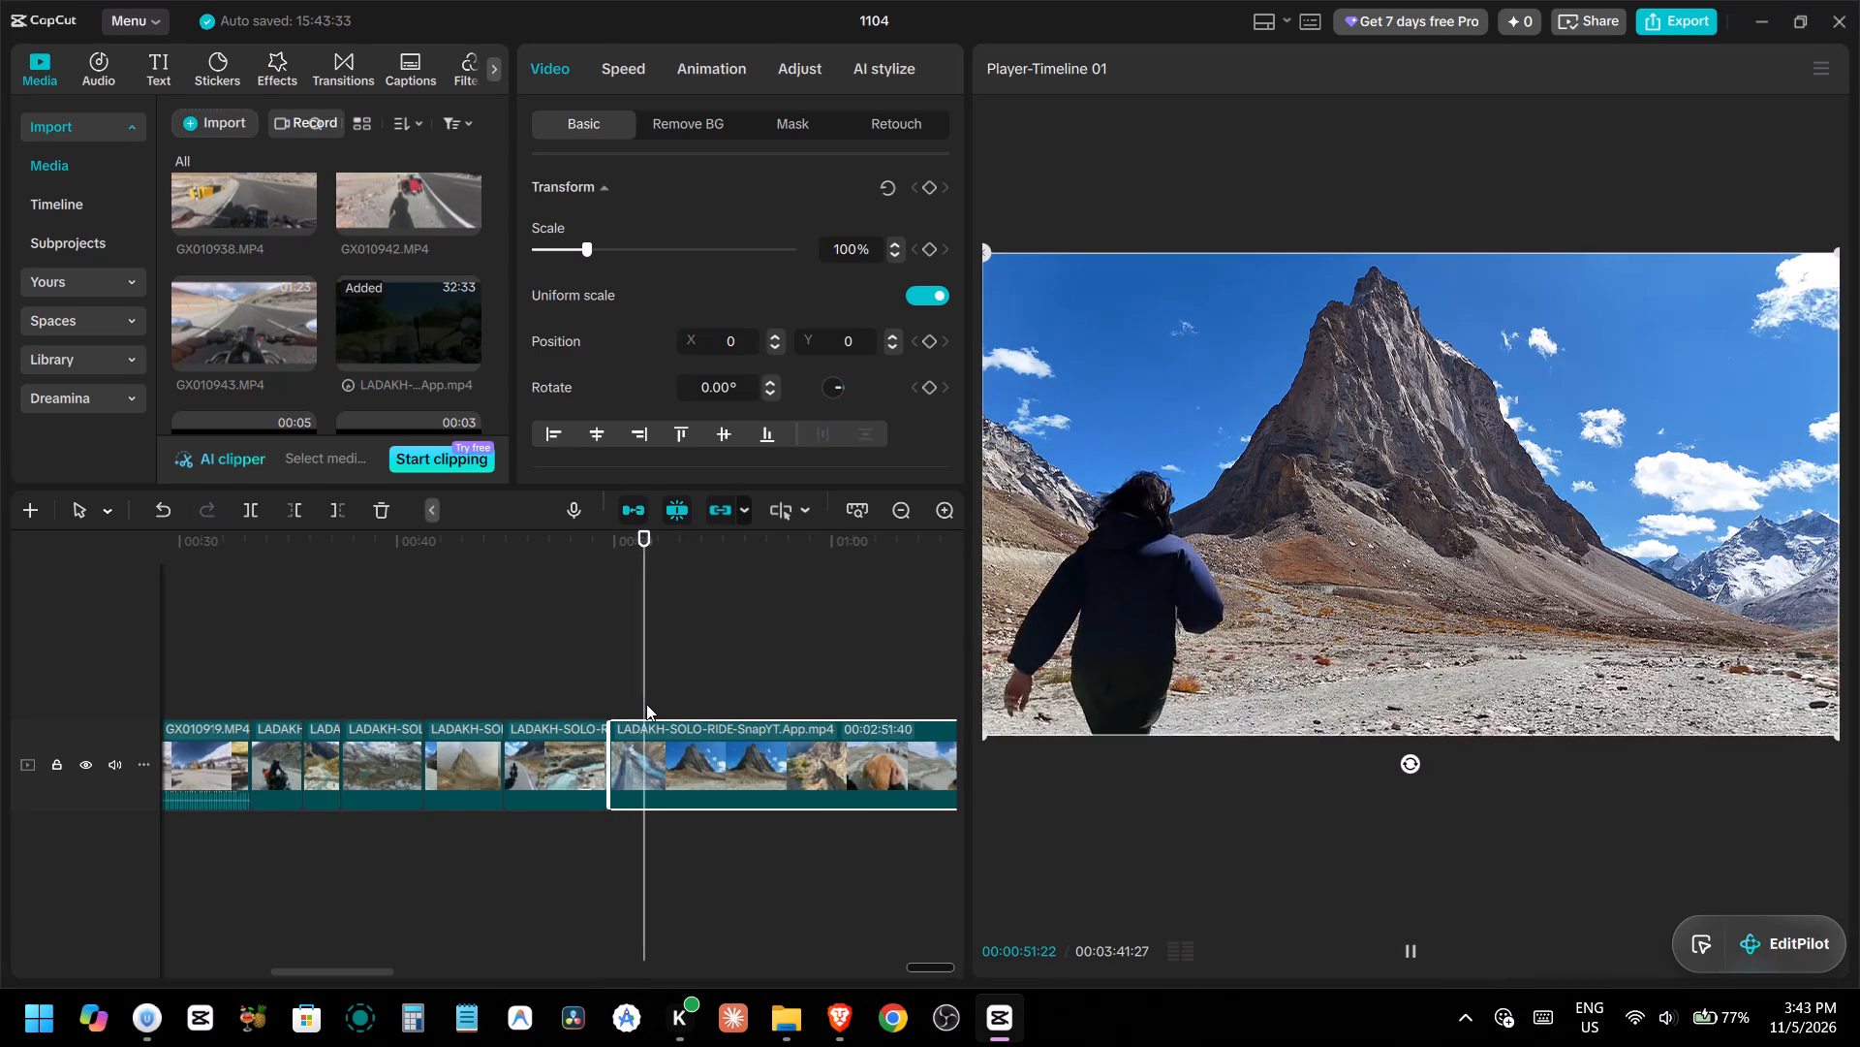
key("space")
type("q")
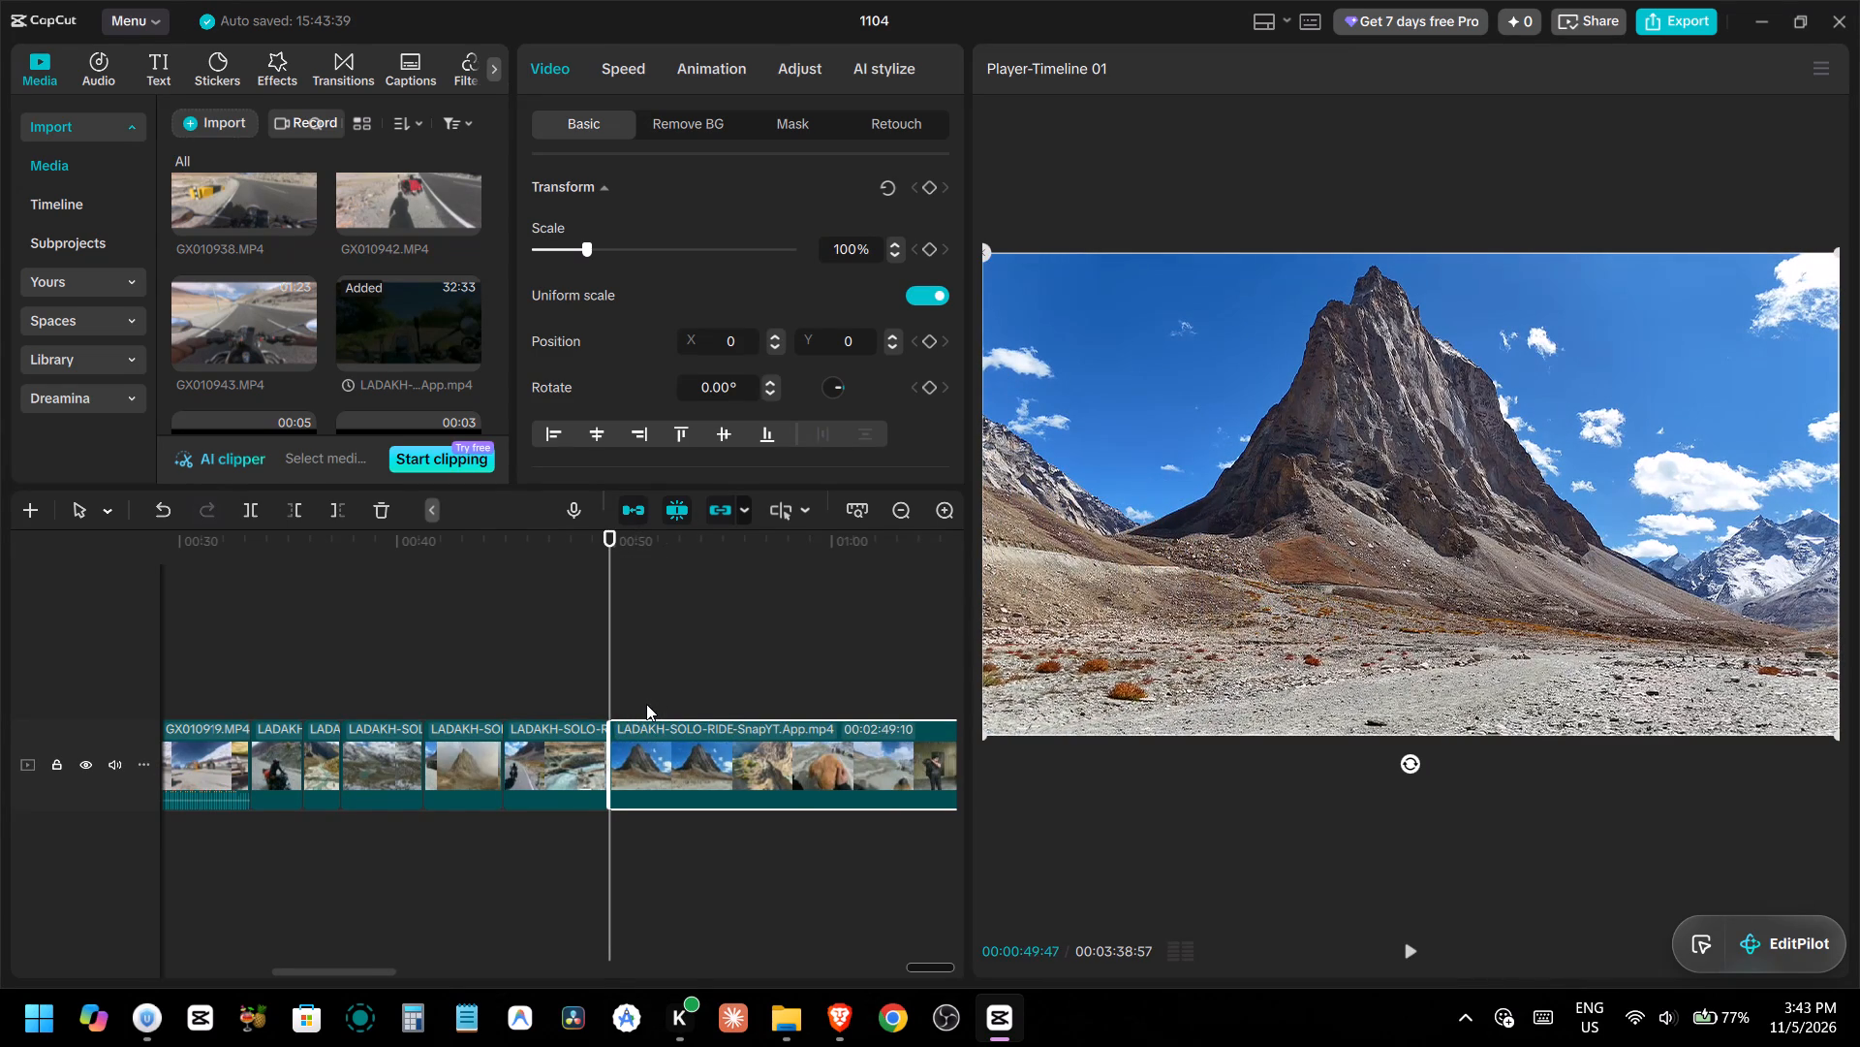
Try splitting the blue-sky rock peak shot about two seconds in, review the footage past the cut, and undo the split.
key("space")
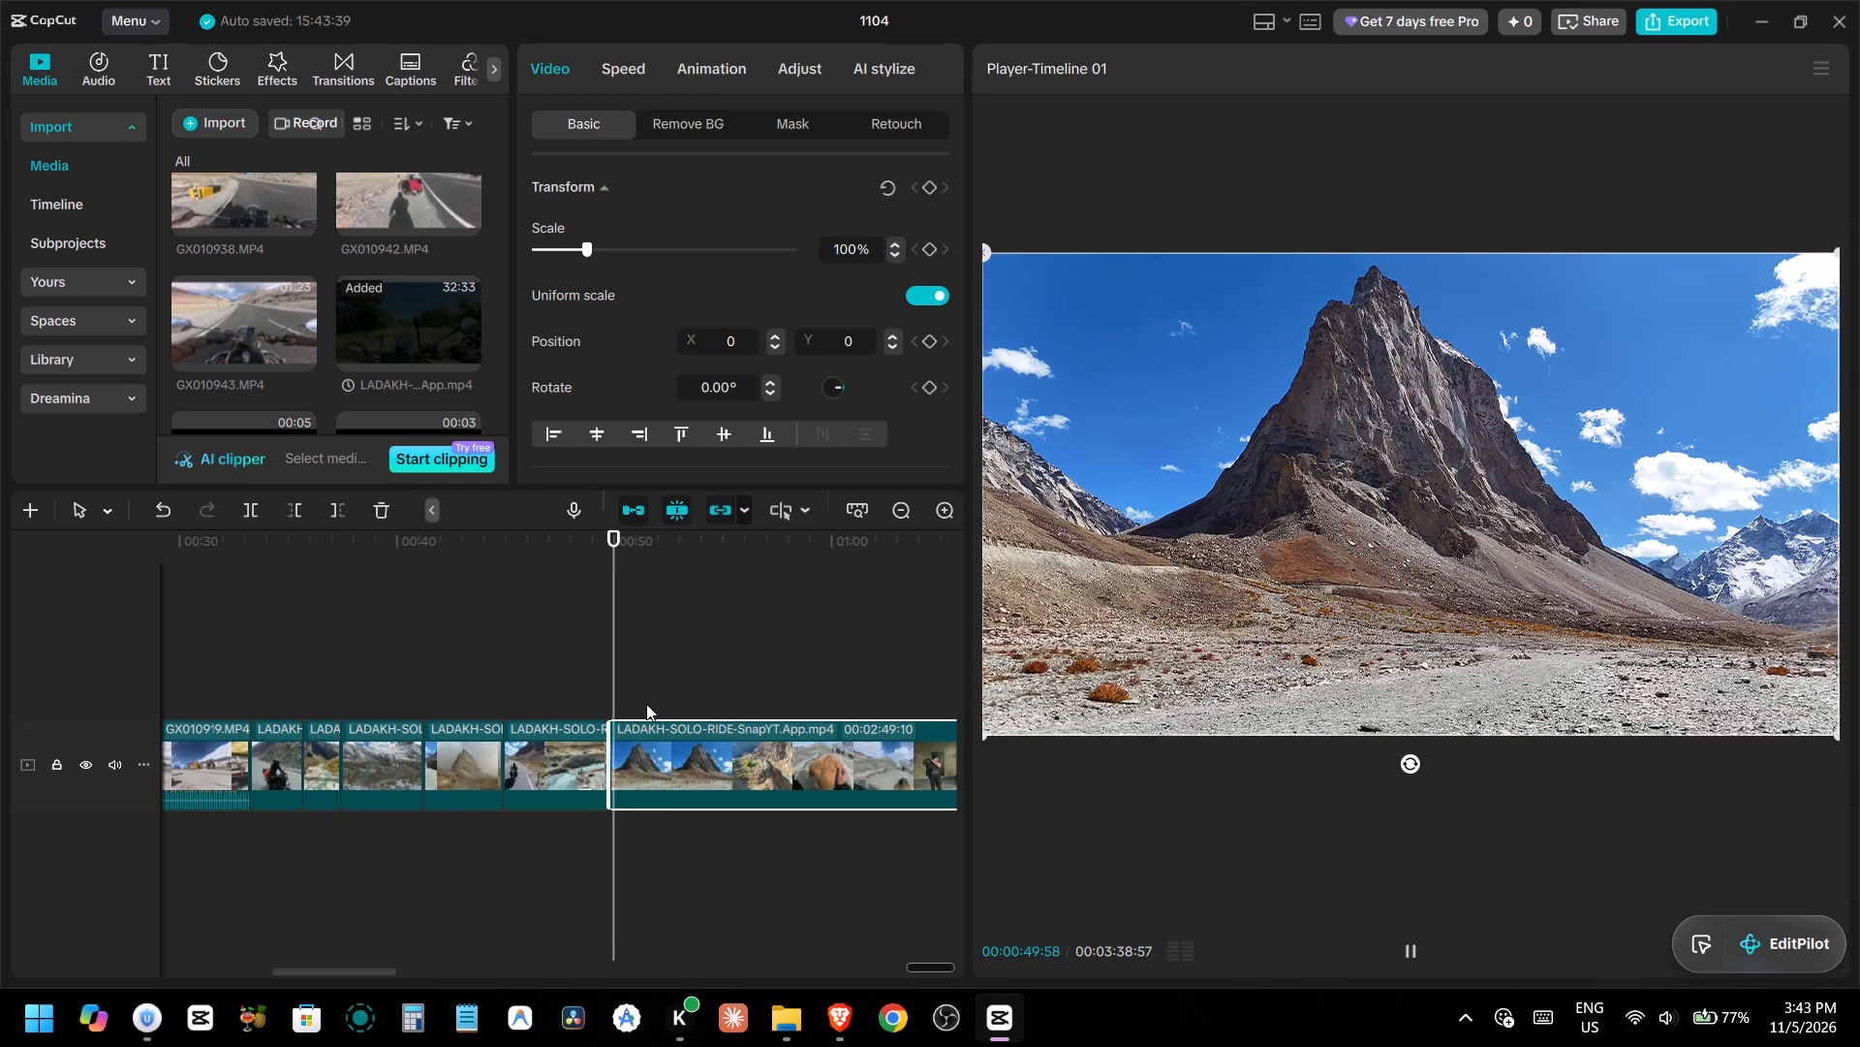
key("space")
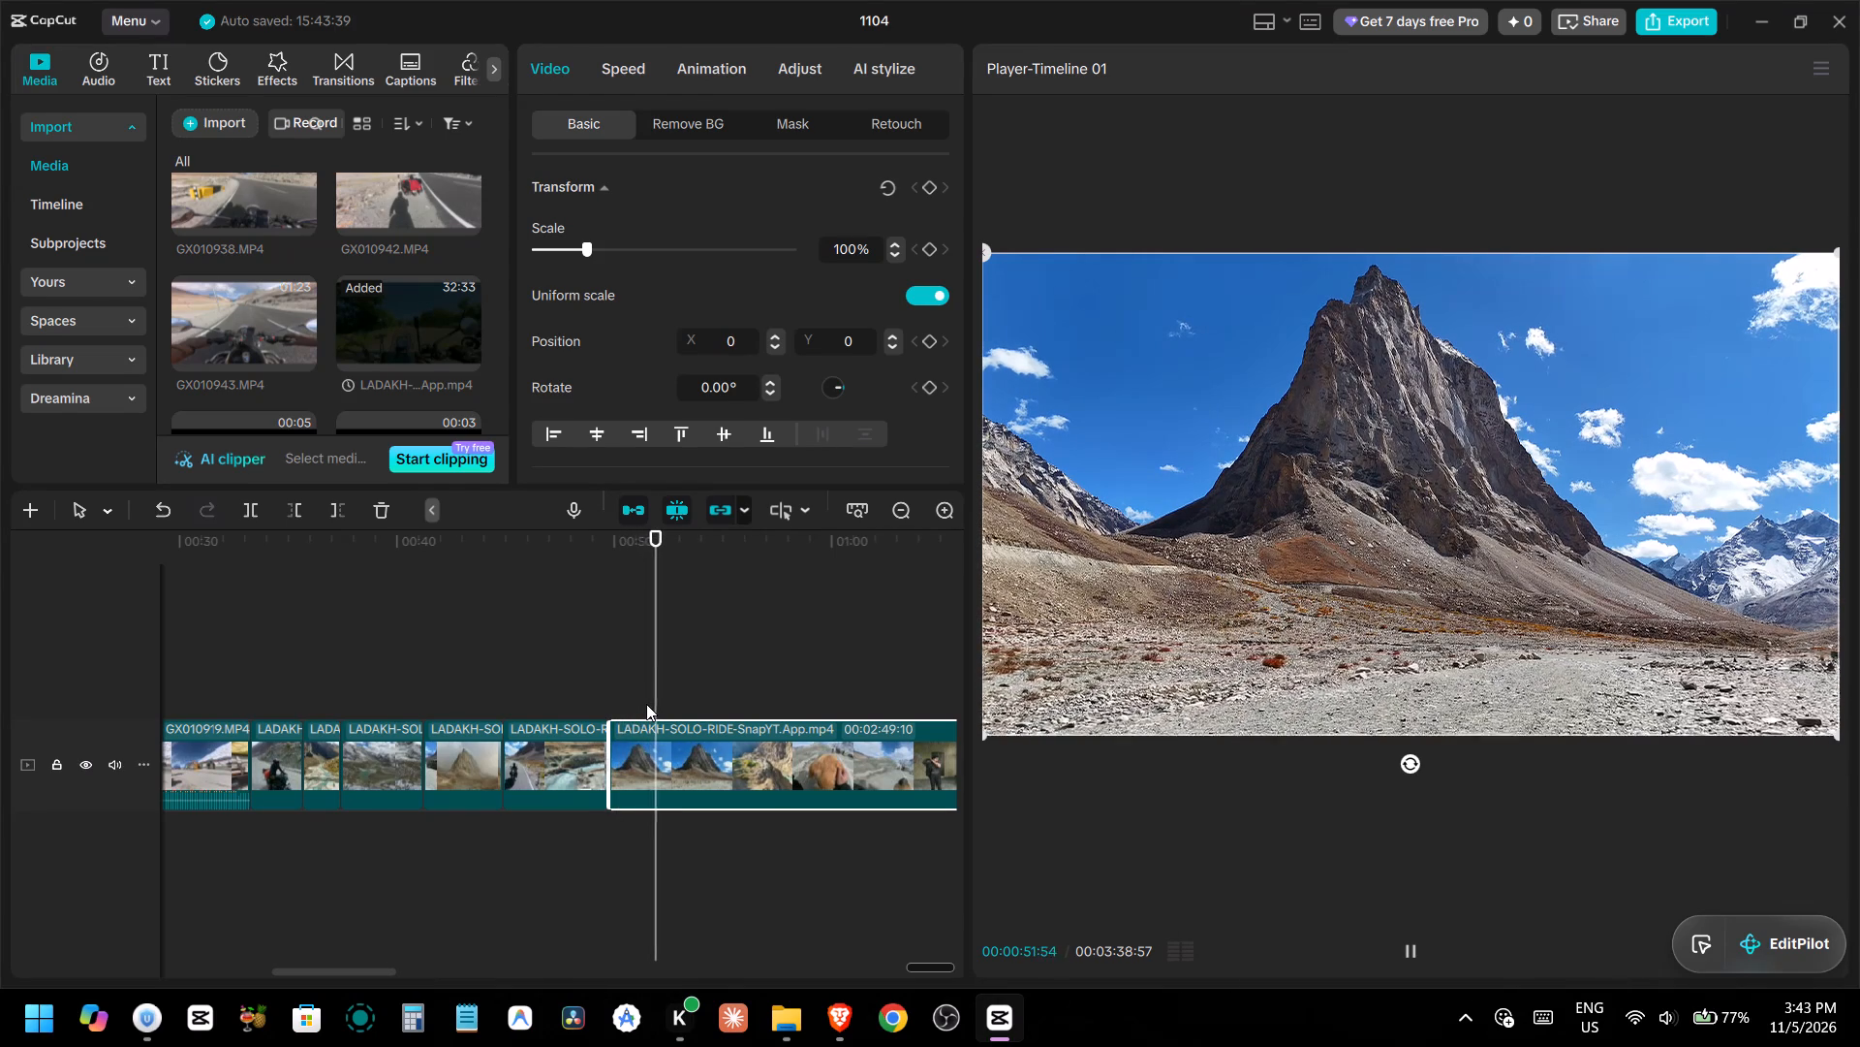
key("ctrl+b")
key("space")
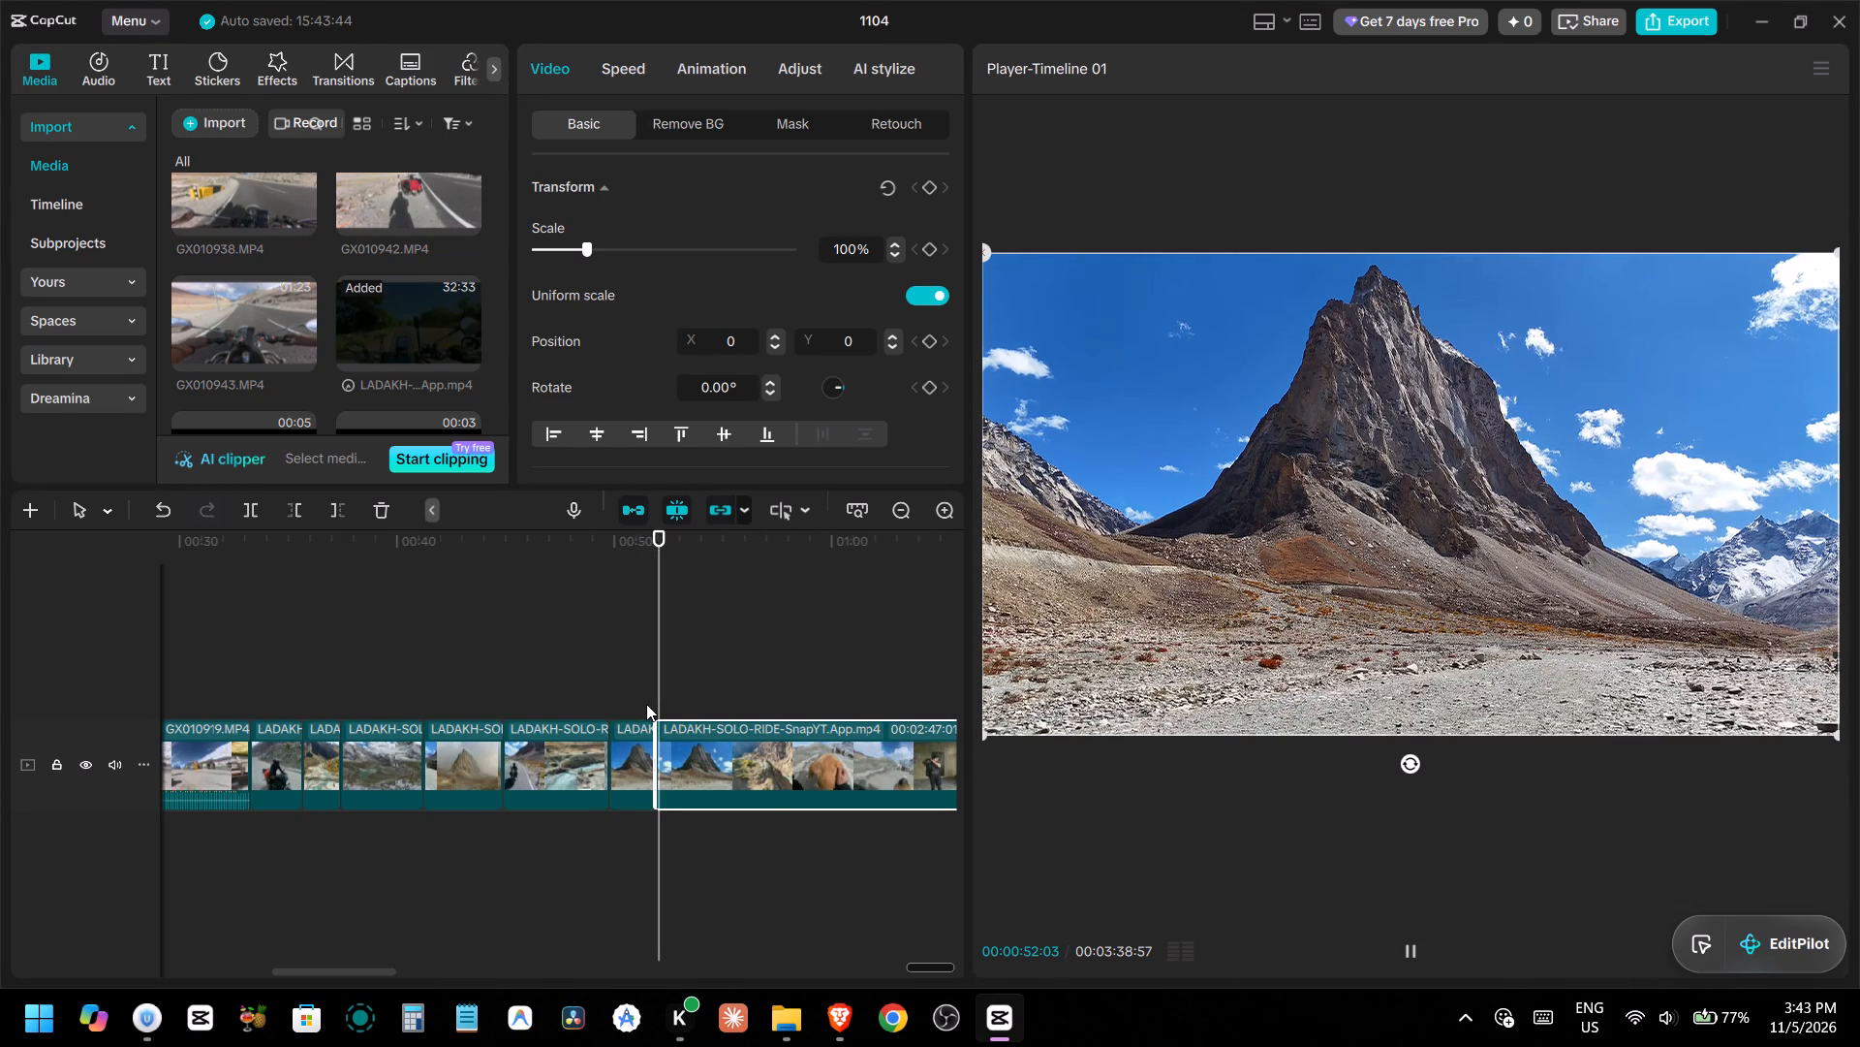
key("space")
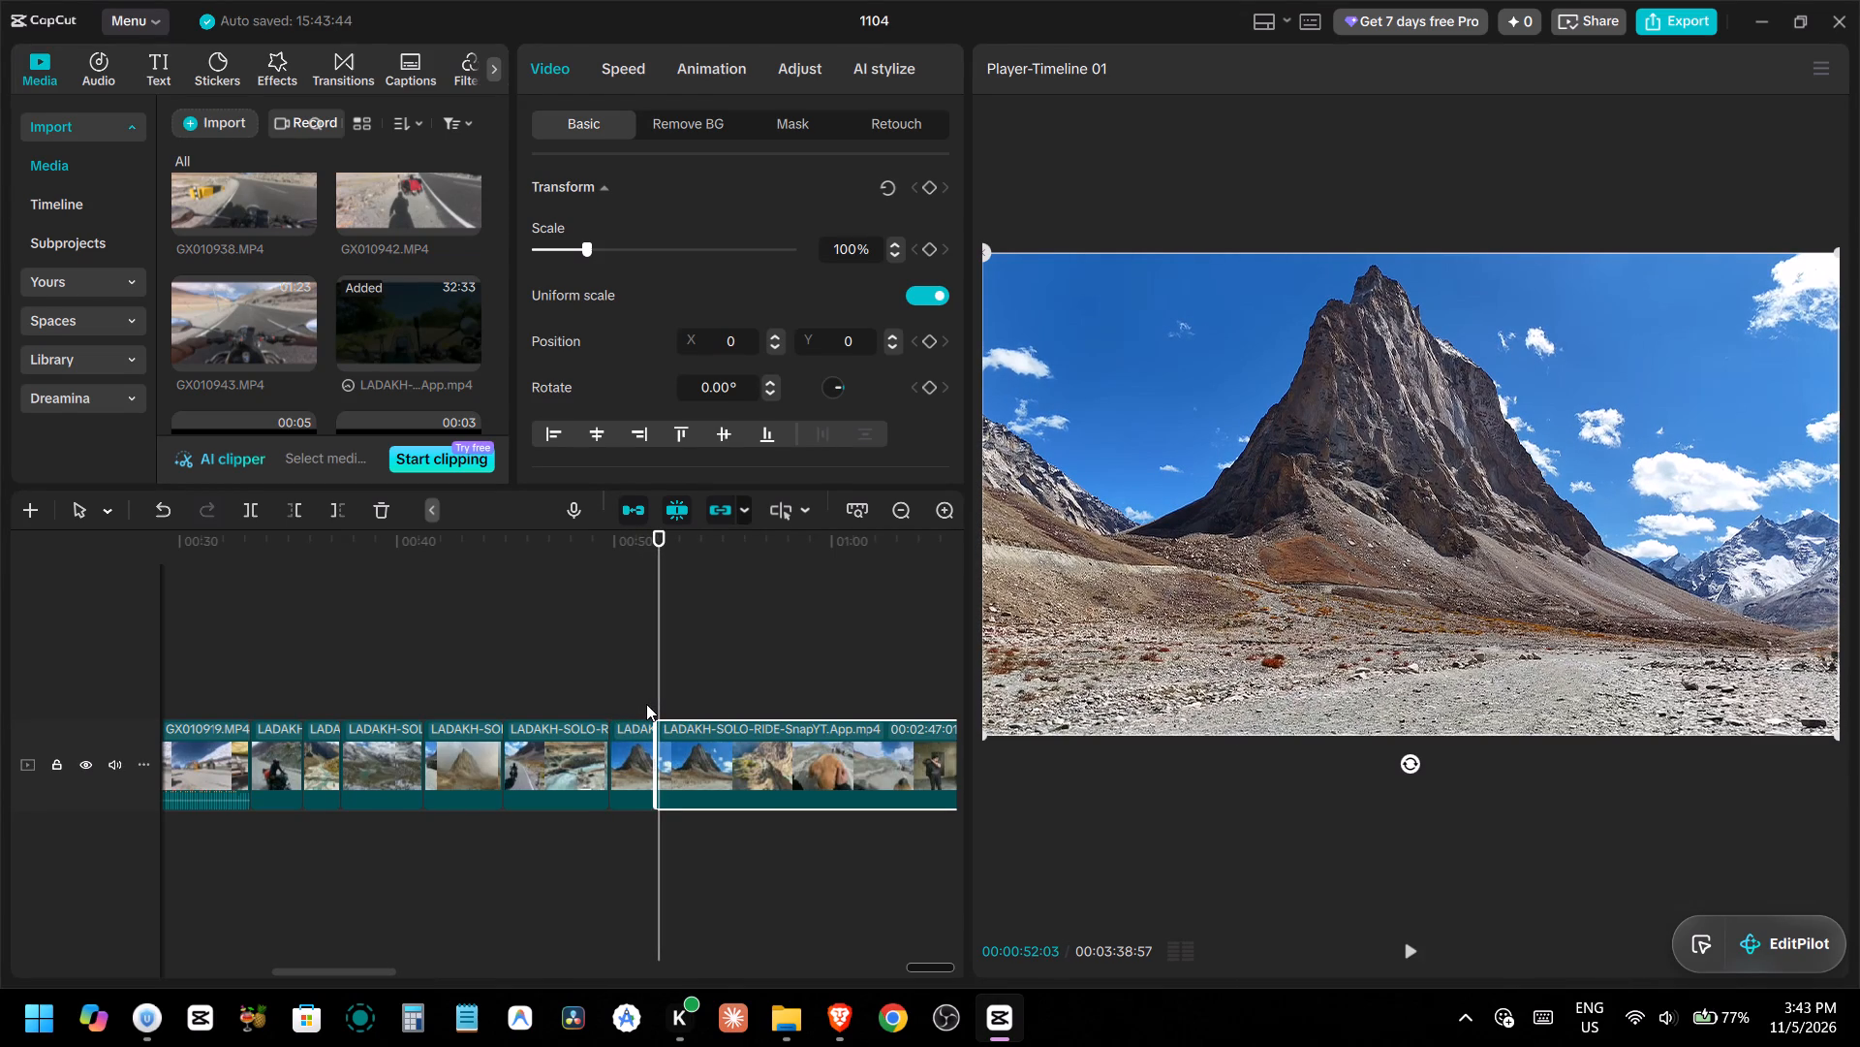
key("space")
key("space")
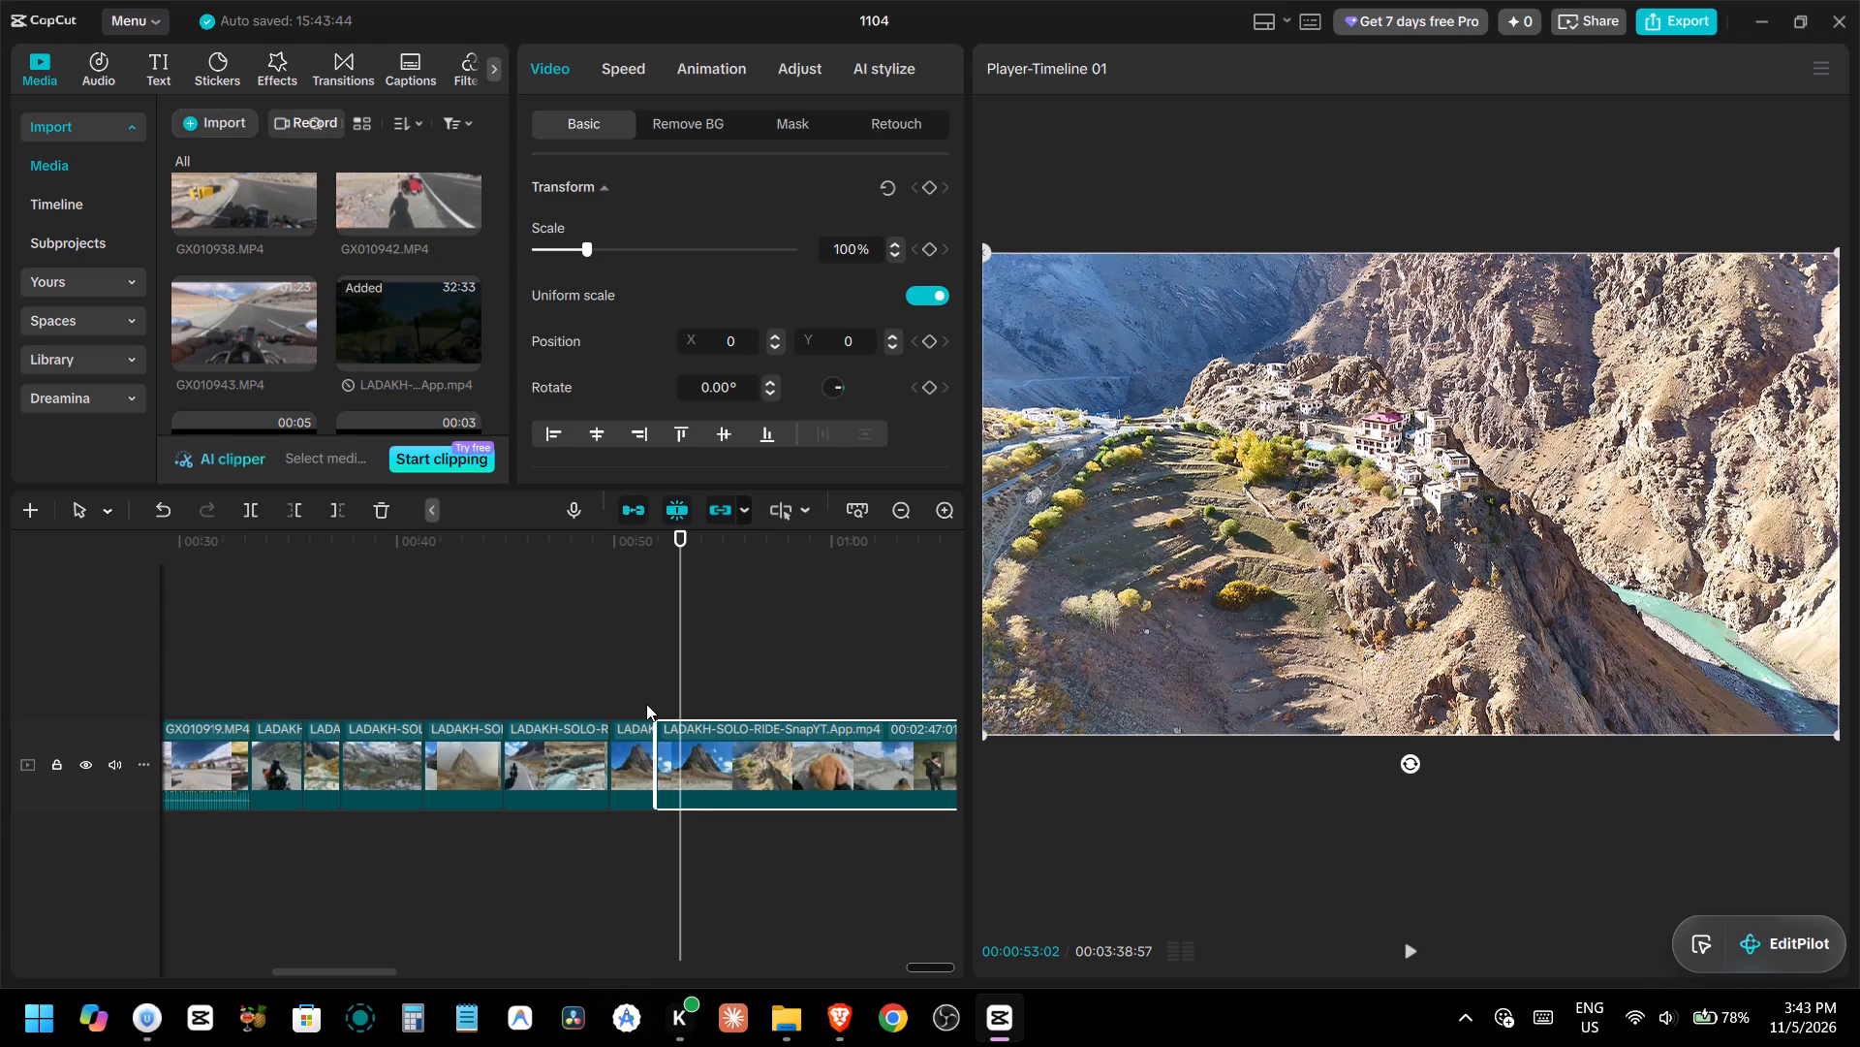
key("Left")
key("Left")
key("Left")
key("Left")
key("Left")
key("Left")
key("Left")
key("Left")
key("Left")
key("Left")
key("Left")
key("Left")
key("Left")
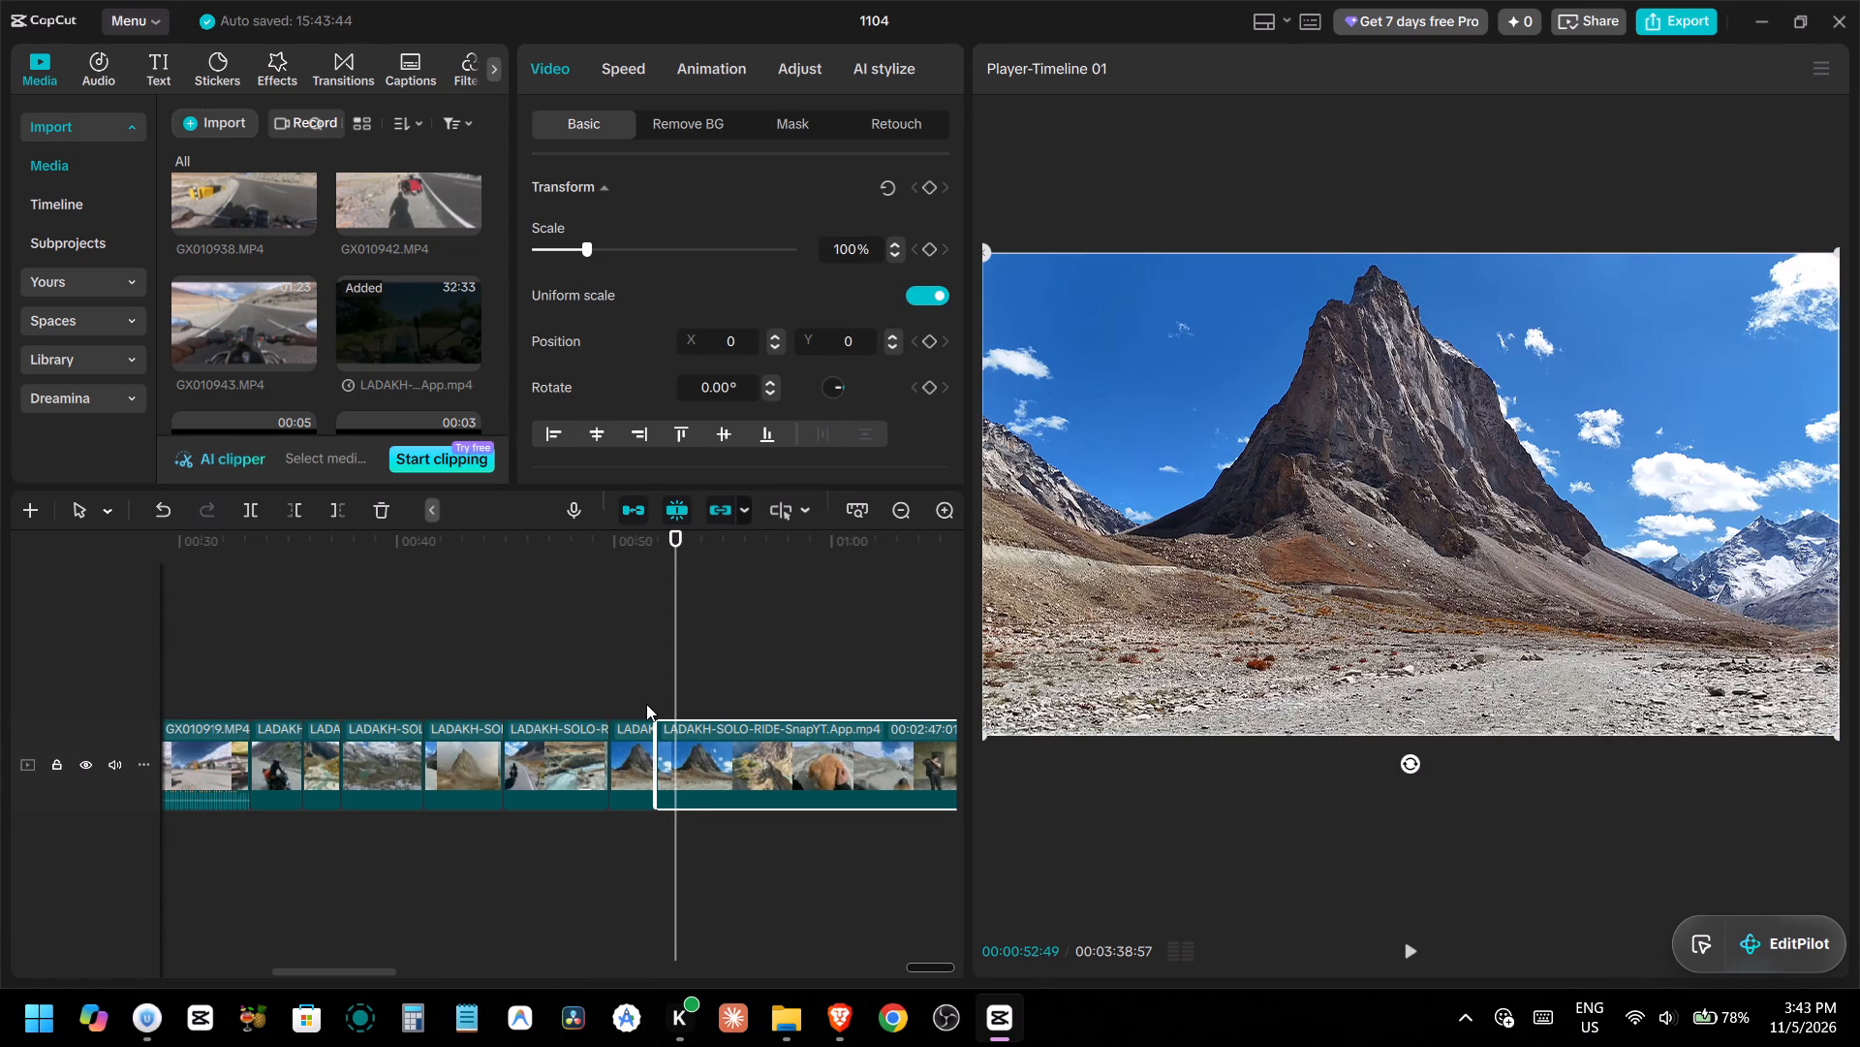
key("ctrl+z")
Replay from the 00:00:49:47 cut and split the last LADAKH-SOLO-RIDE segment at 00:00:56:44, within the hillside village shot.
key("Left")
key("Up")
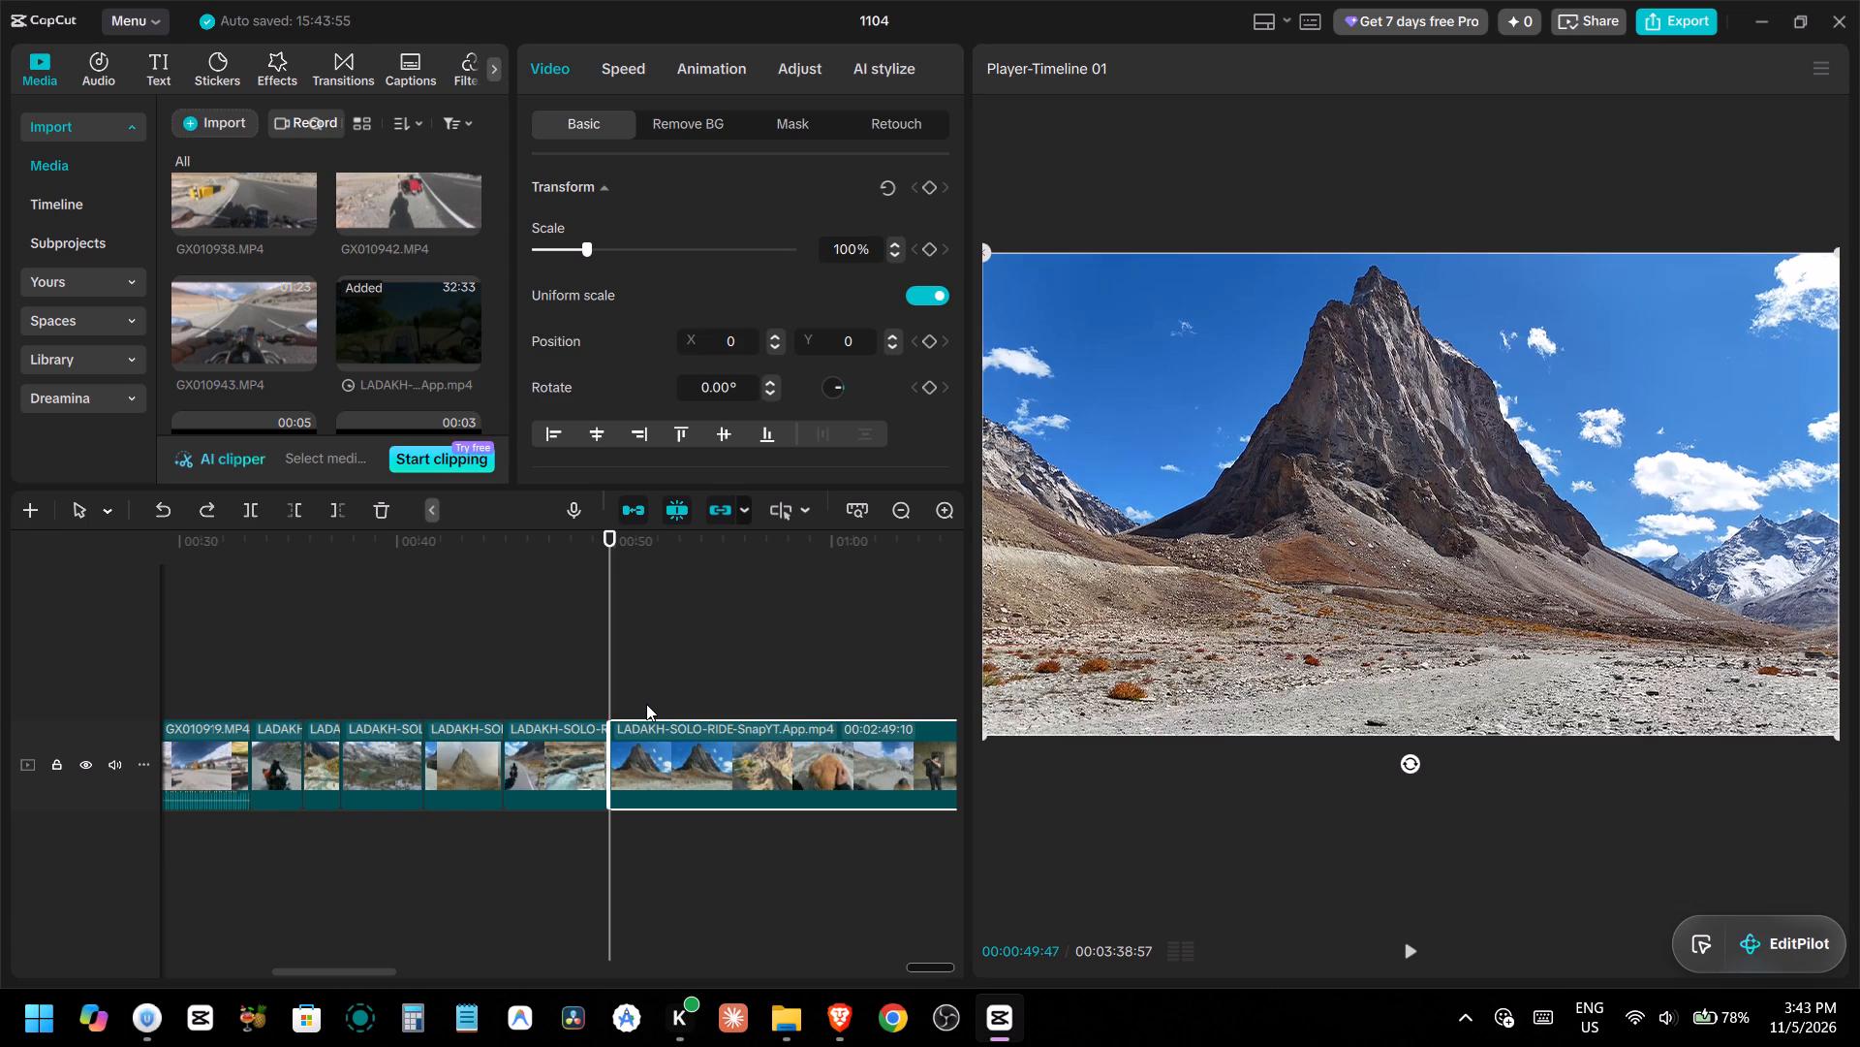
key("space")
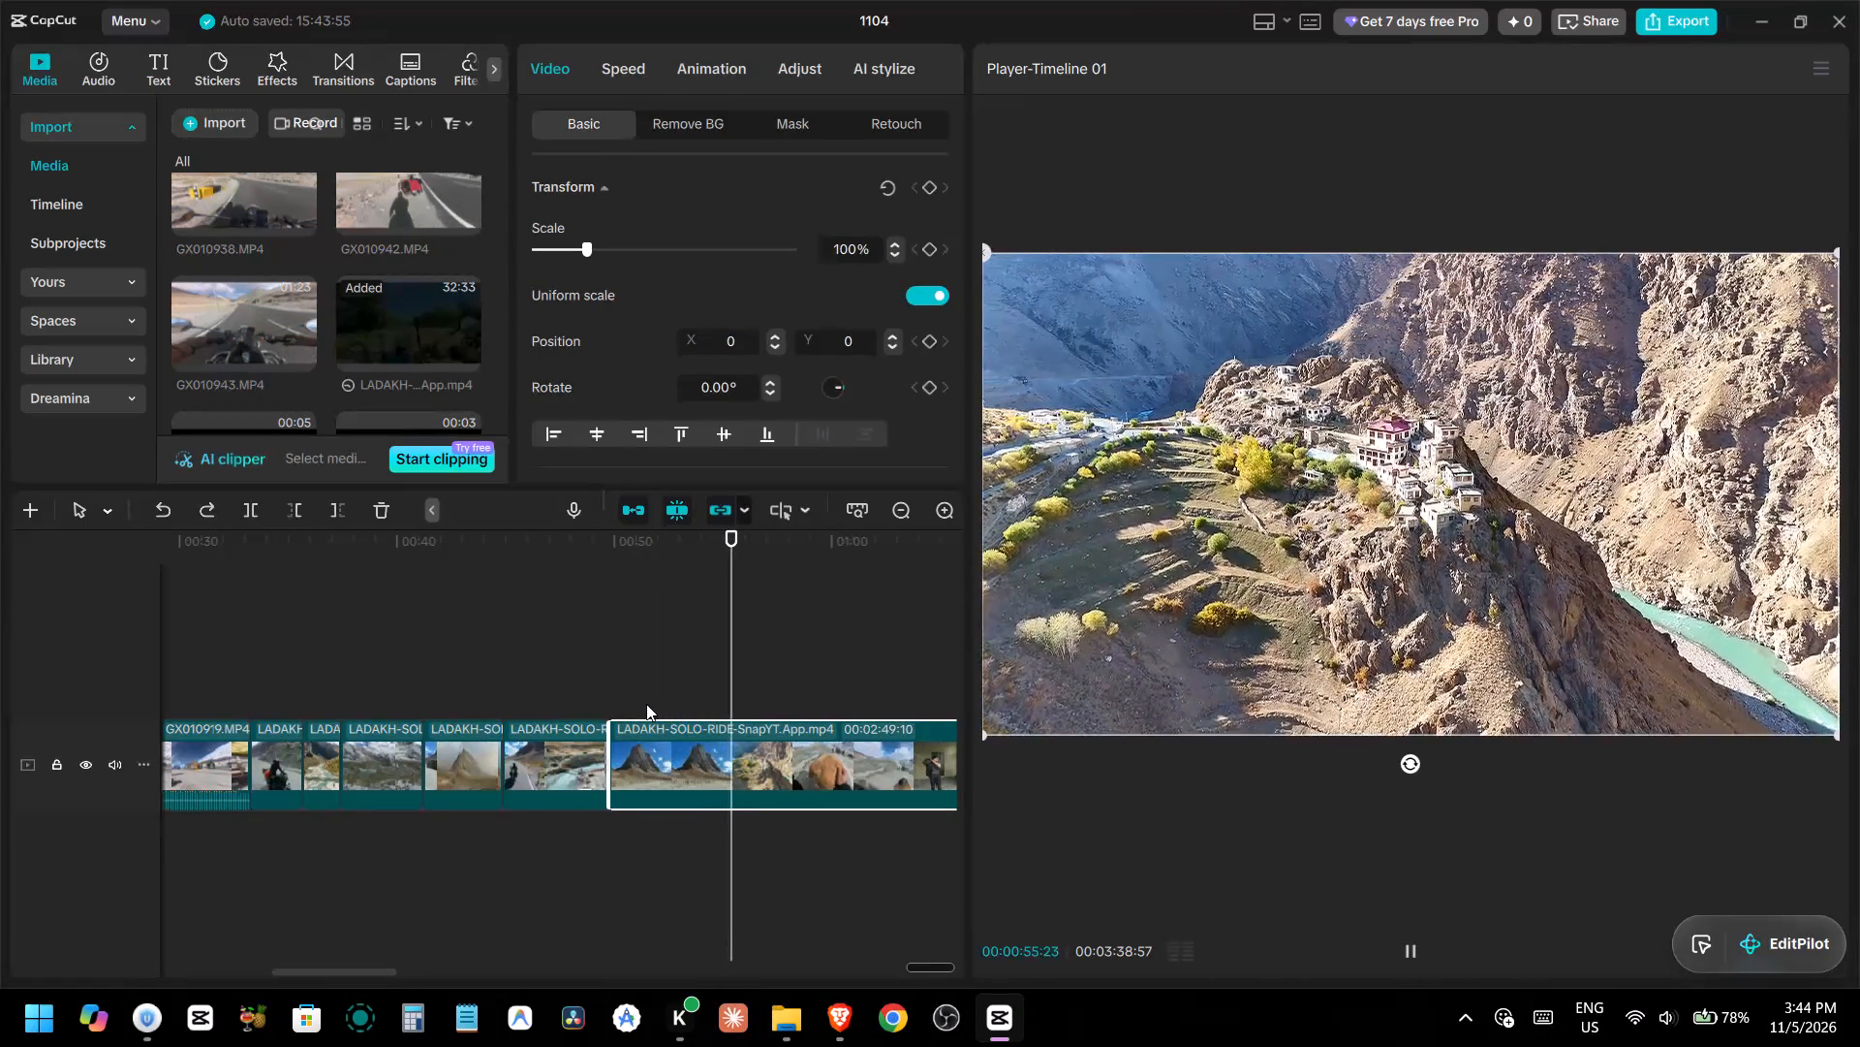
key("space")
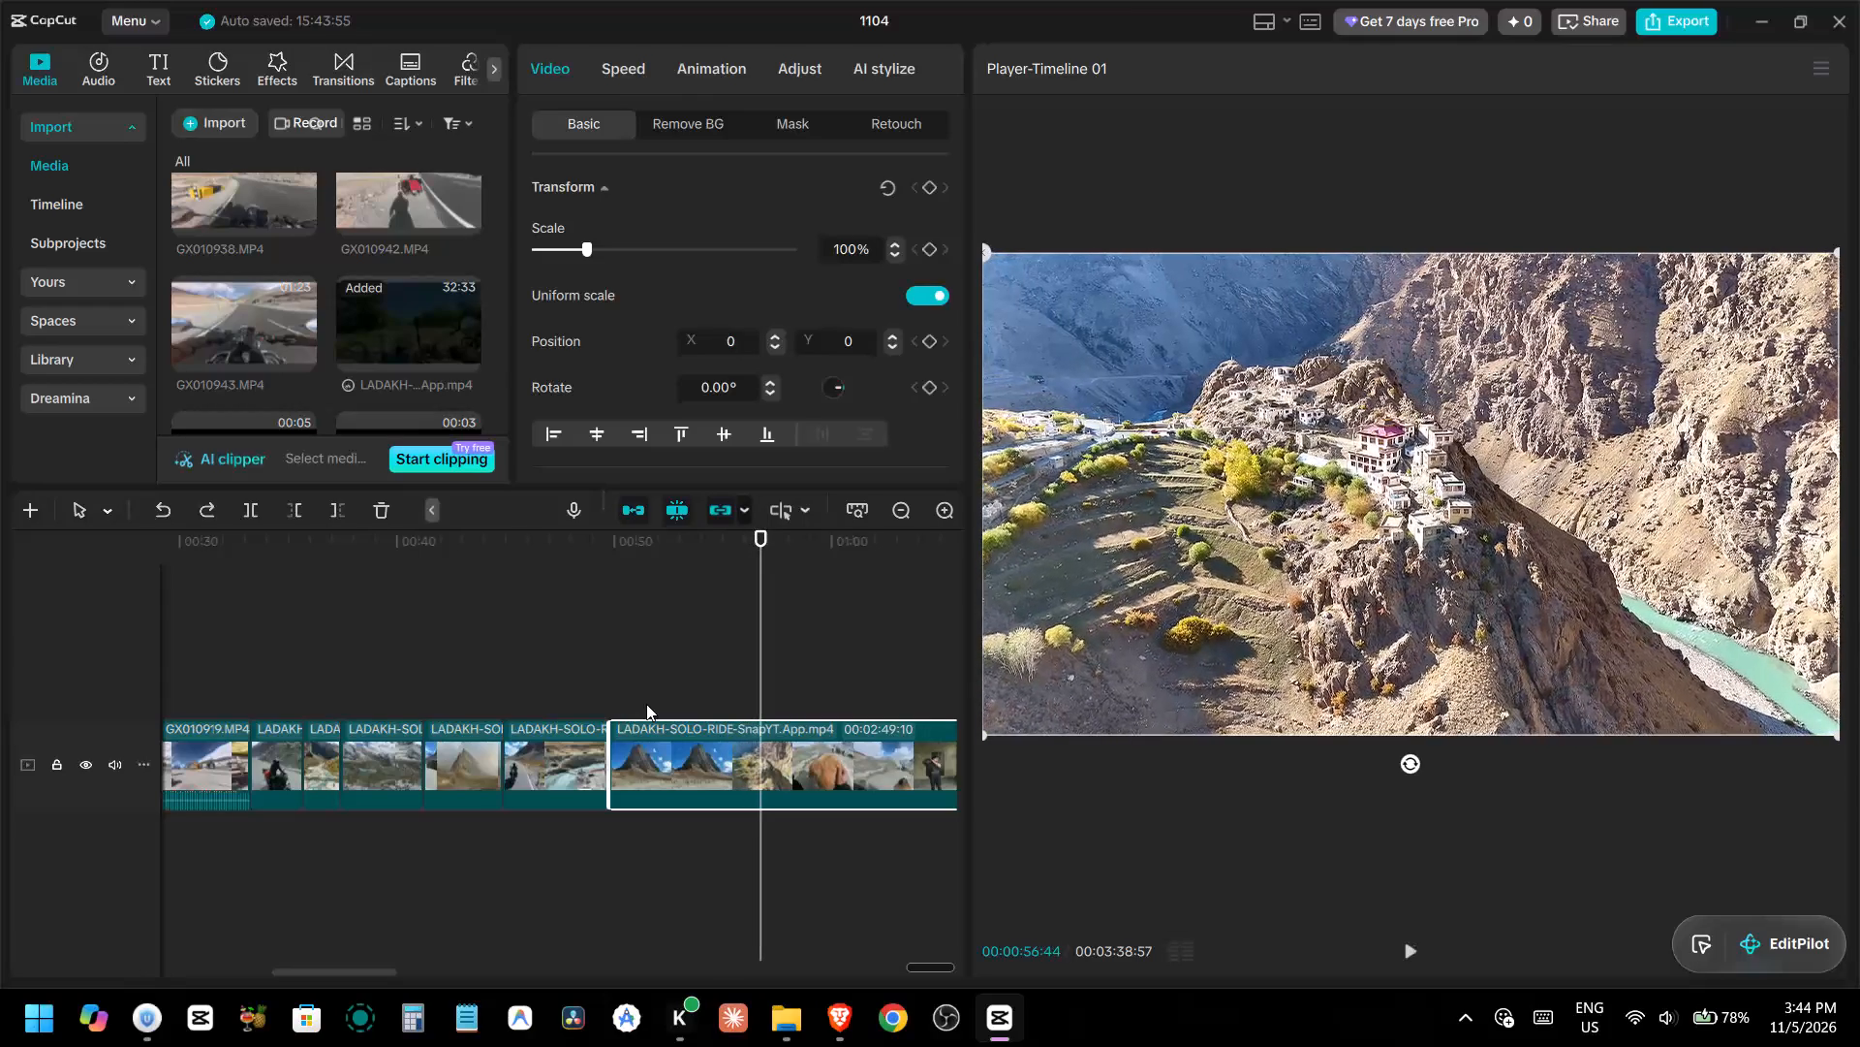
key("ctrl+b")
key("space")
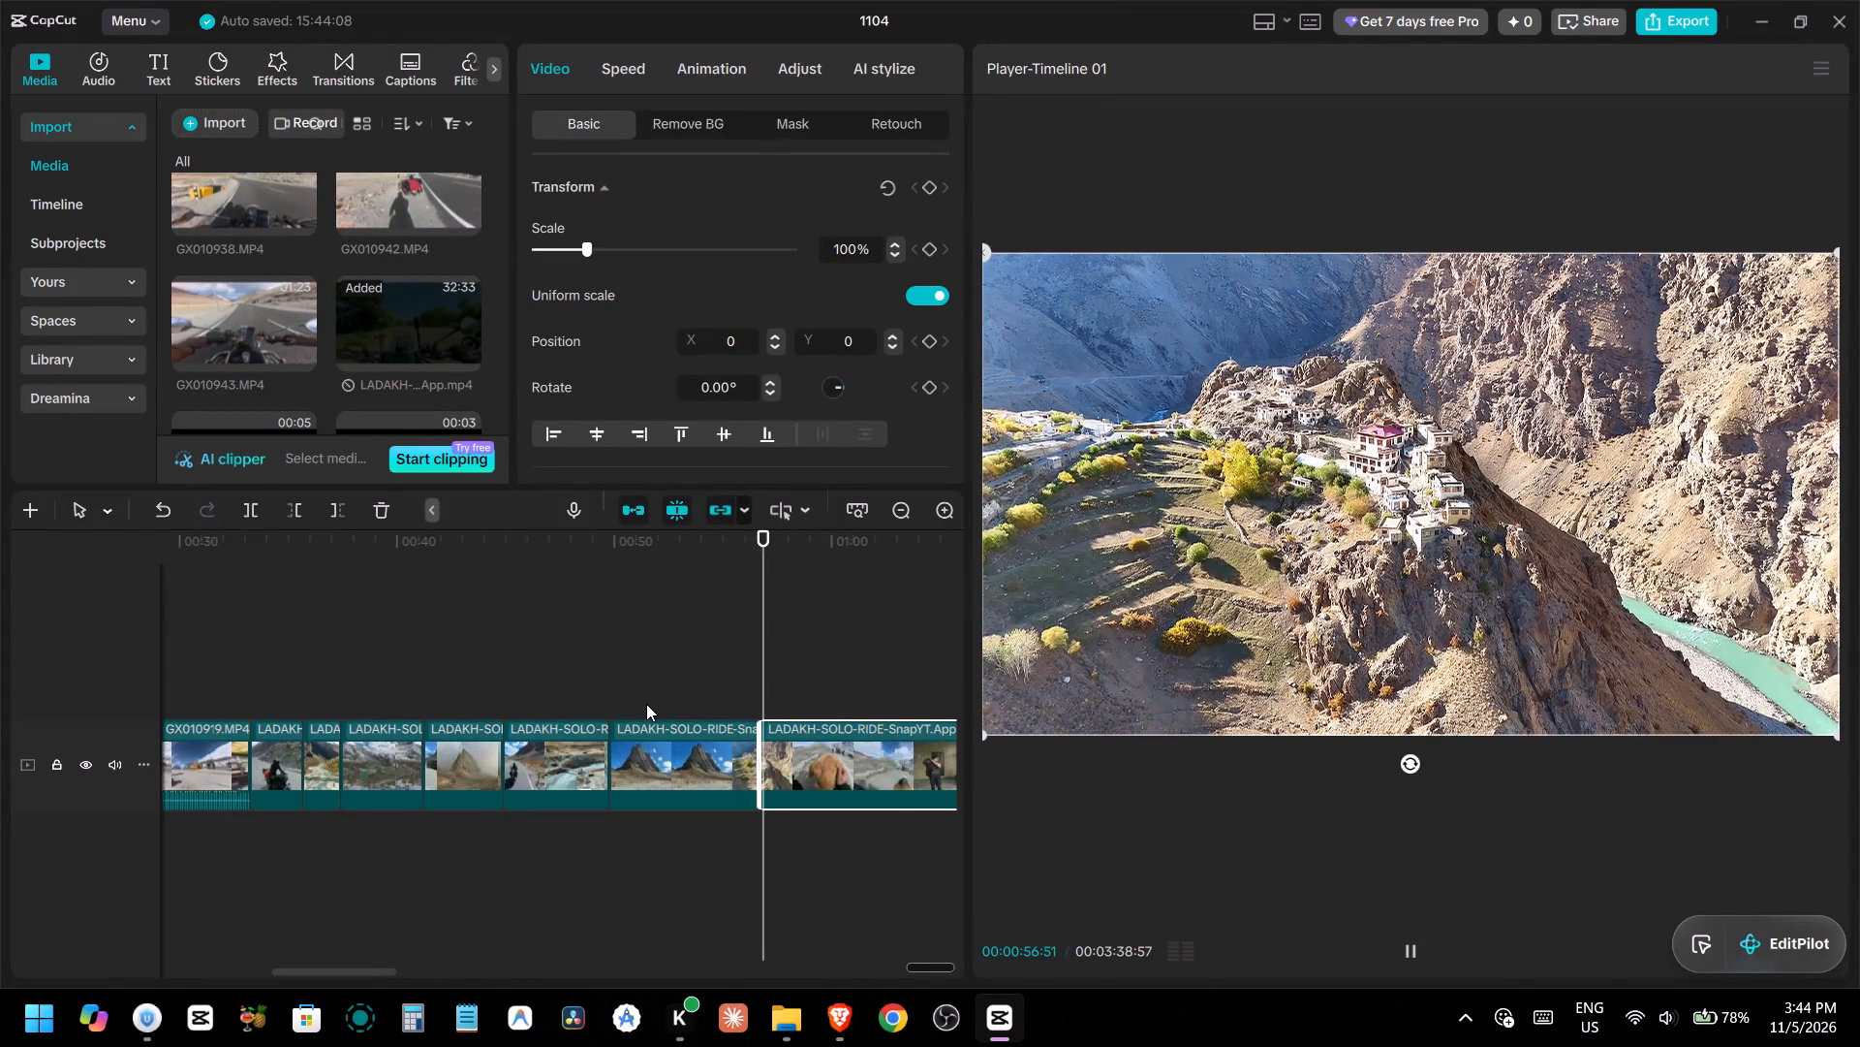
Play past the 00:00:56:44 cut in the hillside village shot and undo that split.
key("space")
key("space")
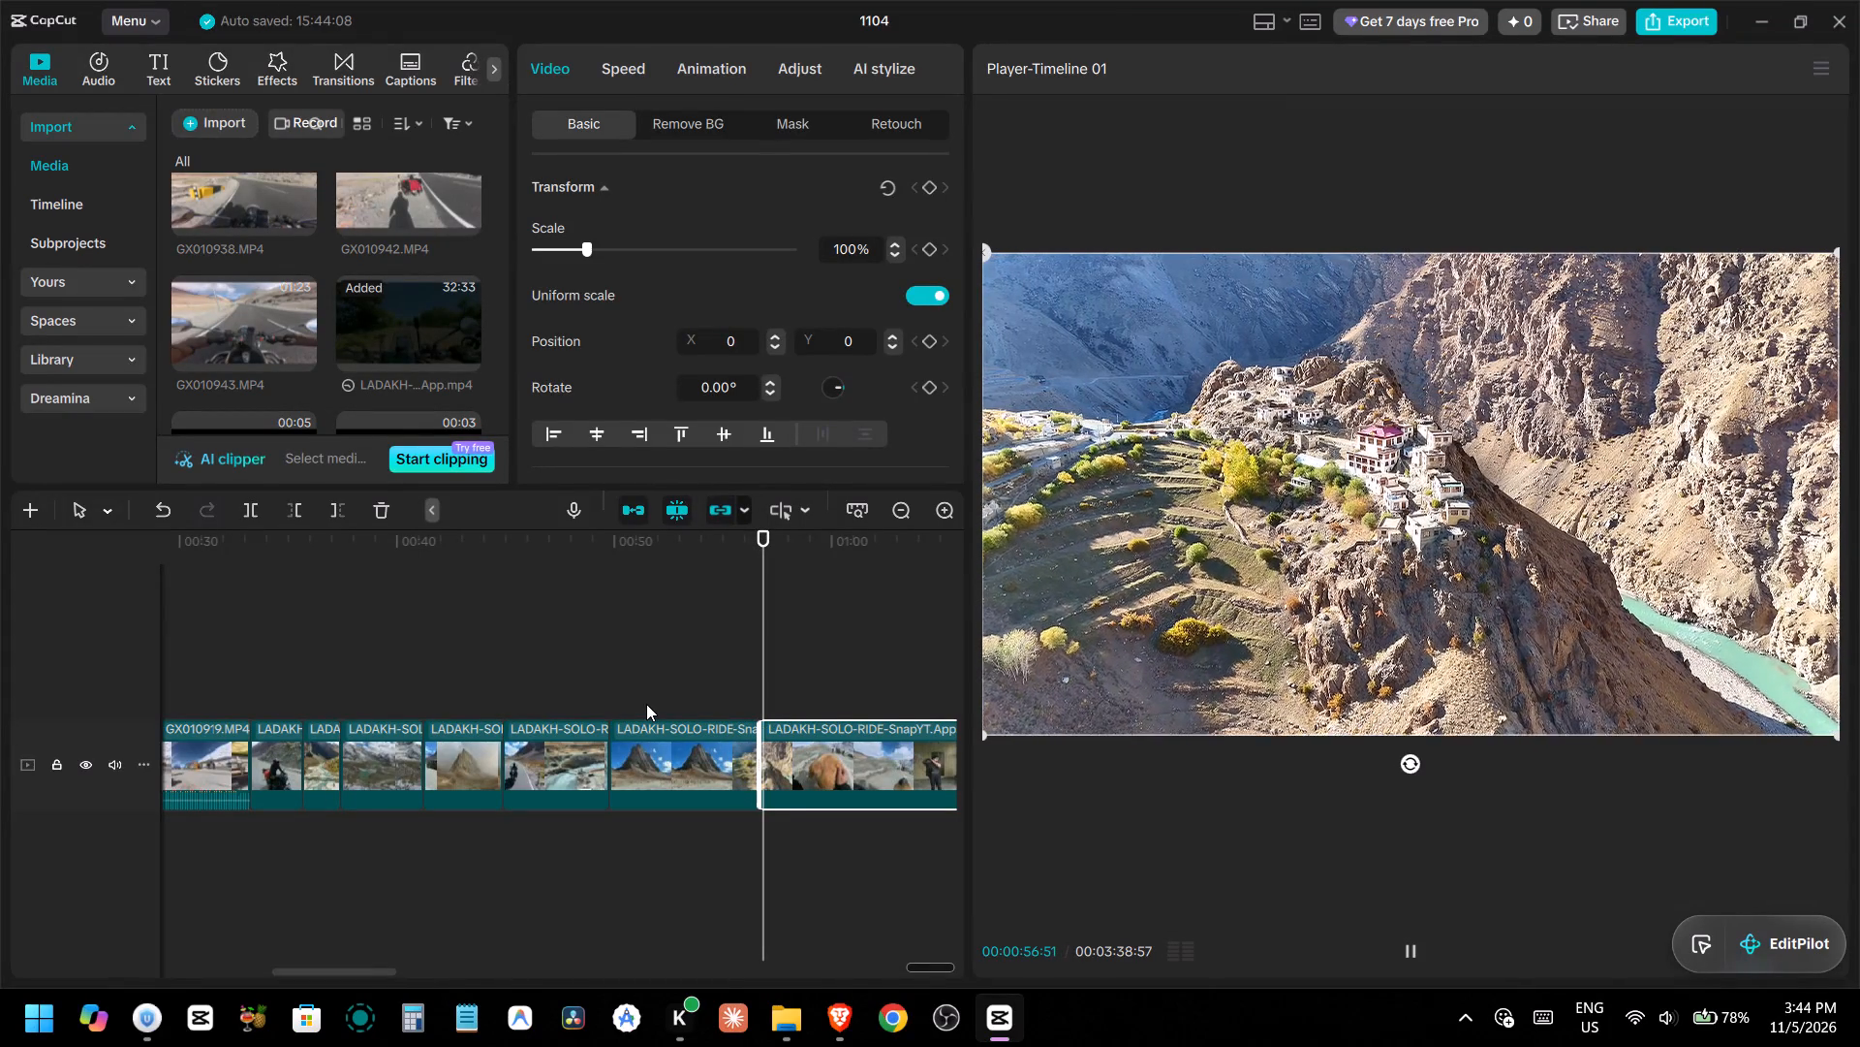
key("space")
key("Up")
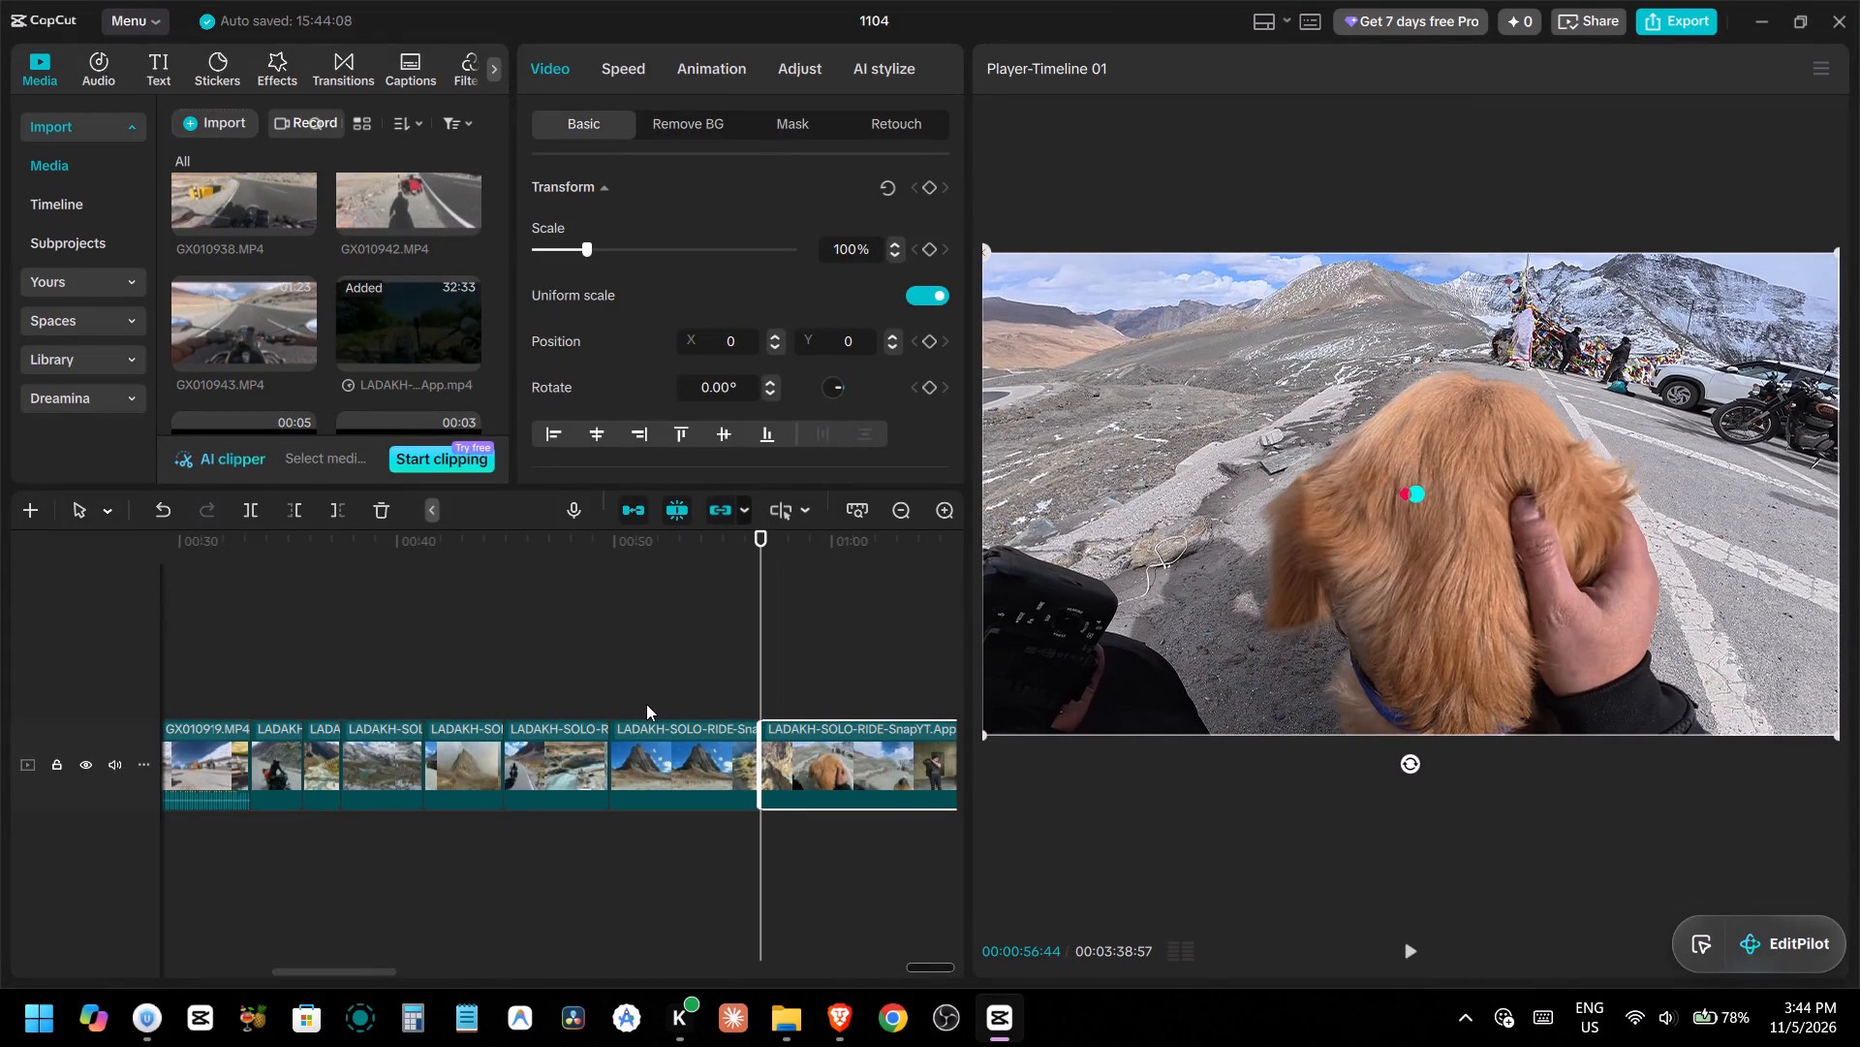
key("space")
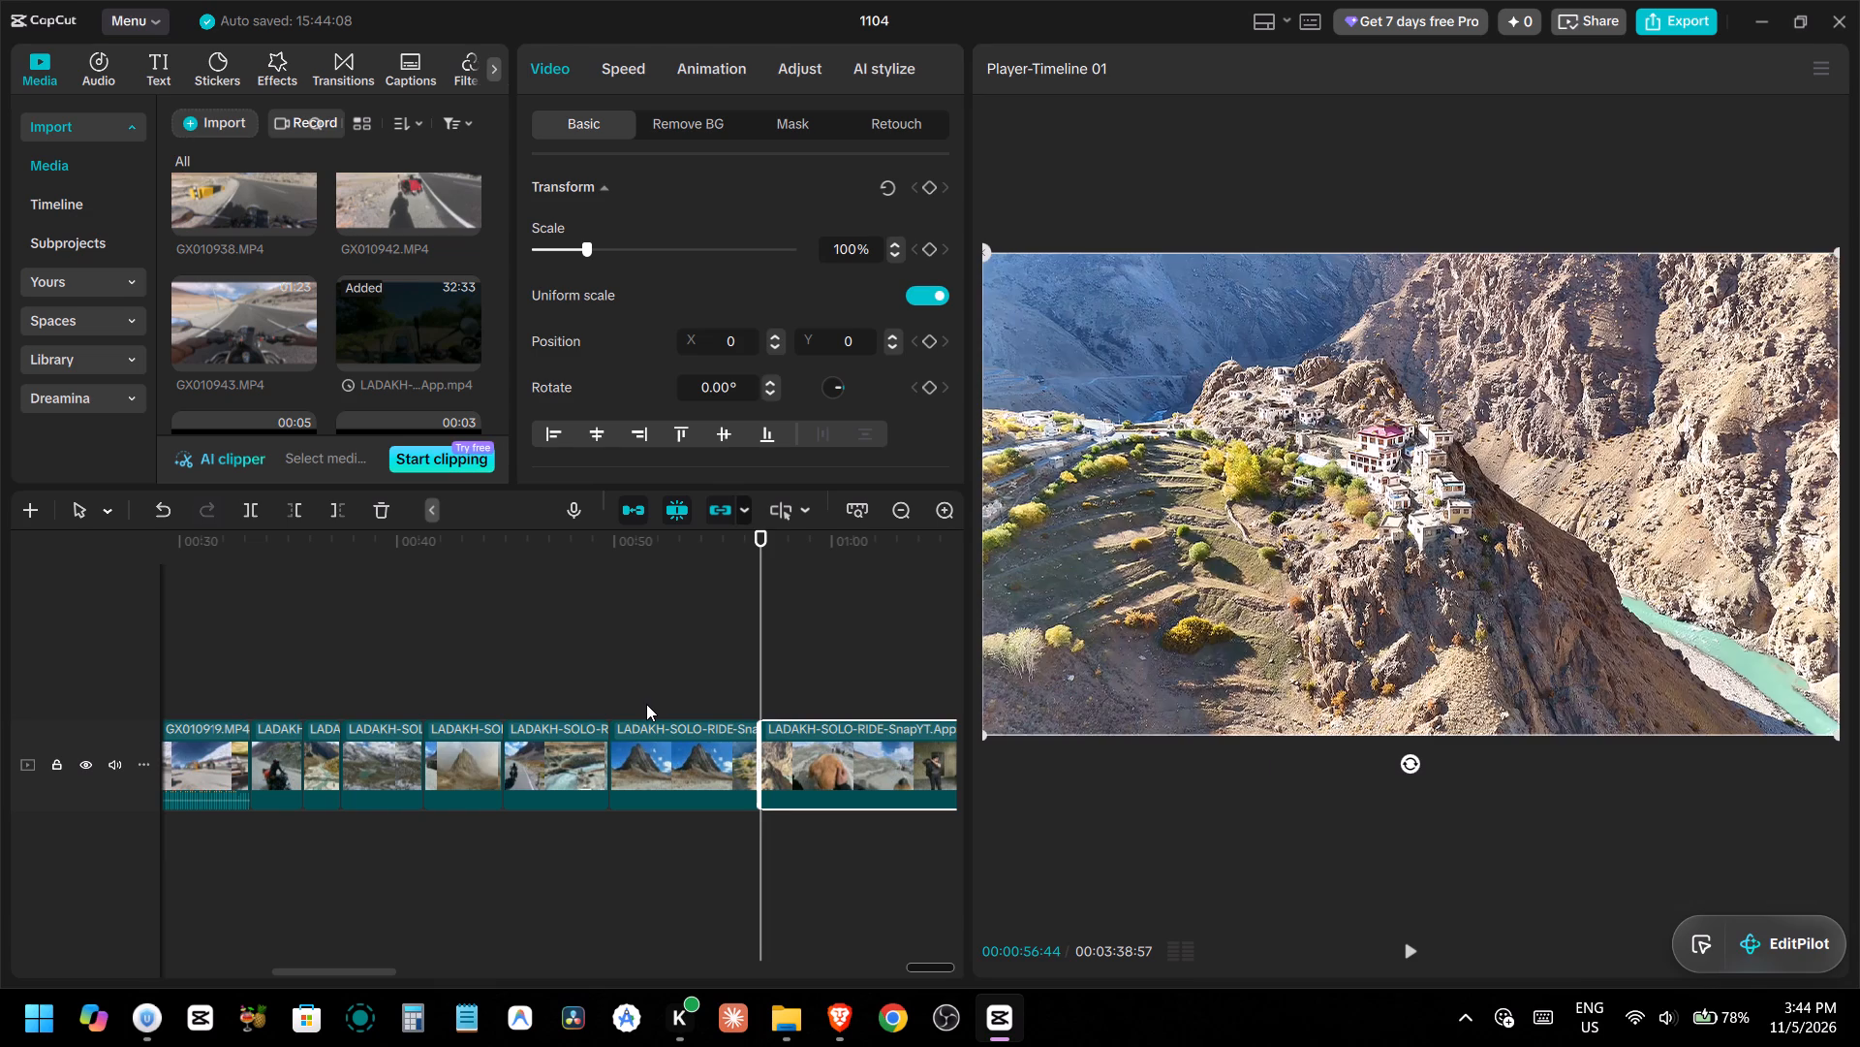
key("space")
key("ctrl+z")
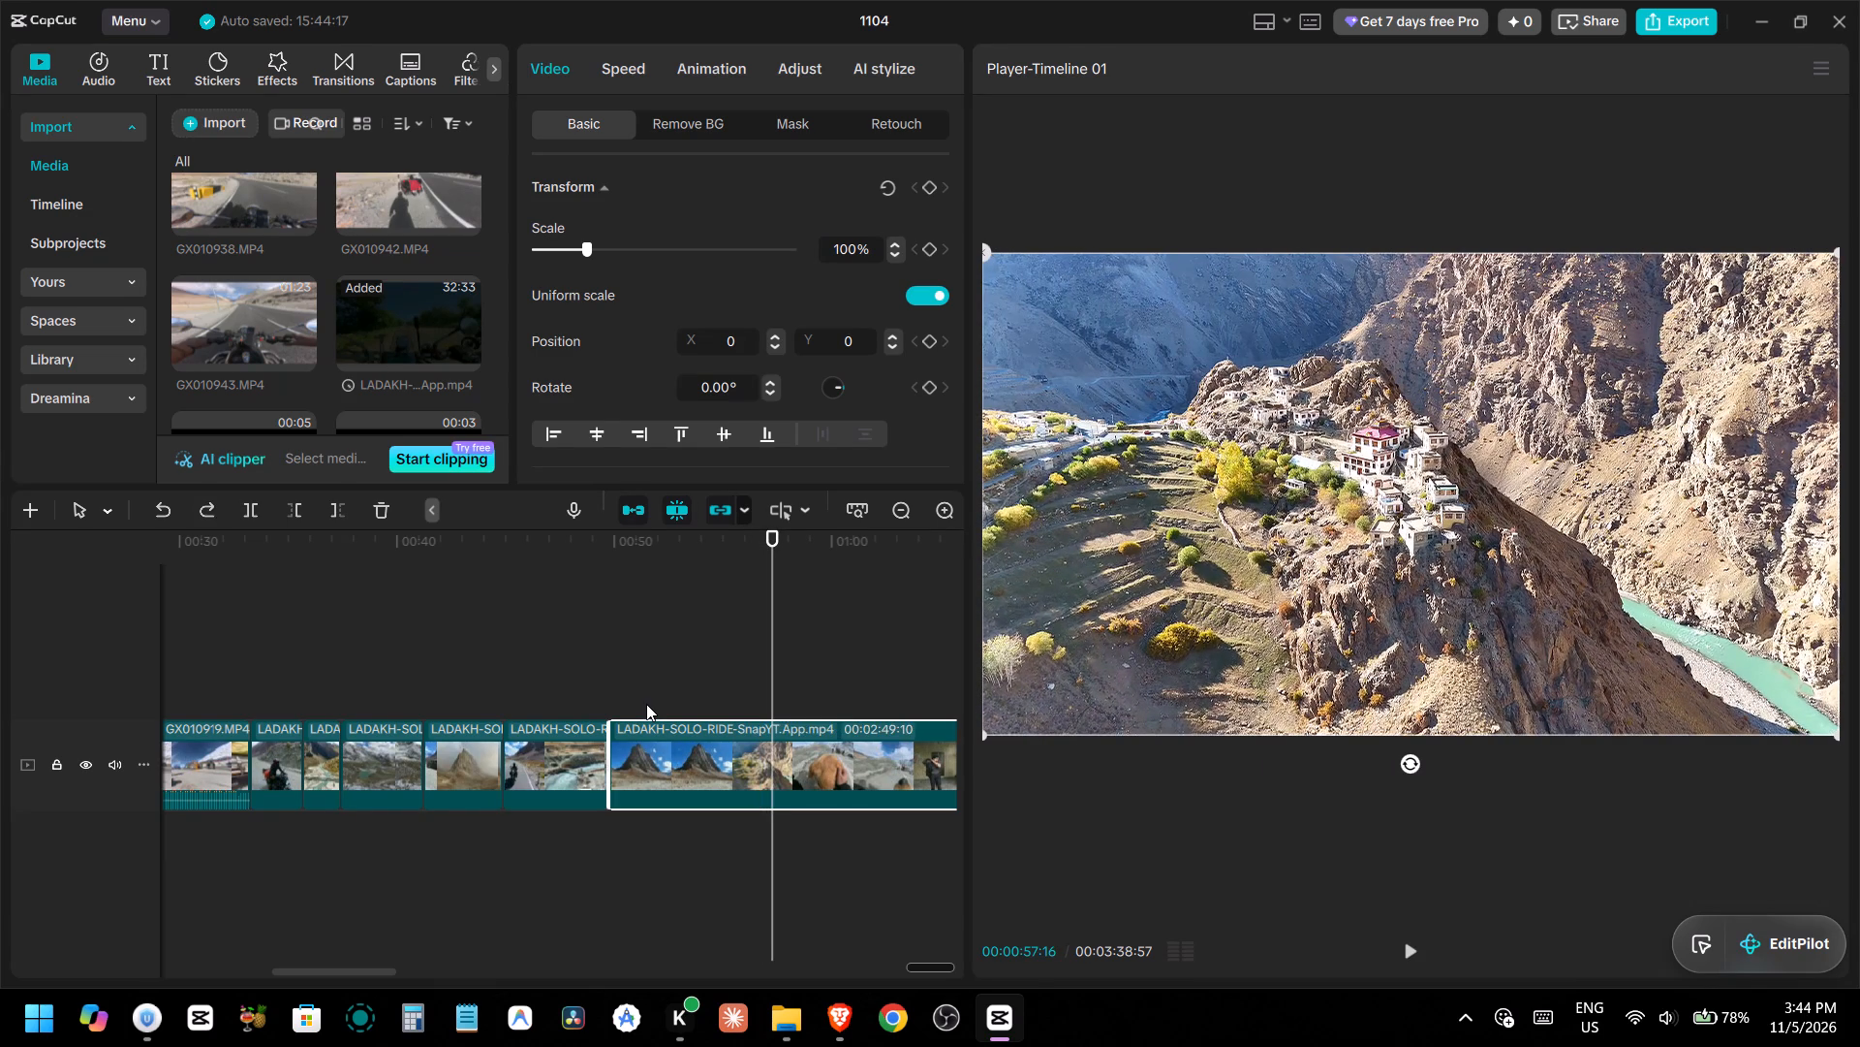
Split the last LADAKH-SOLO-RIDE segment at 00:00:57:16, within the hillside village shot, and remove the footage after the cut.
key("ctrl+b")
key("space")
key("ctrl+x")
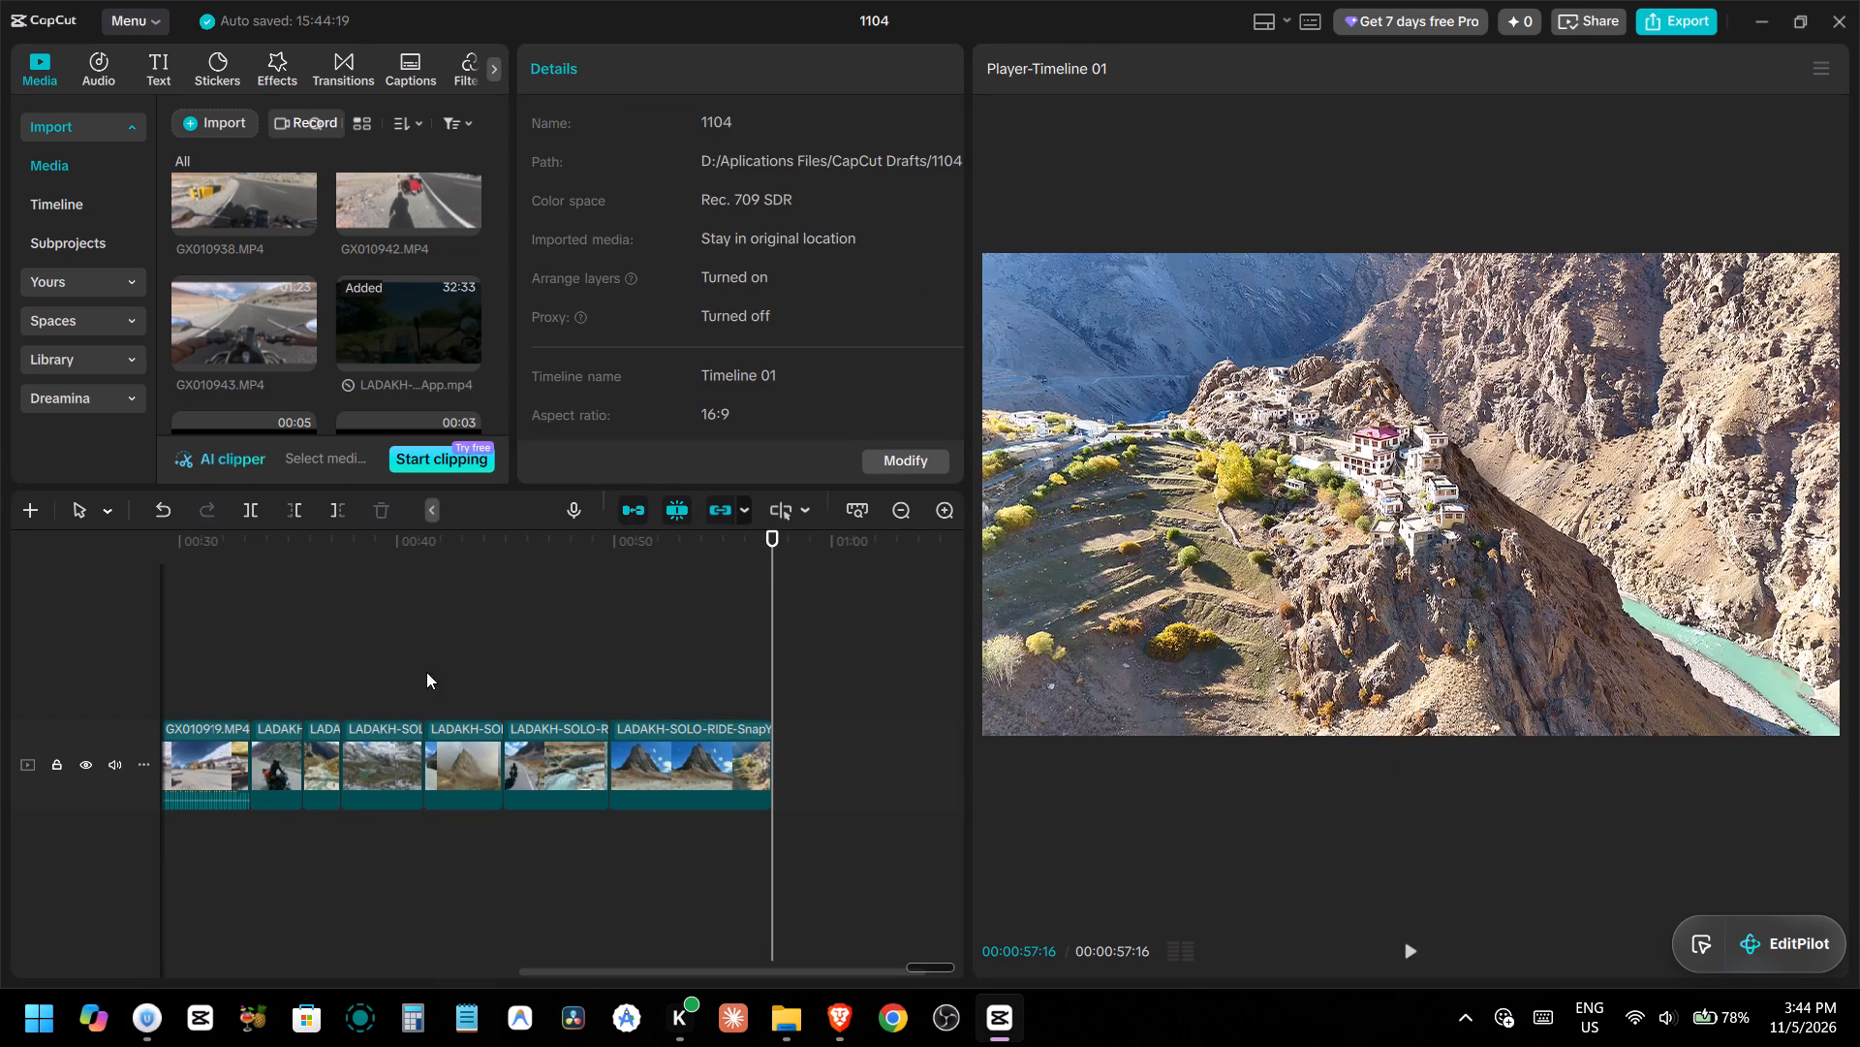
Play back the LADAKH-SOLO-RIDE scenery shots to the timeline's end, and replay their start from 00:00:32:26.
left_click(318, 662)
key("space")
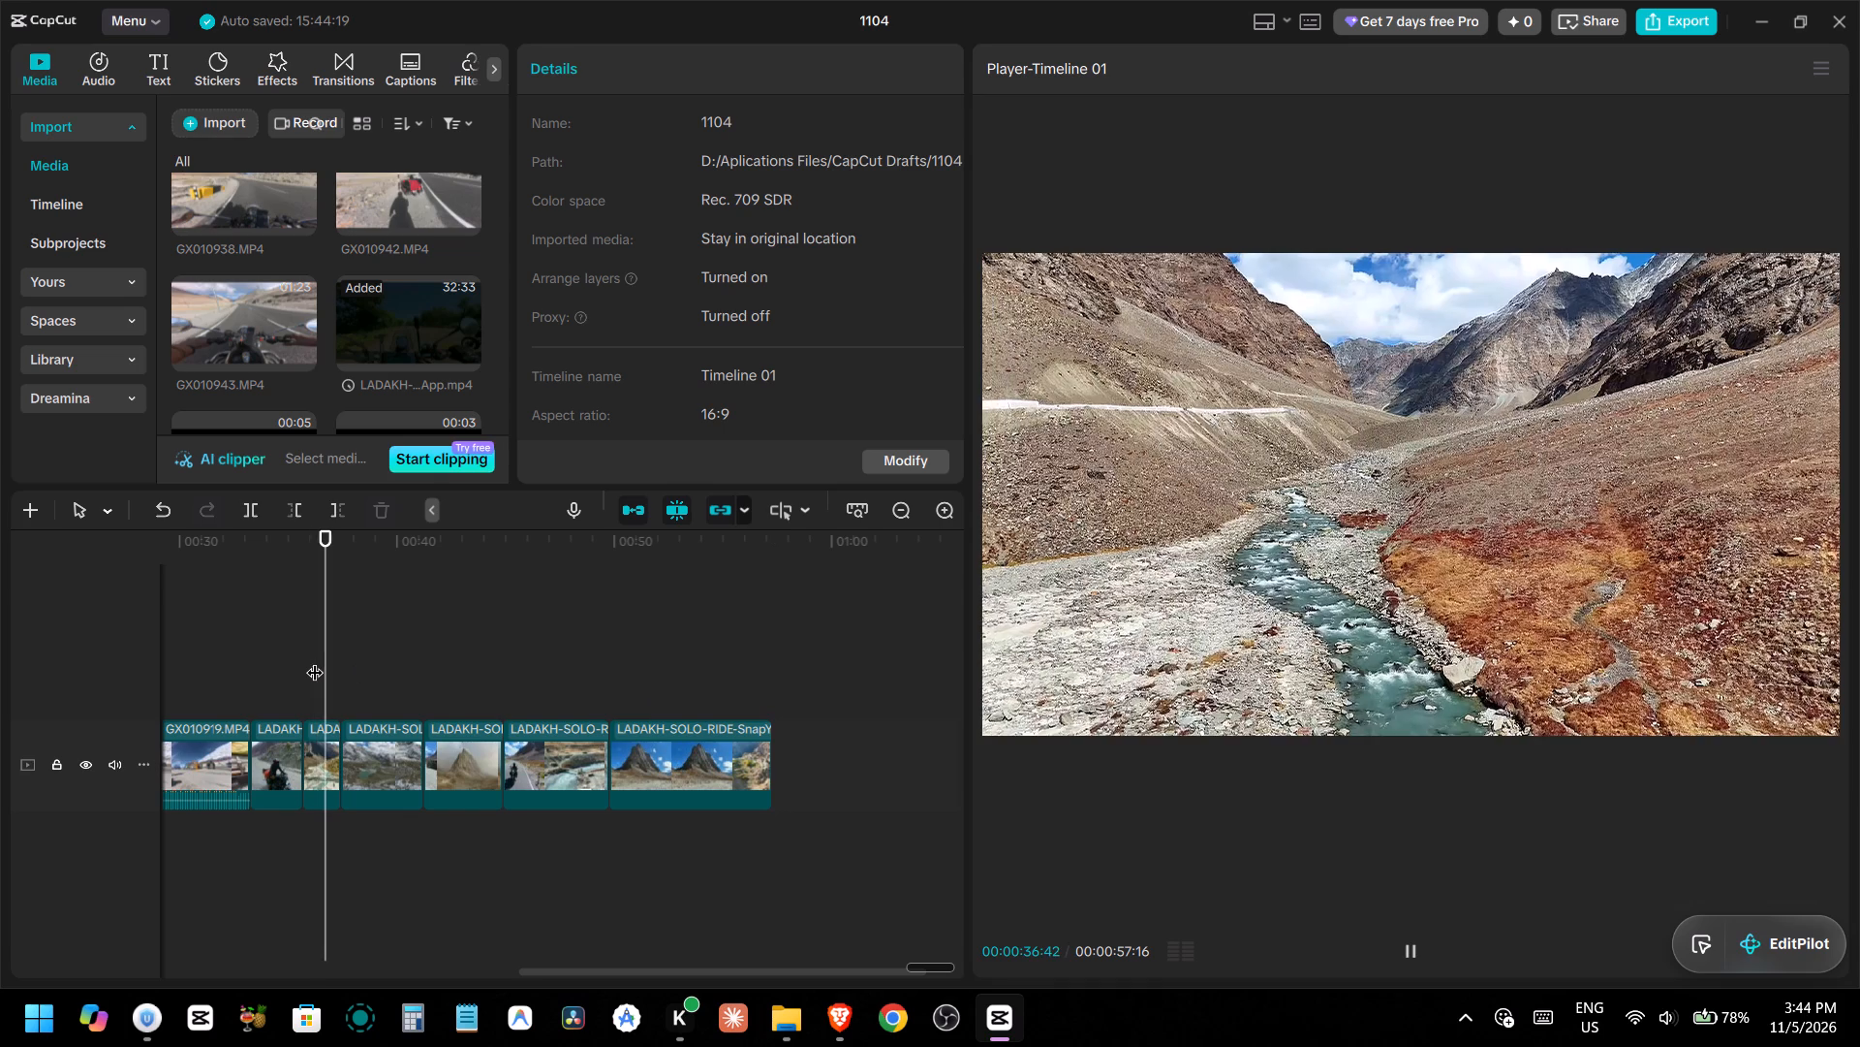
key("space")
key("space")
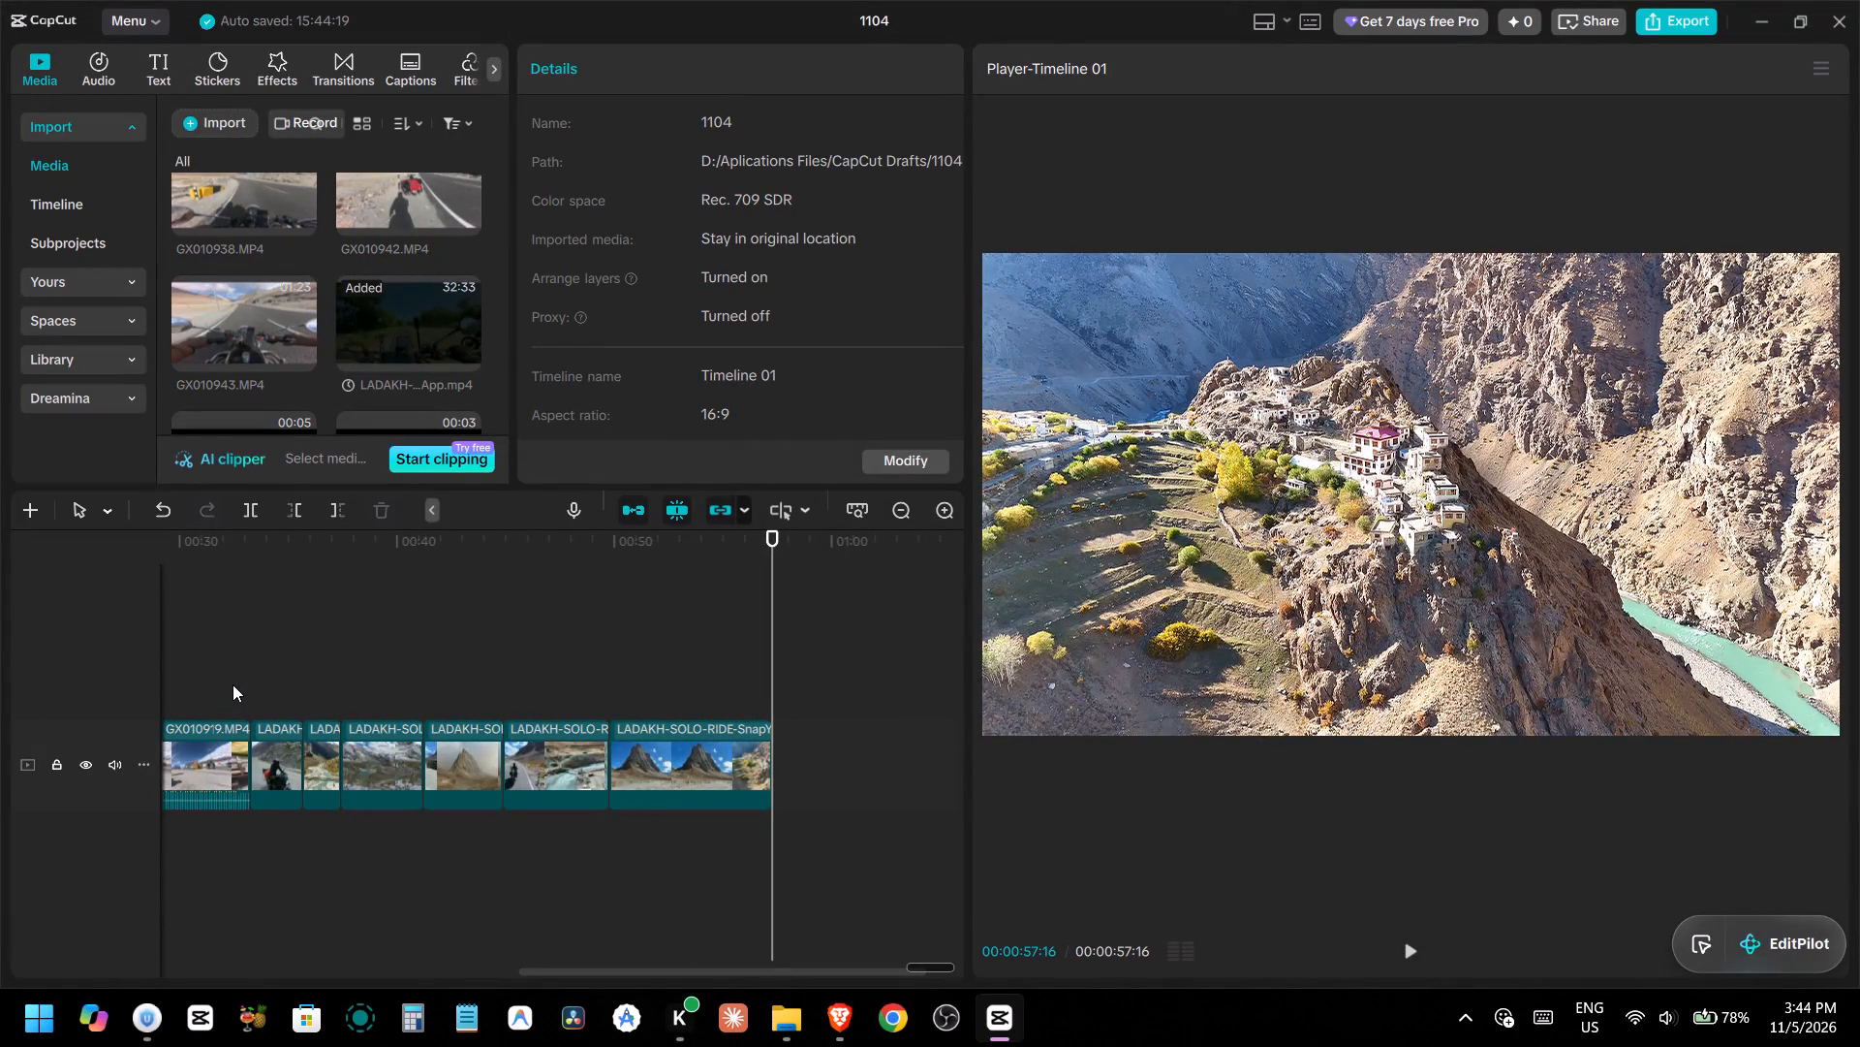
left_click(232, 684)
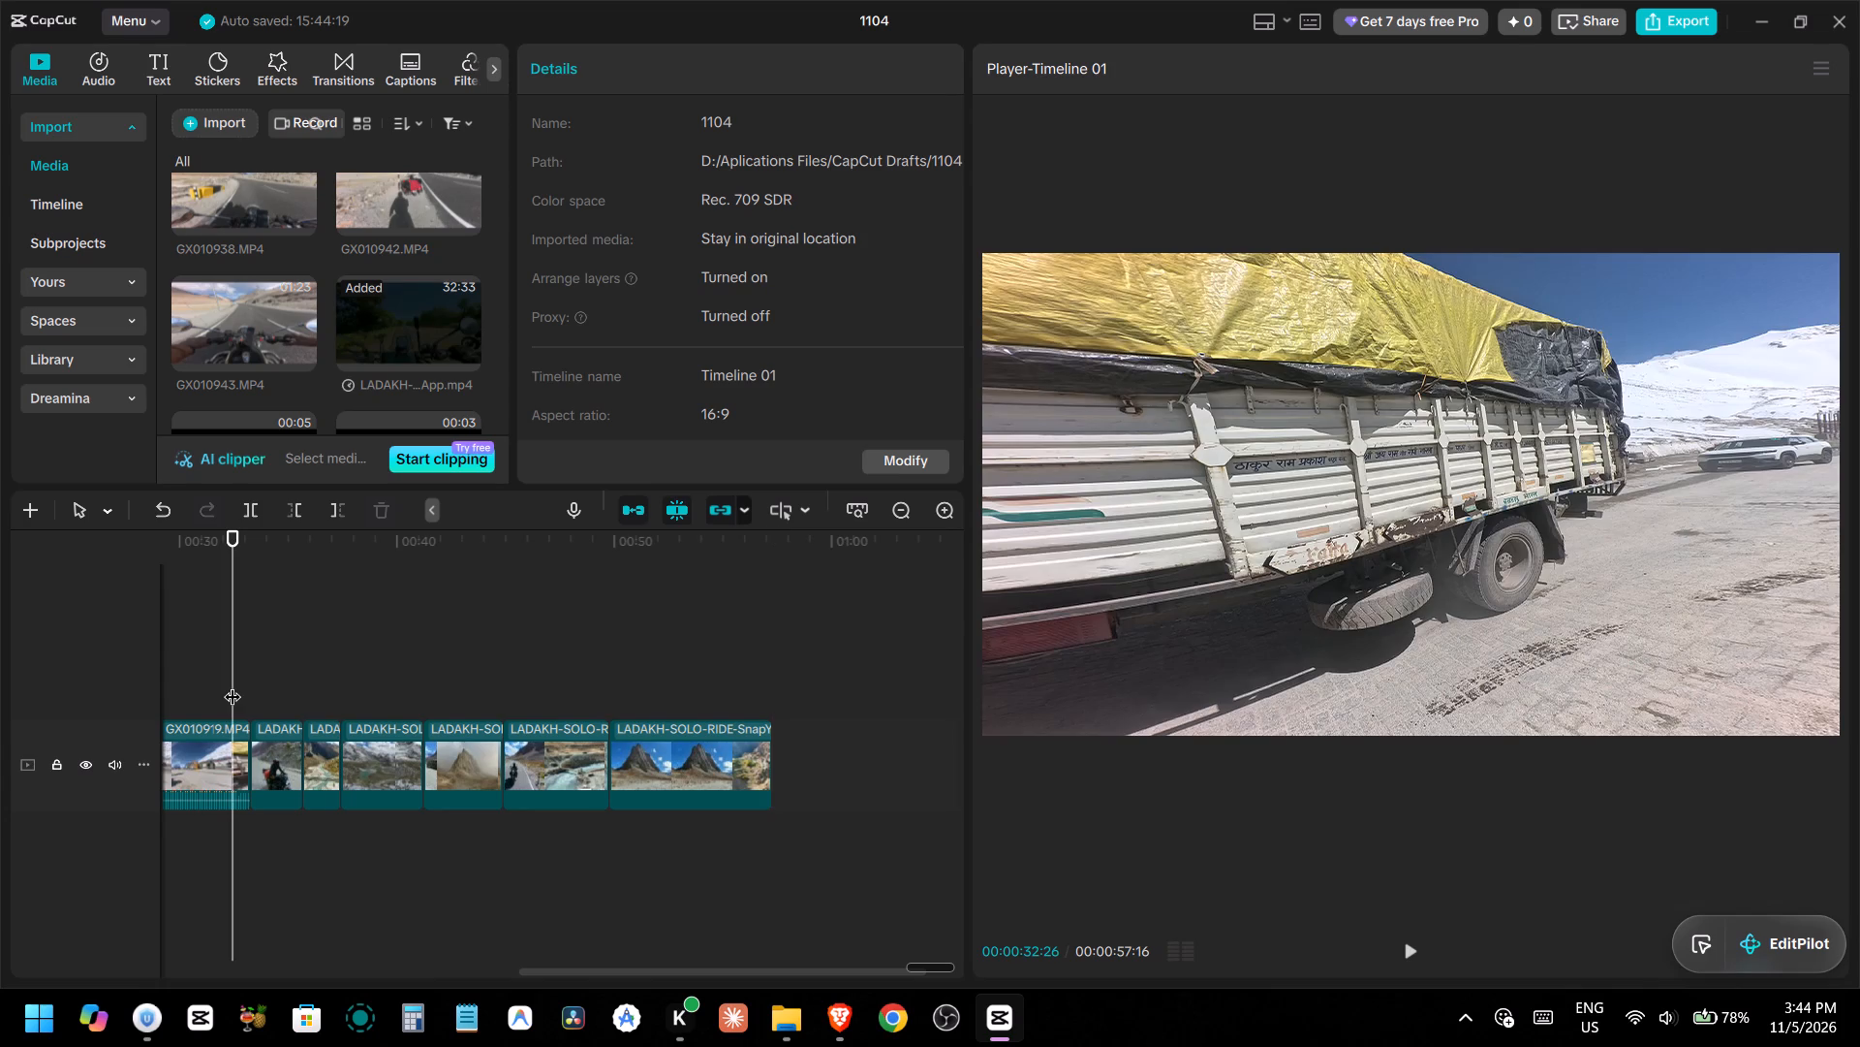
key("space")
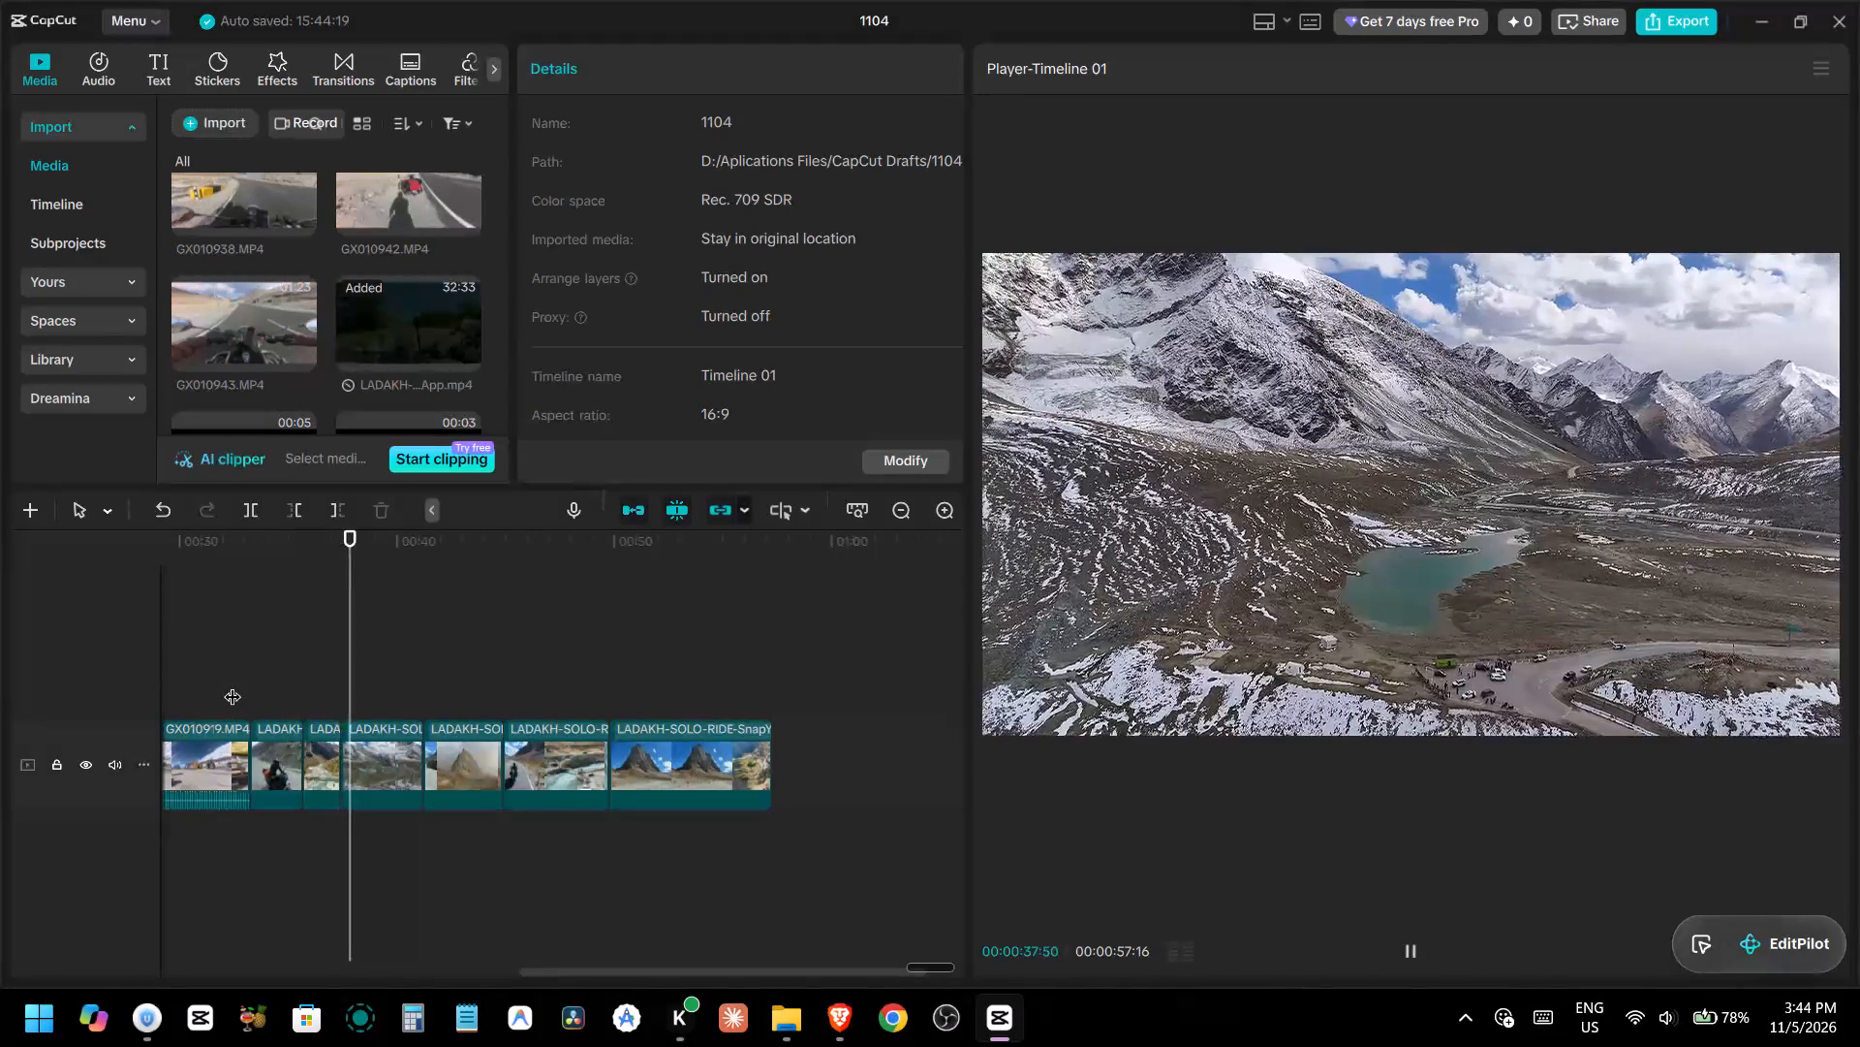
key("space")
Move the floating EditPilot widget away from the player controls to a spot clear of the video preview.
left_click_drag(1758, 936, 1139, 243)
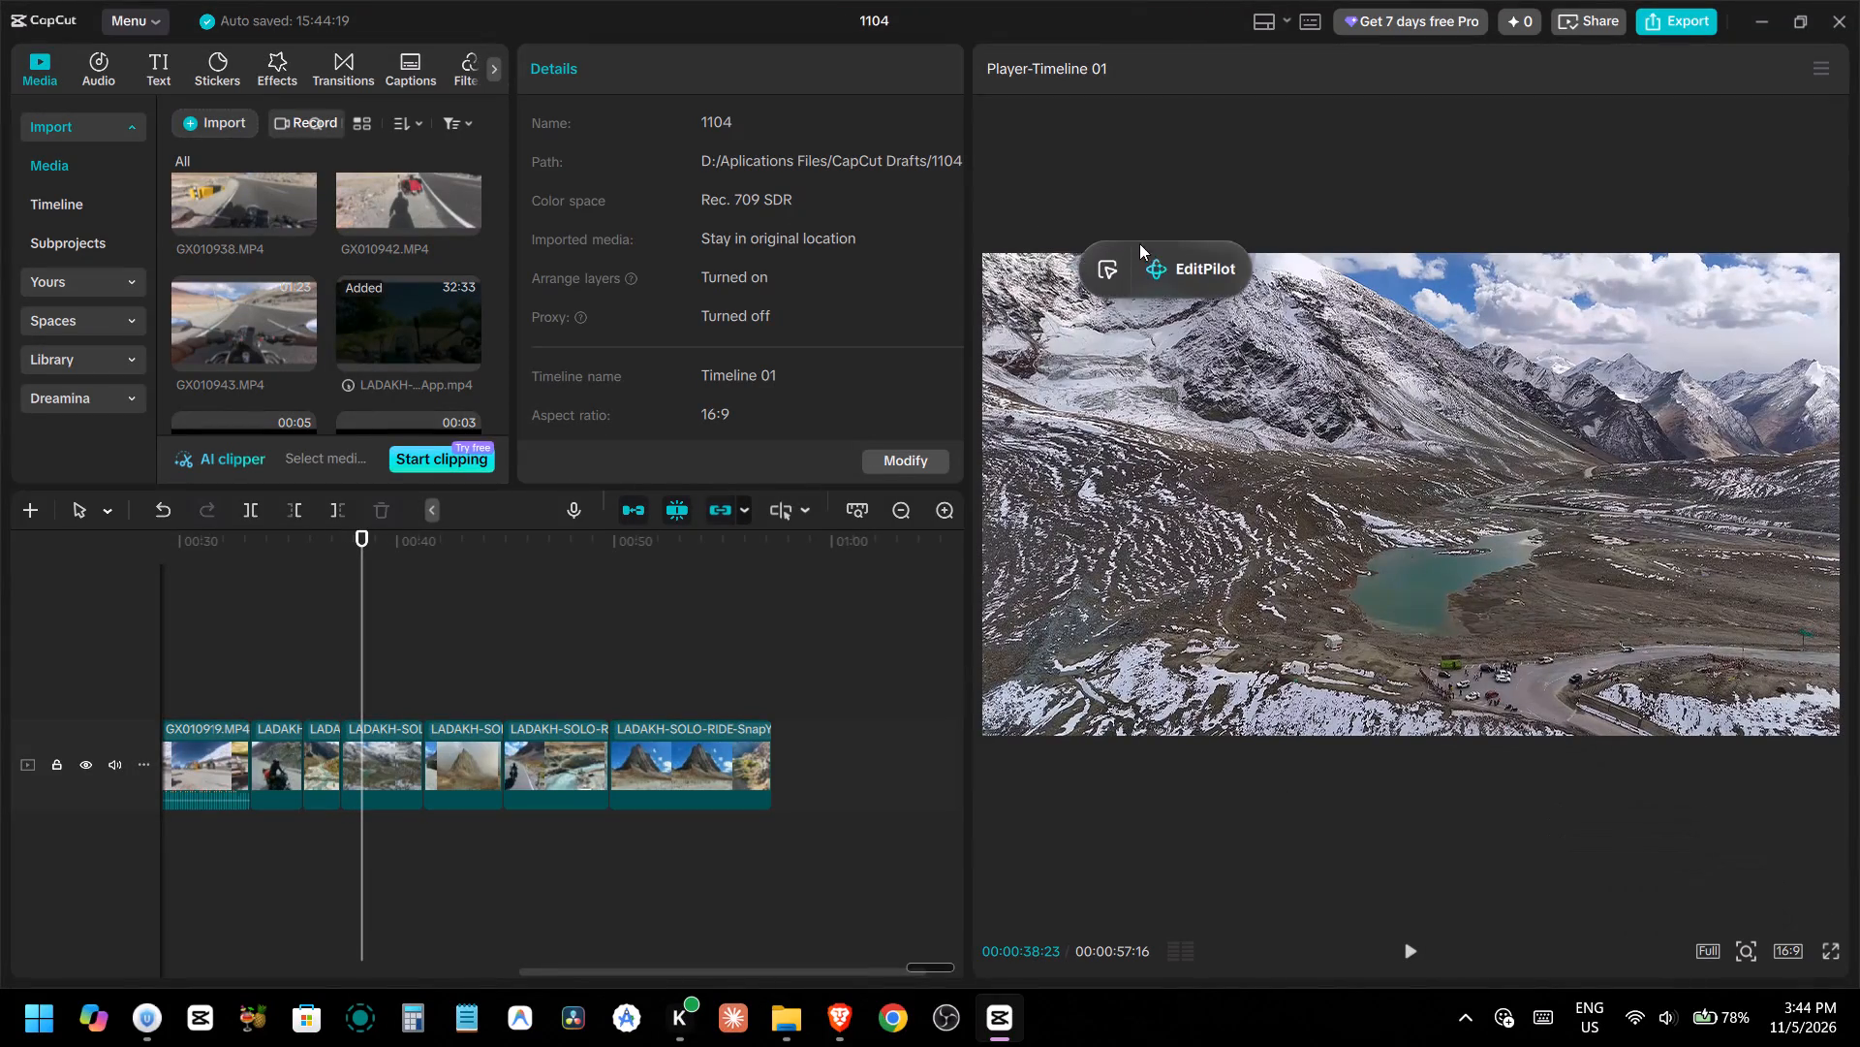
left_click_drag(1139, 243, 1018, 130)
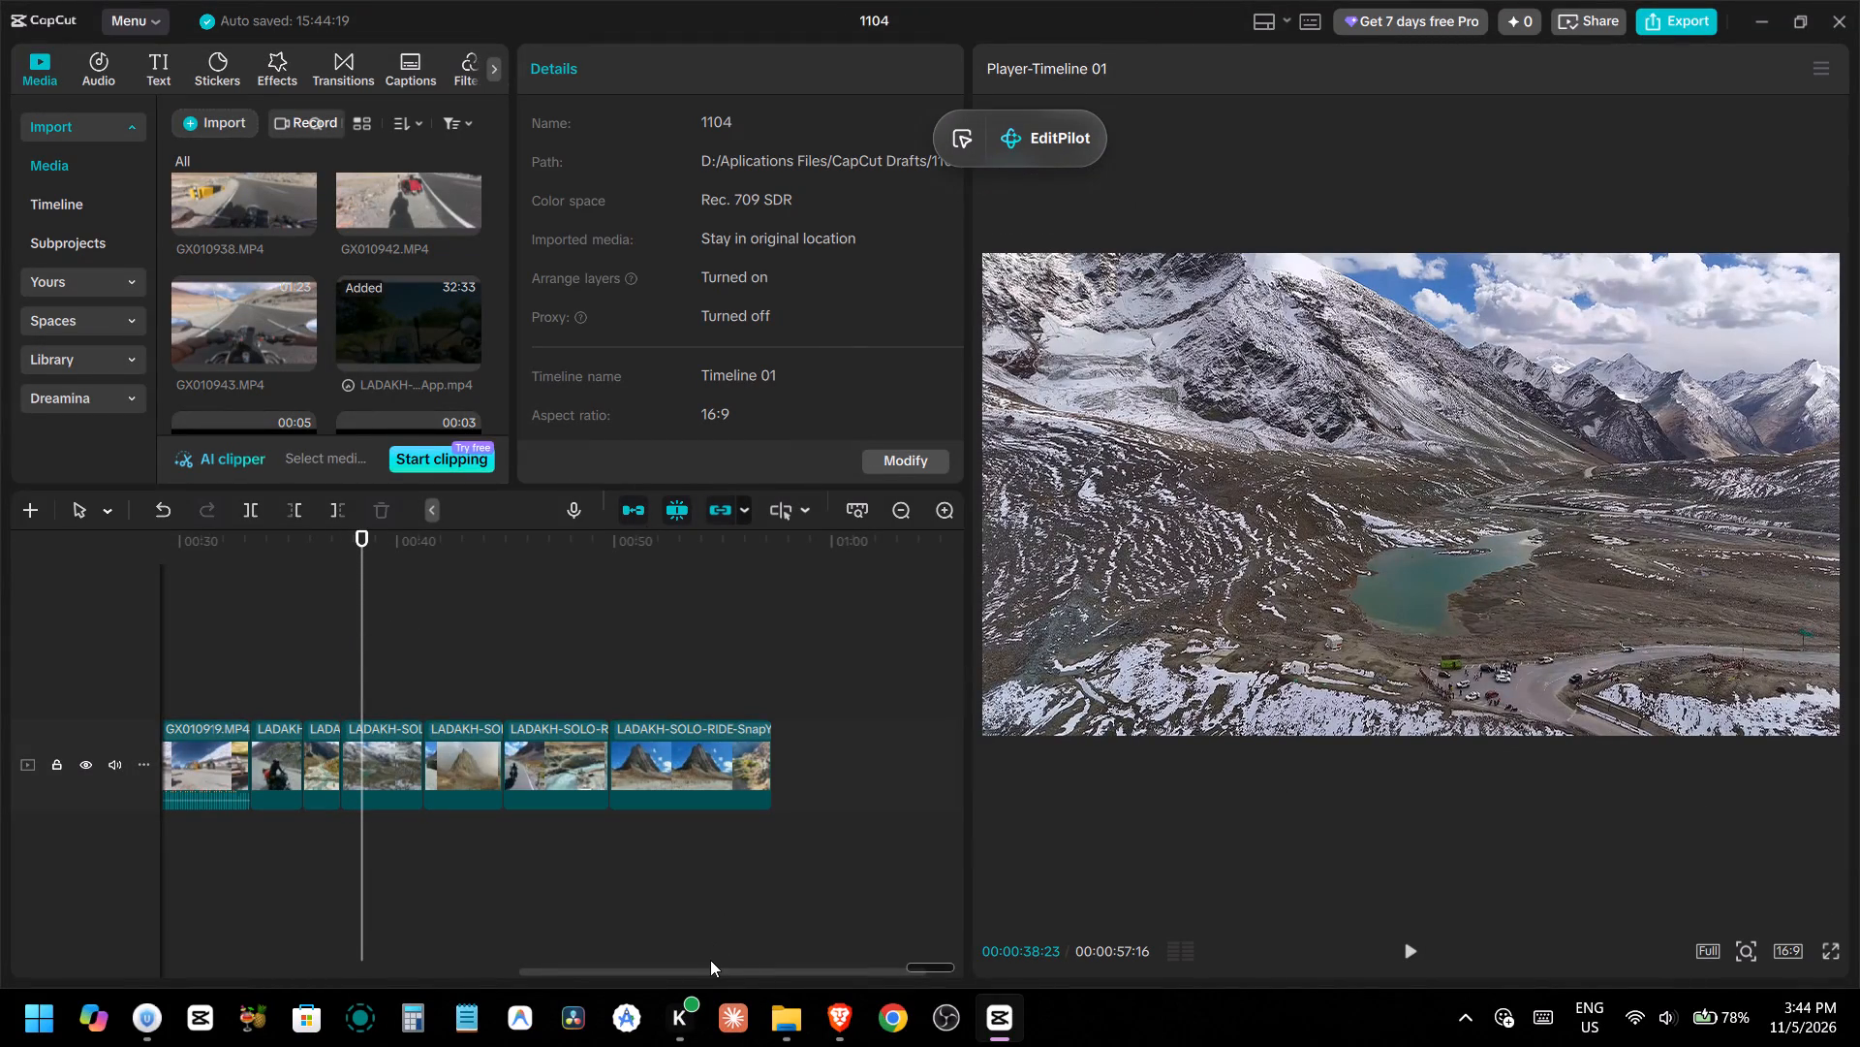
Review the timeline from 00:00:32:27, at the end of the last GX010919 segment, through the hillside village shot.
left_click_drag(710, 970, 580, 970)
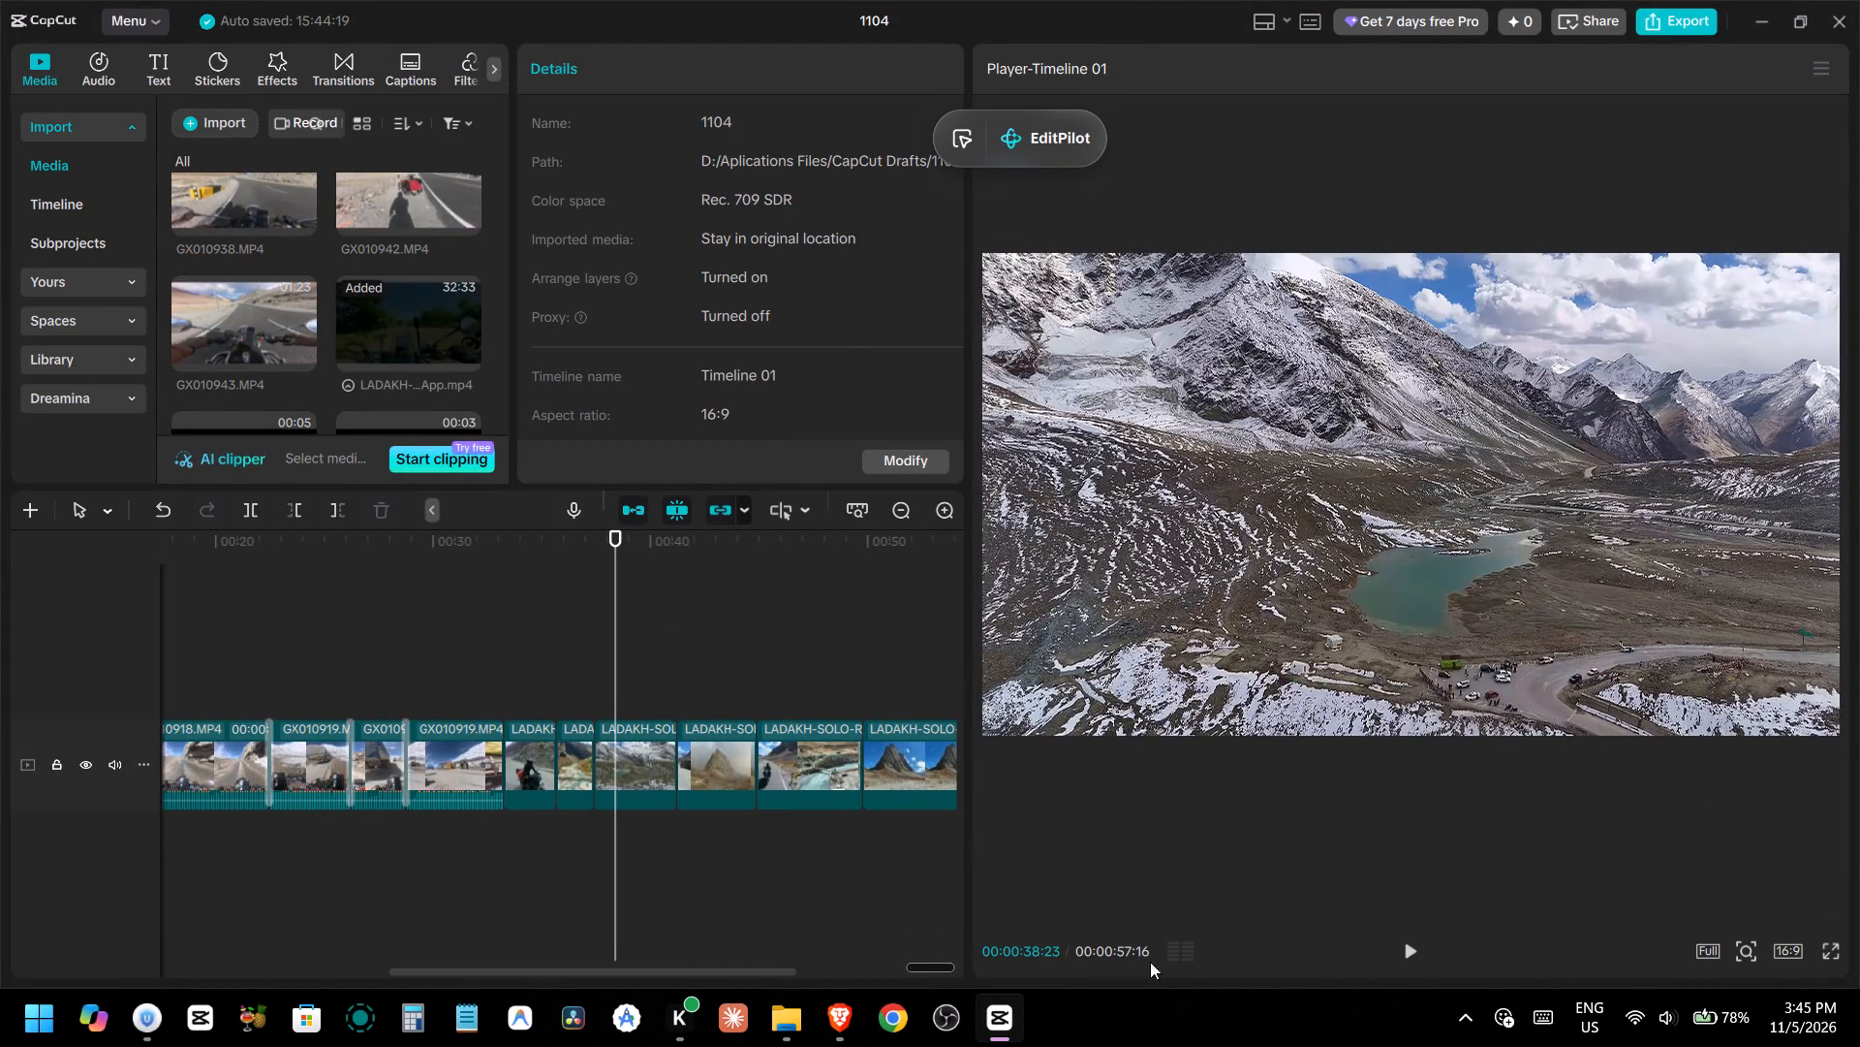
left_click(1446, 1025)
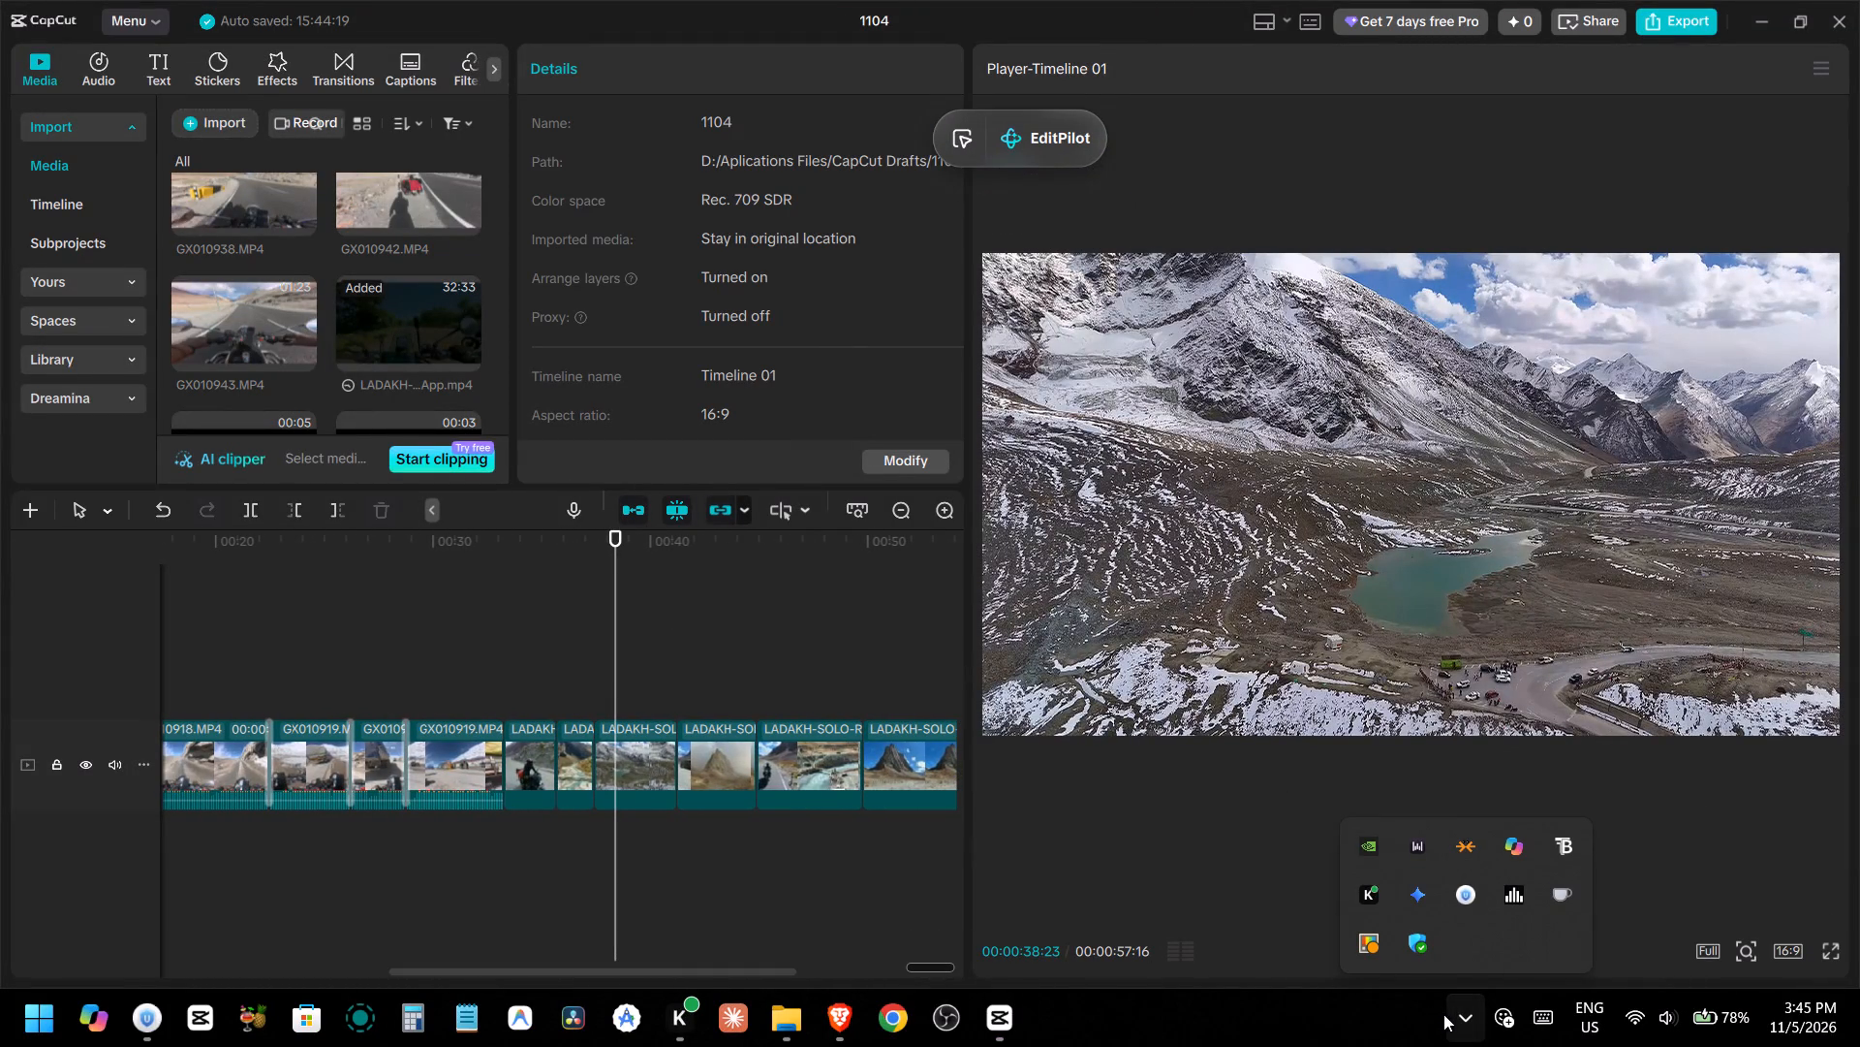
left_click(1452, 1017)
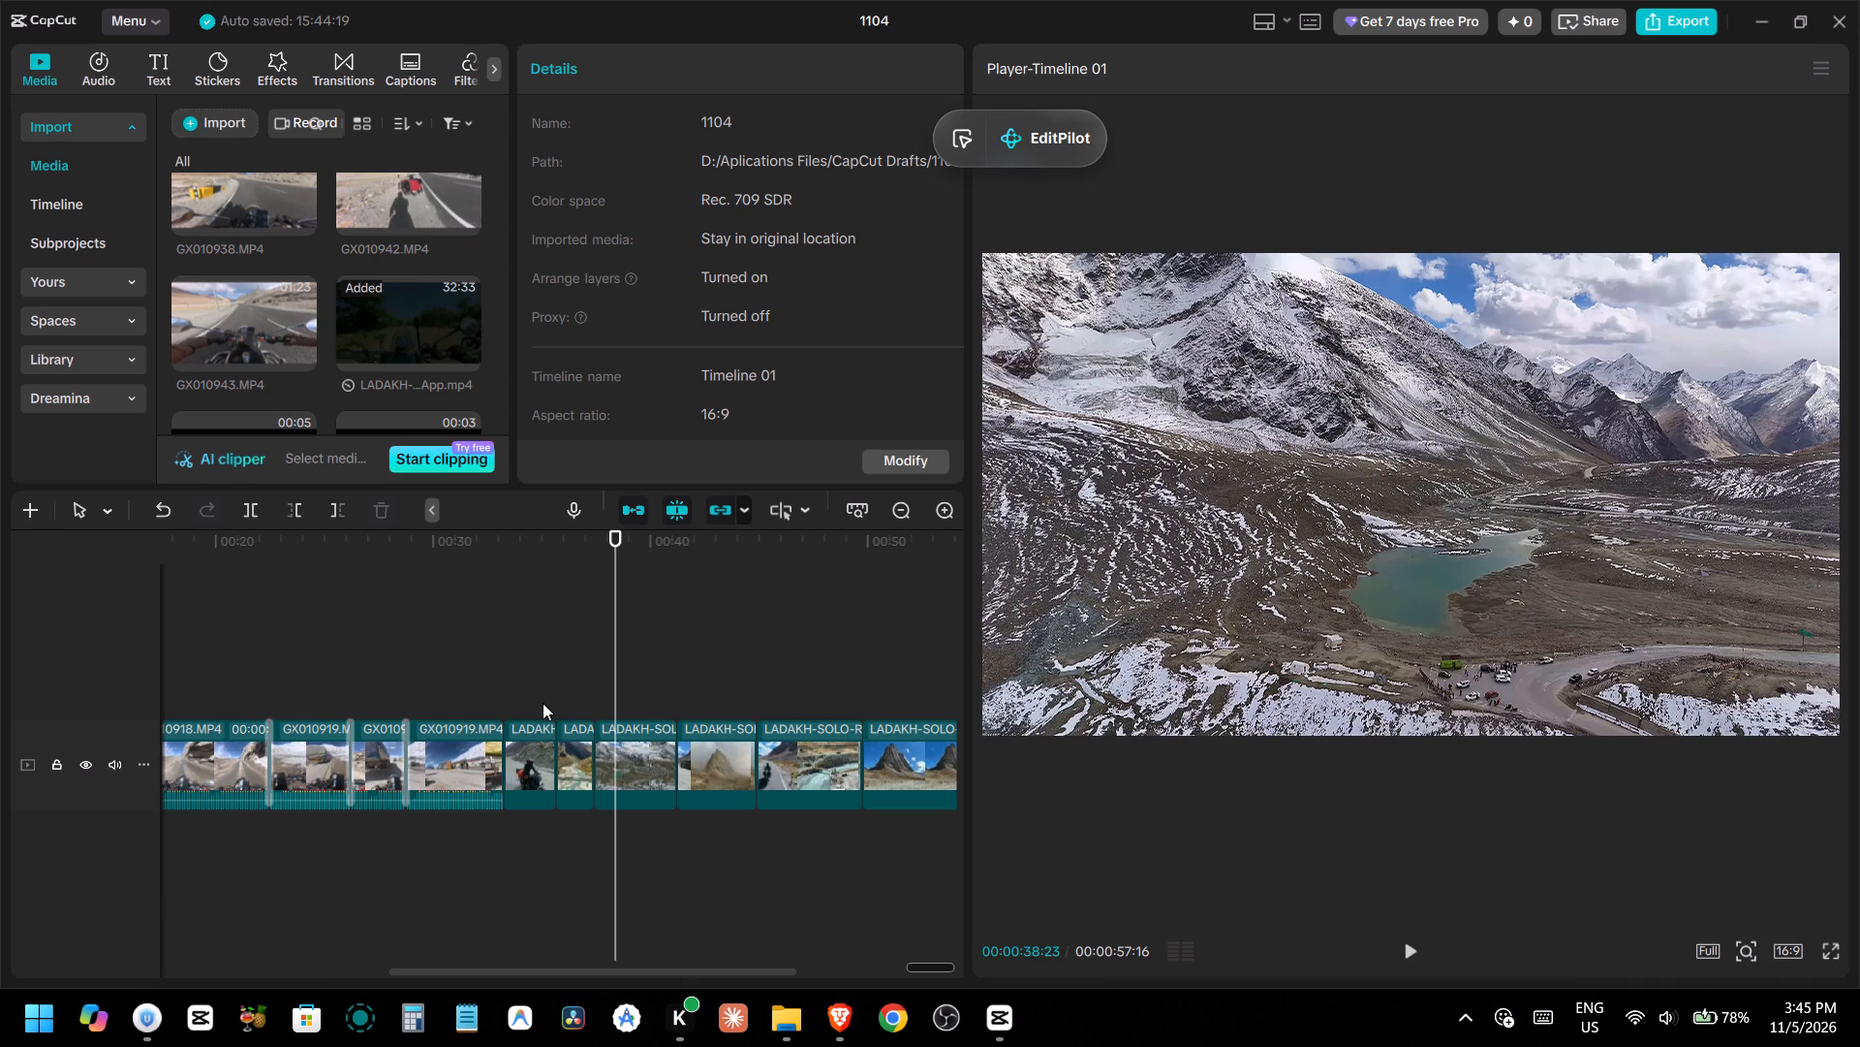
left_click(486, 688)
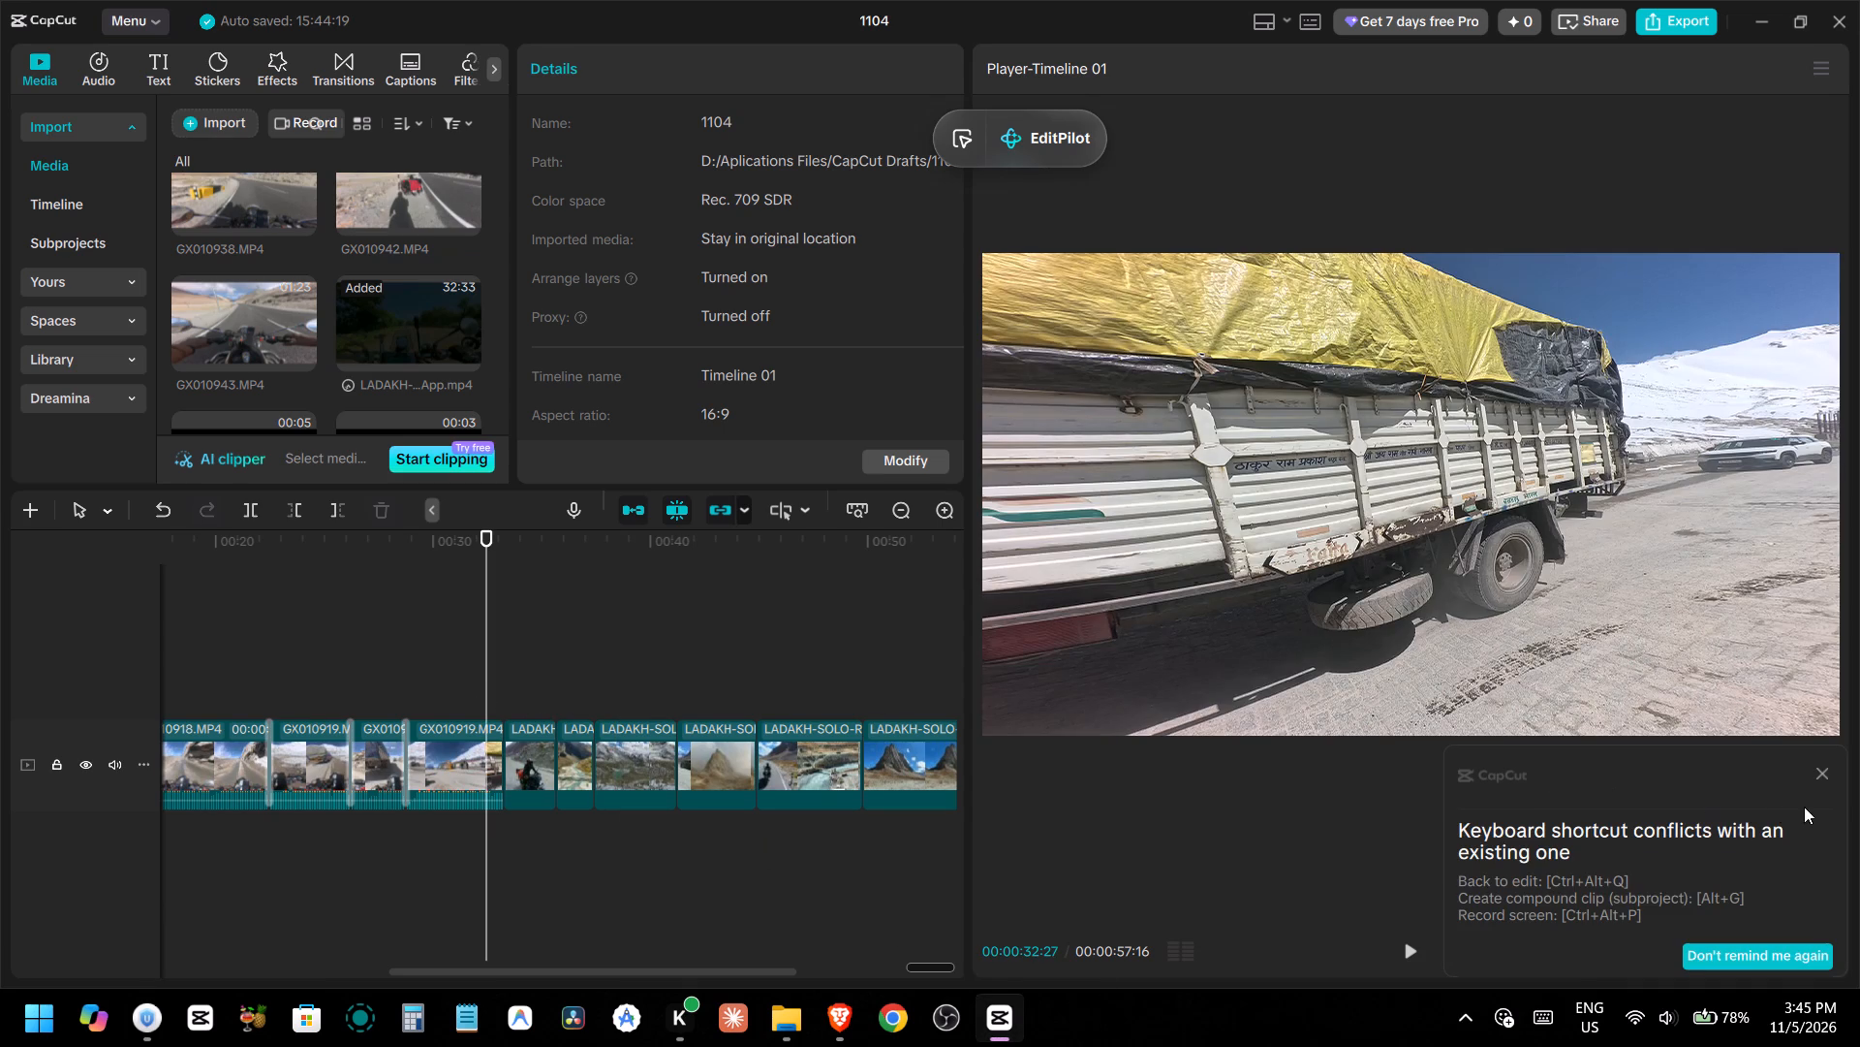
left_click(1822, 771)
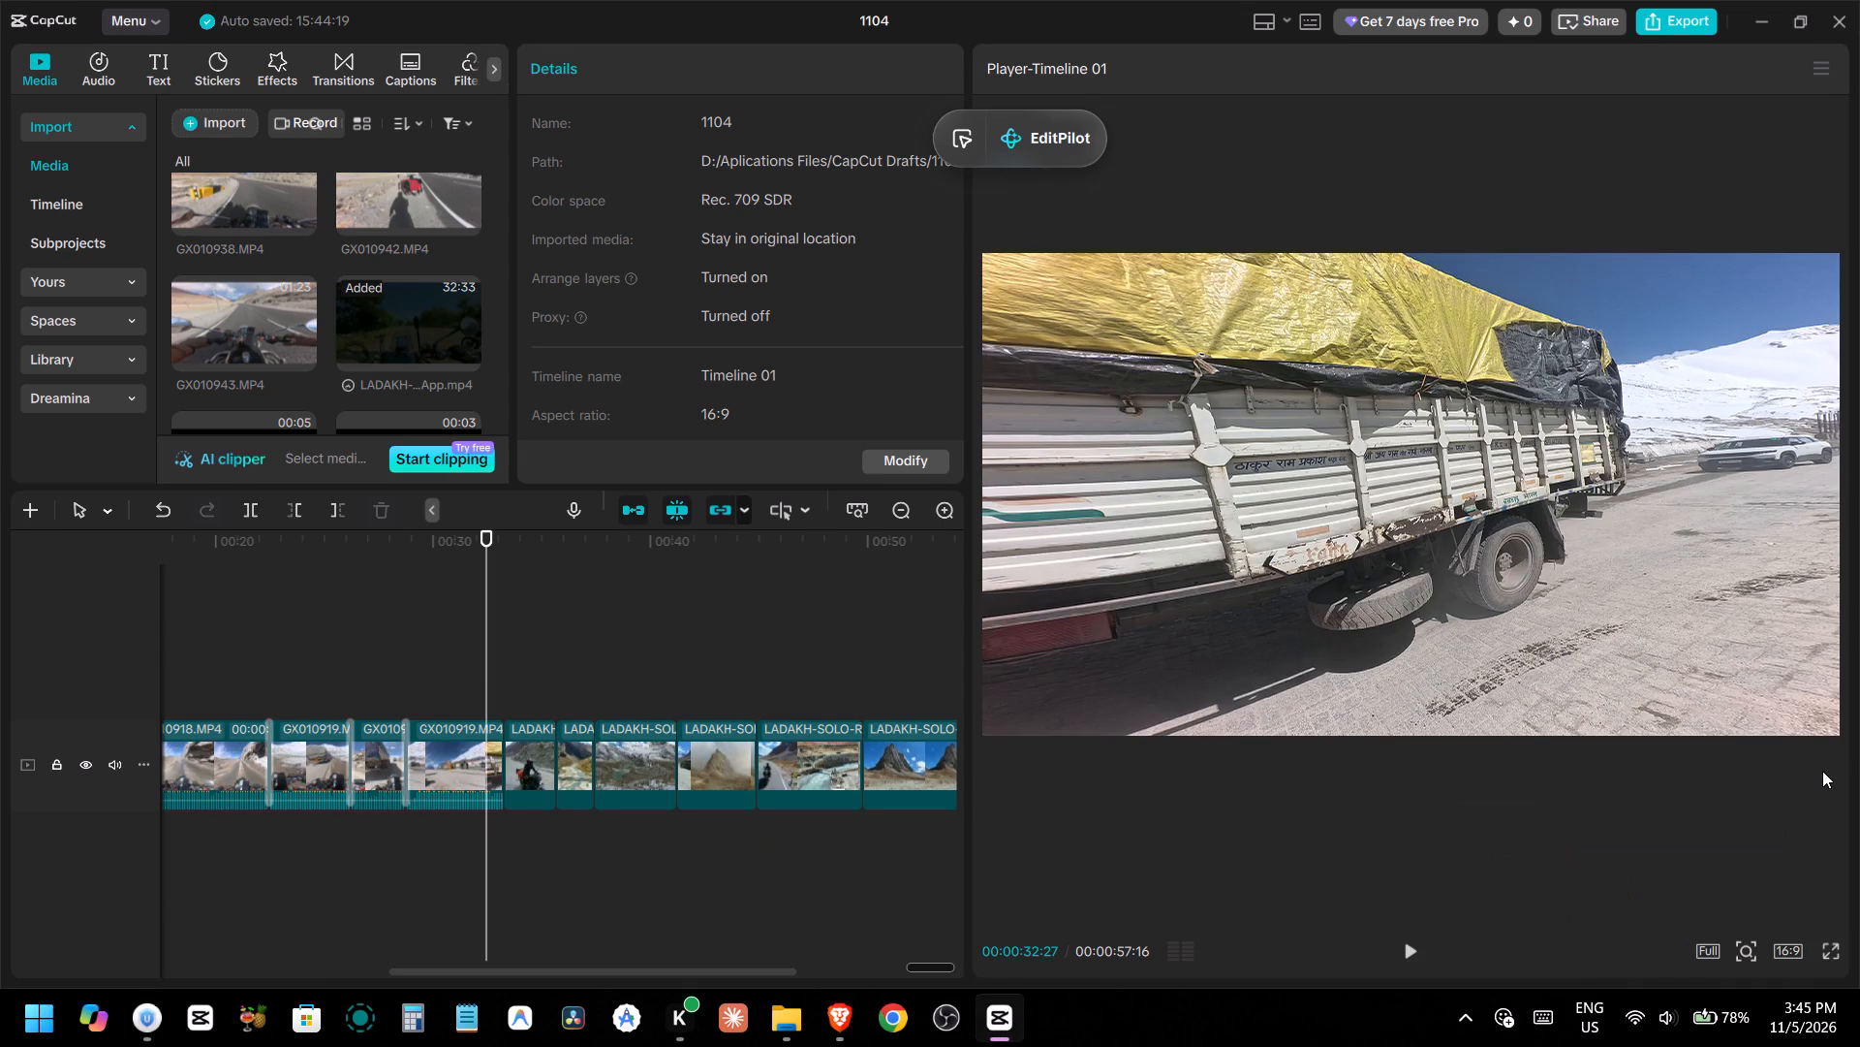
key("space")
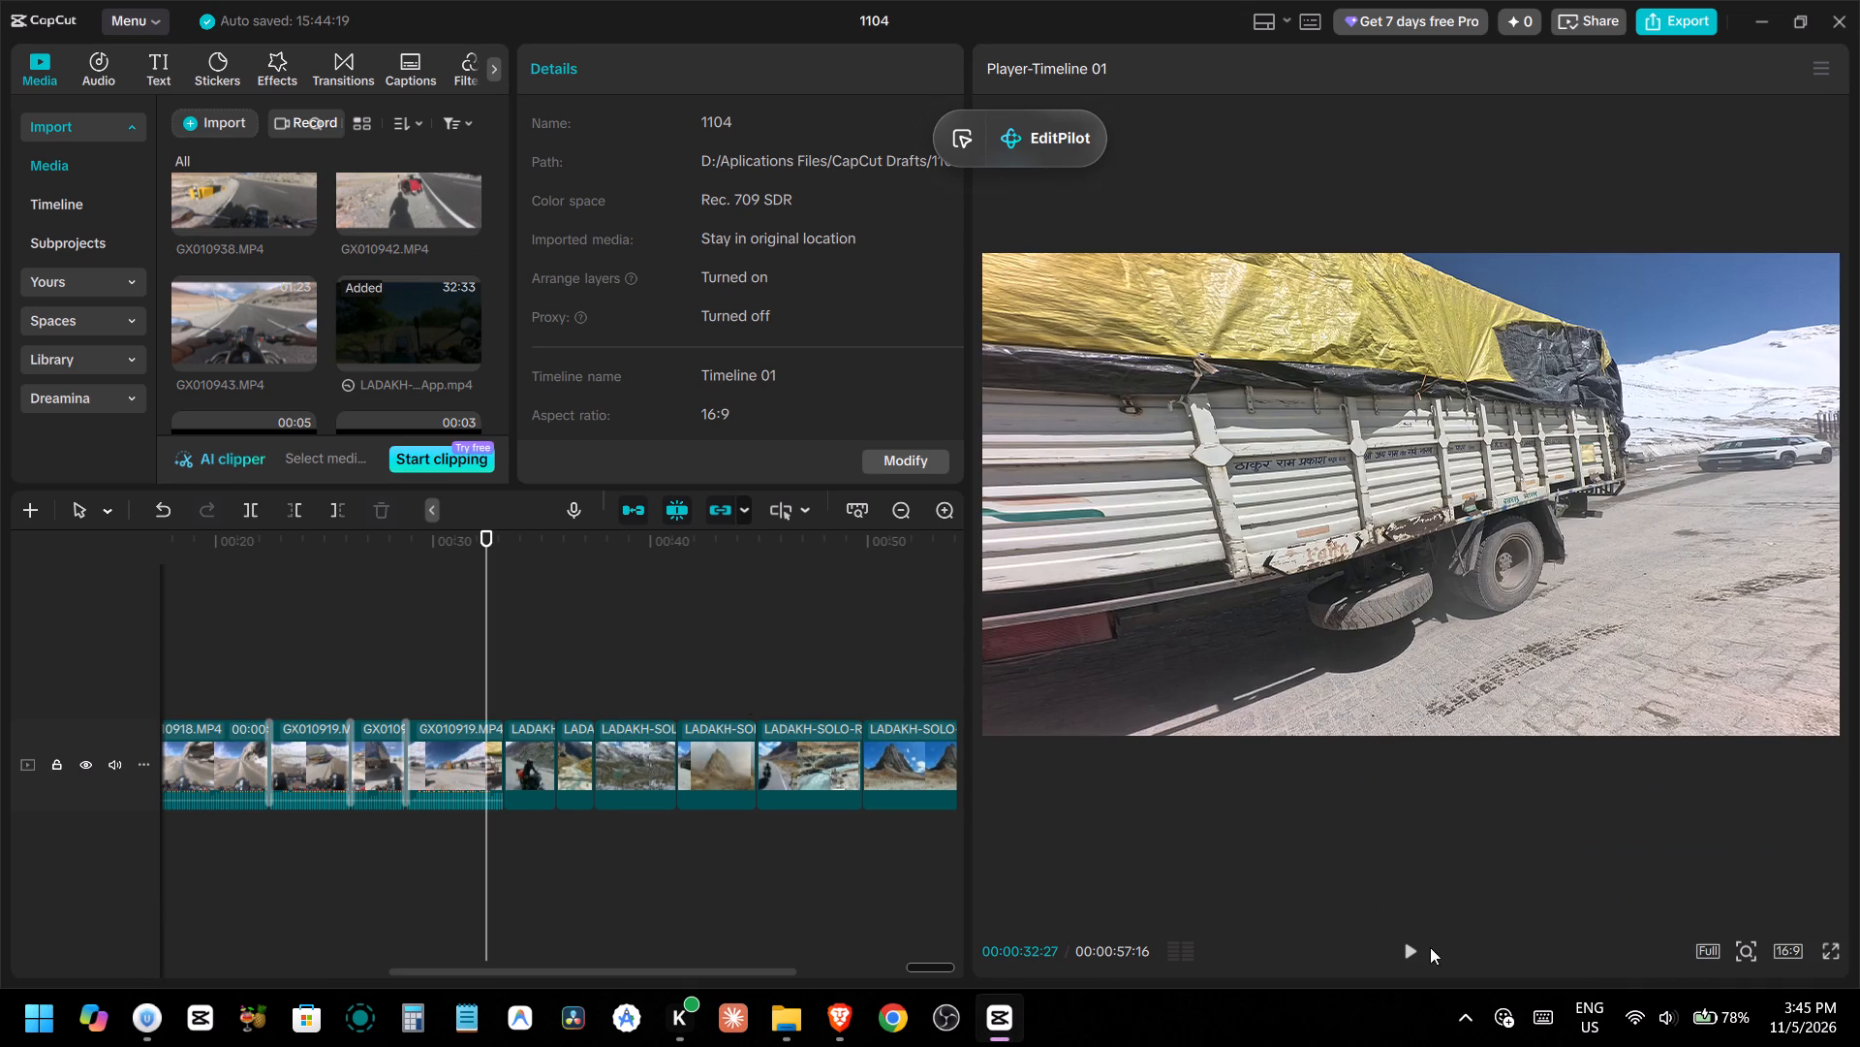
left_click(1406, 947)
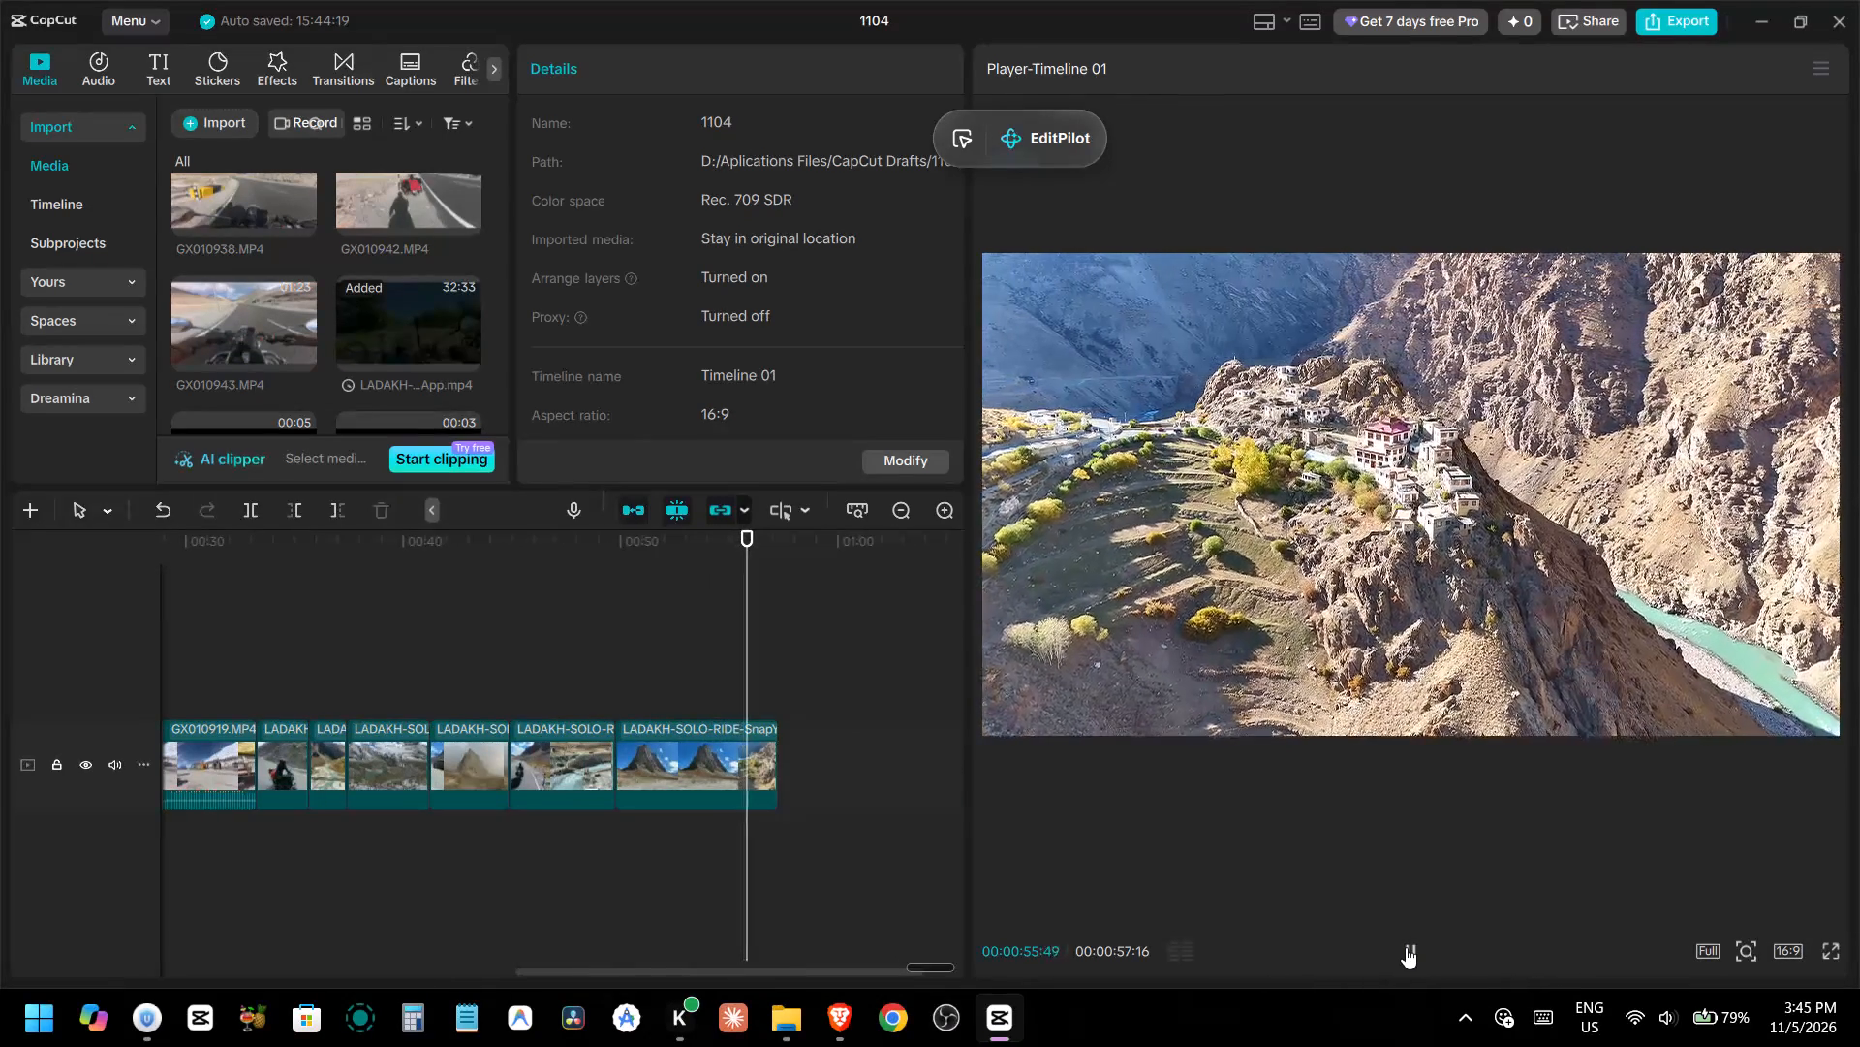
left_click(1406, 947)
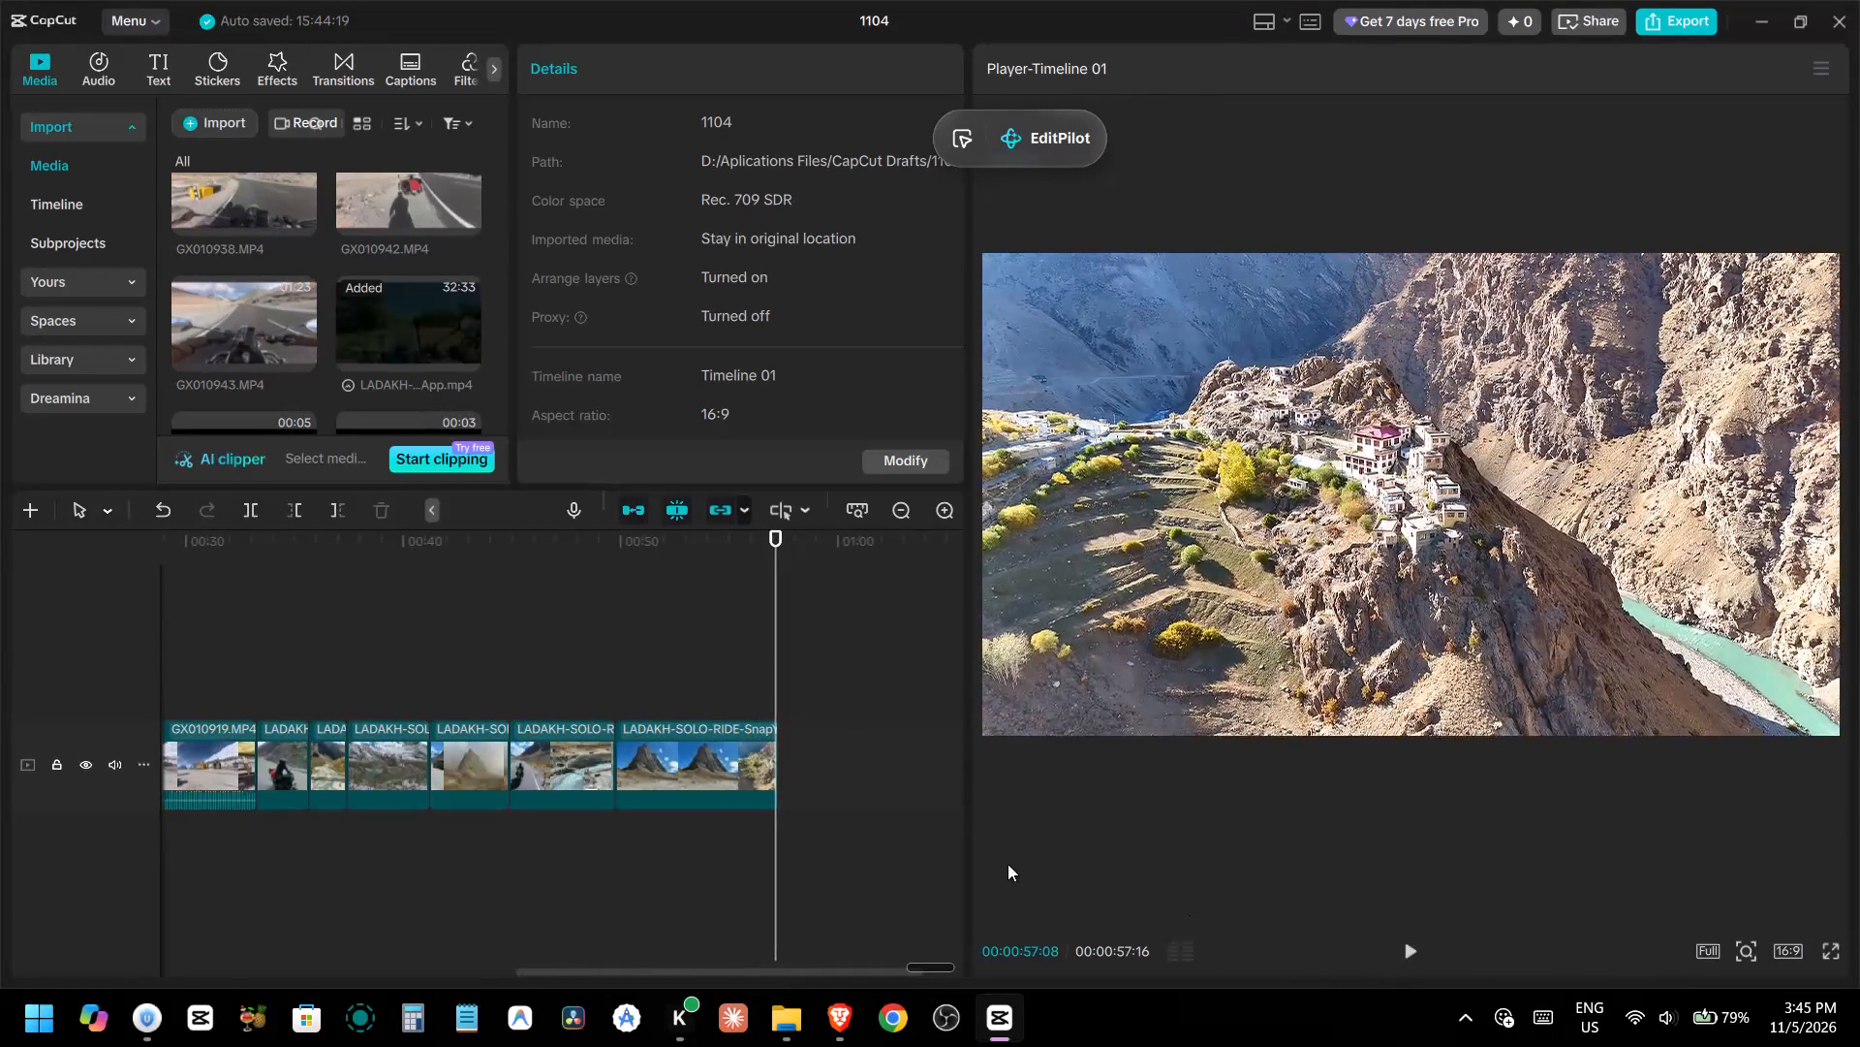
Preview the imported riding clips GX010943, GX010942, GX010938, GX010937 and GX010936 for the next segment.
left_click_drag(809, 973, 658, 988)
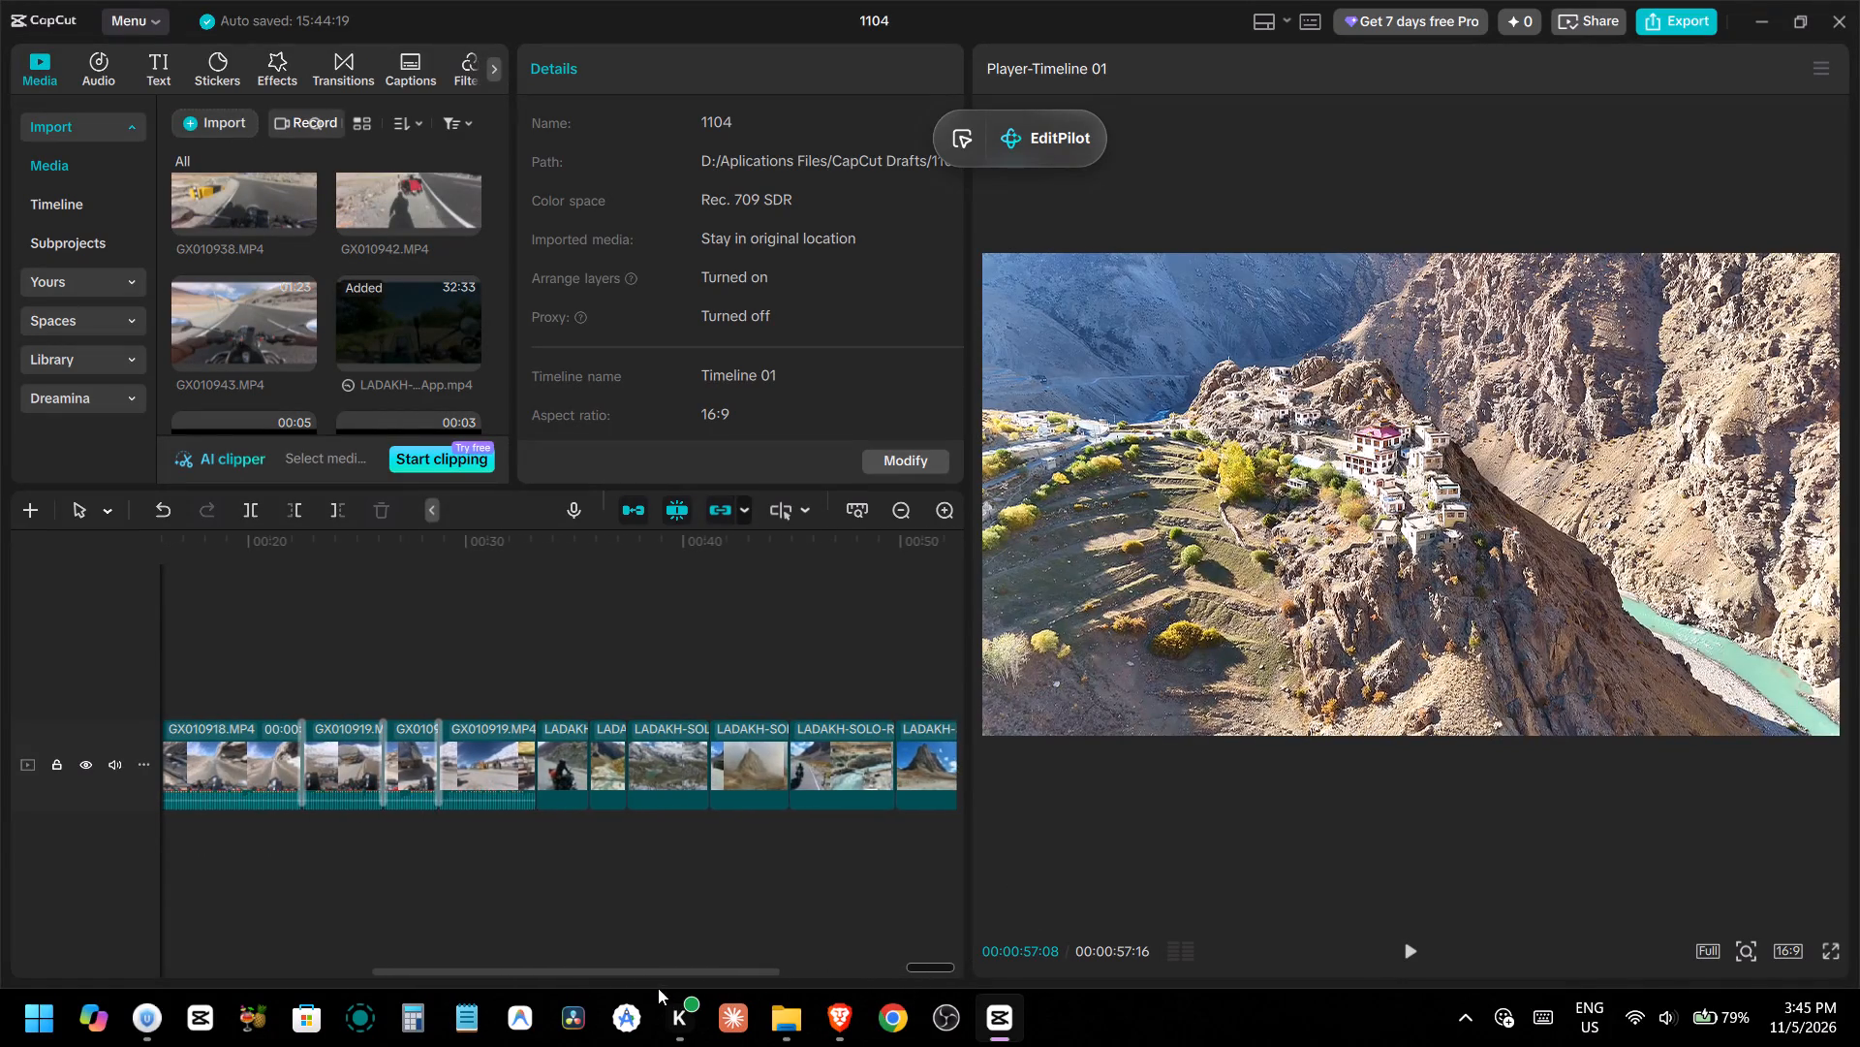
left_click_drag(658, 988, 653, 986)
left_click(237, 320)
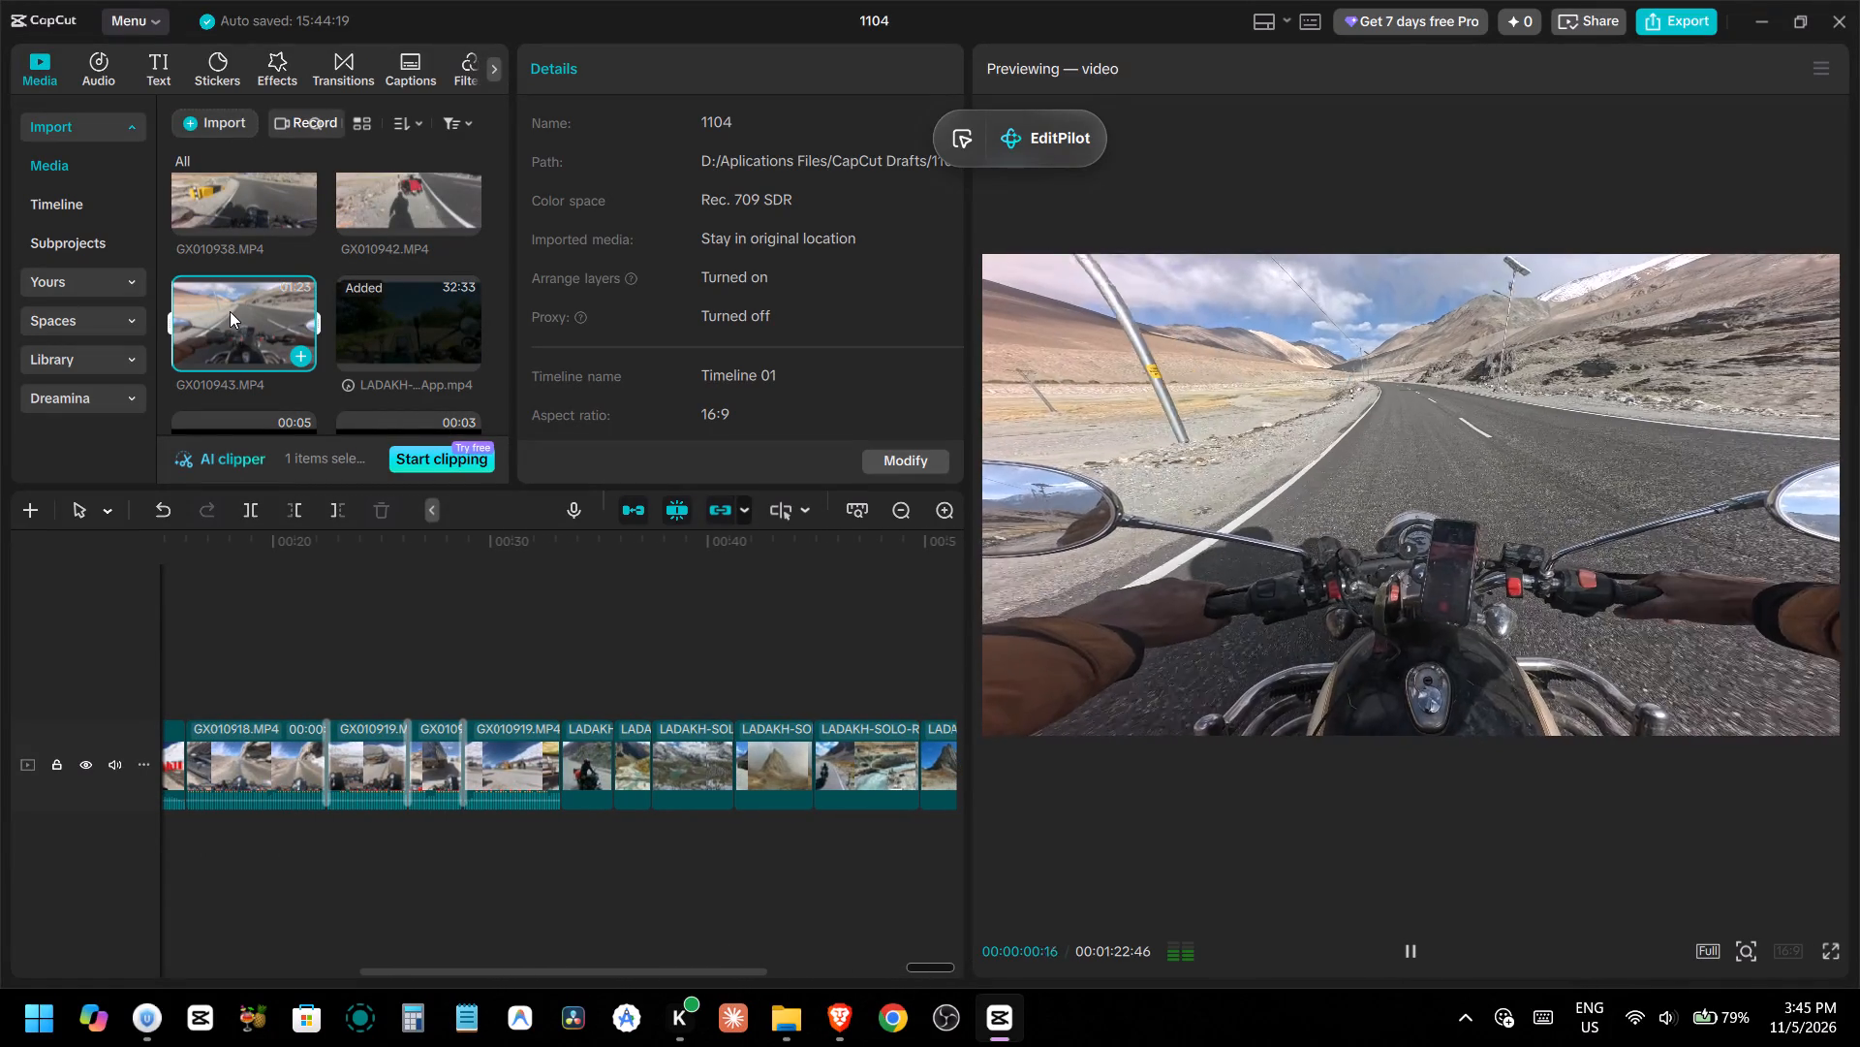
scroll(317, 292, "up", 1)
left_click(390, 298)
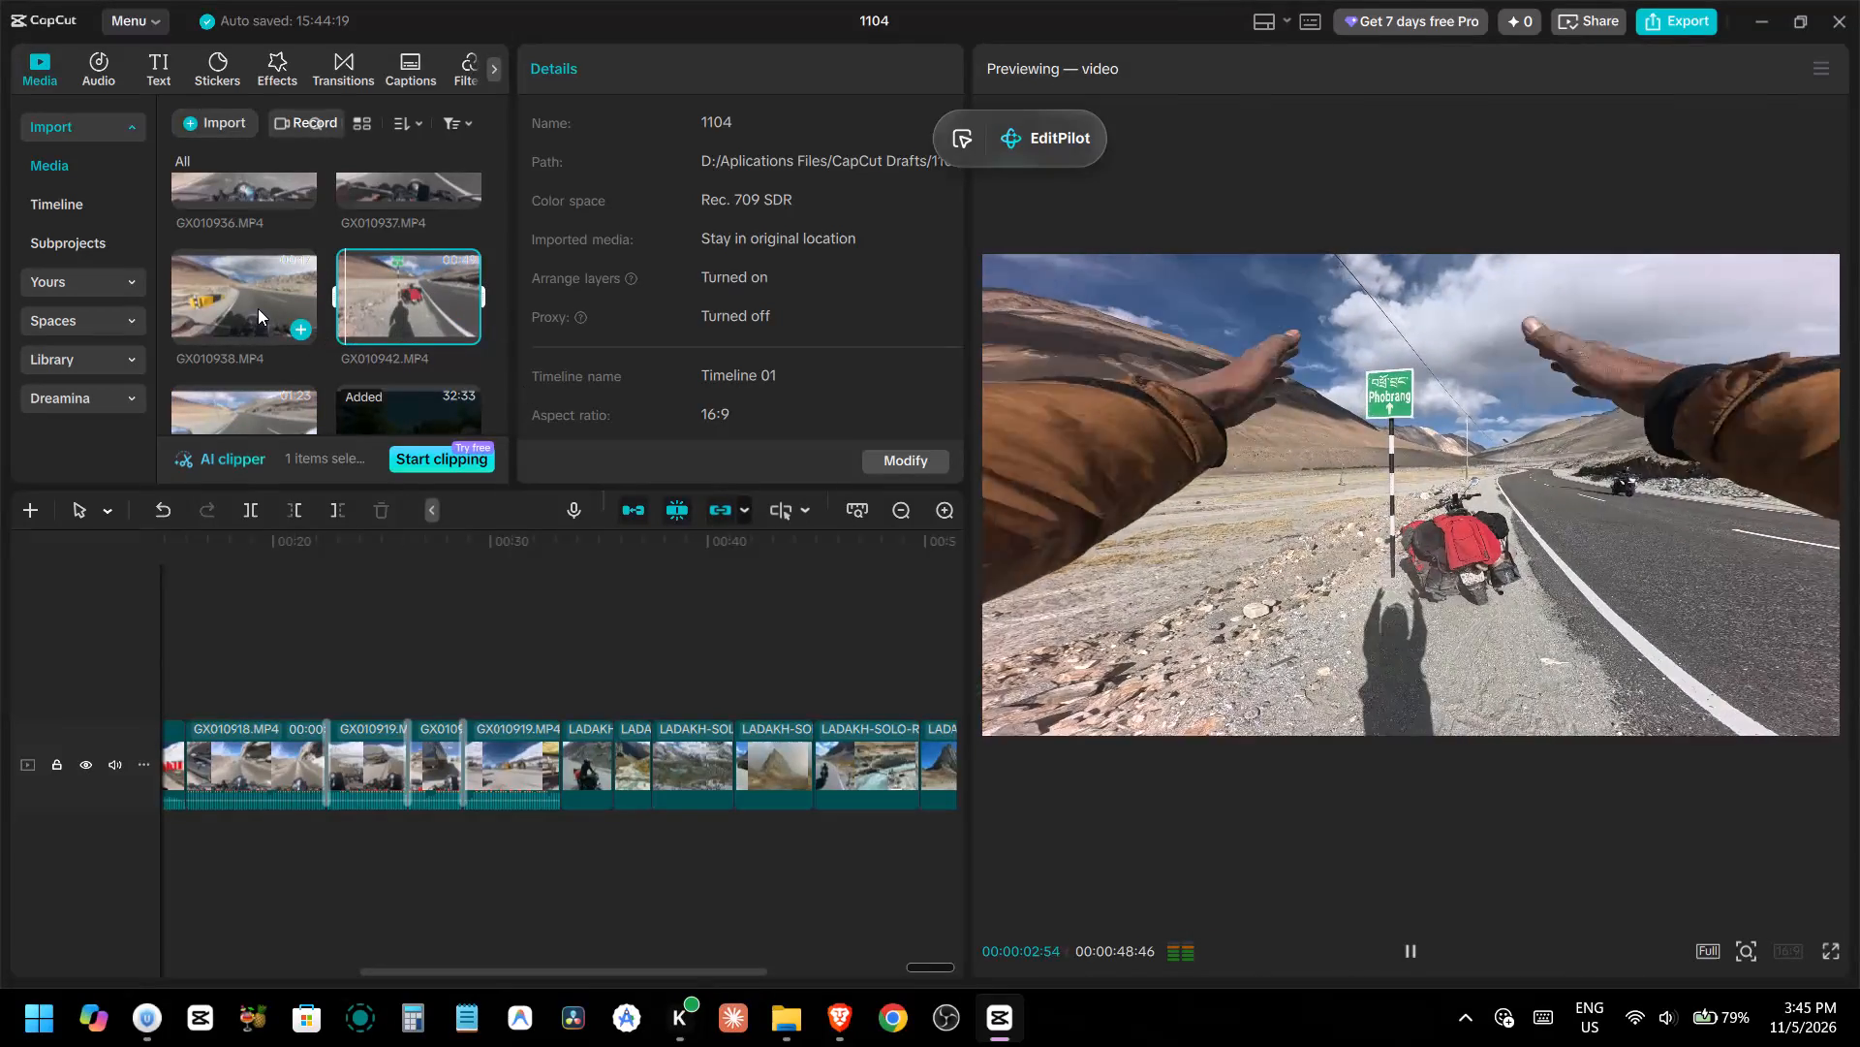
left_click(258, 308)
scroll(259, 308, "up", 1)
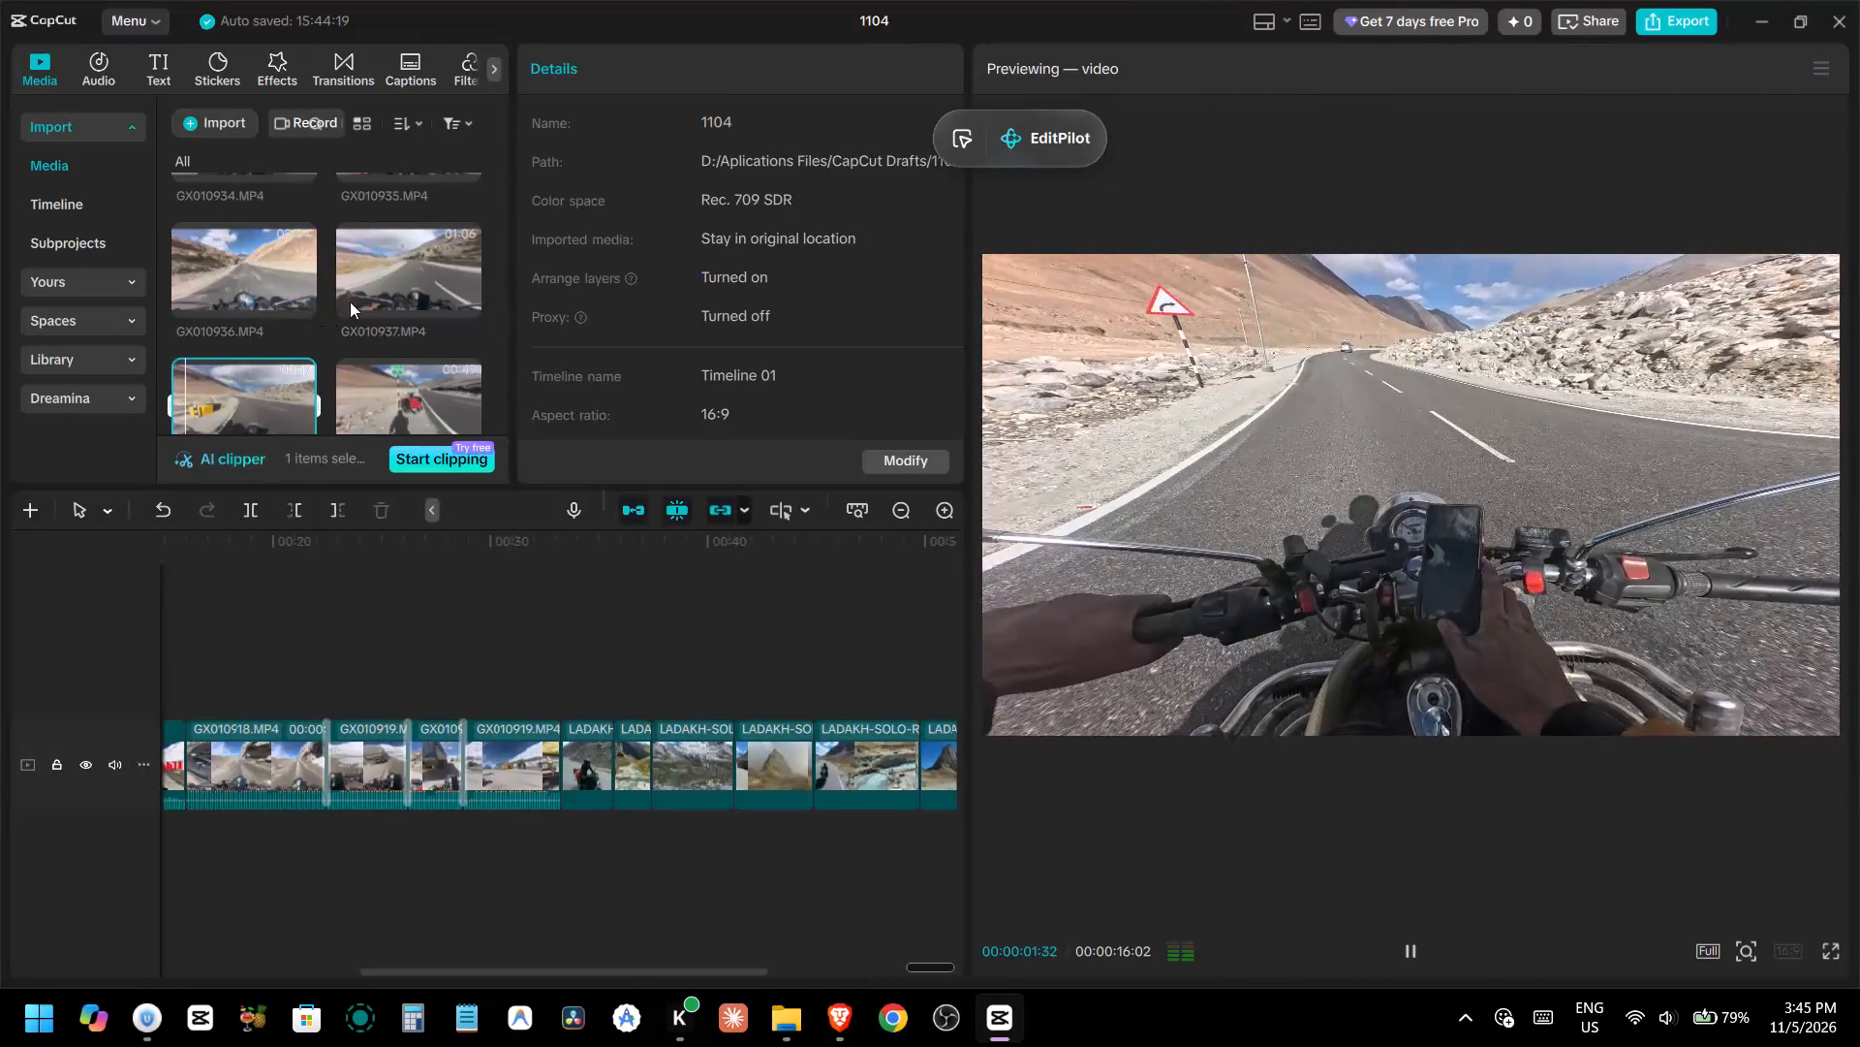
left_click(368, 269)
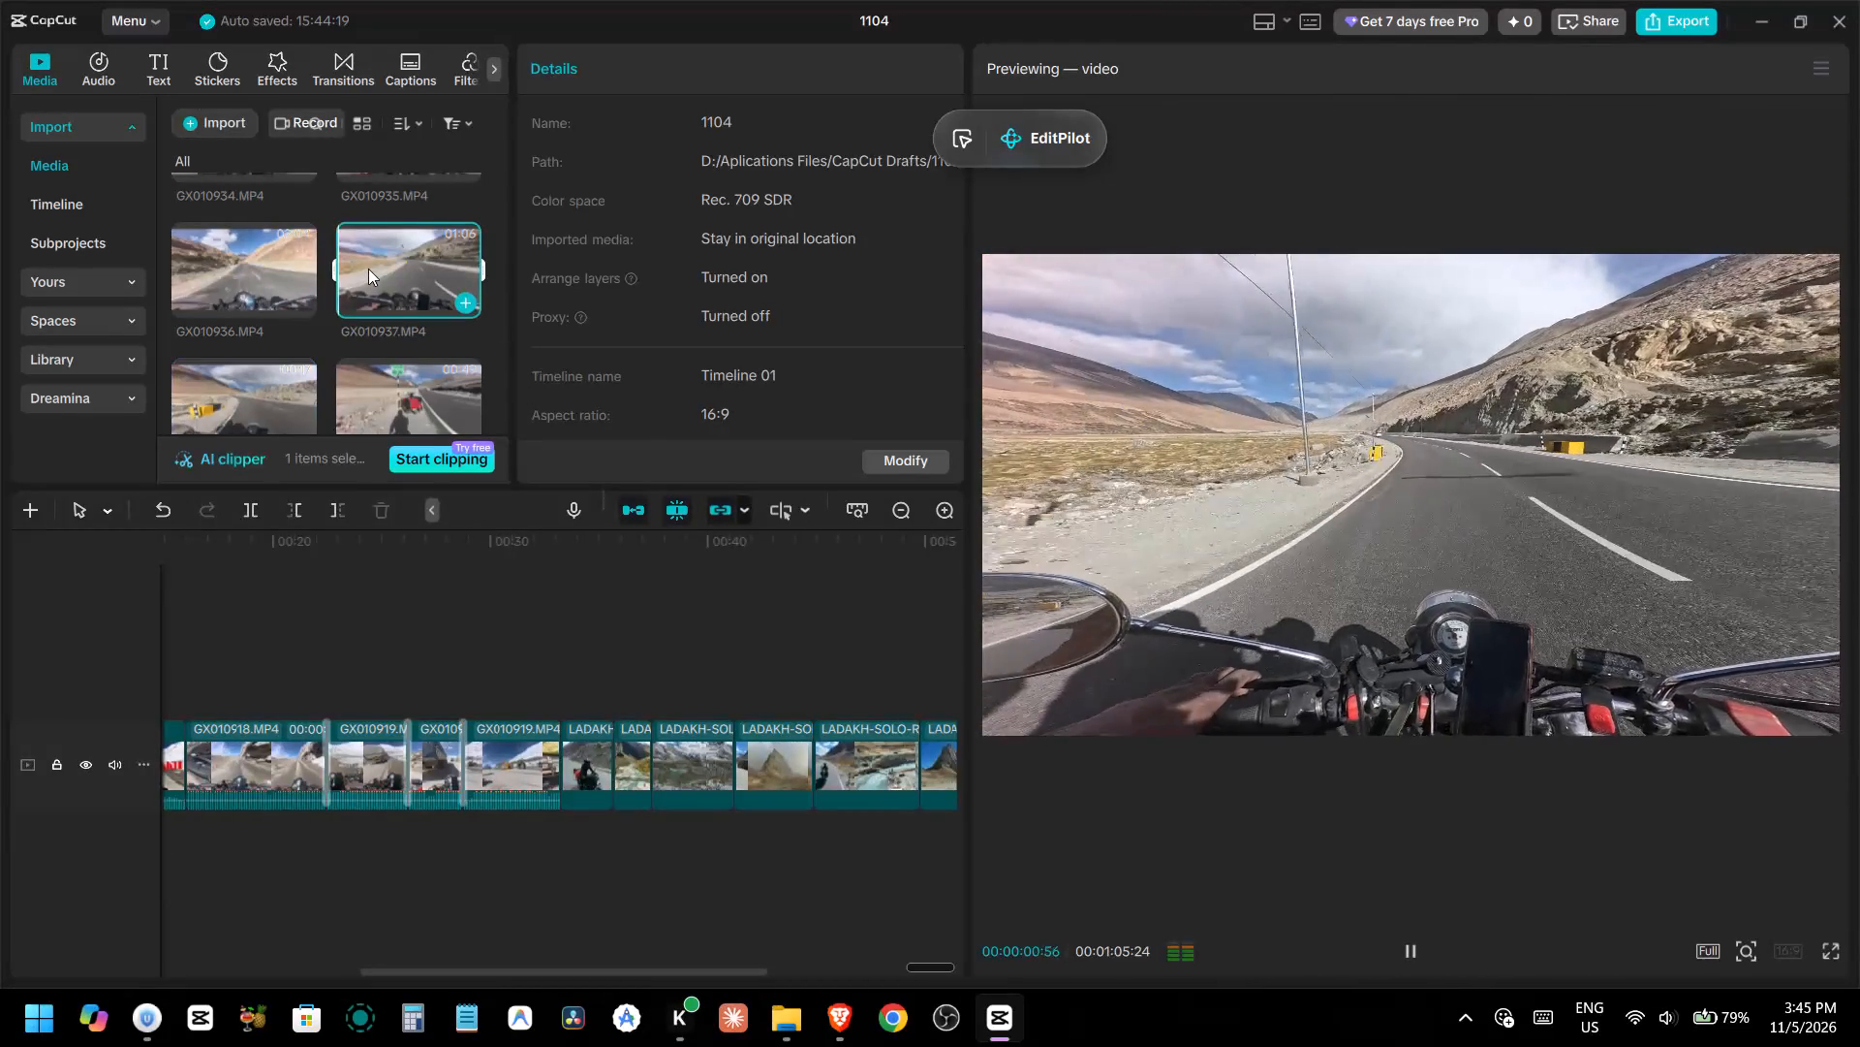
left_click(256, 261)
Preview the earlier riding clips GX010921 and GX010923 through GX010927 as candidates for the next segment.
scroll(323, 333, "up", 10)
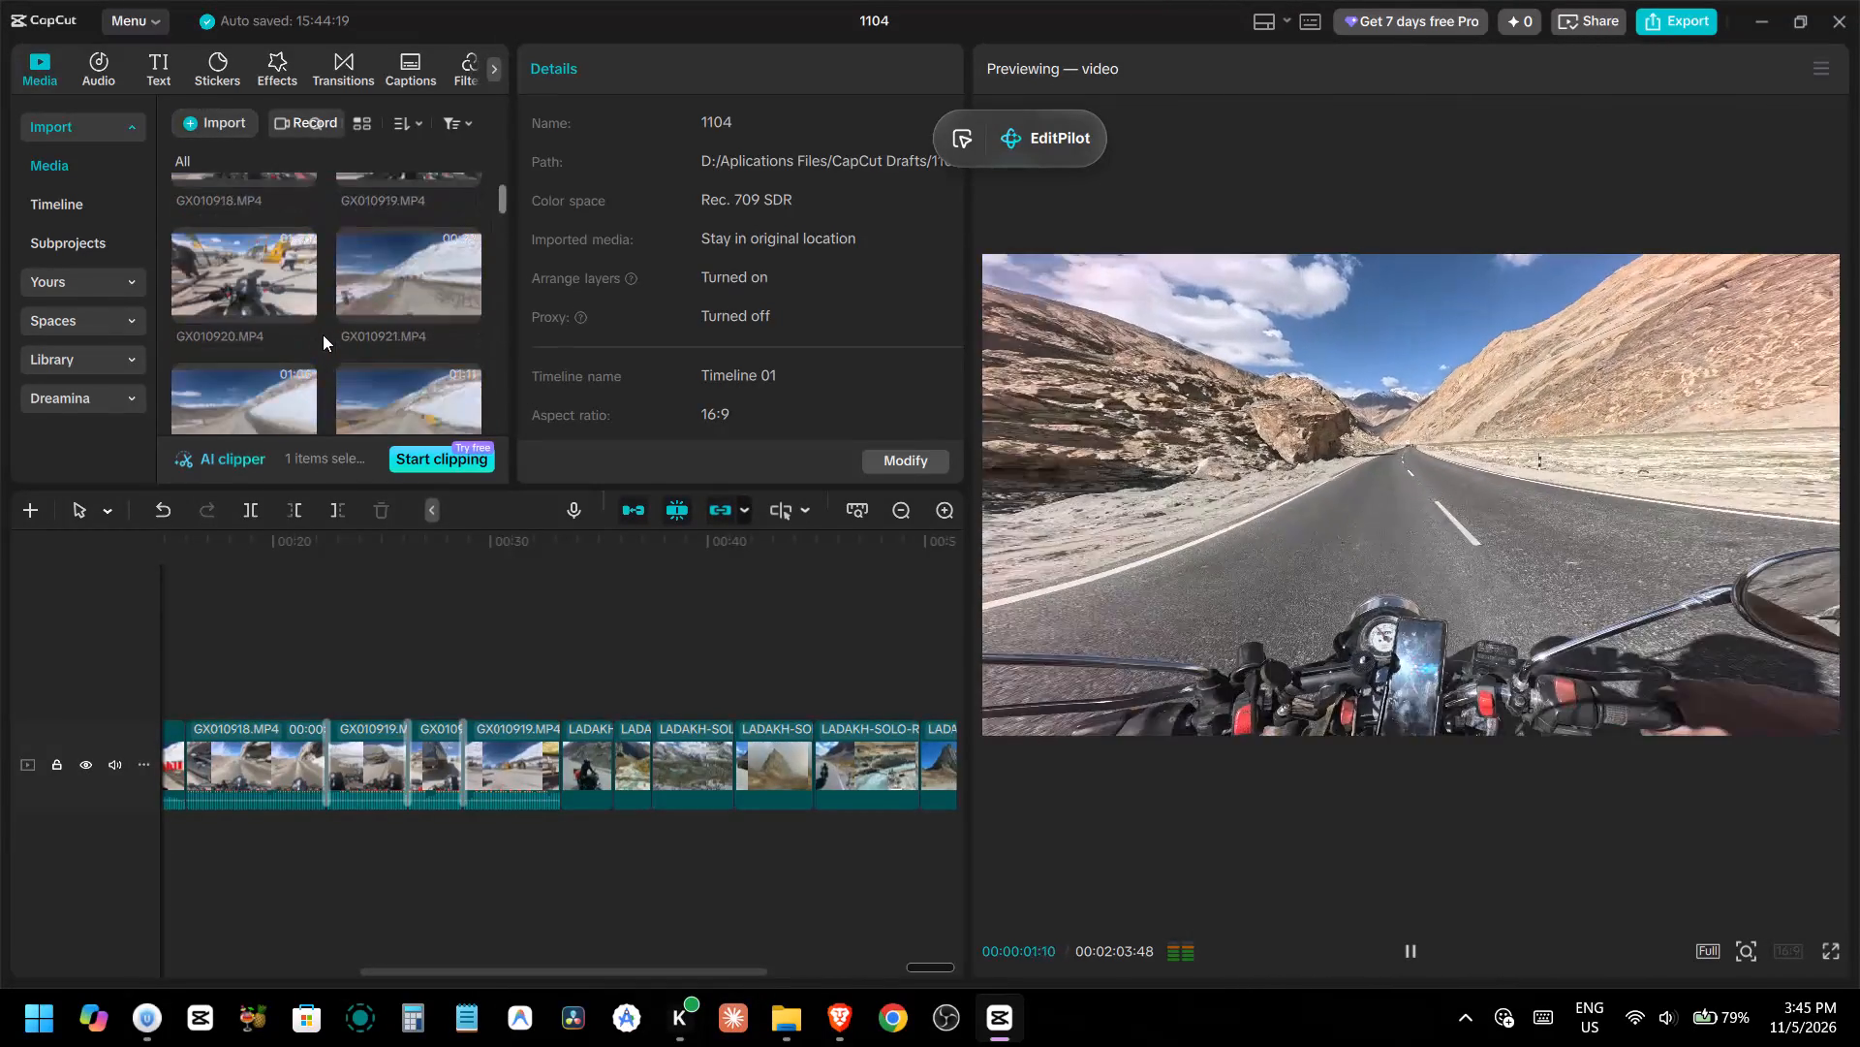
scroll(323, 334, "up", 5)
left_click(374, 337)
scroll(374, 337, "down", 1)
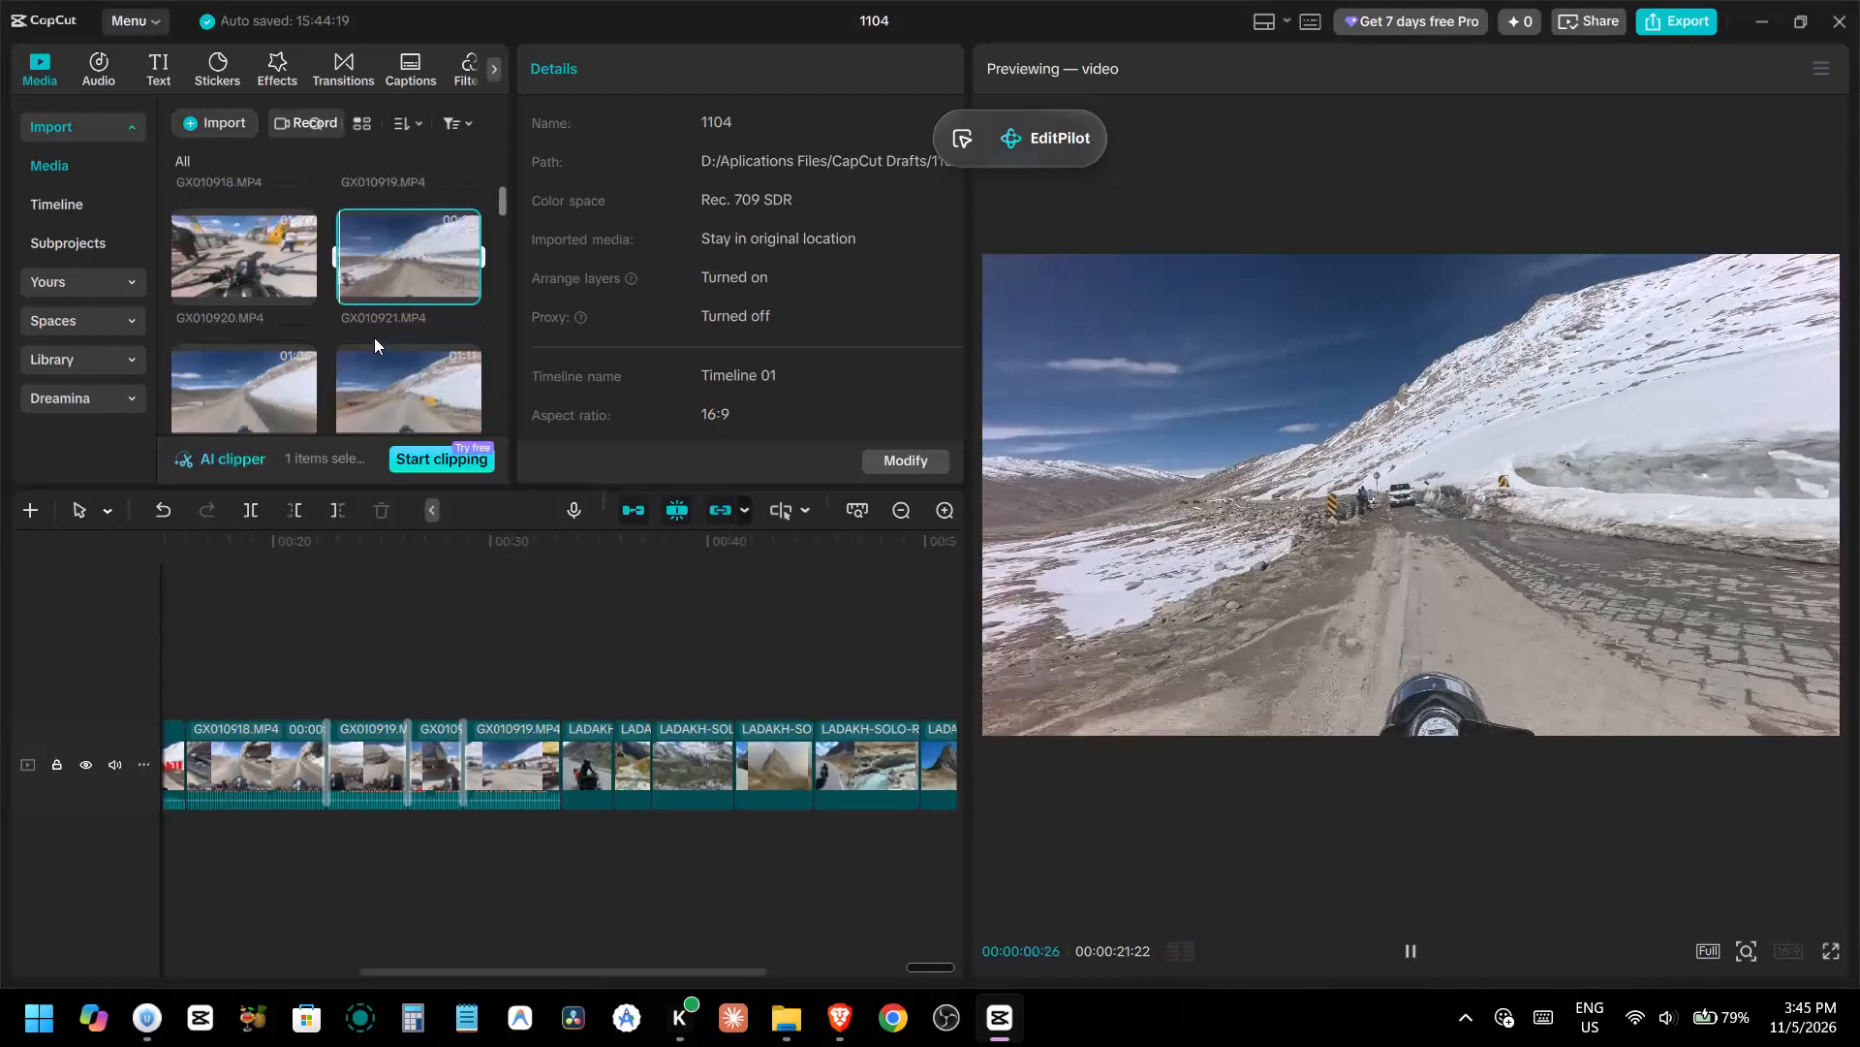
scroll(372, 344, "down", 1)
left_click(375, 301)
scroll(375, 301, "down", 2)
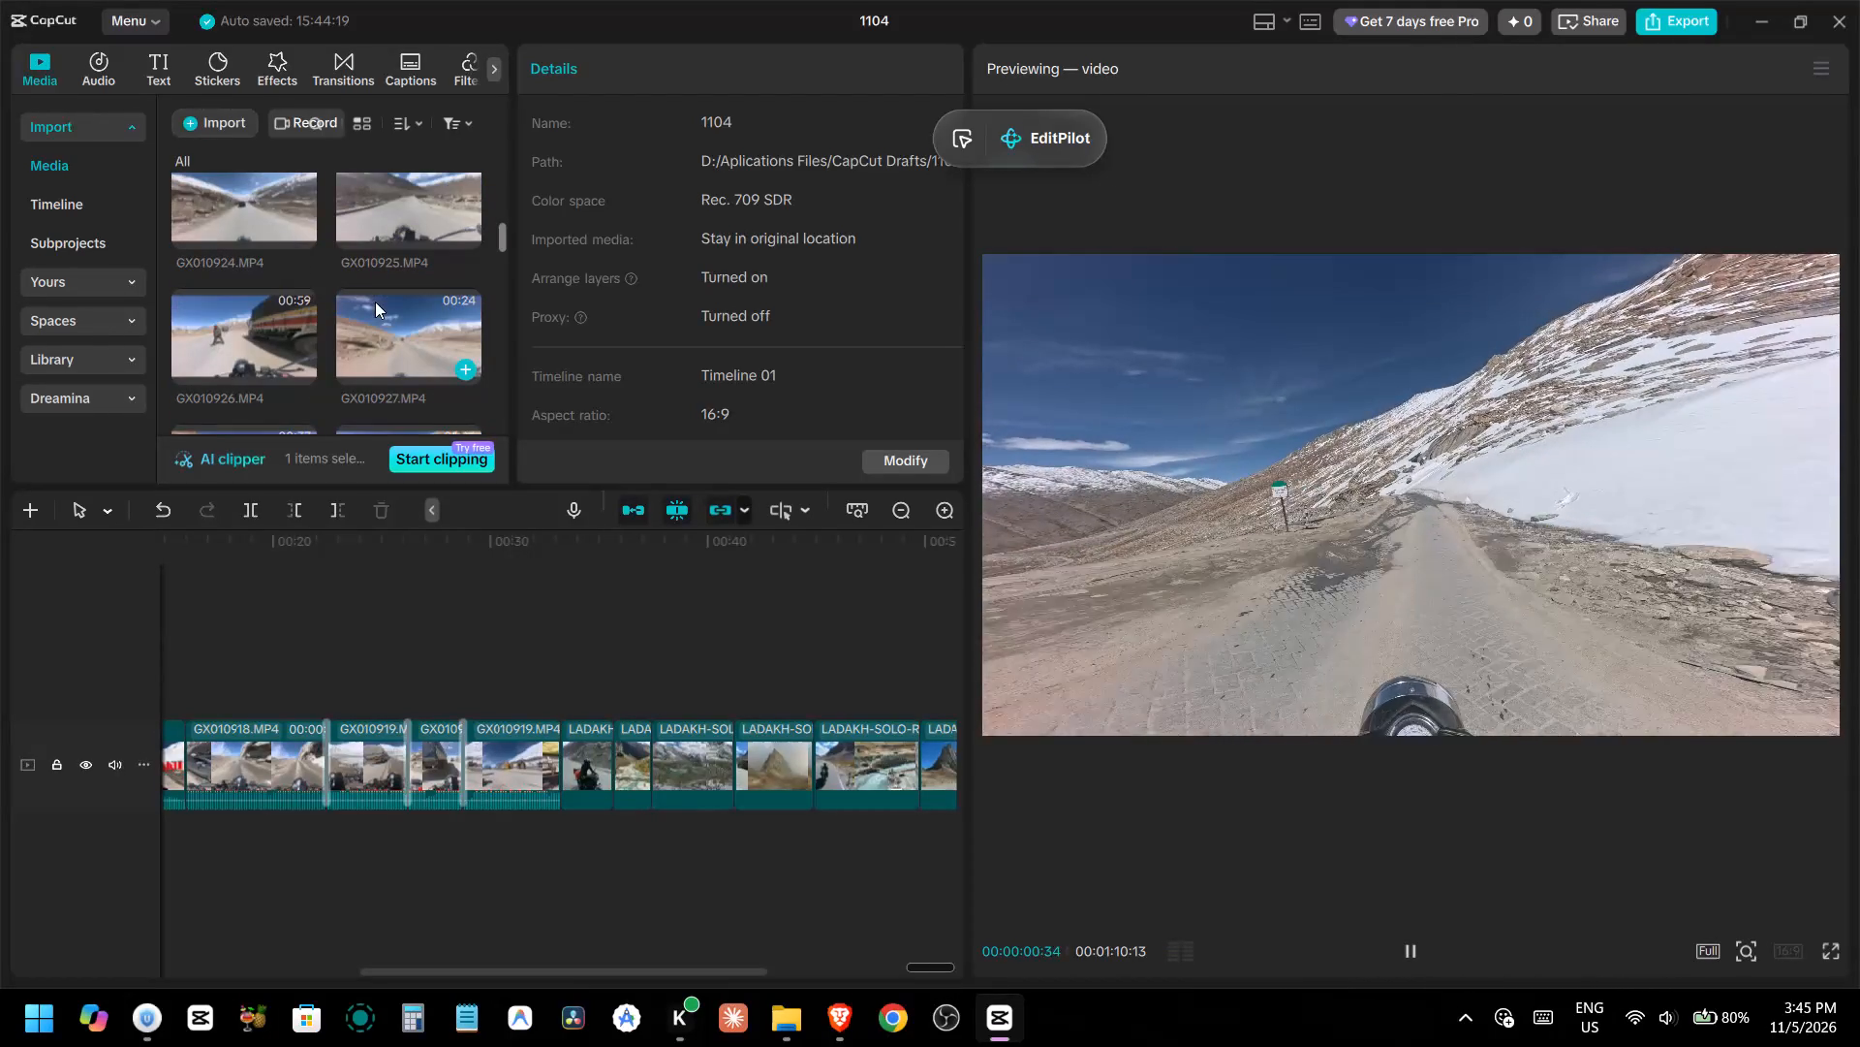
scroll(353, 279, "up", 1)
left_click(279, 307)
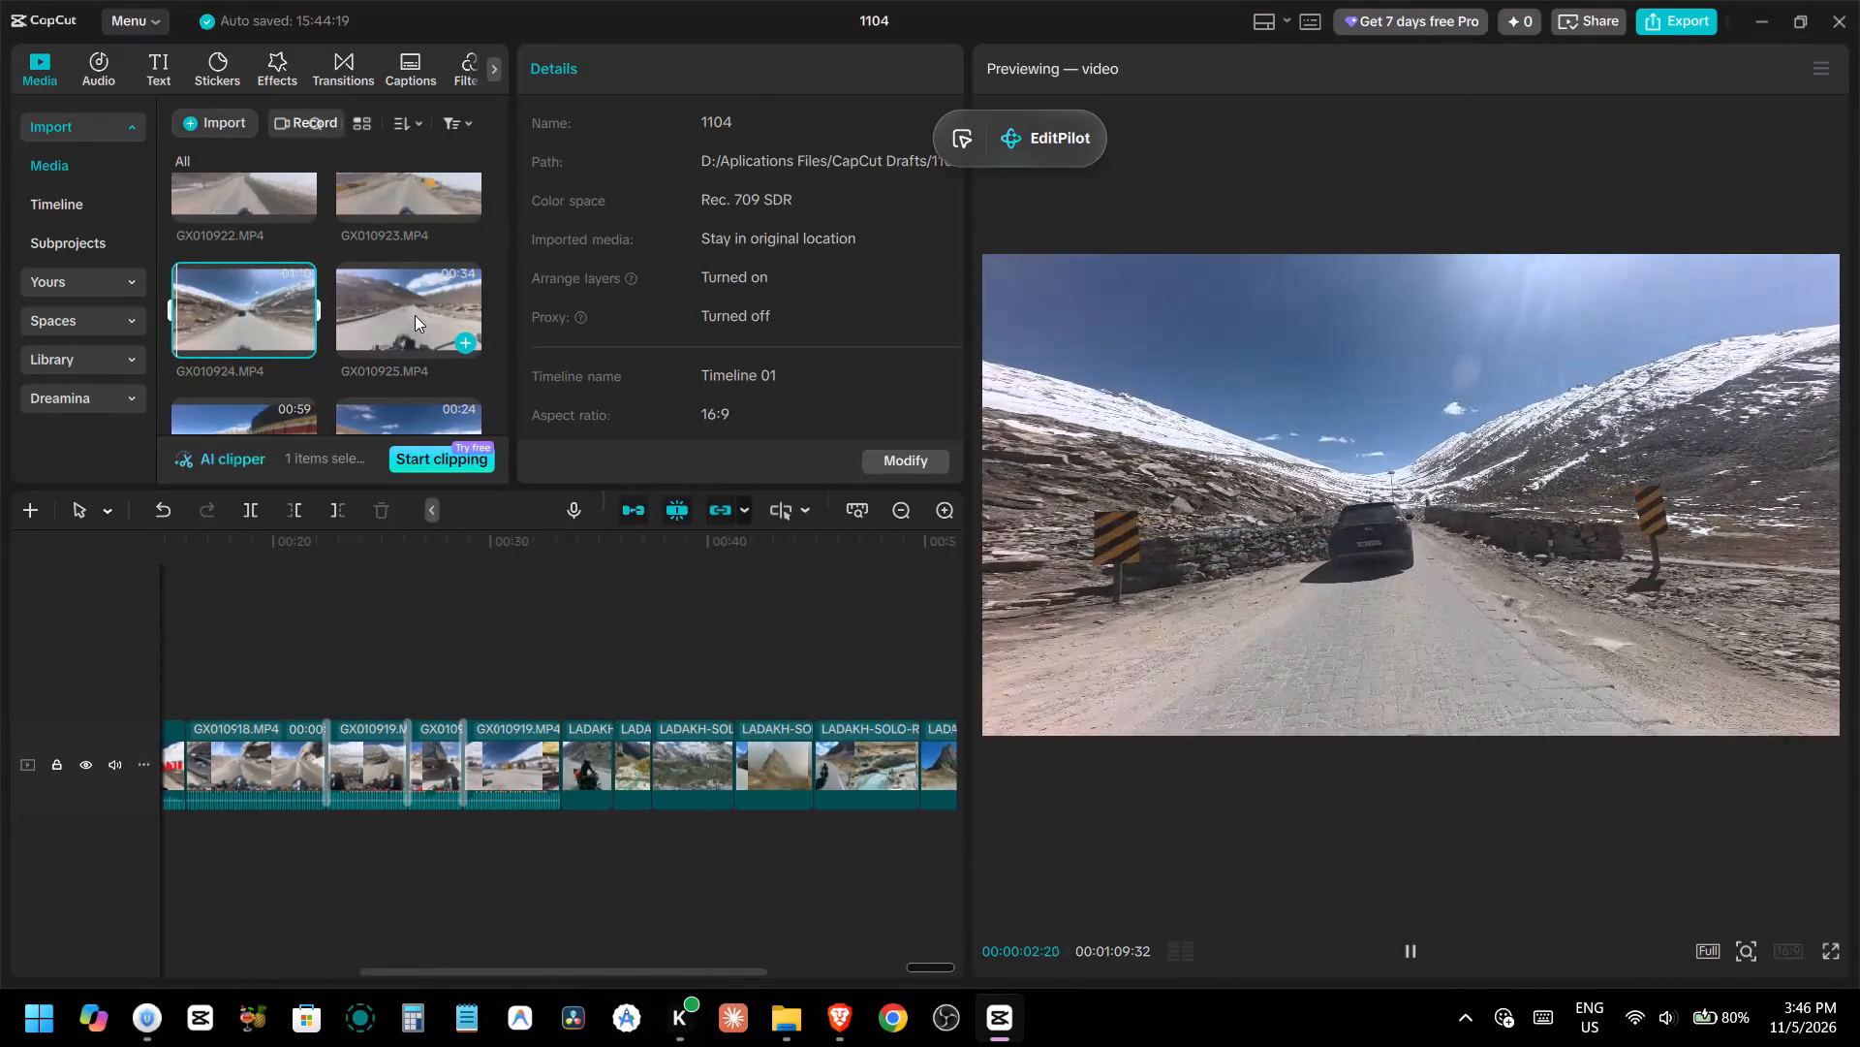
left_click(415, 315)
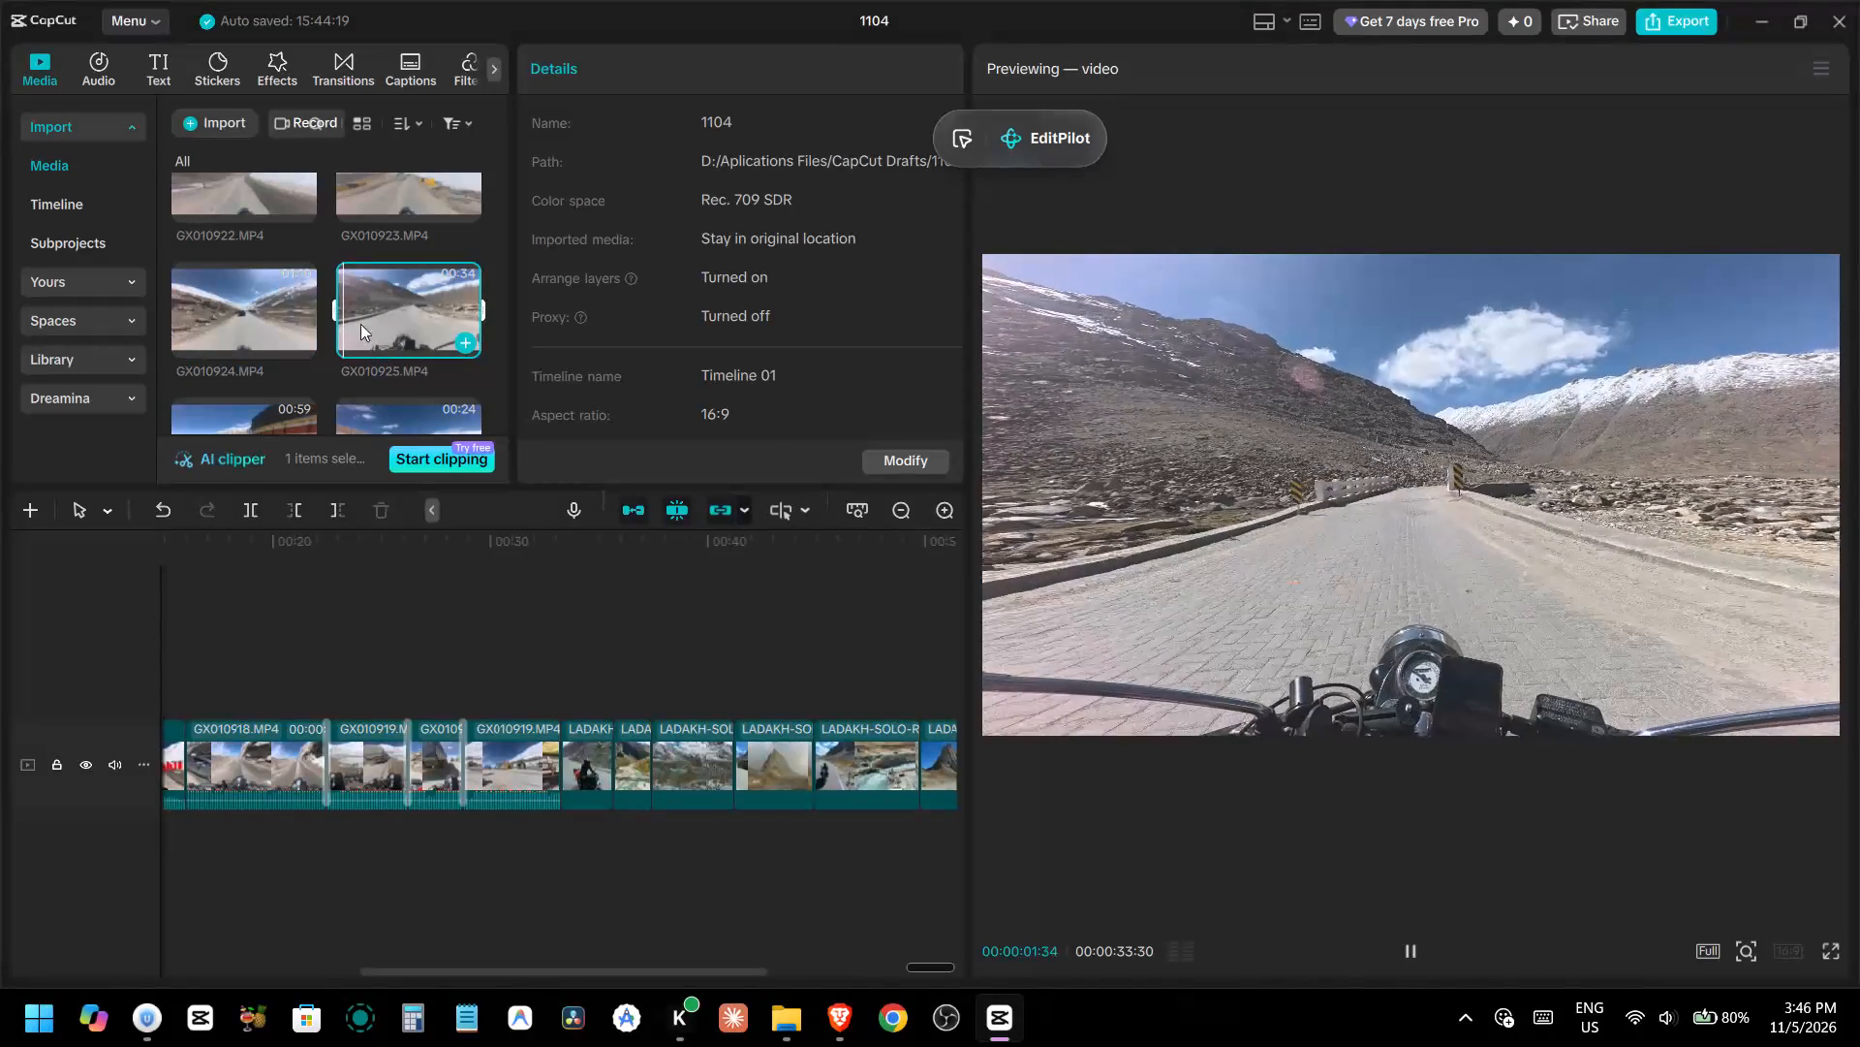
scroll(375, 314, "down", 1)
left_click(259, 353)
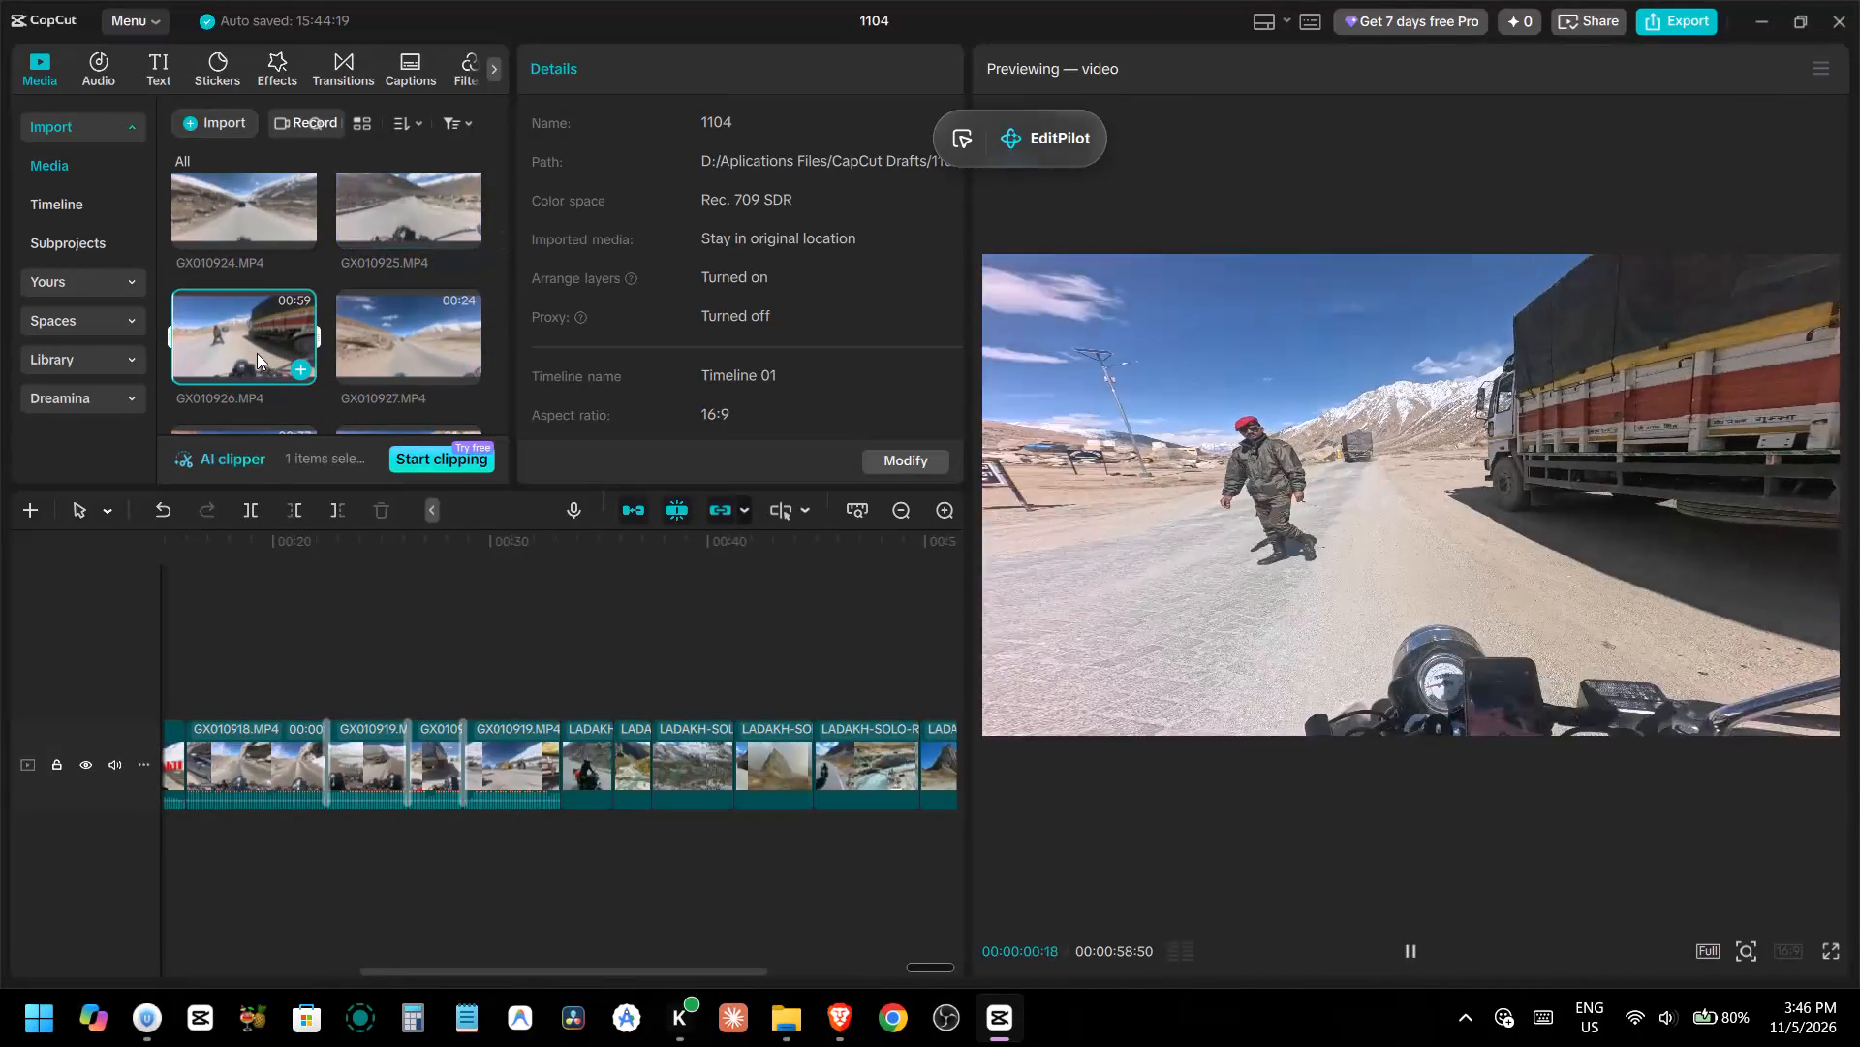
left_click(408, 328)
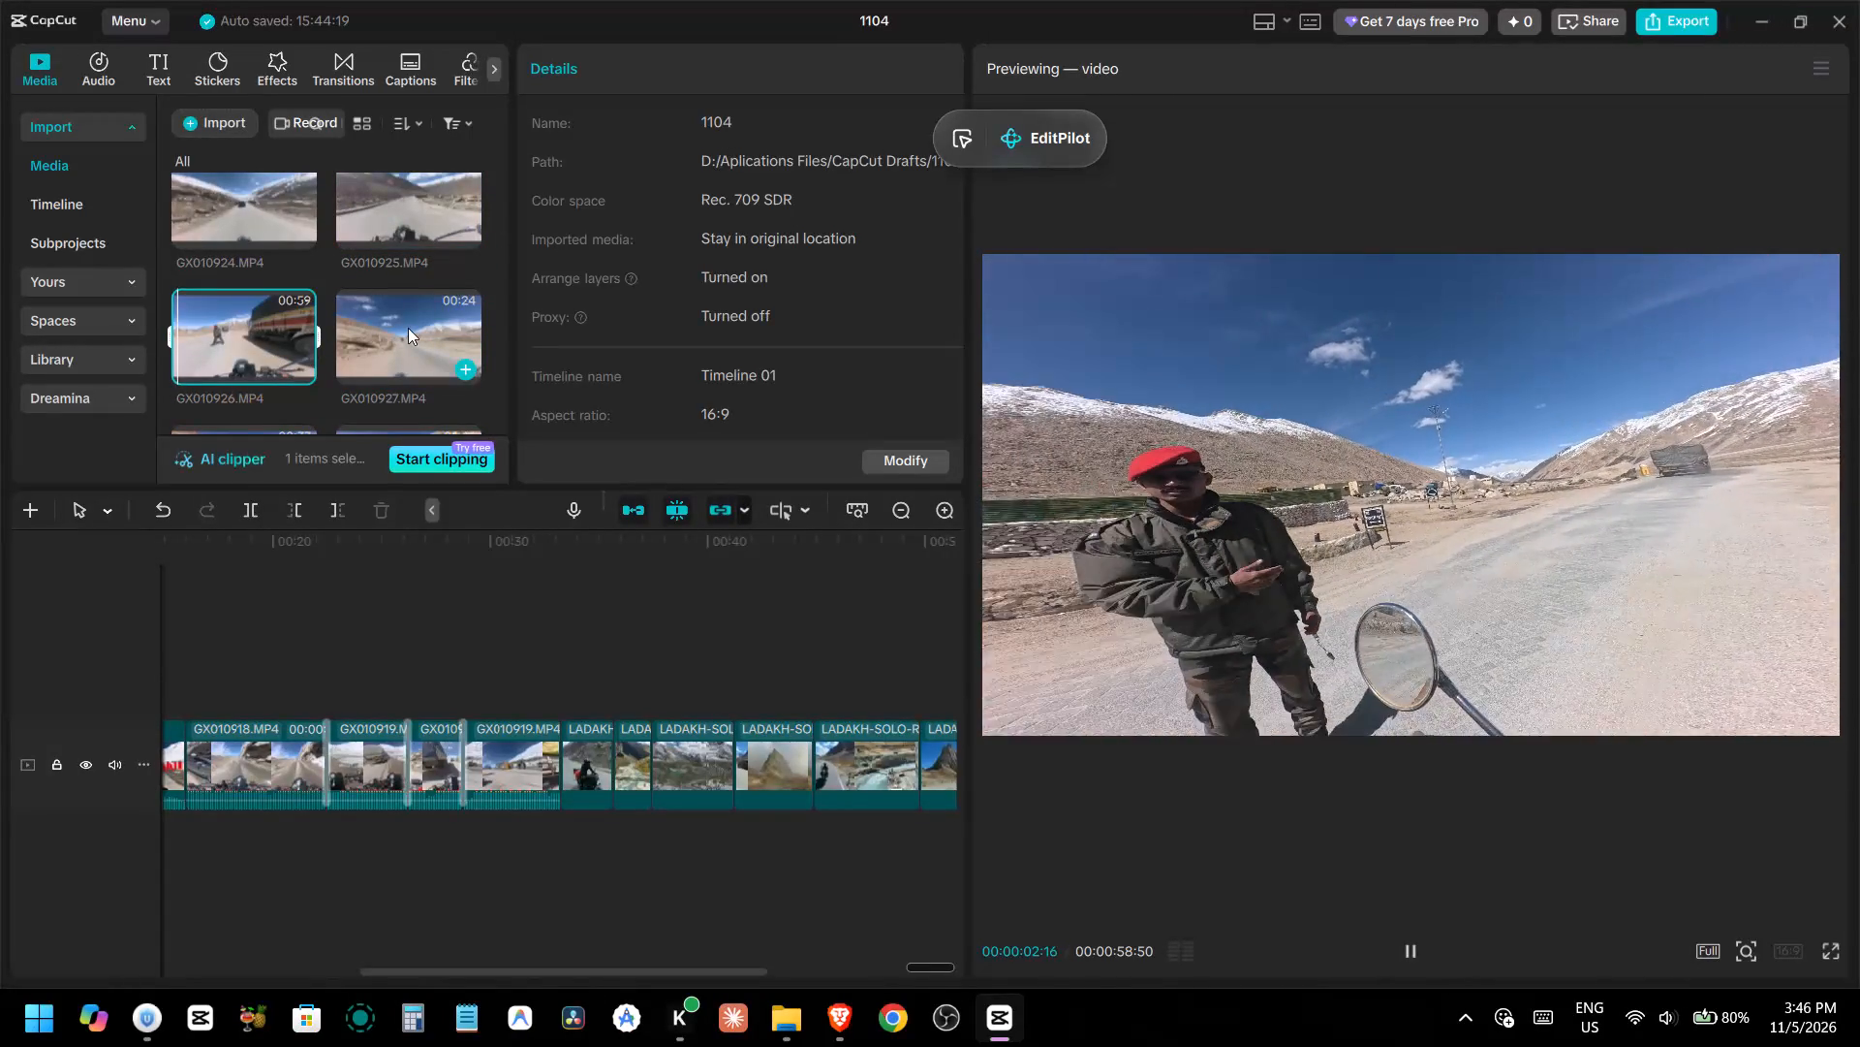
scroll(408, 328, "down", 1)
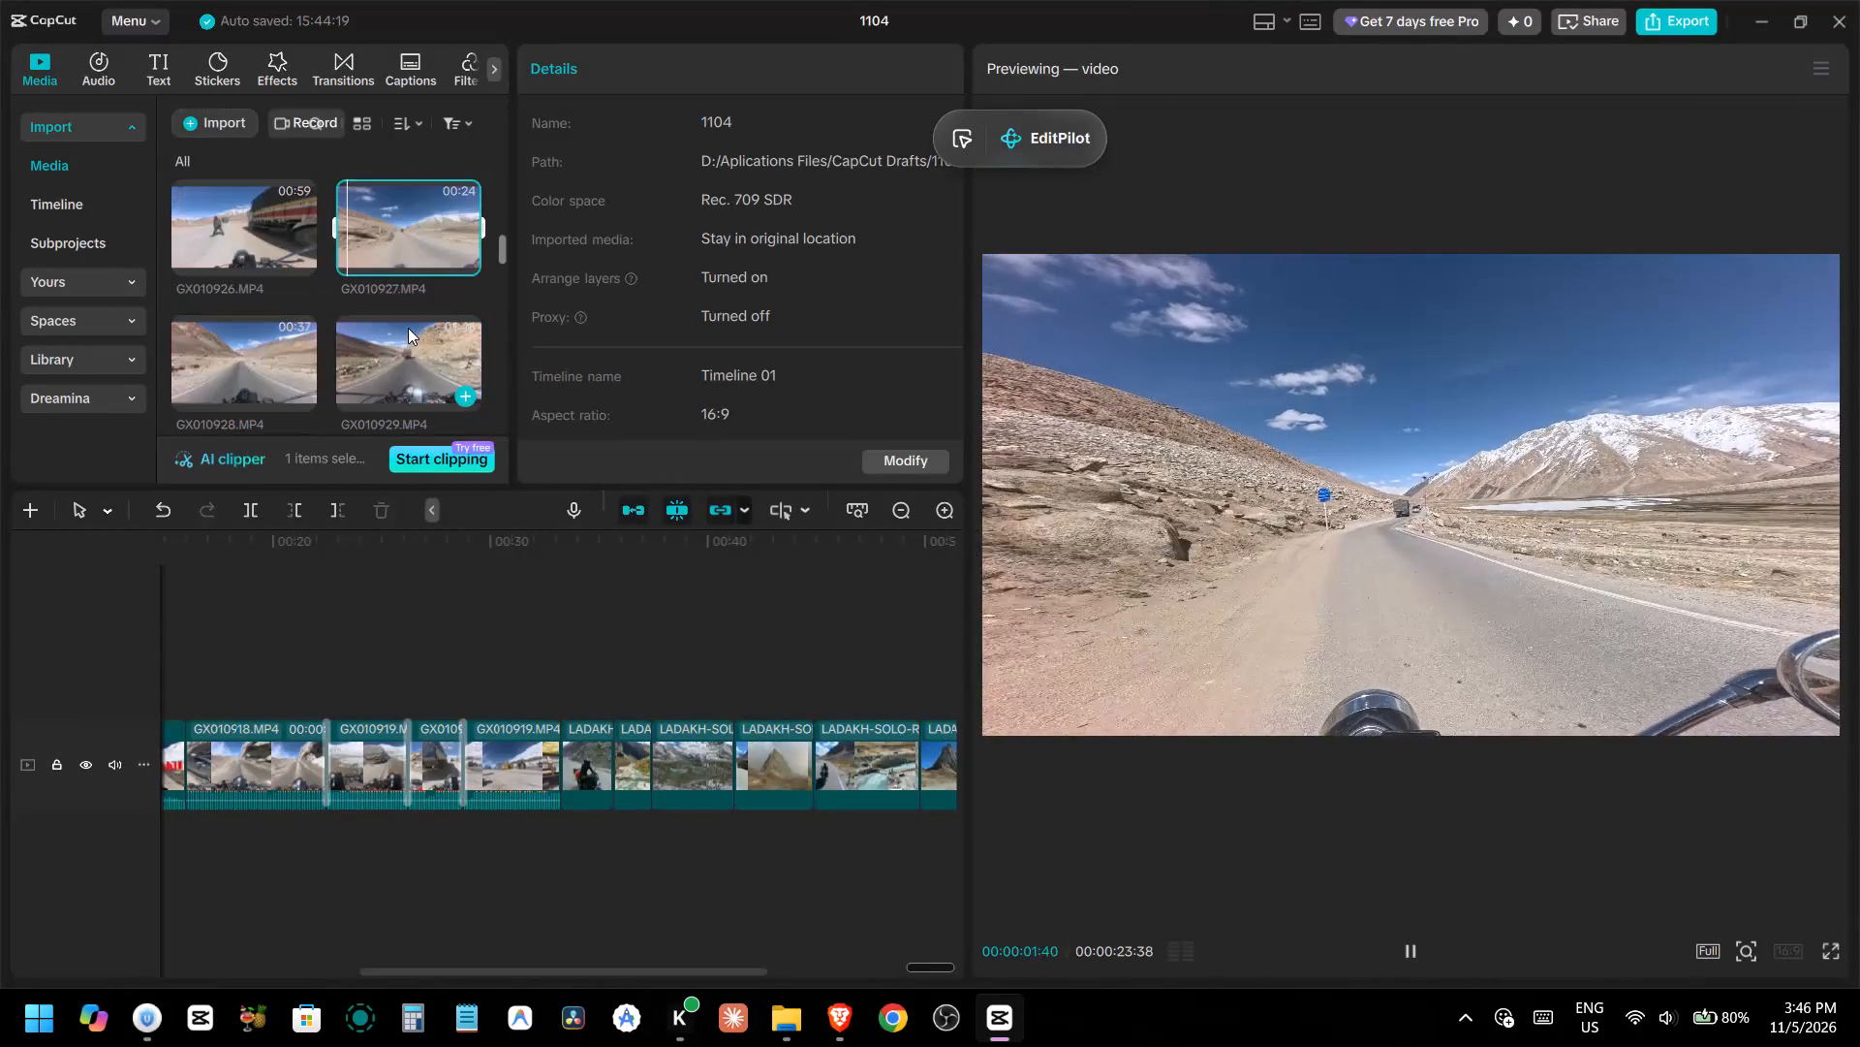
Preview GX010928.MP4 and add it to the timeline directly after the hillside village shot.
left_click(281, 352)
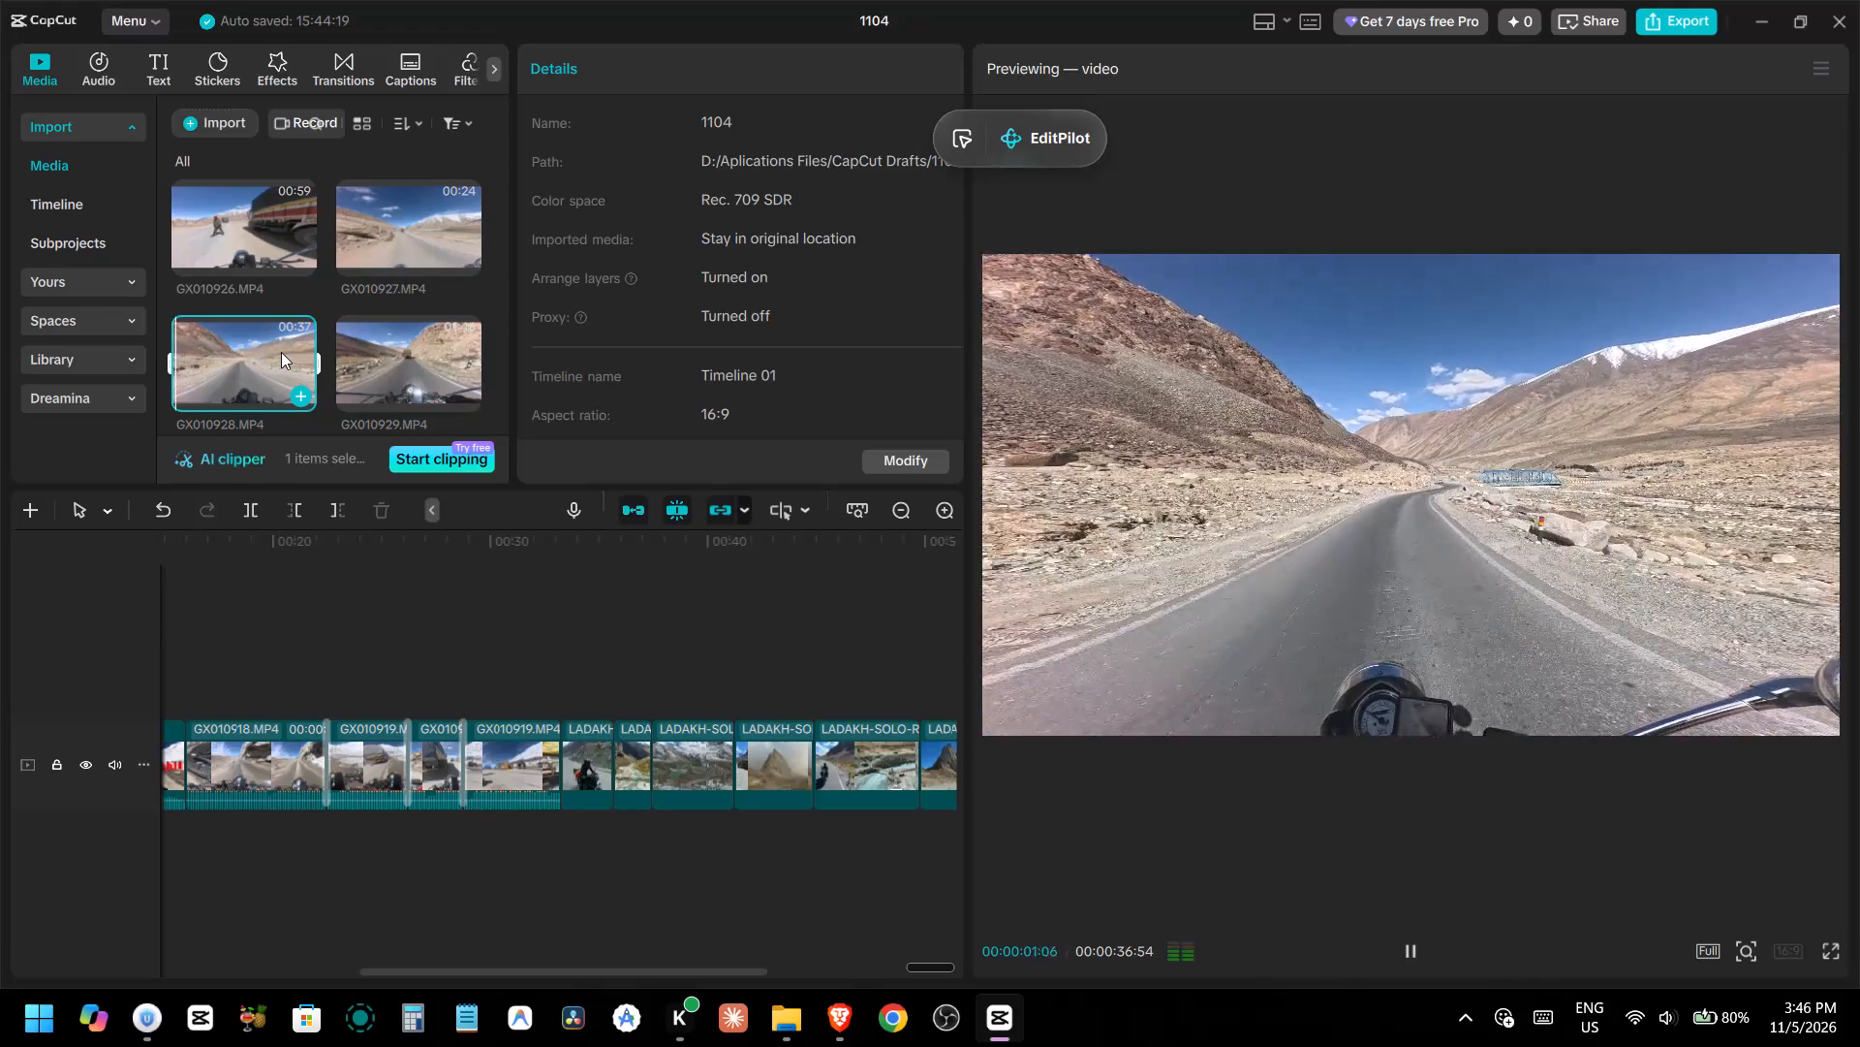
left_click_drag(583, 973, 833, 993)
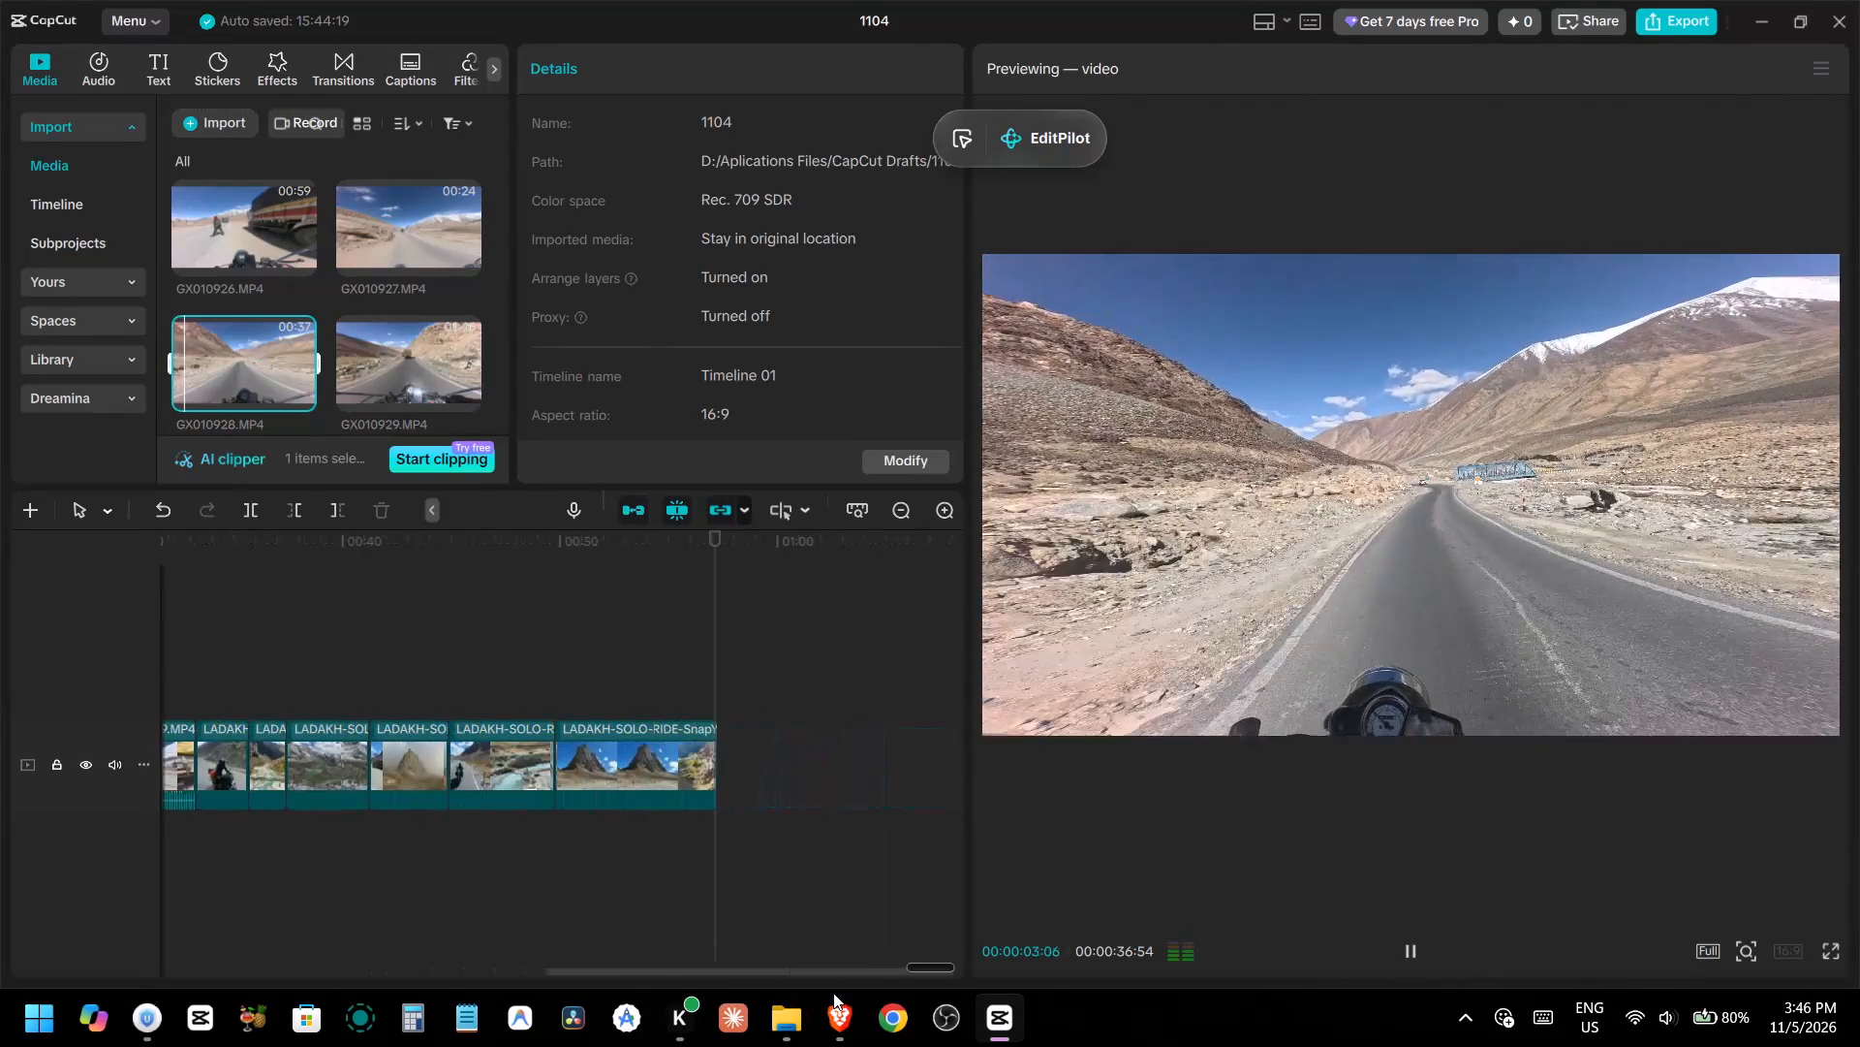
left_click_drag(833, 993, 833, 991)
left_click_drag(268, 365, 753, 740)
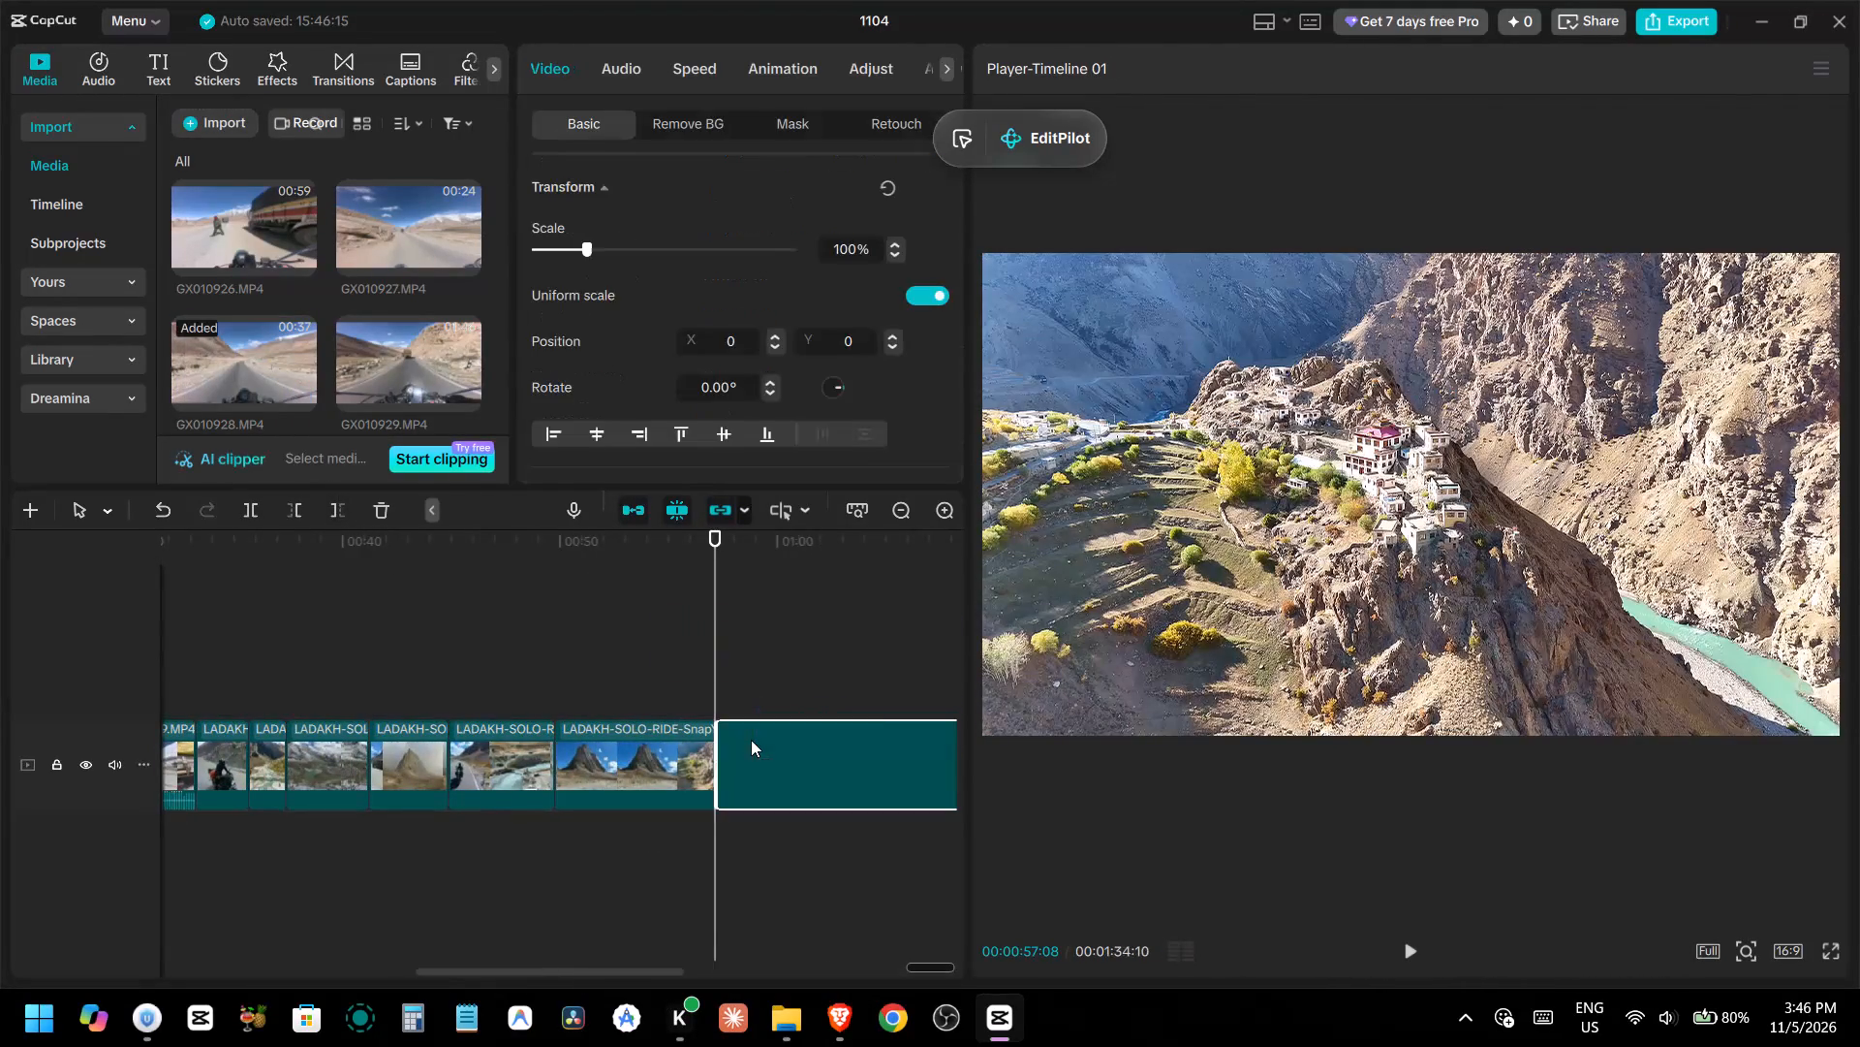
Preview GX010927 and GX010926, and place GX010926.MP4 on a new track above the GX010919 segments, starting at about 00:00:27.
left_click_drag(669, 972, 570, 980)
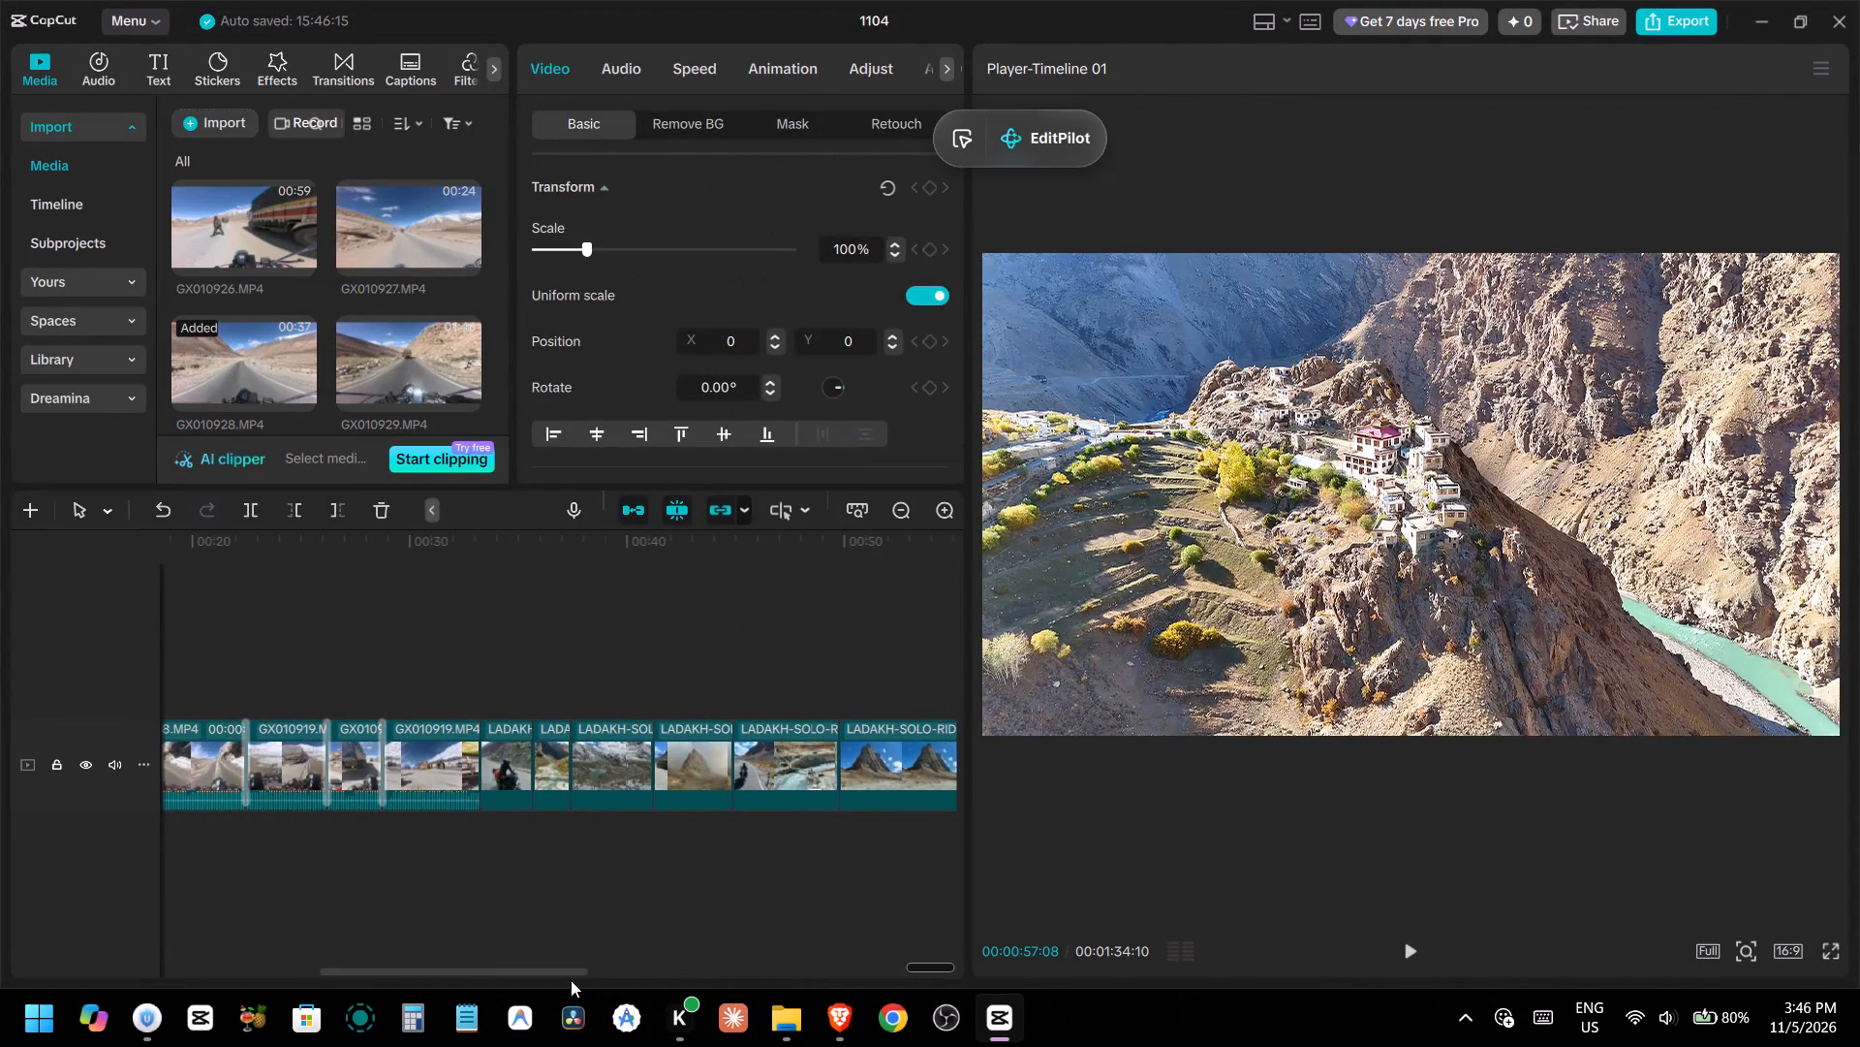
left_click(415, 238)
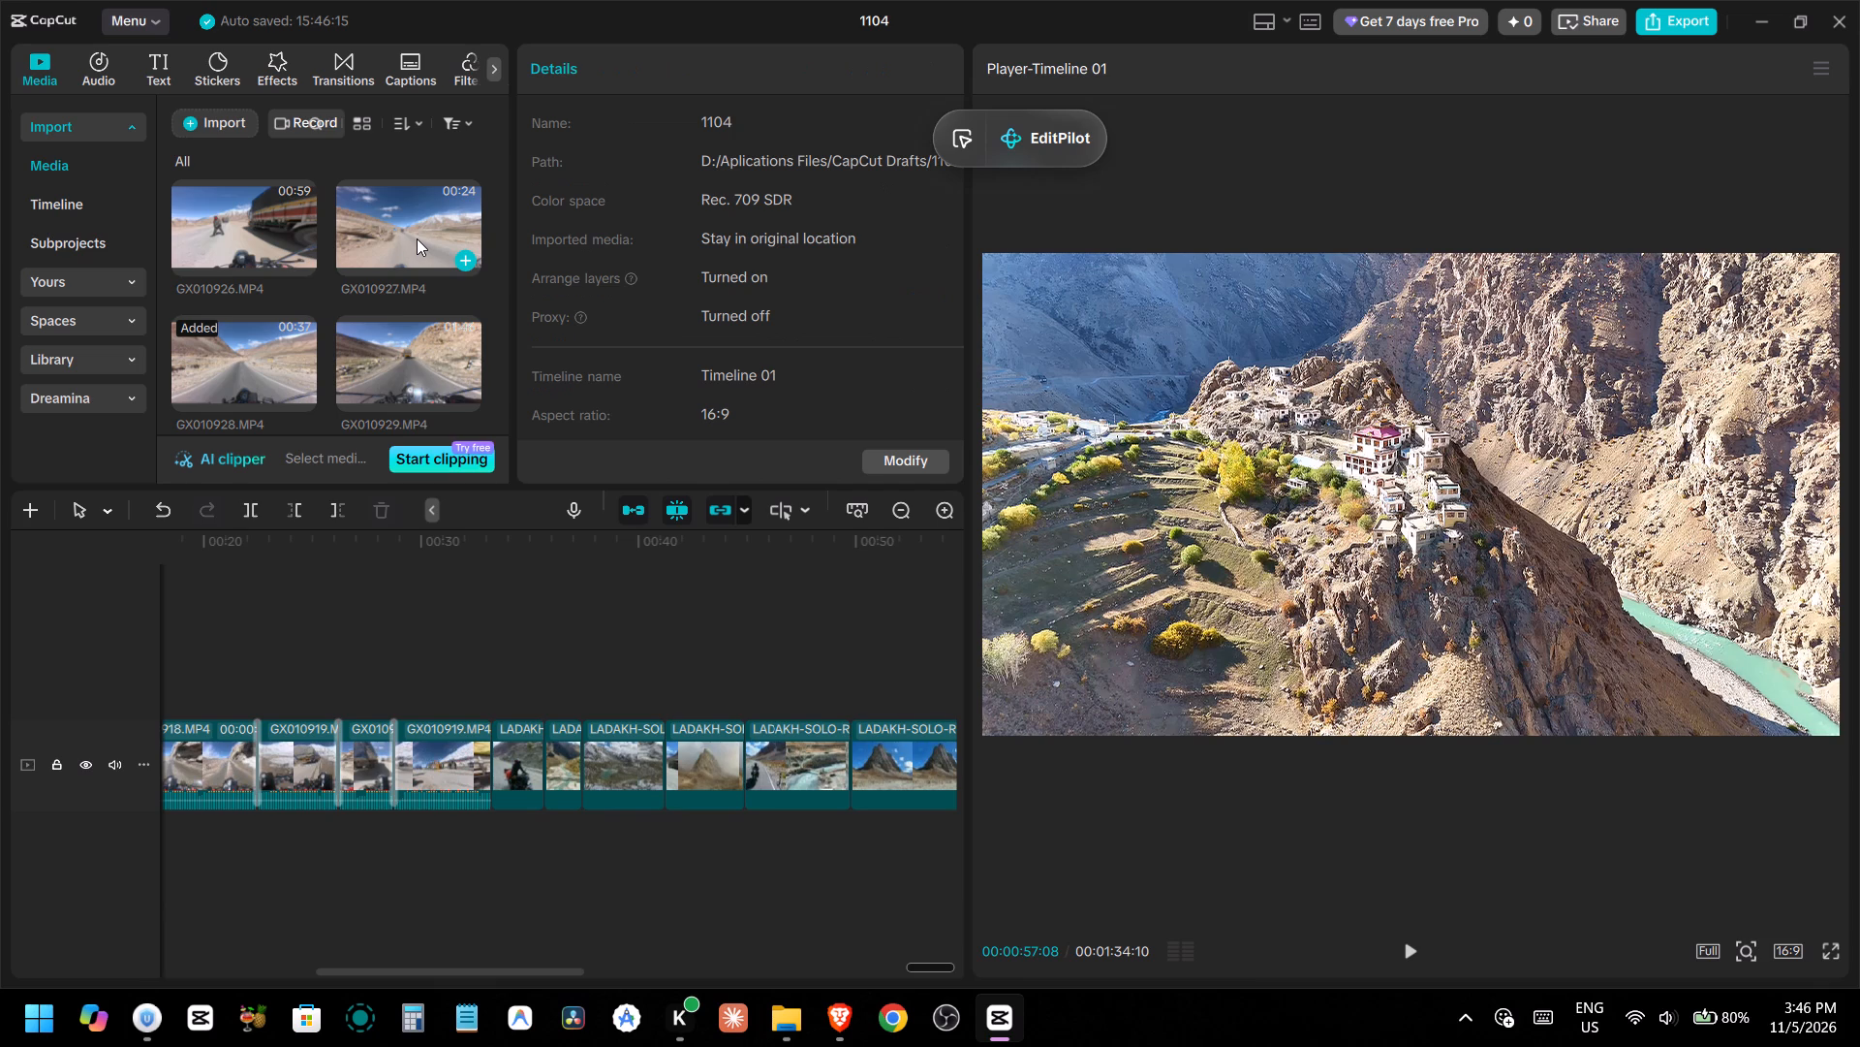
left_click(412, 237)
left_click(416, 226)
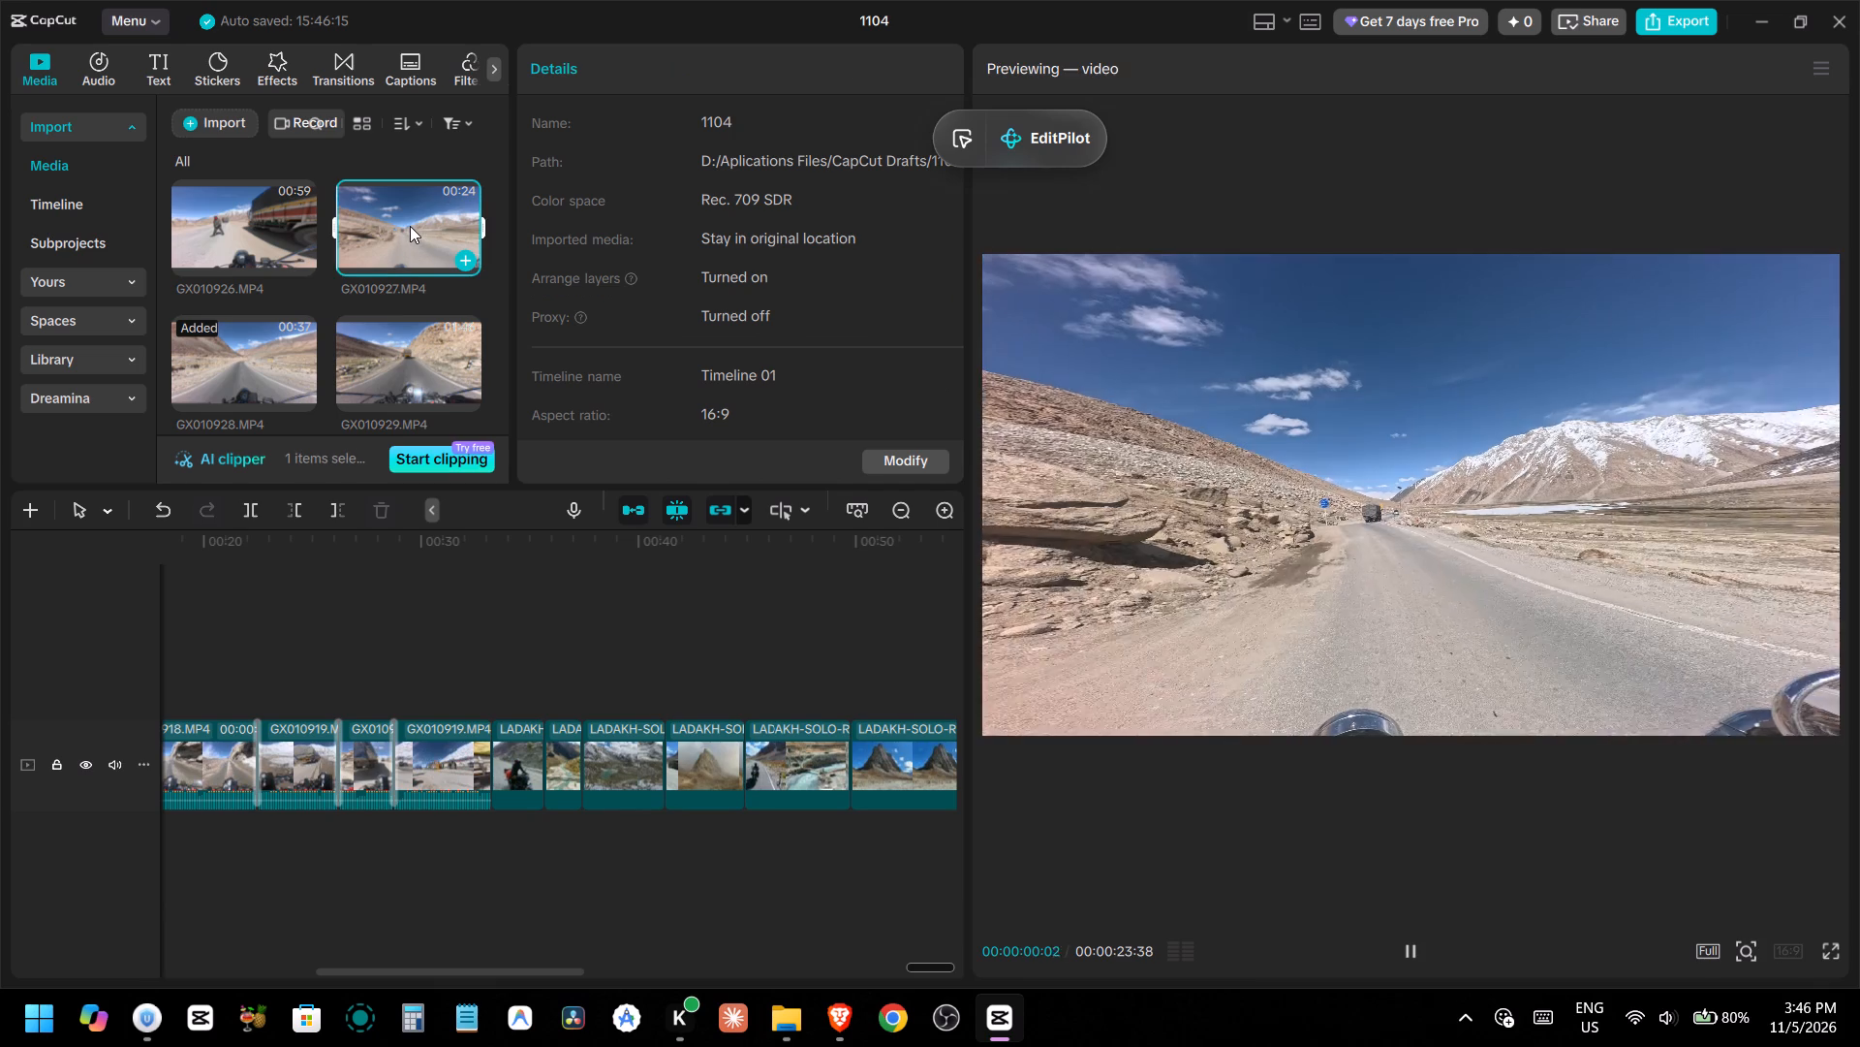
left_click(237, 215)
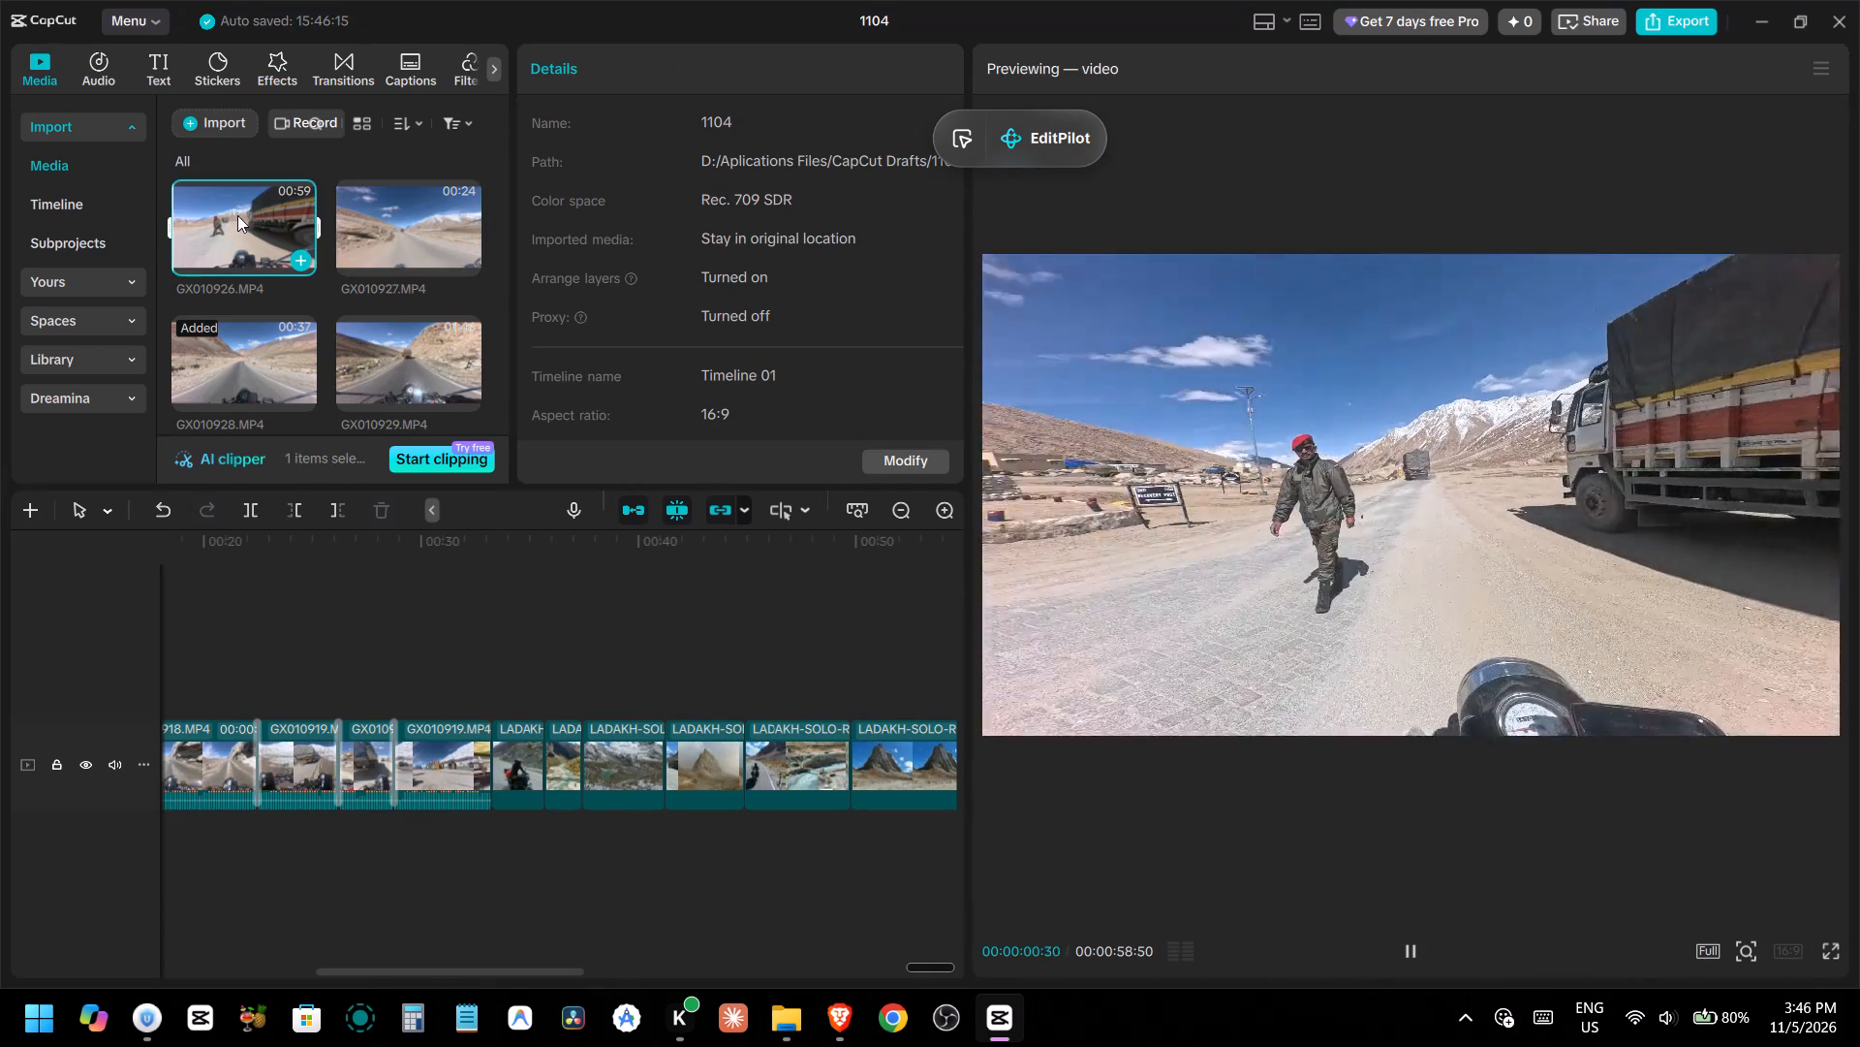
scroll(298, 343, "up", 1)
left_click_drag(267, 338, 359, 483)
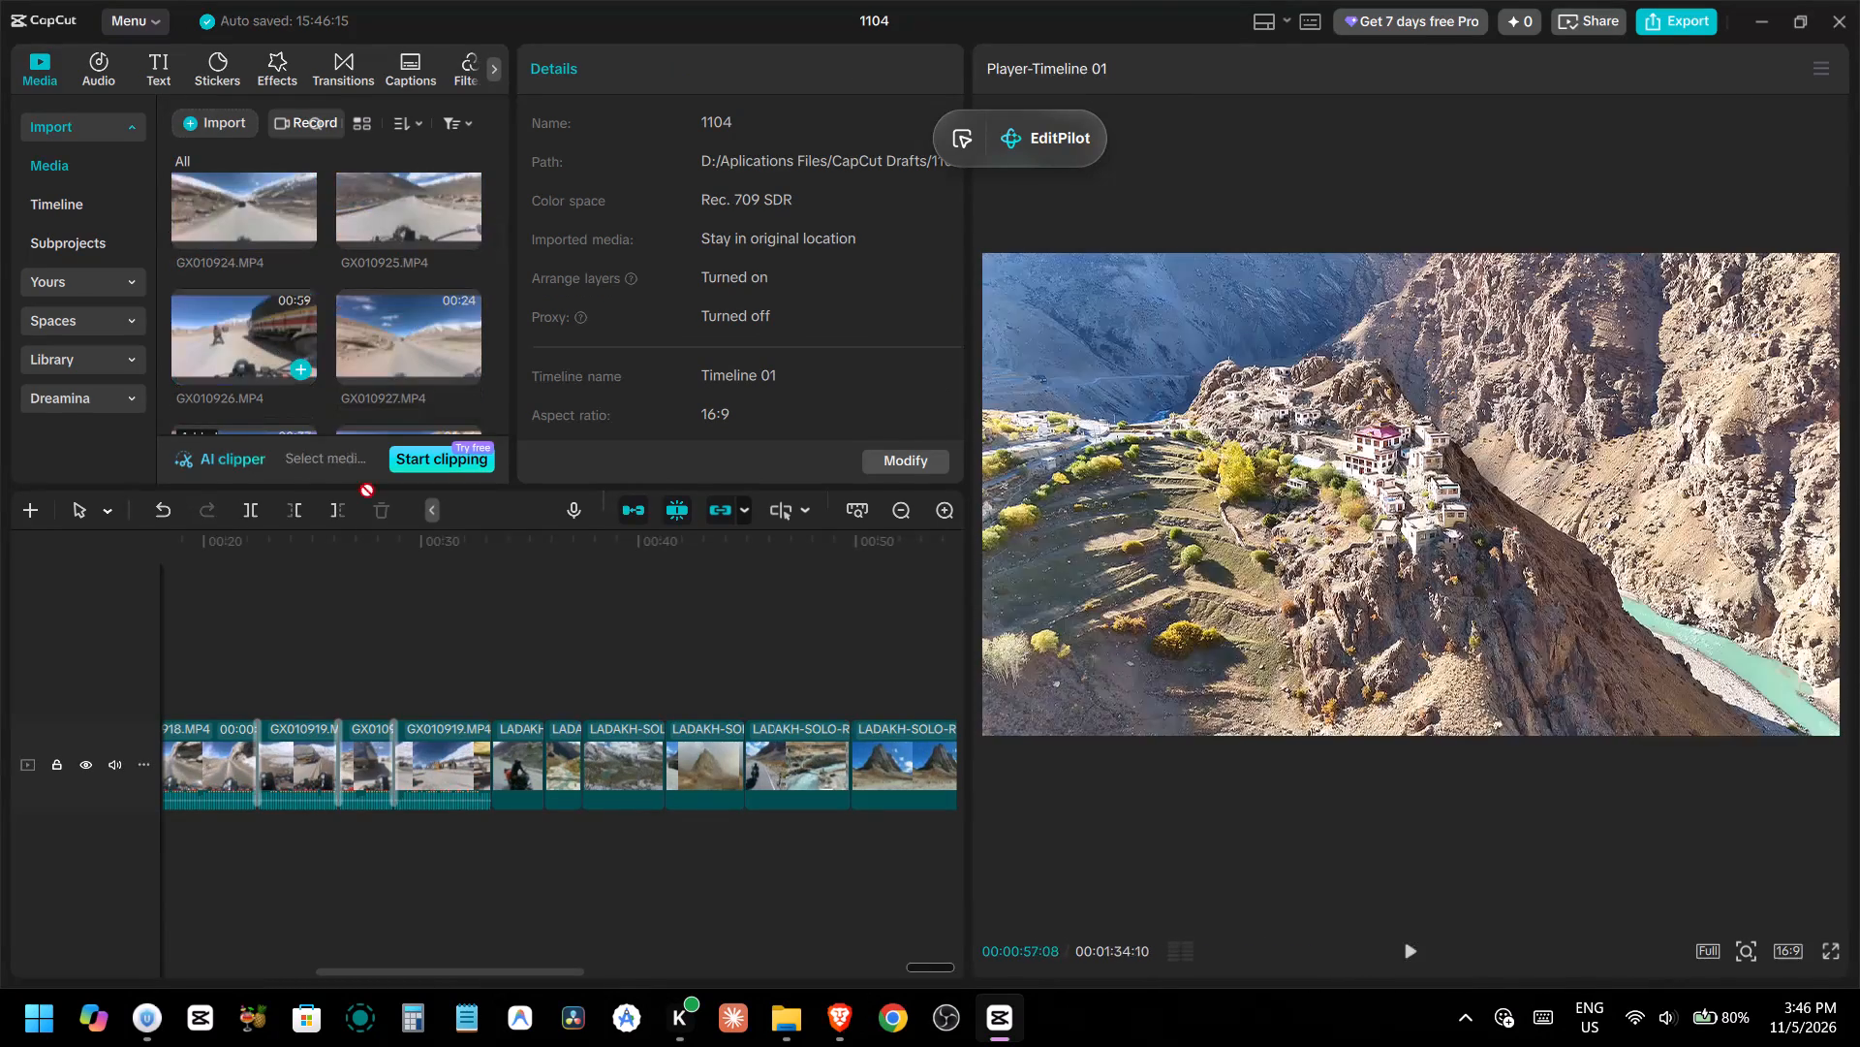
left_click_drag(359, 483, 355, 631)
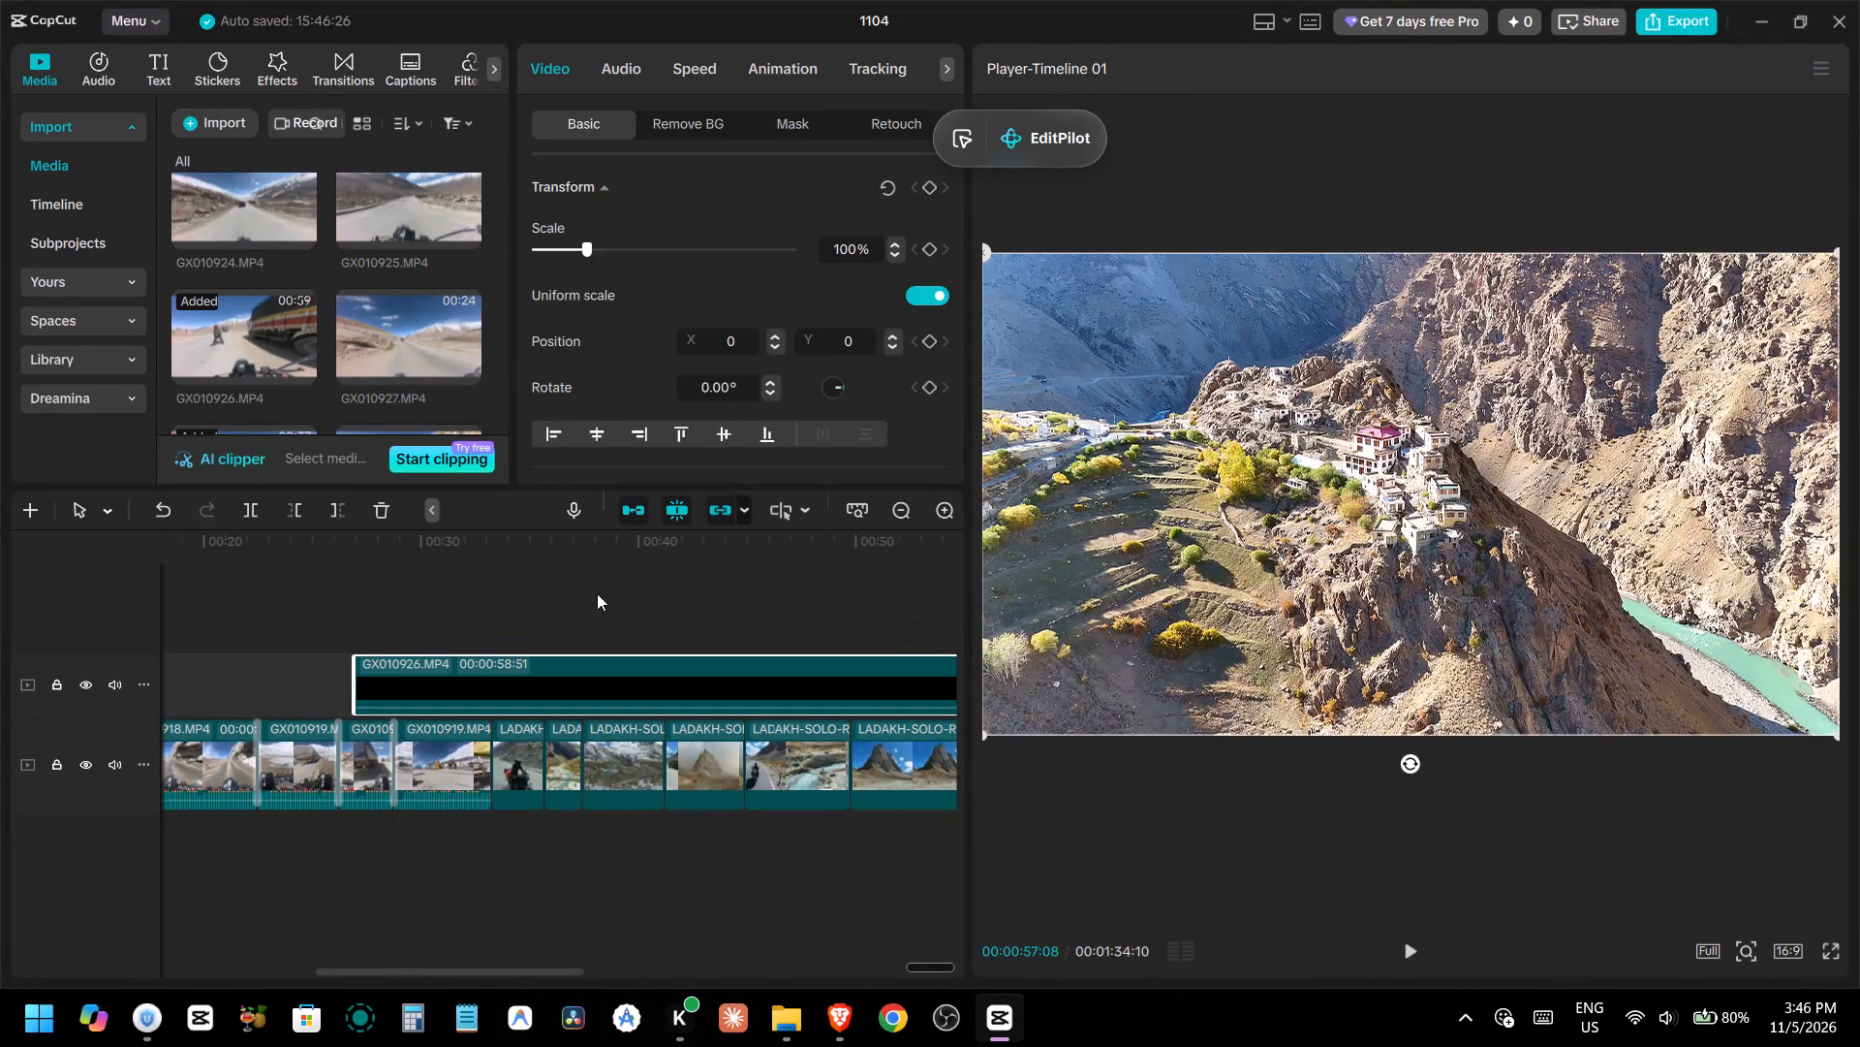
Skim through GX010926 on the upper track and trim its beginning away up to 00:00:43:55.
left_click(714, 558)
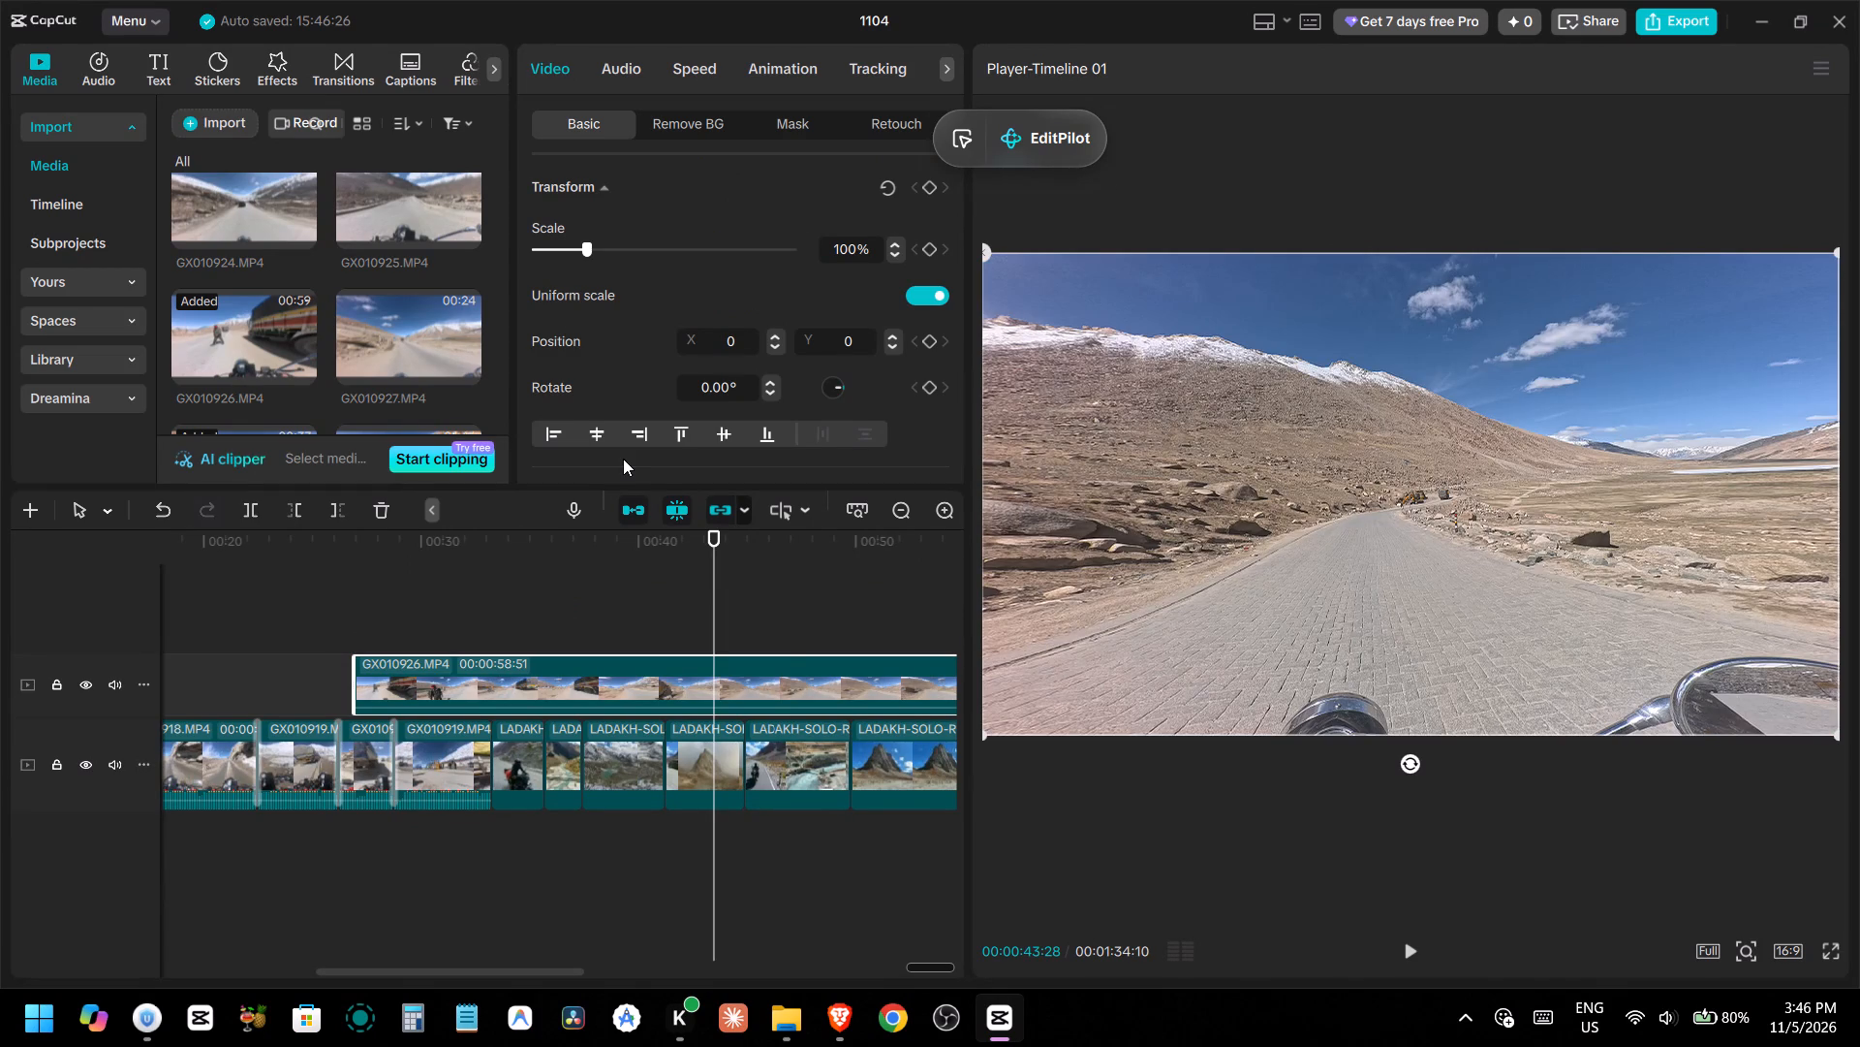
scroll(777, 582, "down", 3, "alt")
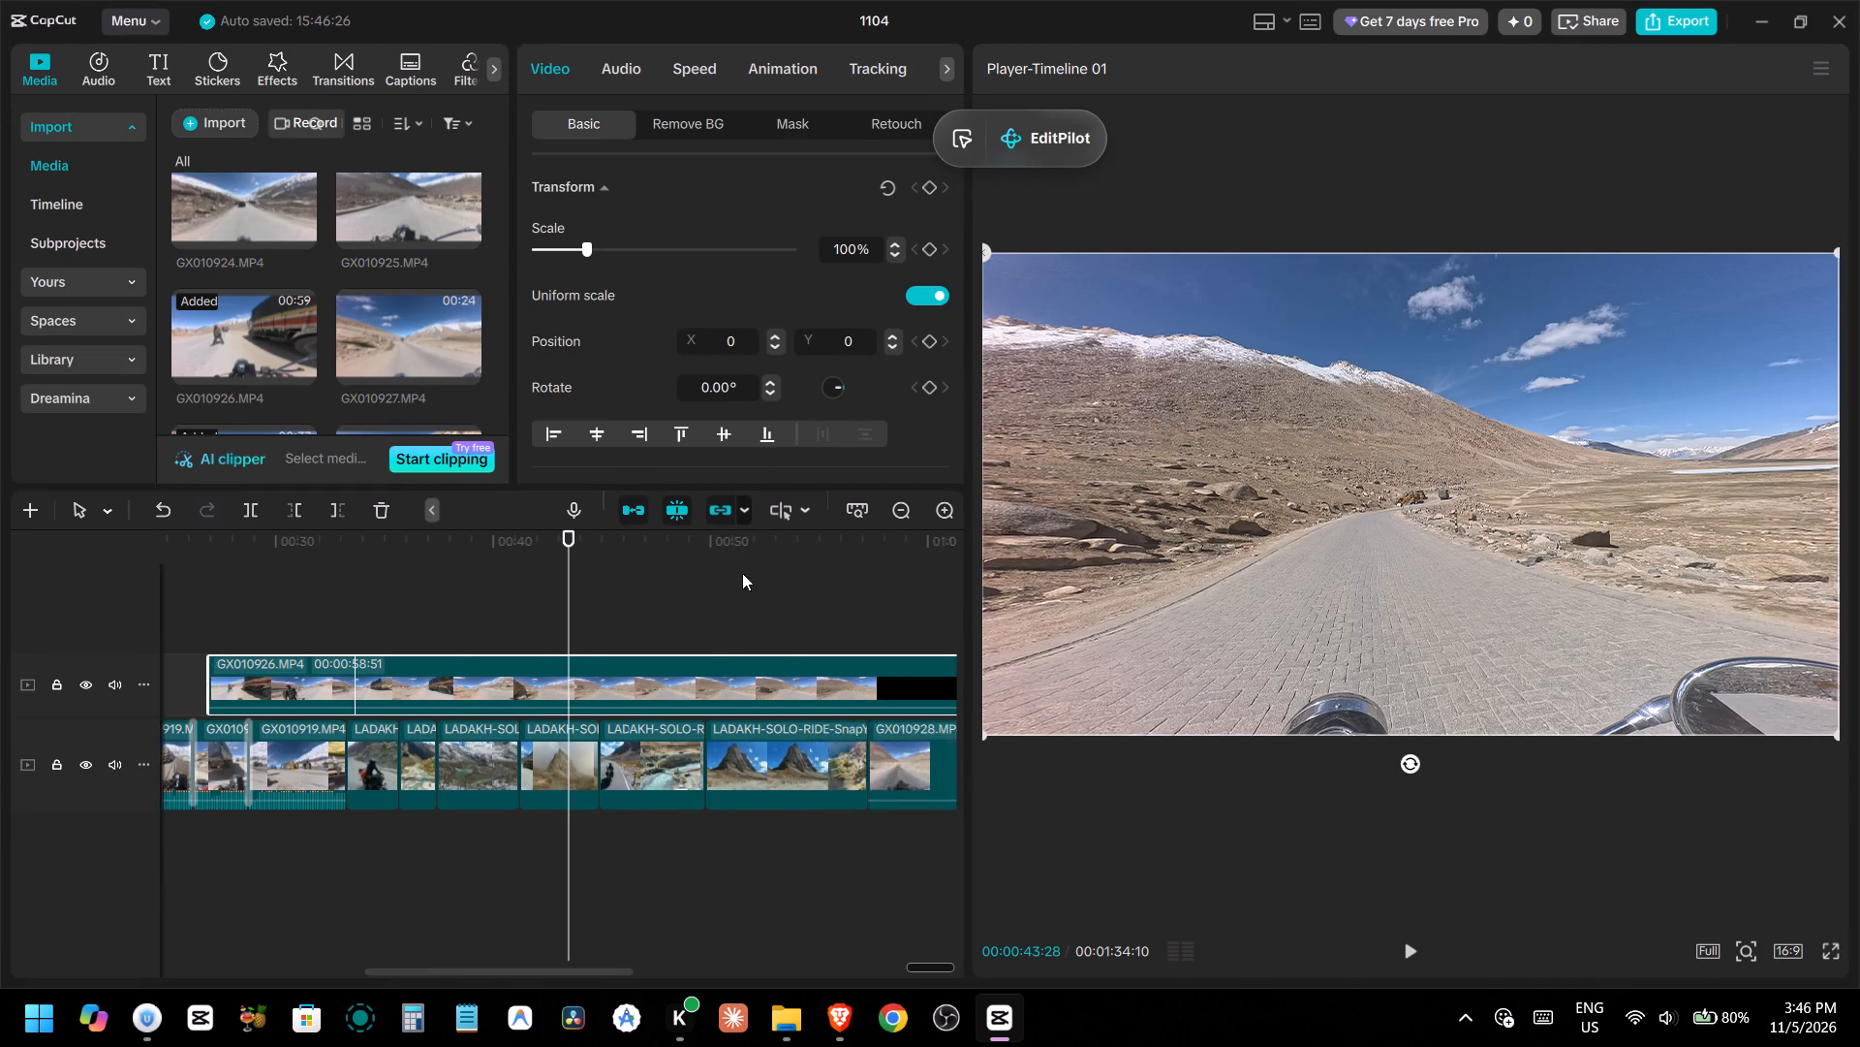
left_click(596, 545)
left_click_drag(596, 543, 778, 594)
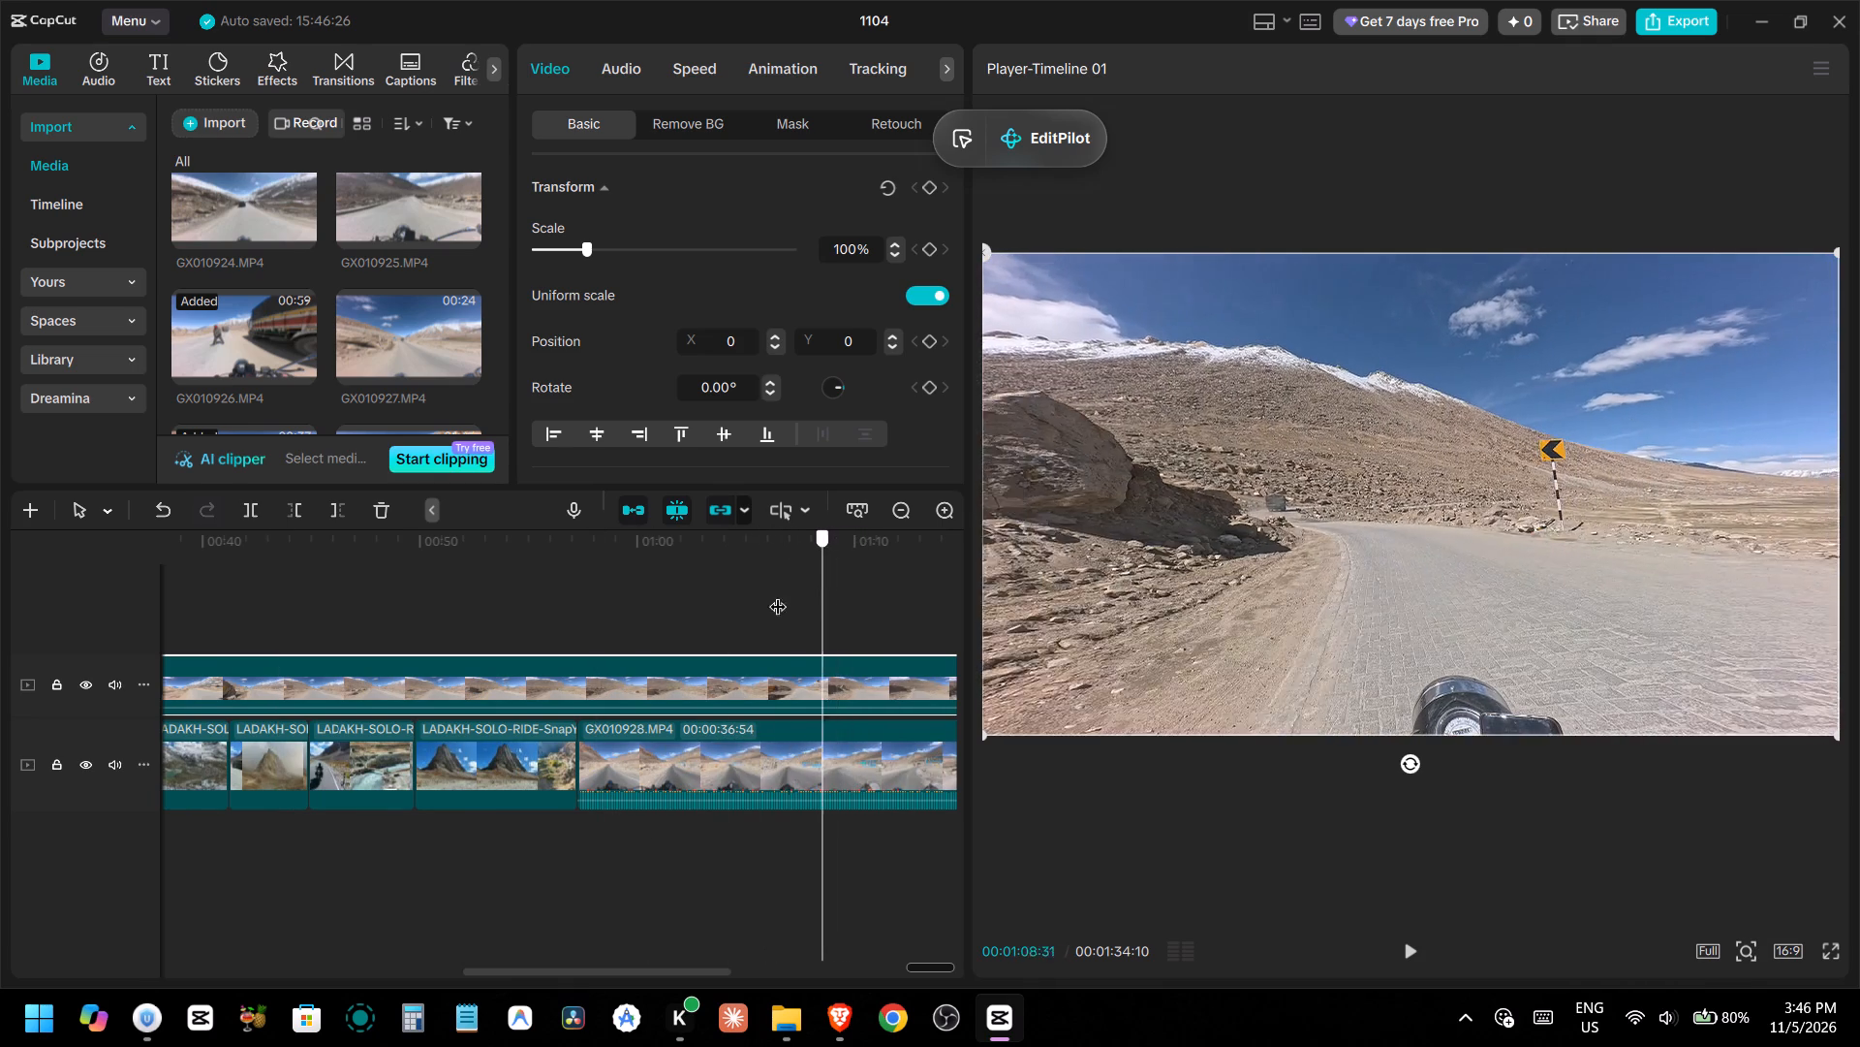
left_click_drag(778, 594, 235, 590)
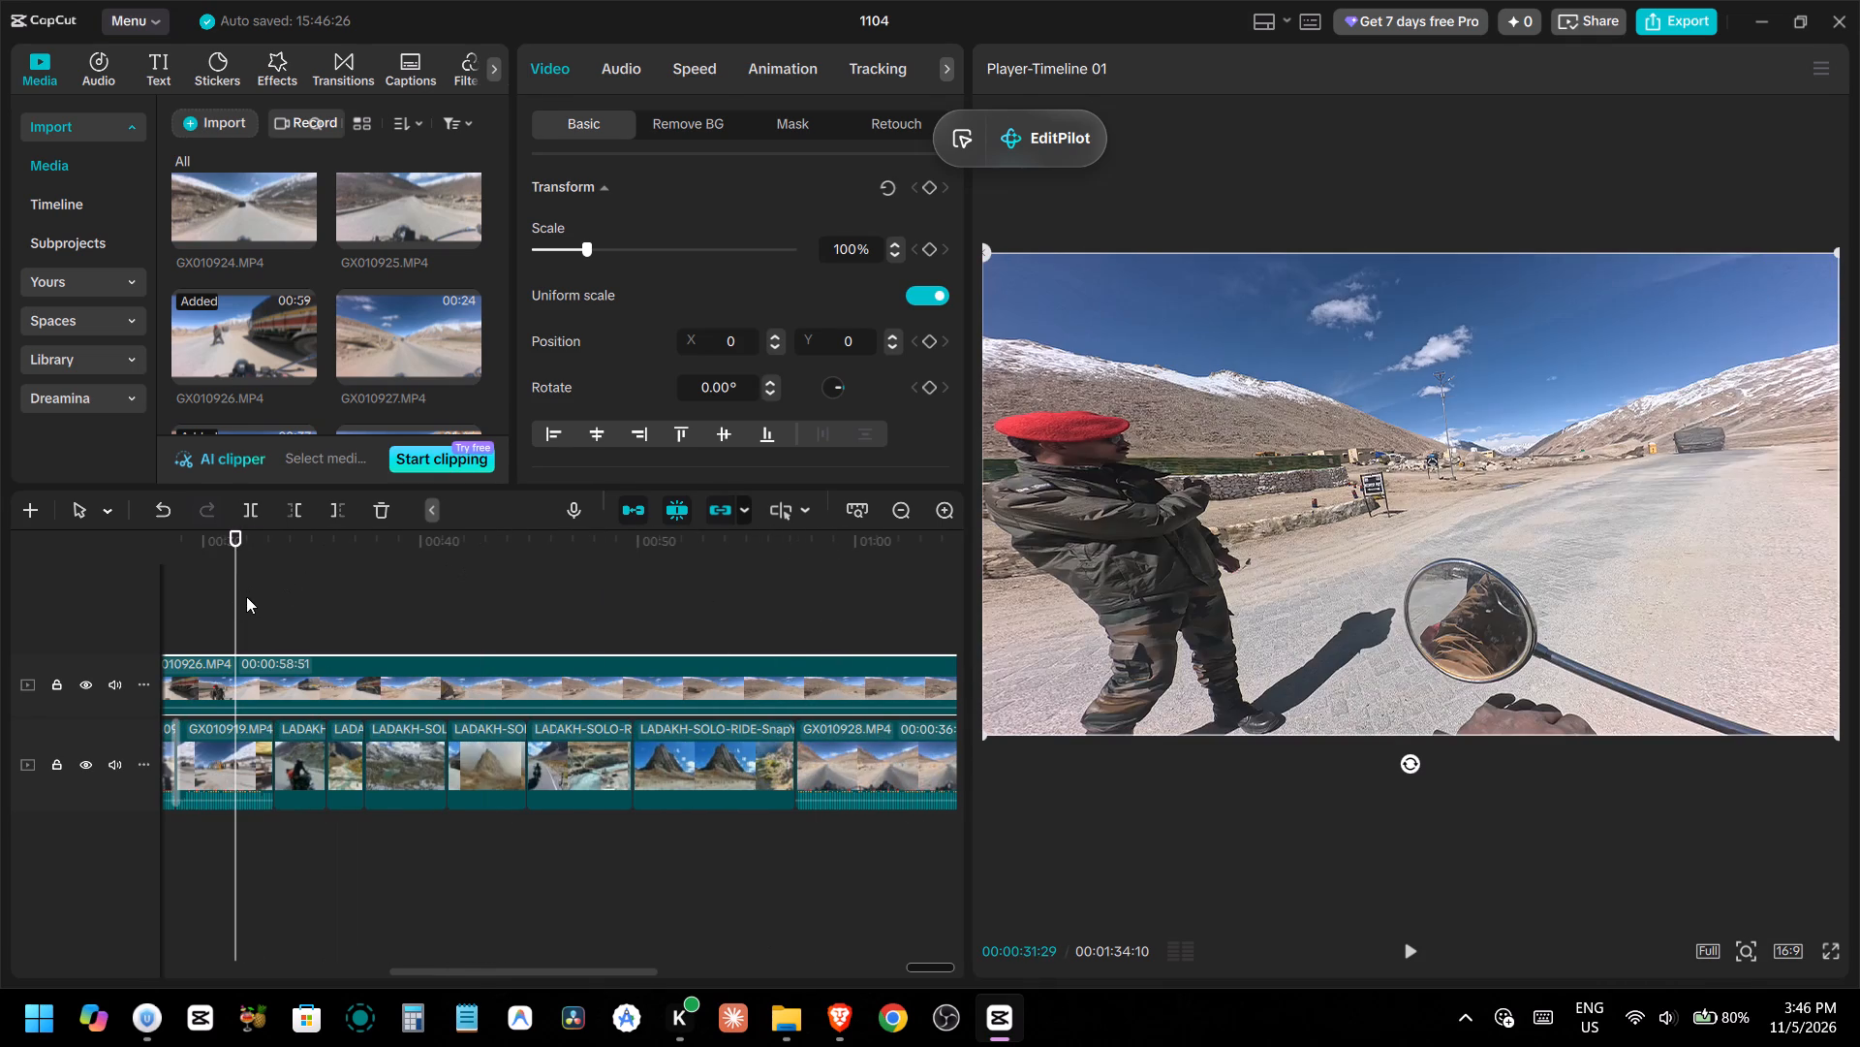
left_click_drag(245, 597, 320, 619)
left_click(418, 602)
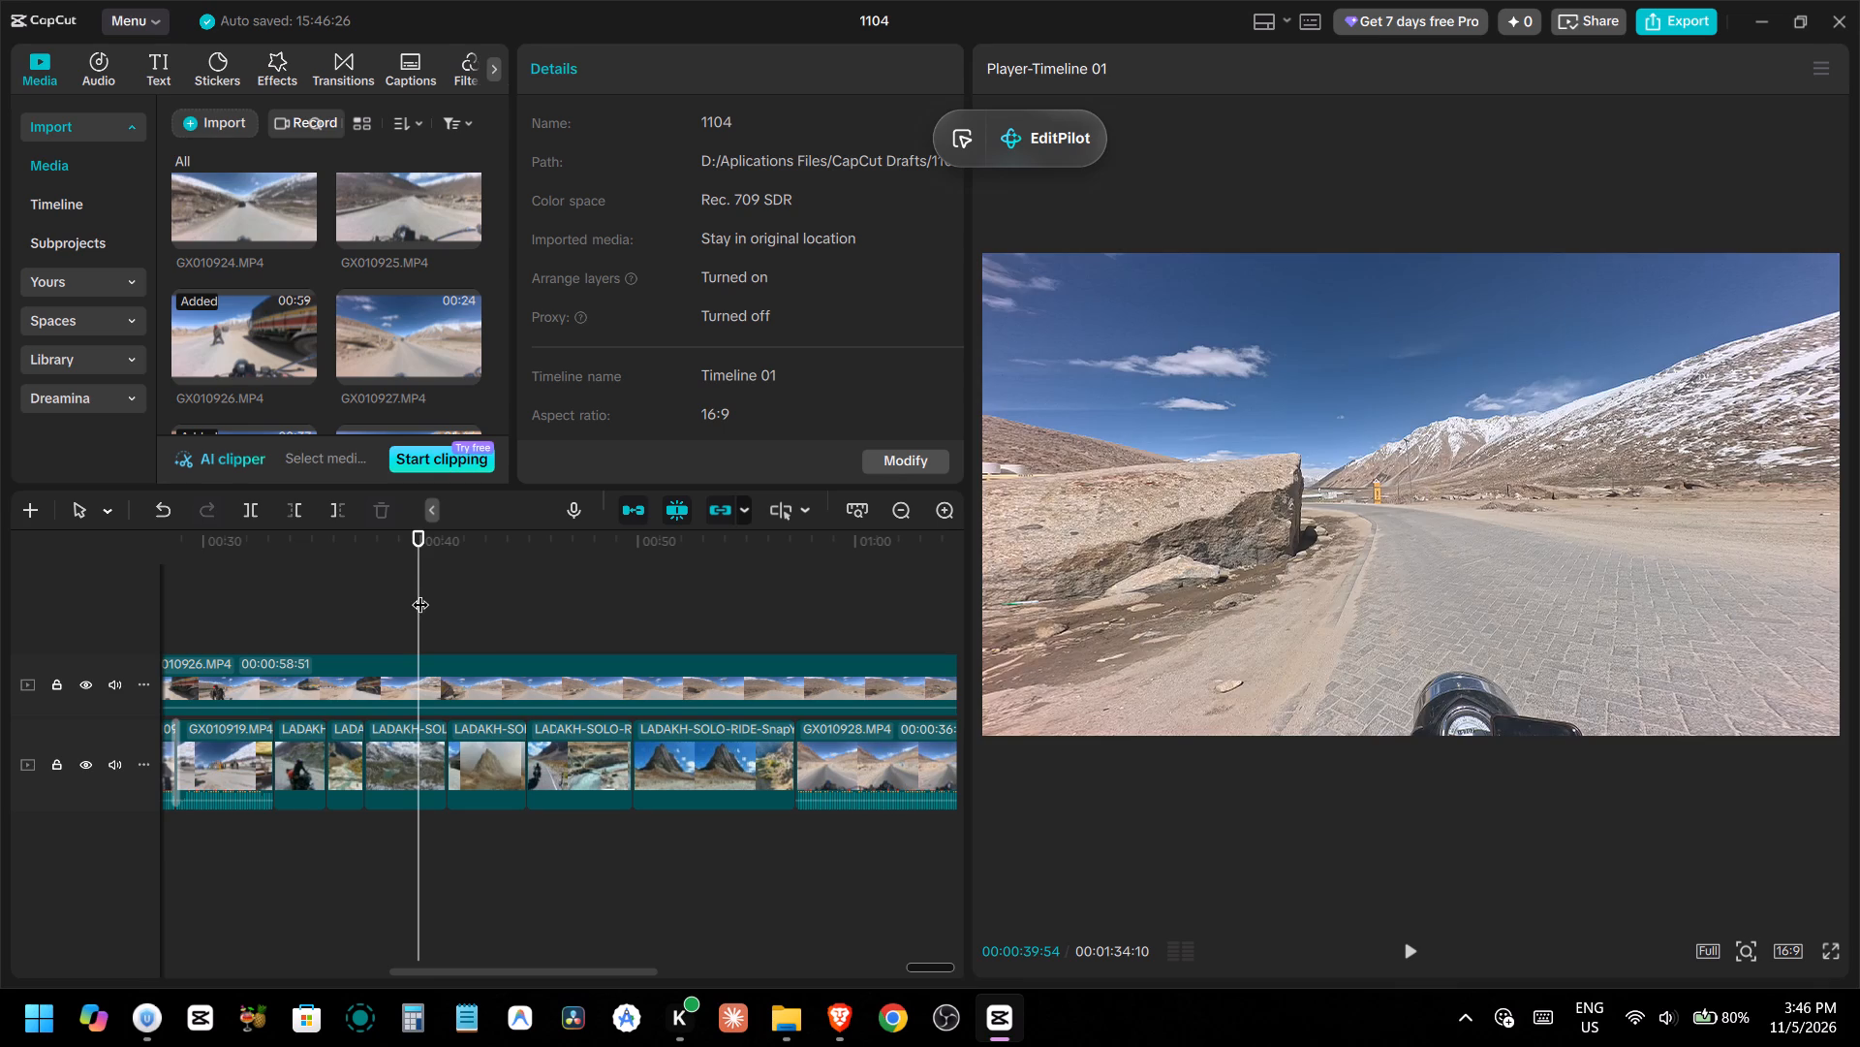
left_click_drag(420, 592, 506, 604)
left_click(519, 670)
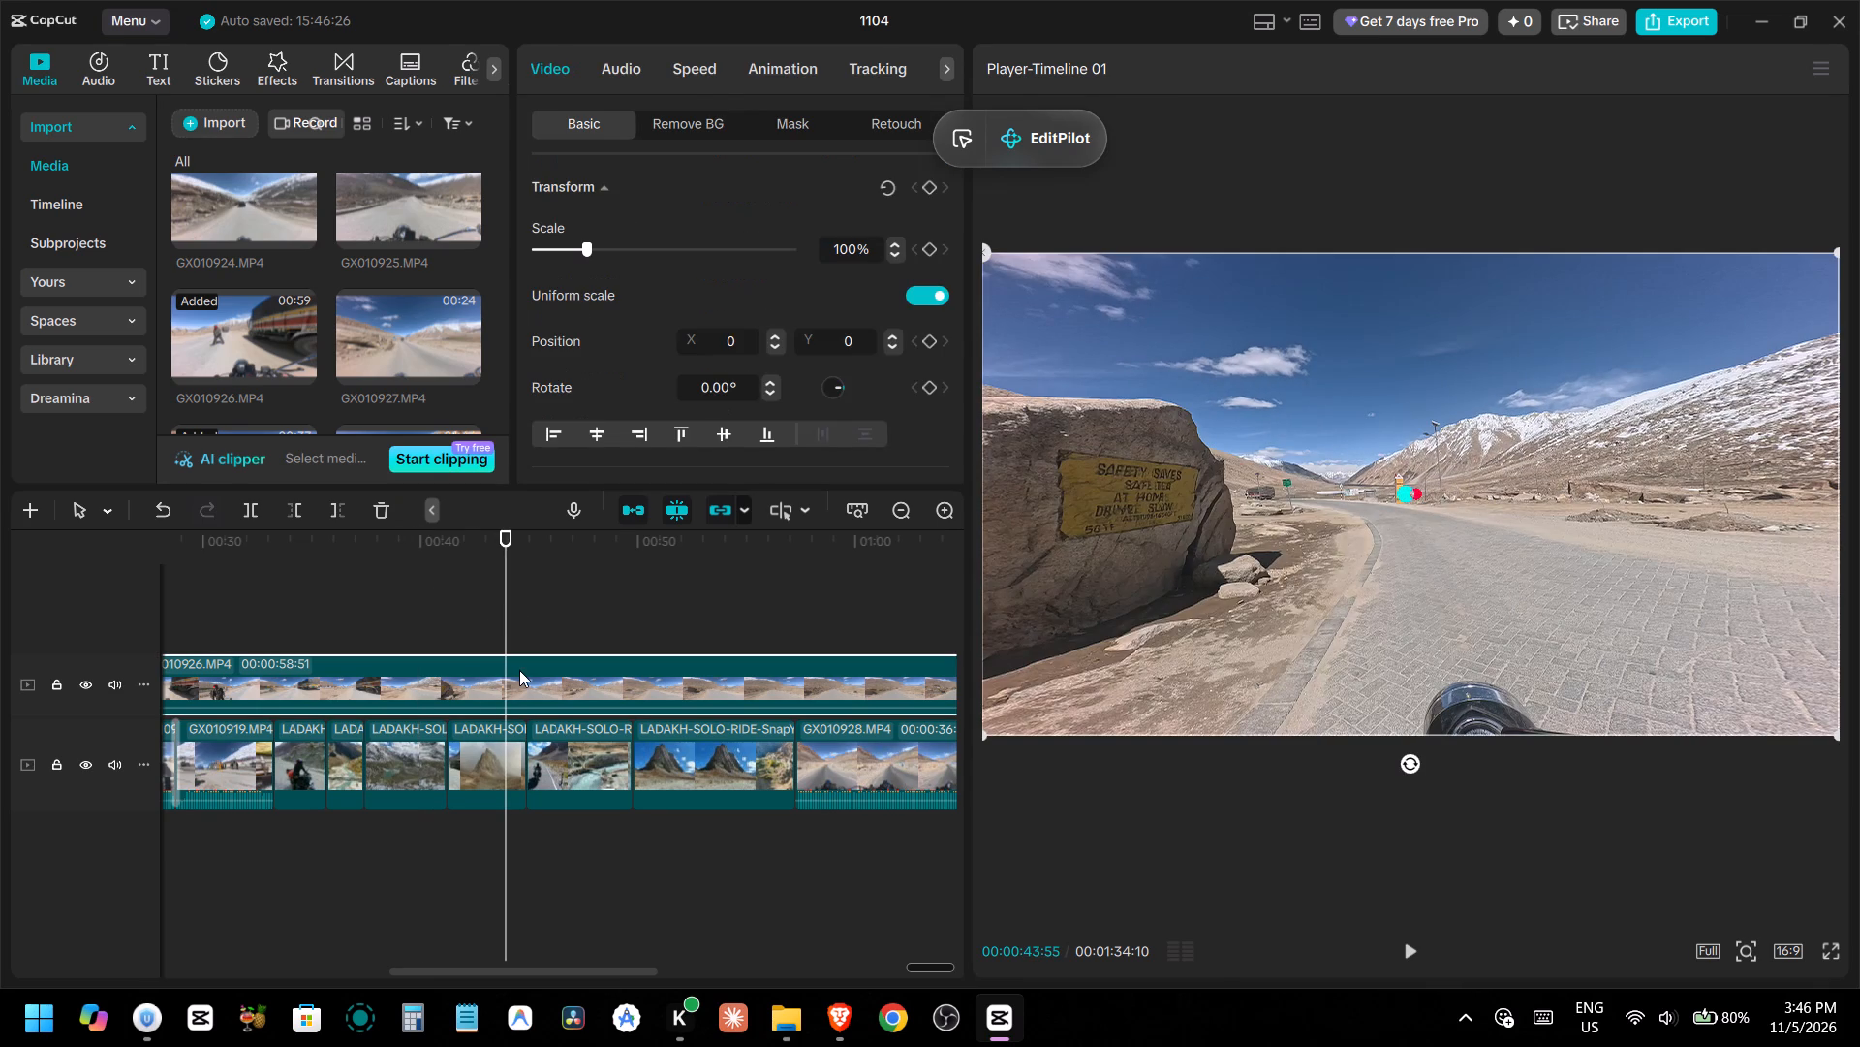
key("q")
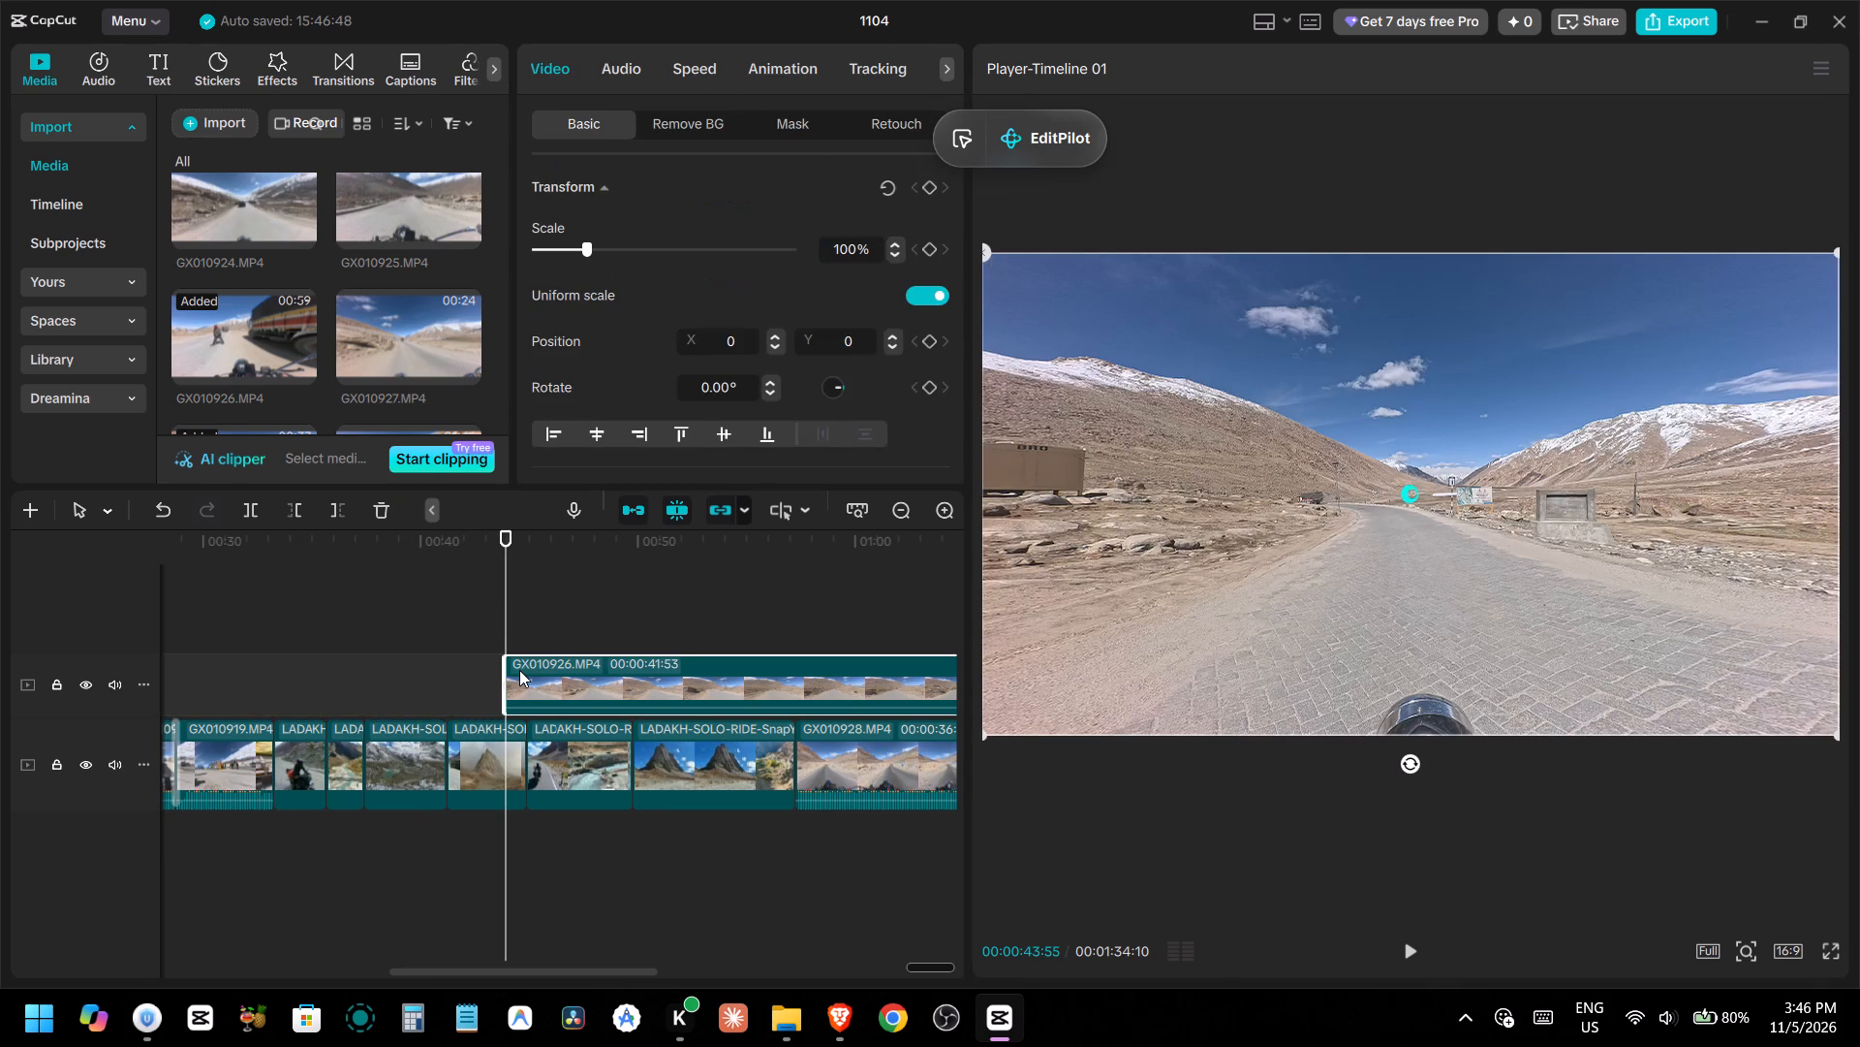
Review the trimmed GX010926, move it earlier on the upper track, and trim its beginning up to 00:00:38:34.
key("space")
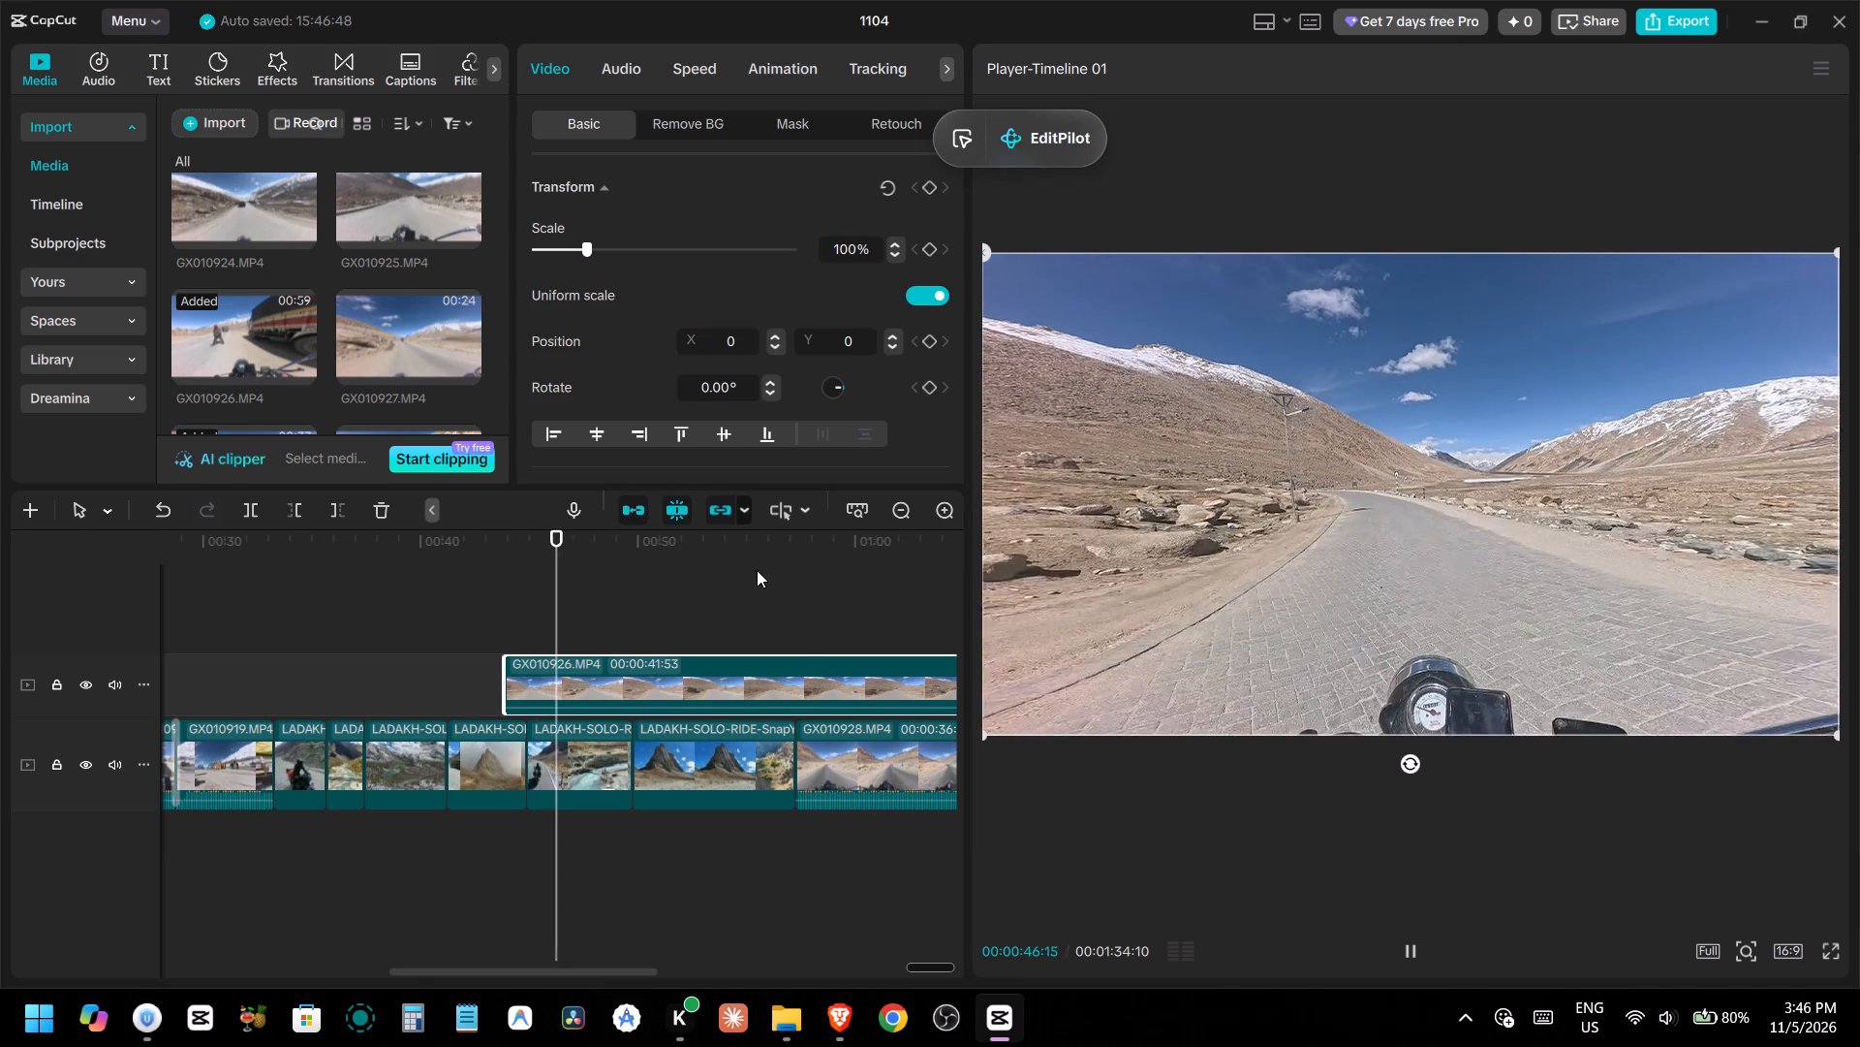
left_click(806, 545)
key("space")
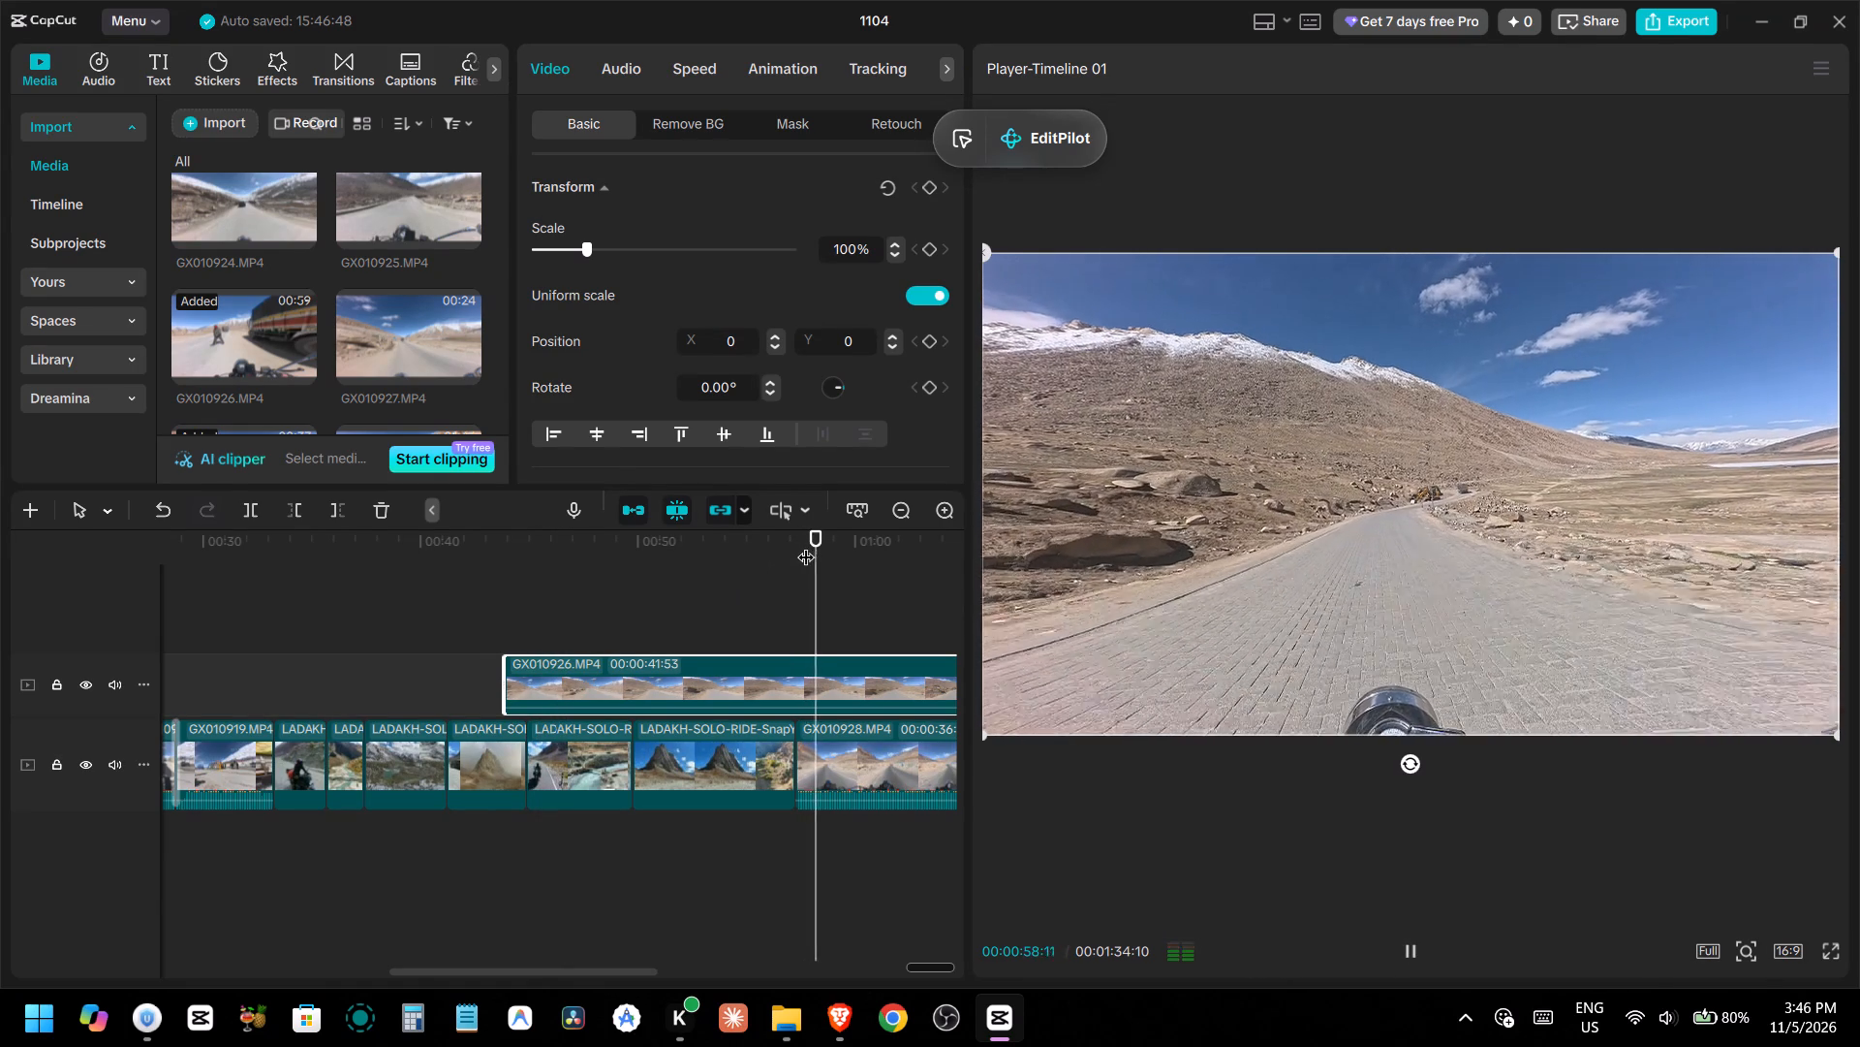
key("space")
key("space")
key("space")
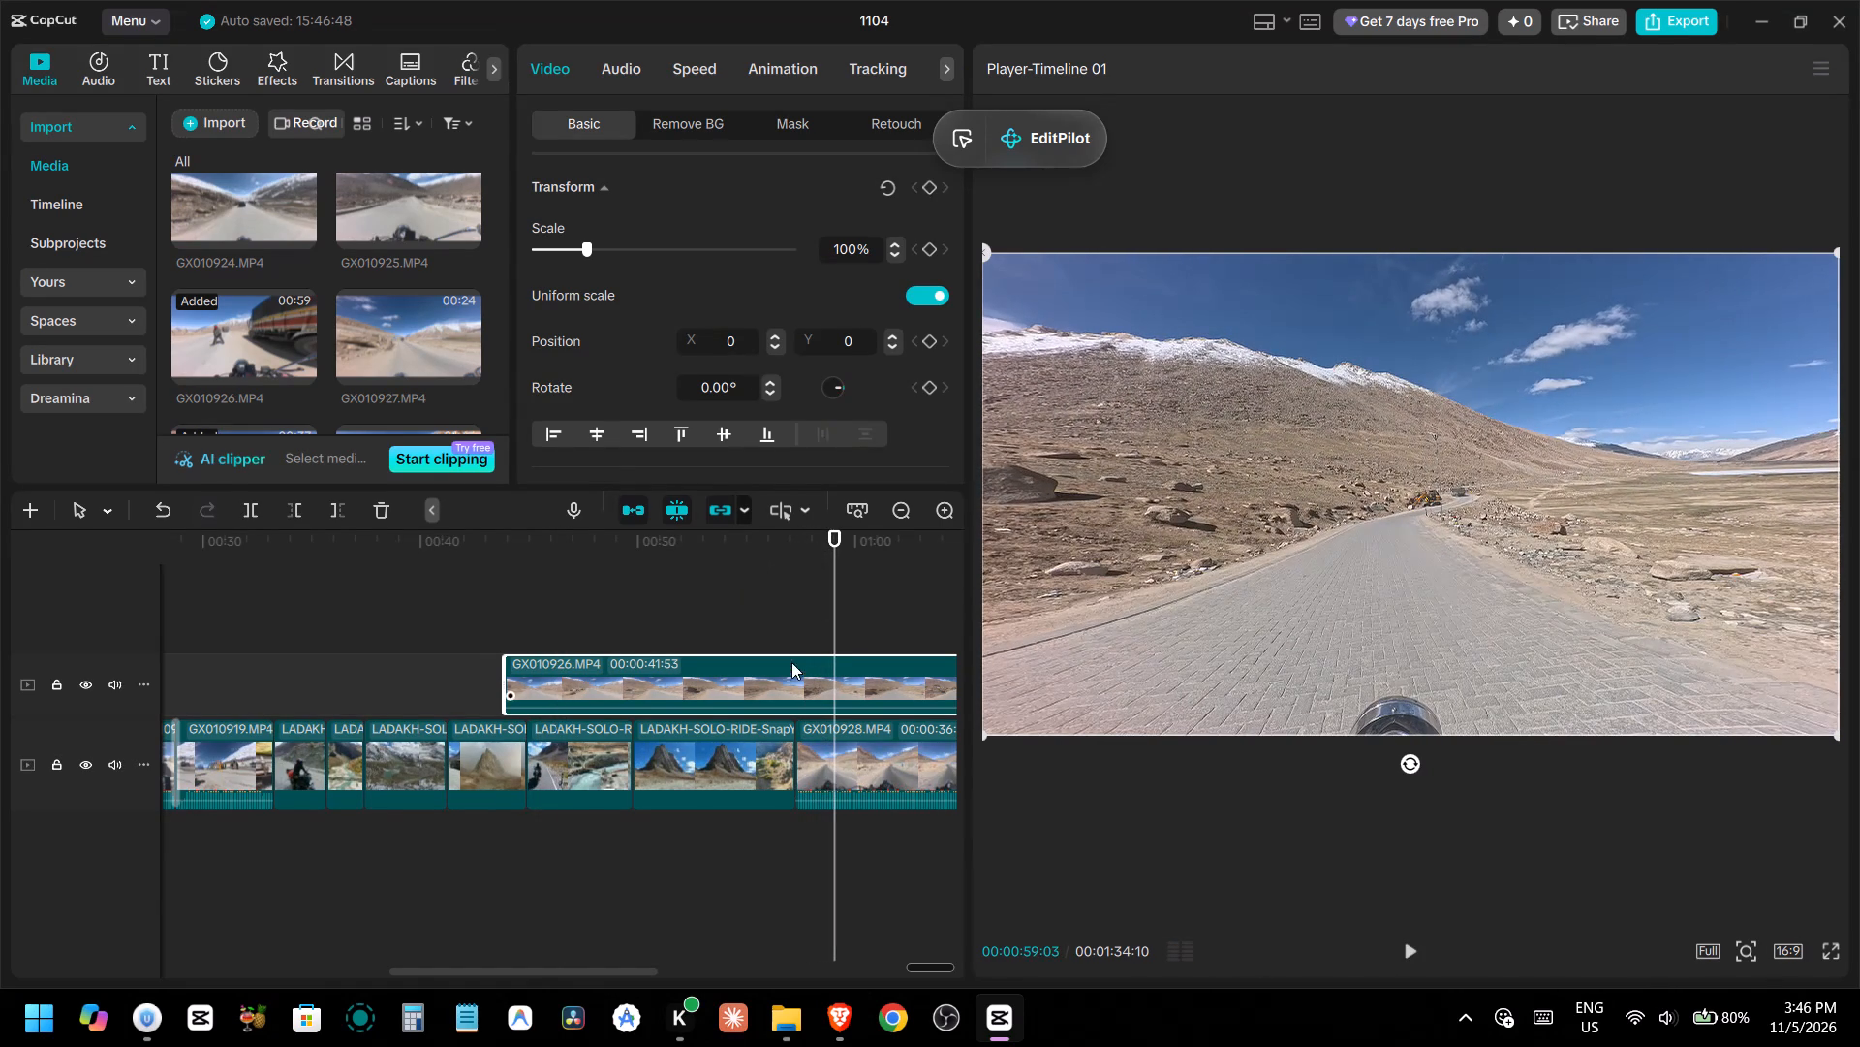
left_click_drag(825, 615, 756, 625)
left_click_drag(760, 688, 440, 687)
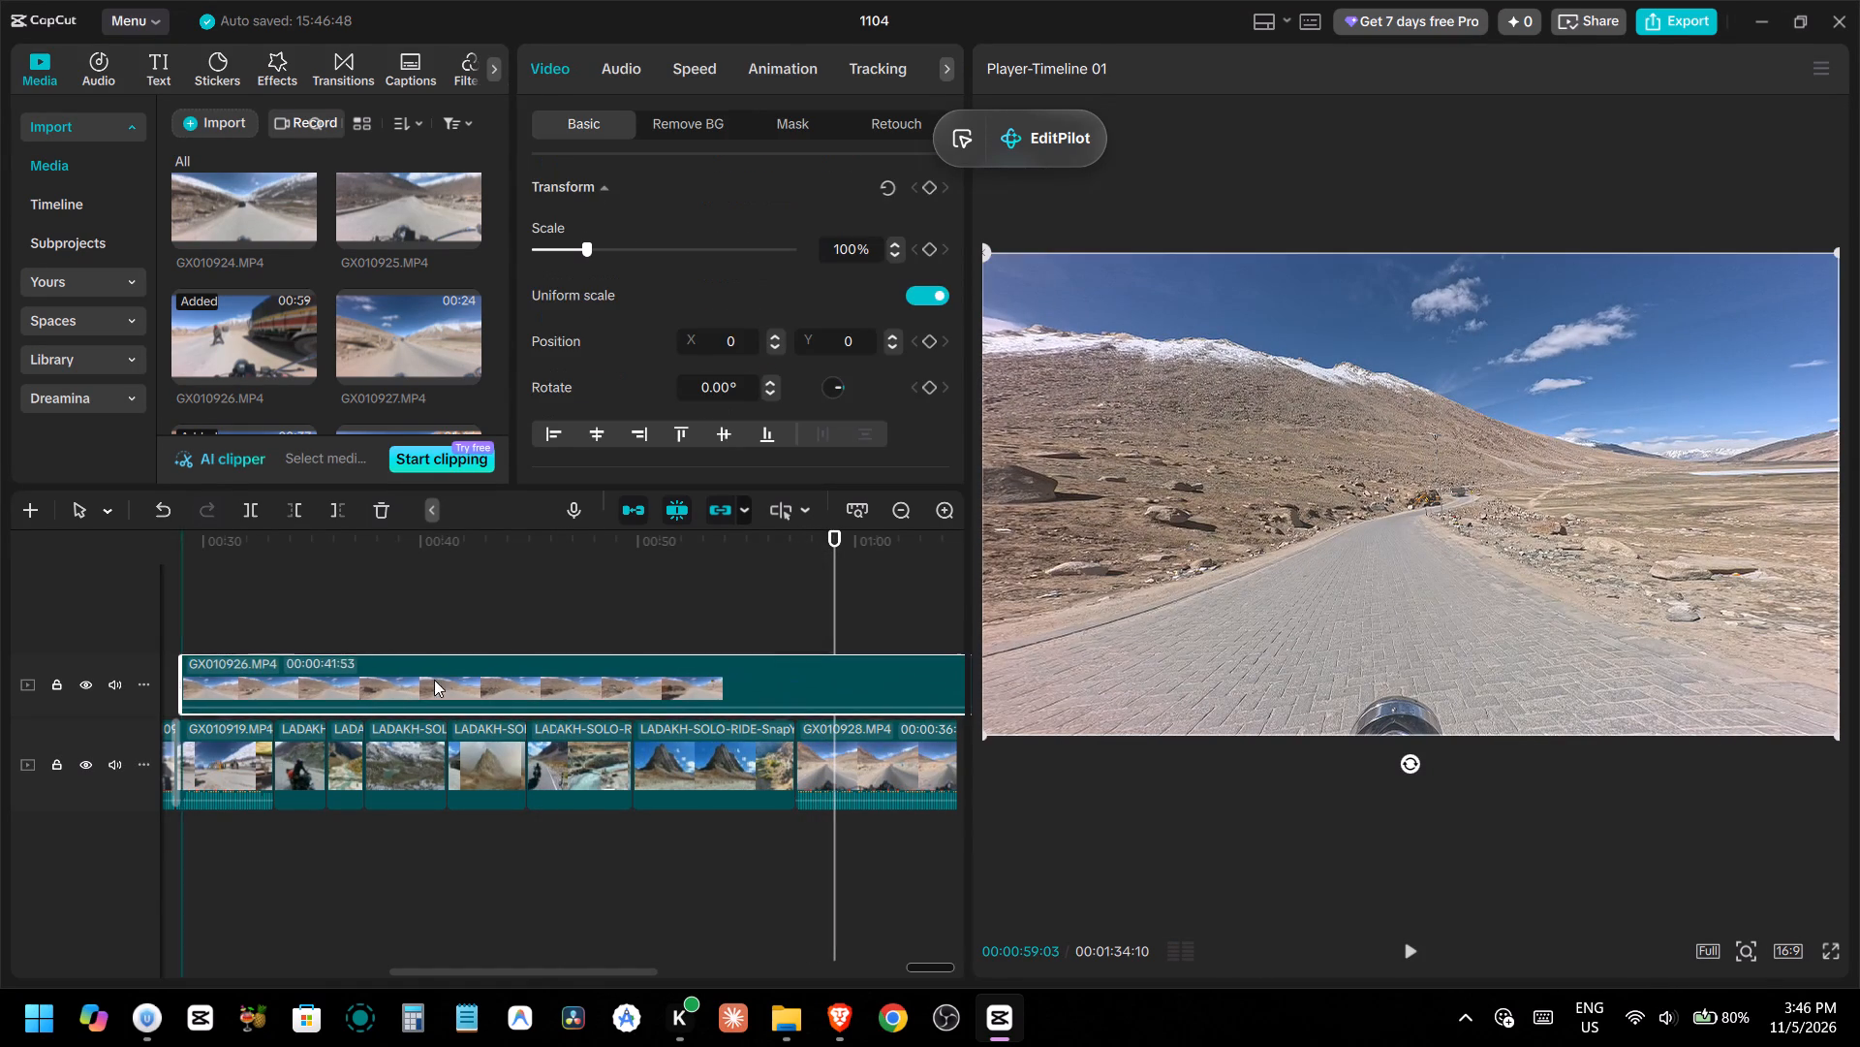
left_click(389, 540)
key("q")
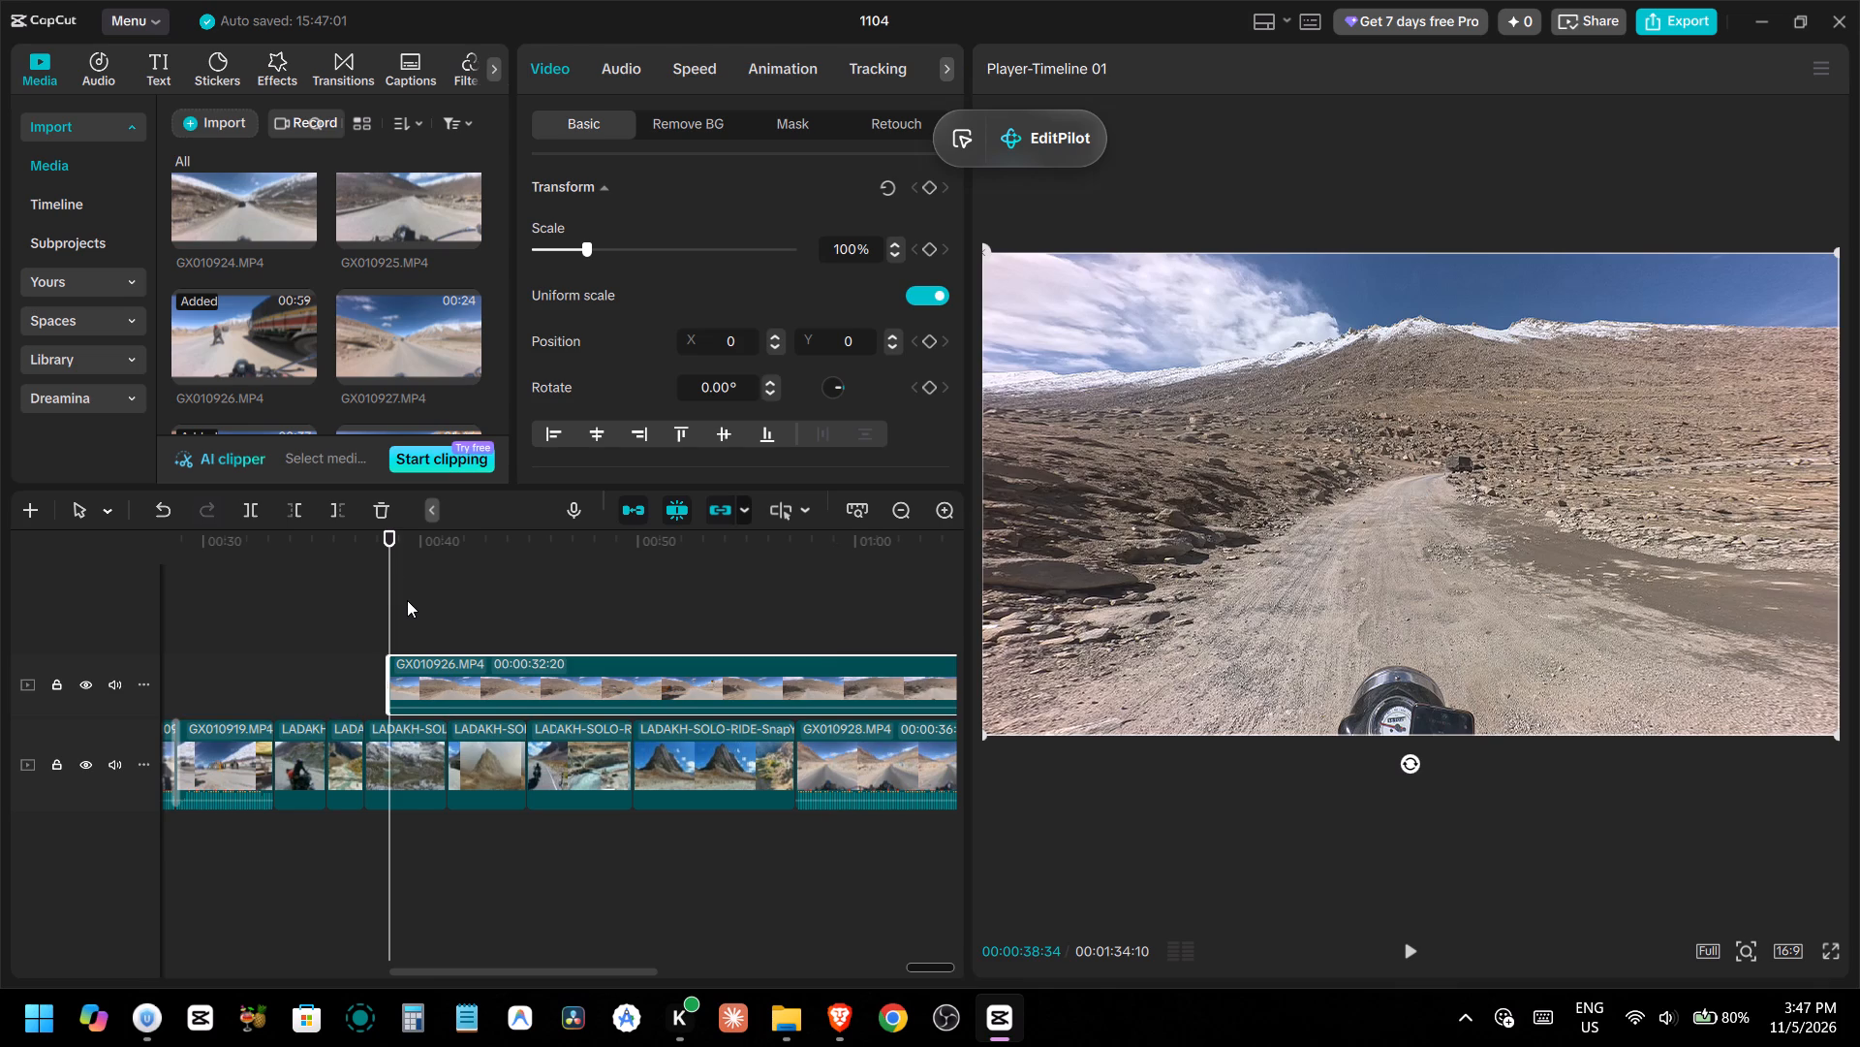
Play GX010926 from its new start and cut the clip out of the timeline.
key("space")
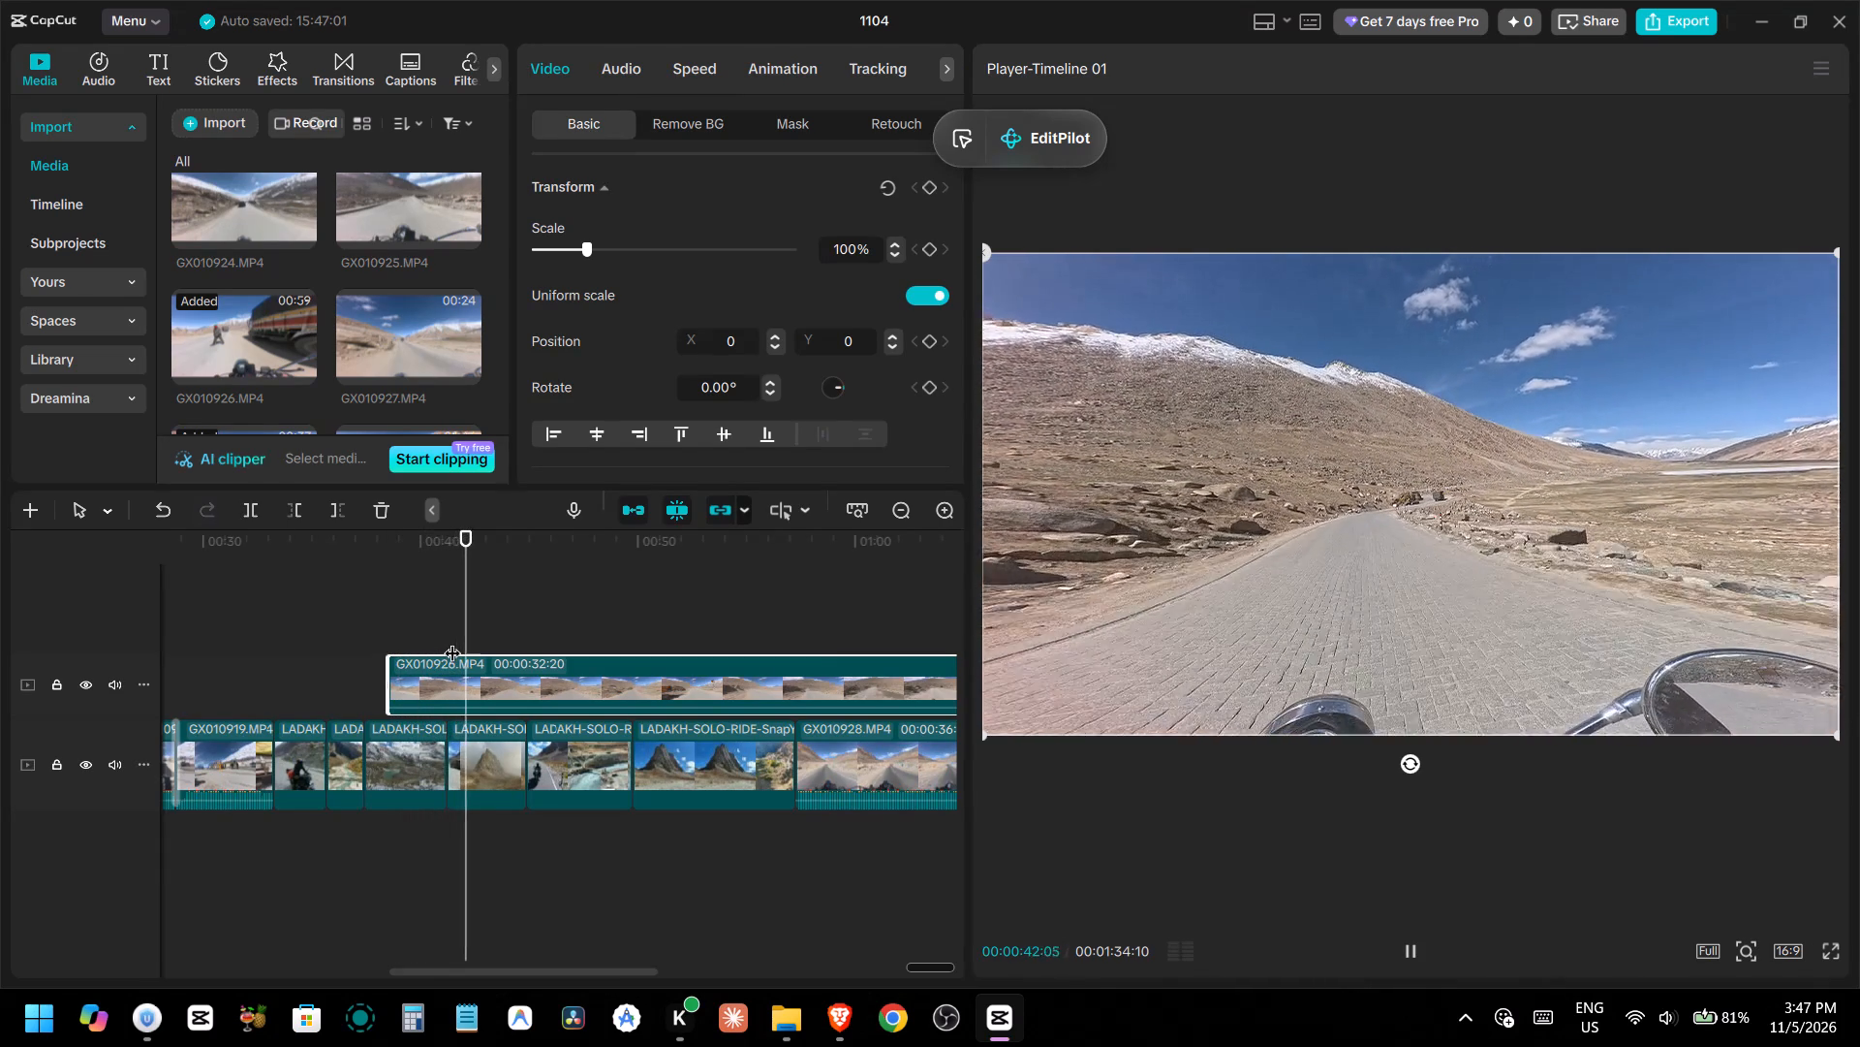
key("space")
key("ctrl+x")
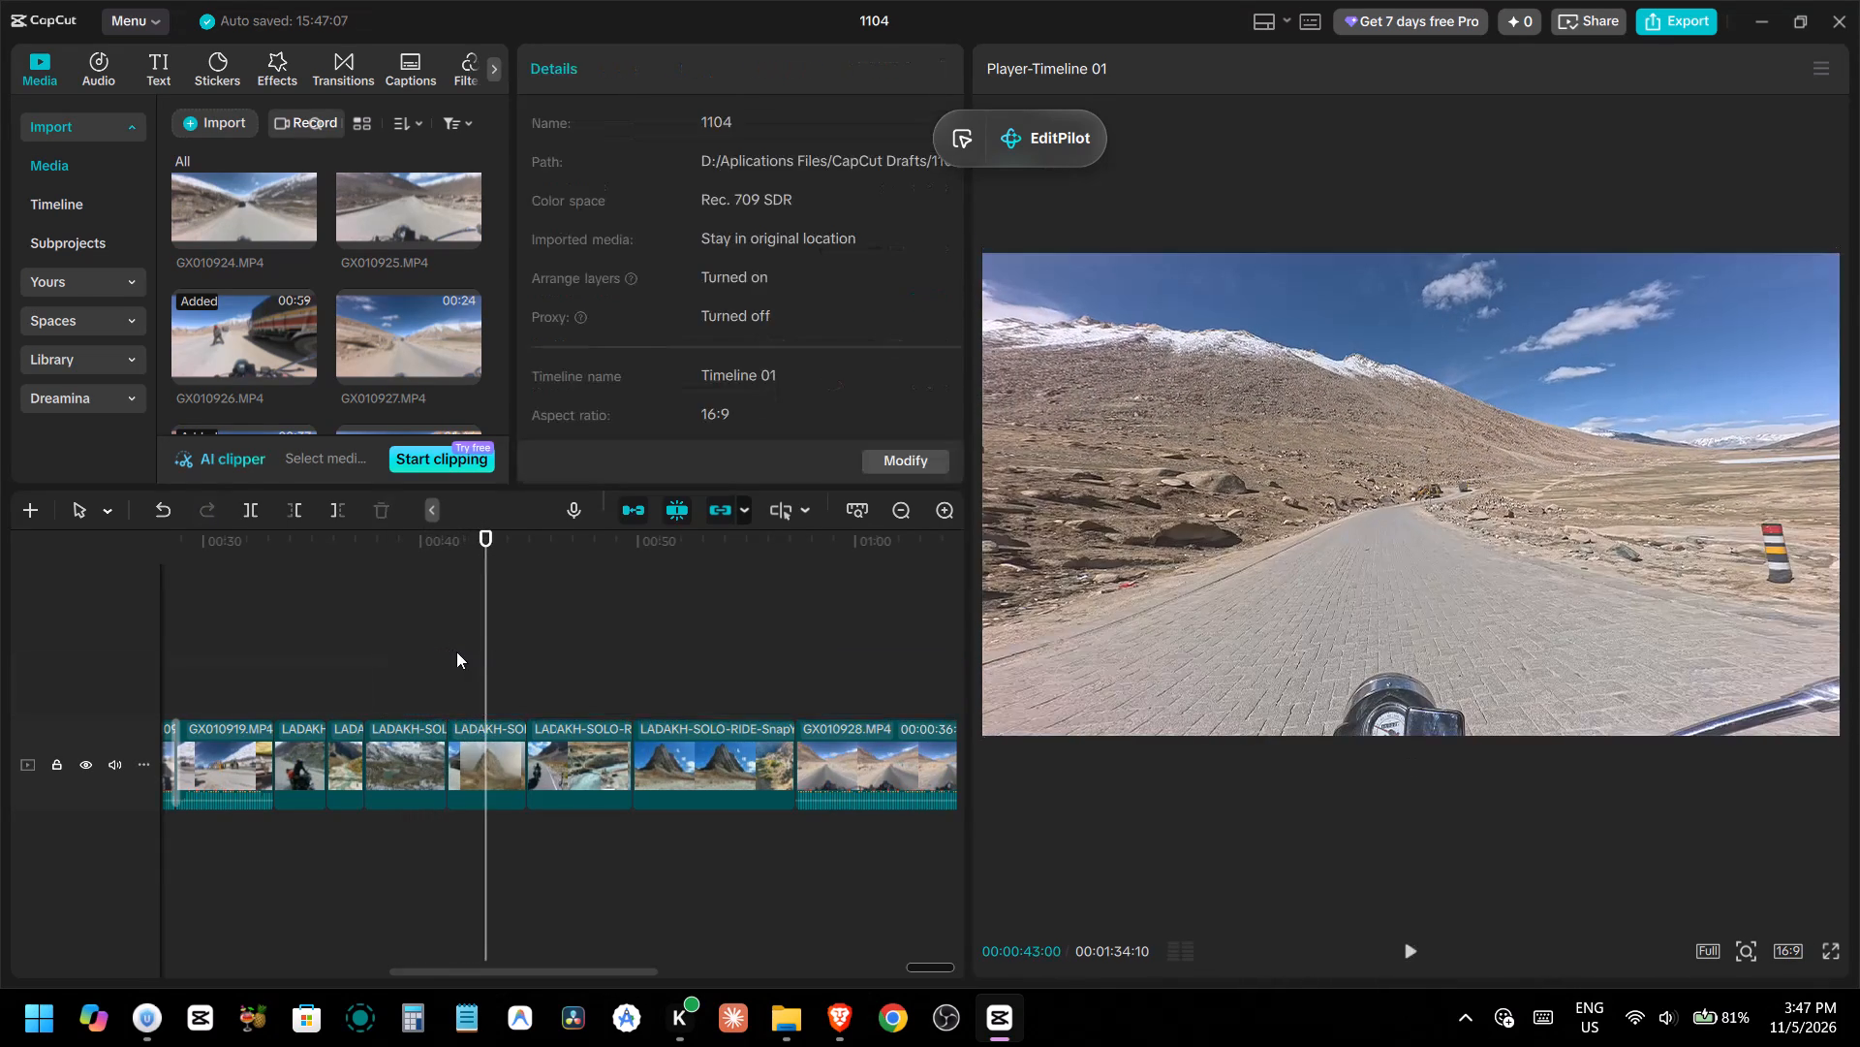
Place GX010924.MP4 on a track above the LADAKH-SOLO-RIDE shots, starting at 00:00:36:12, and skim its opening part.
scroll(194, 232, "up", 1)
left_click_drag(252, 304, 255, 445)
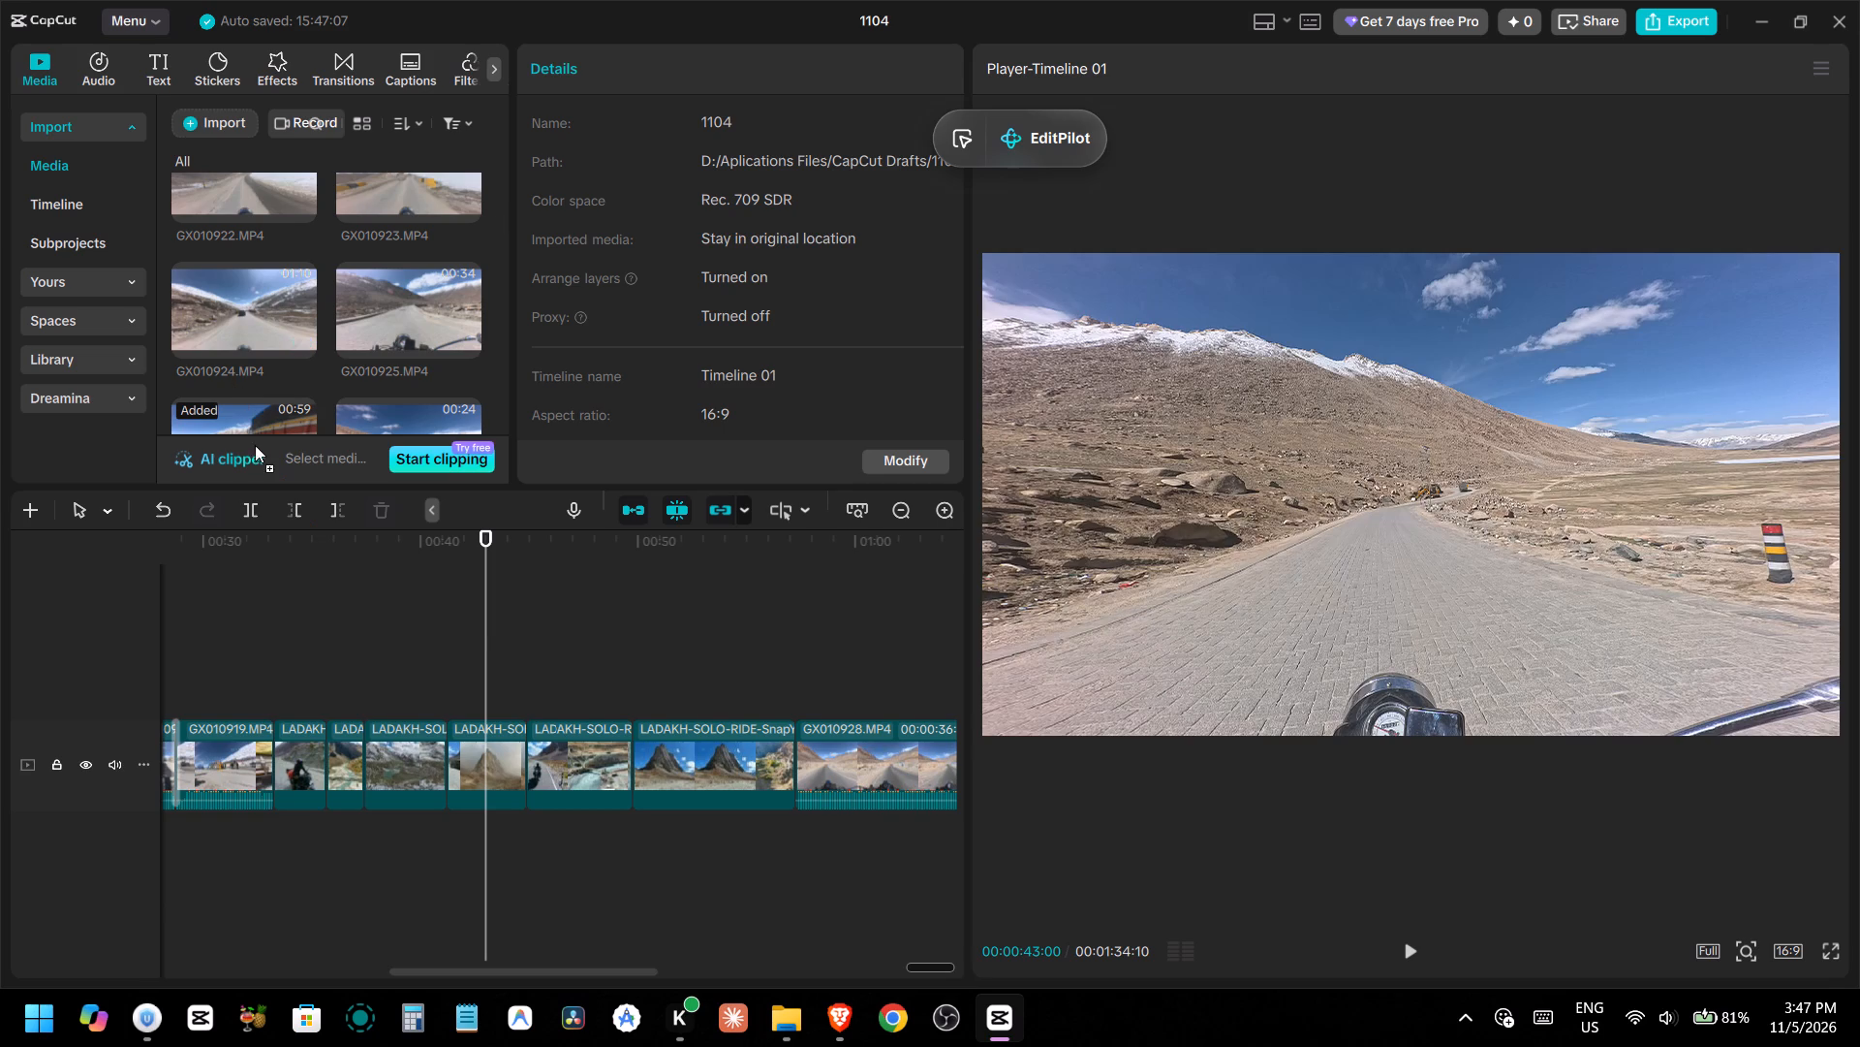
left_click_drag(255, 445, 338, 619)
triple_click(400, 607)
left_click_drag(400, 607, 440, 616)
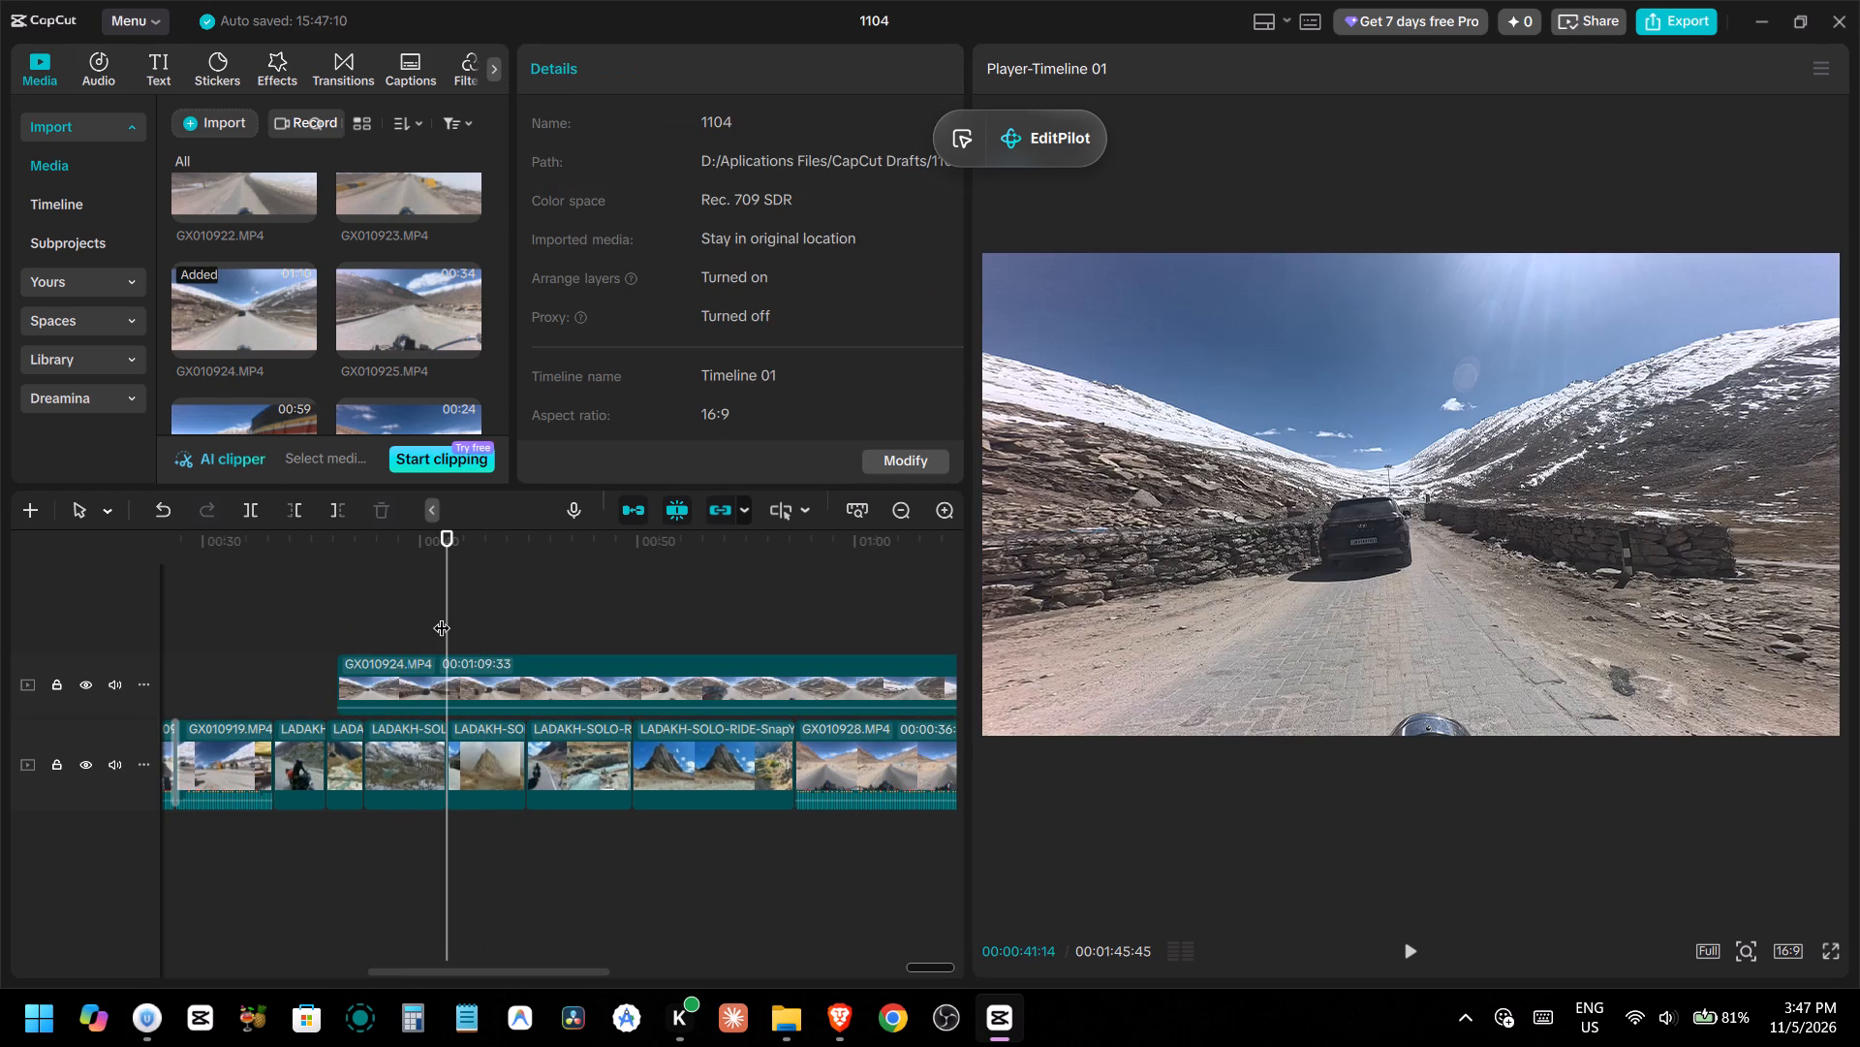
left_click_drag(453, 617, 591, 645)
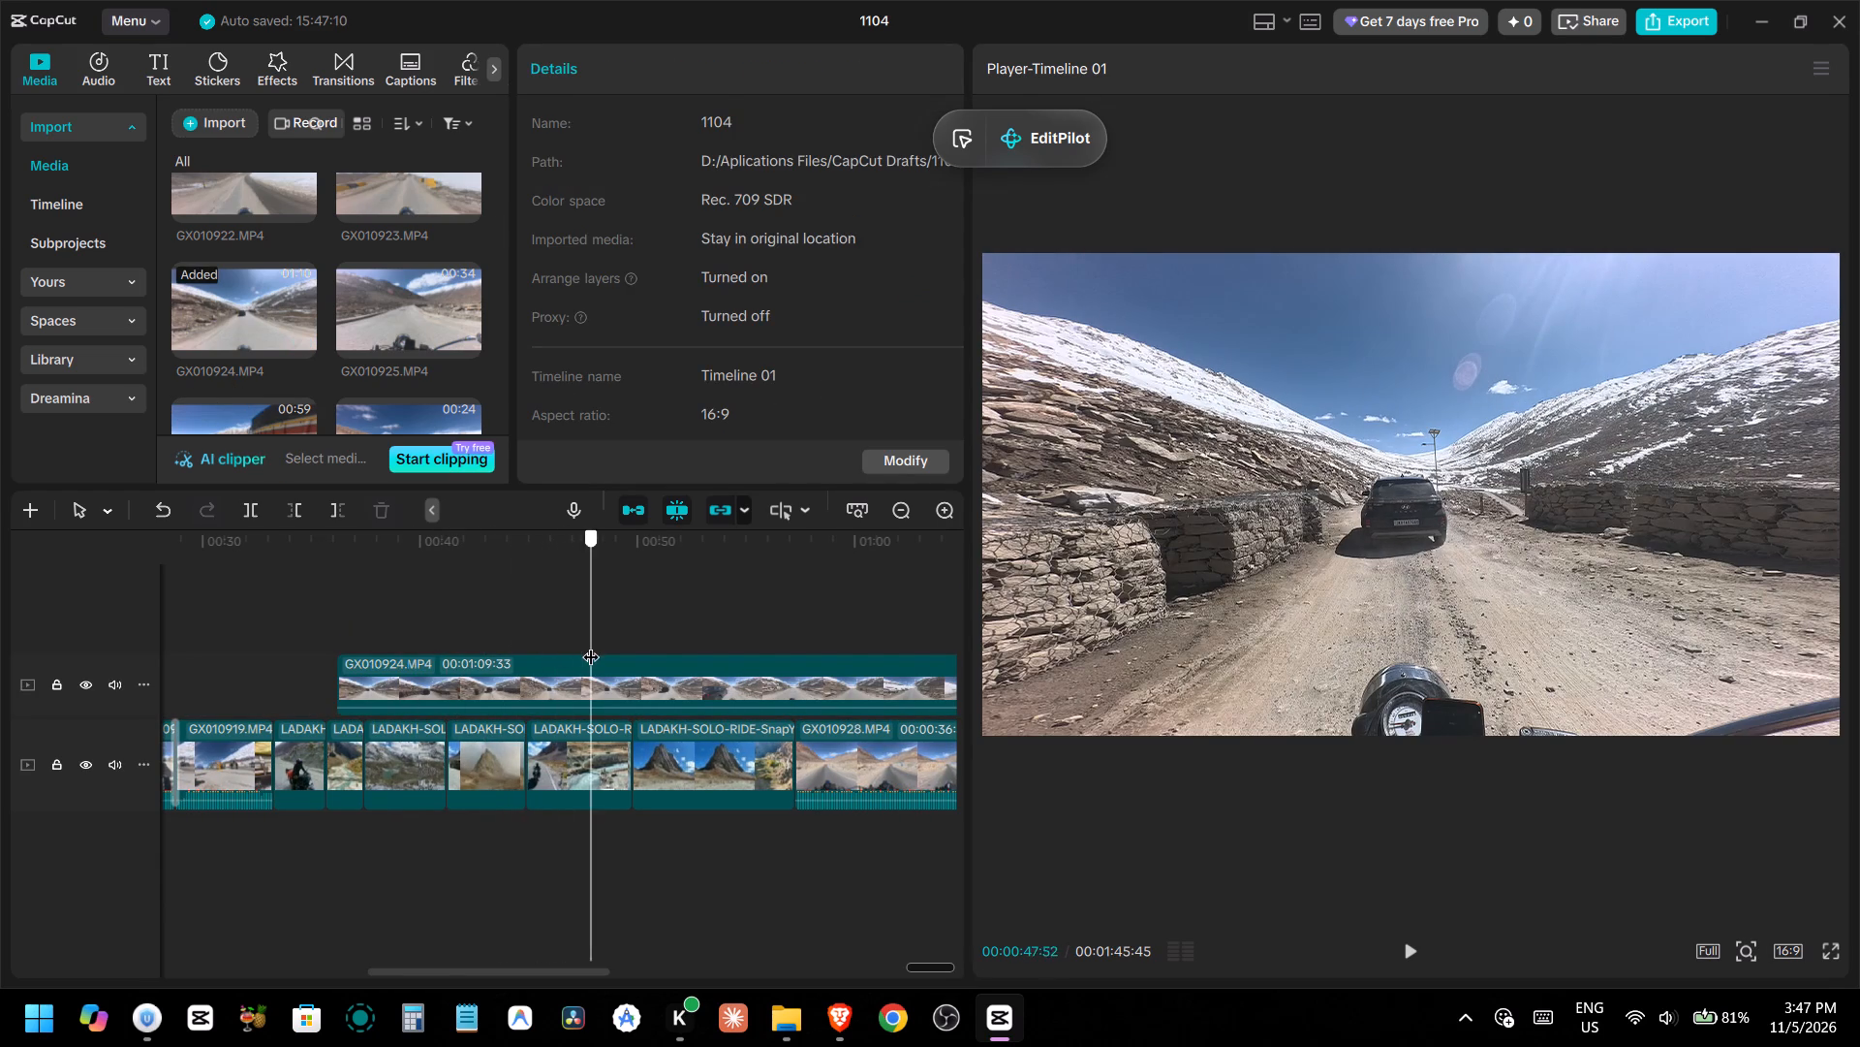
left_click_drag(591, 645, 337, 661)
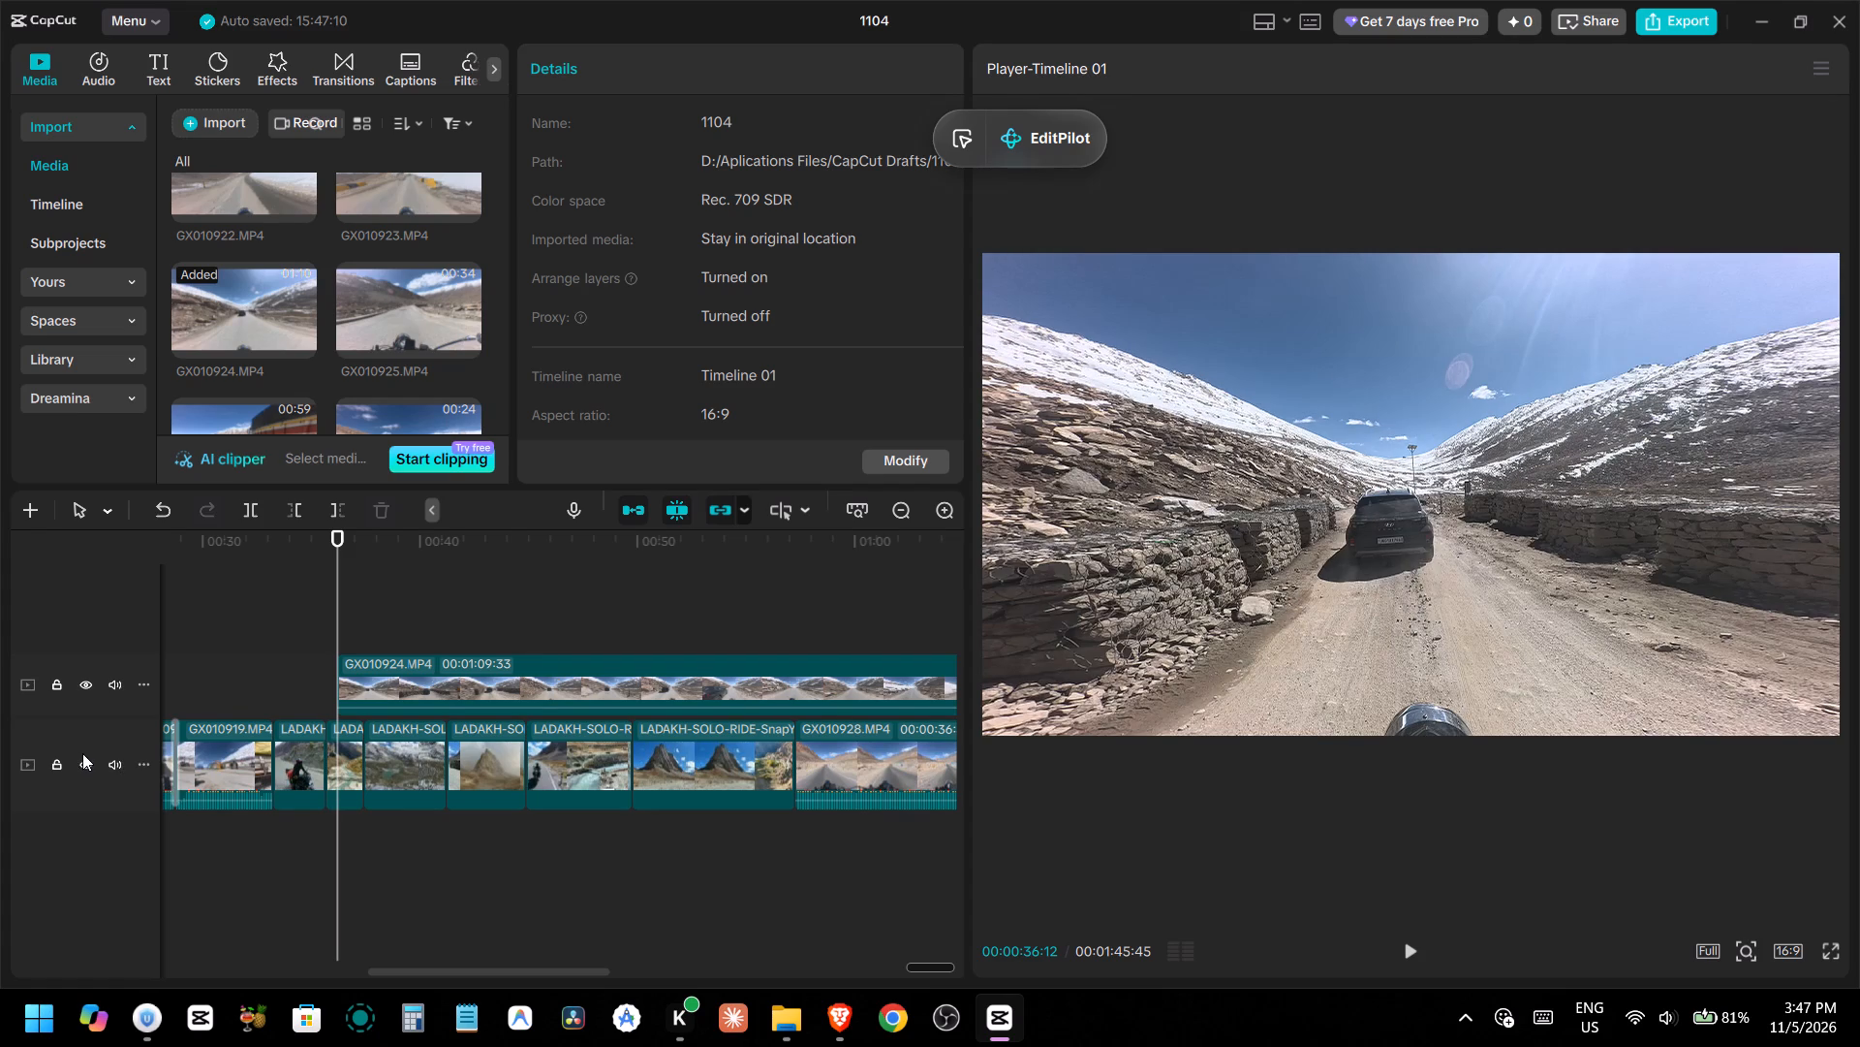
Hide the main video track and preview GX010924 from its start and again from 00:00:49:47.
left_click(82, 758)
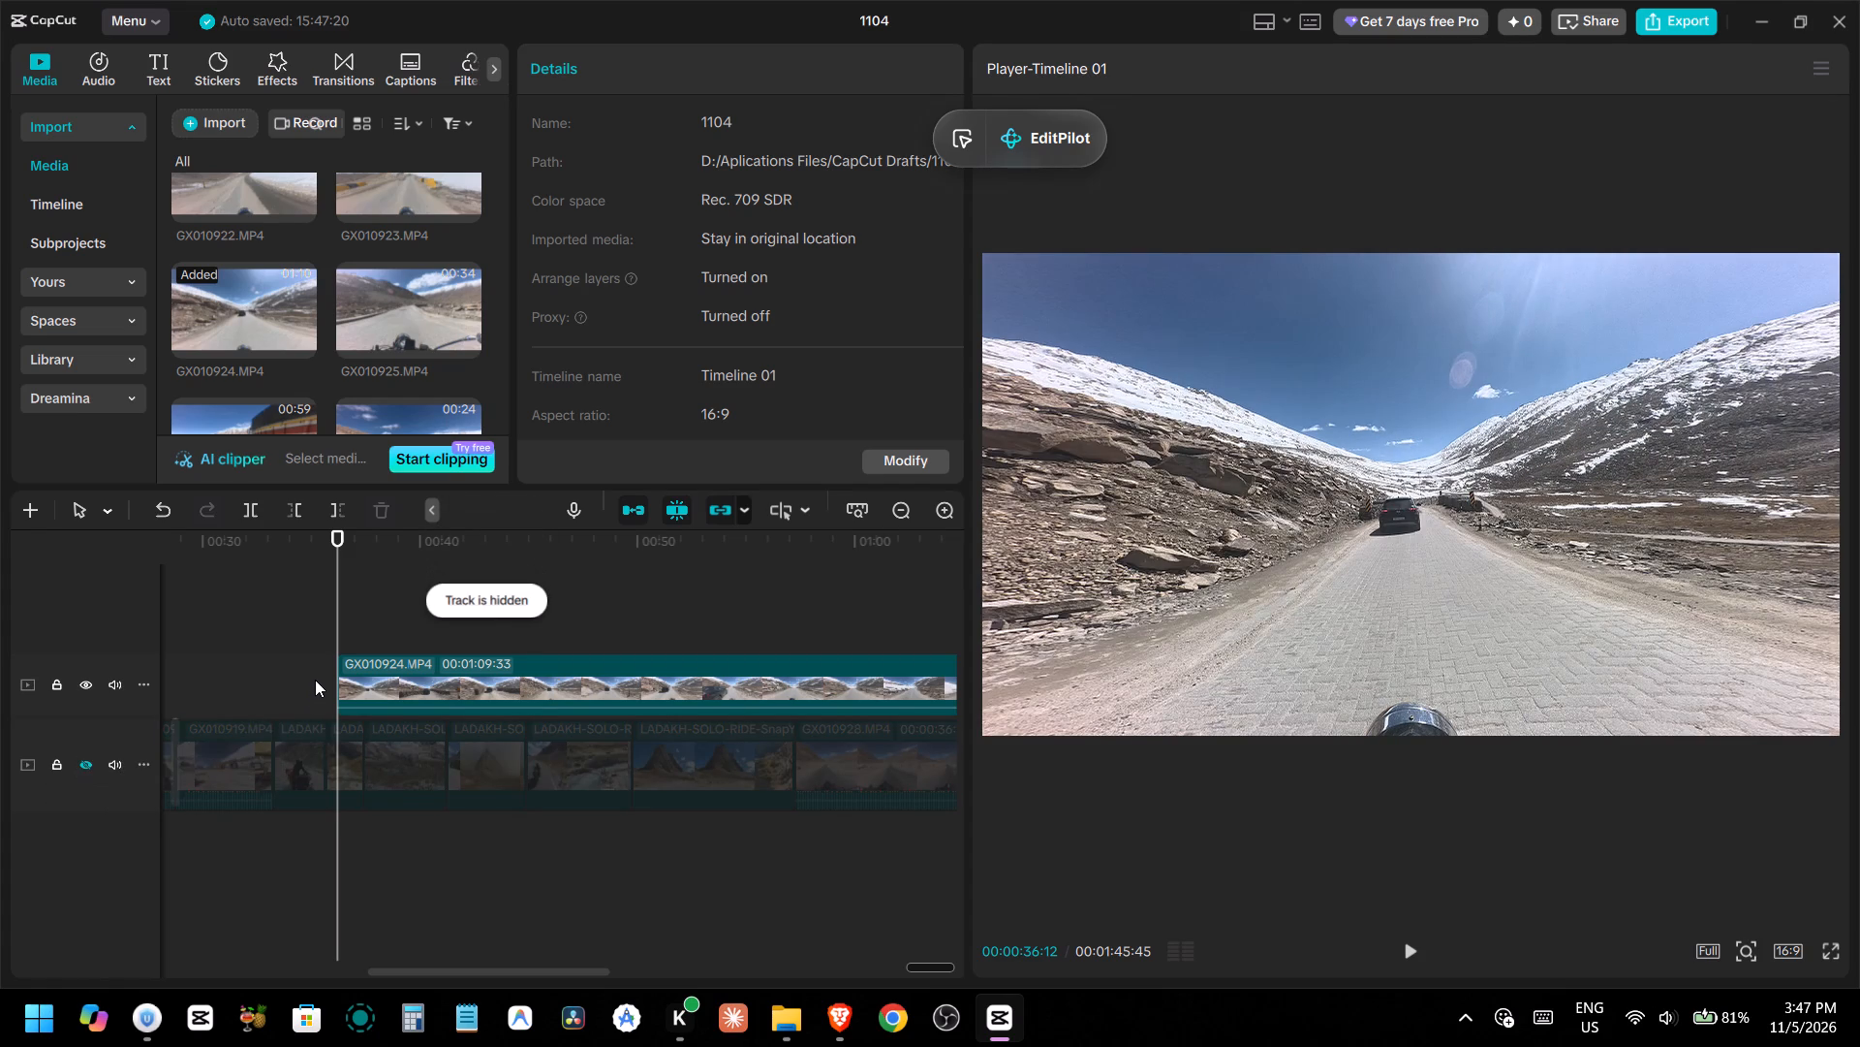
key("space")
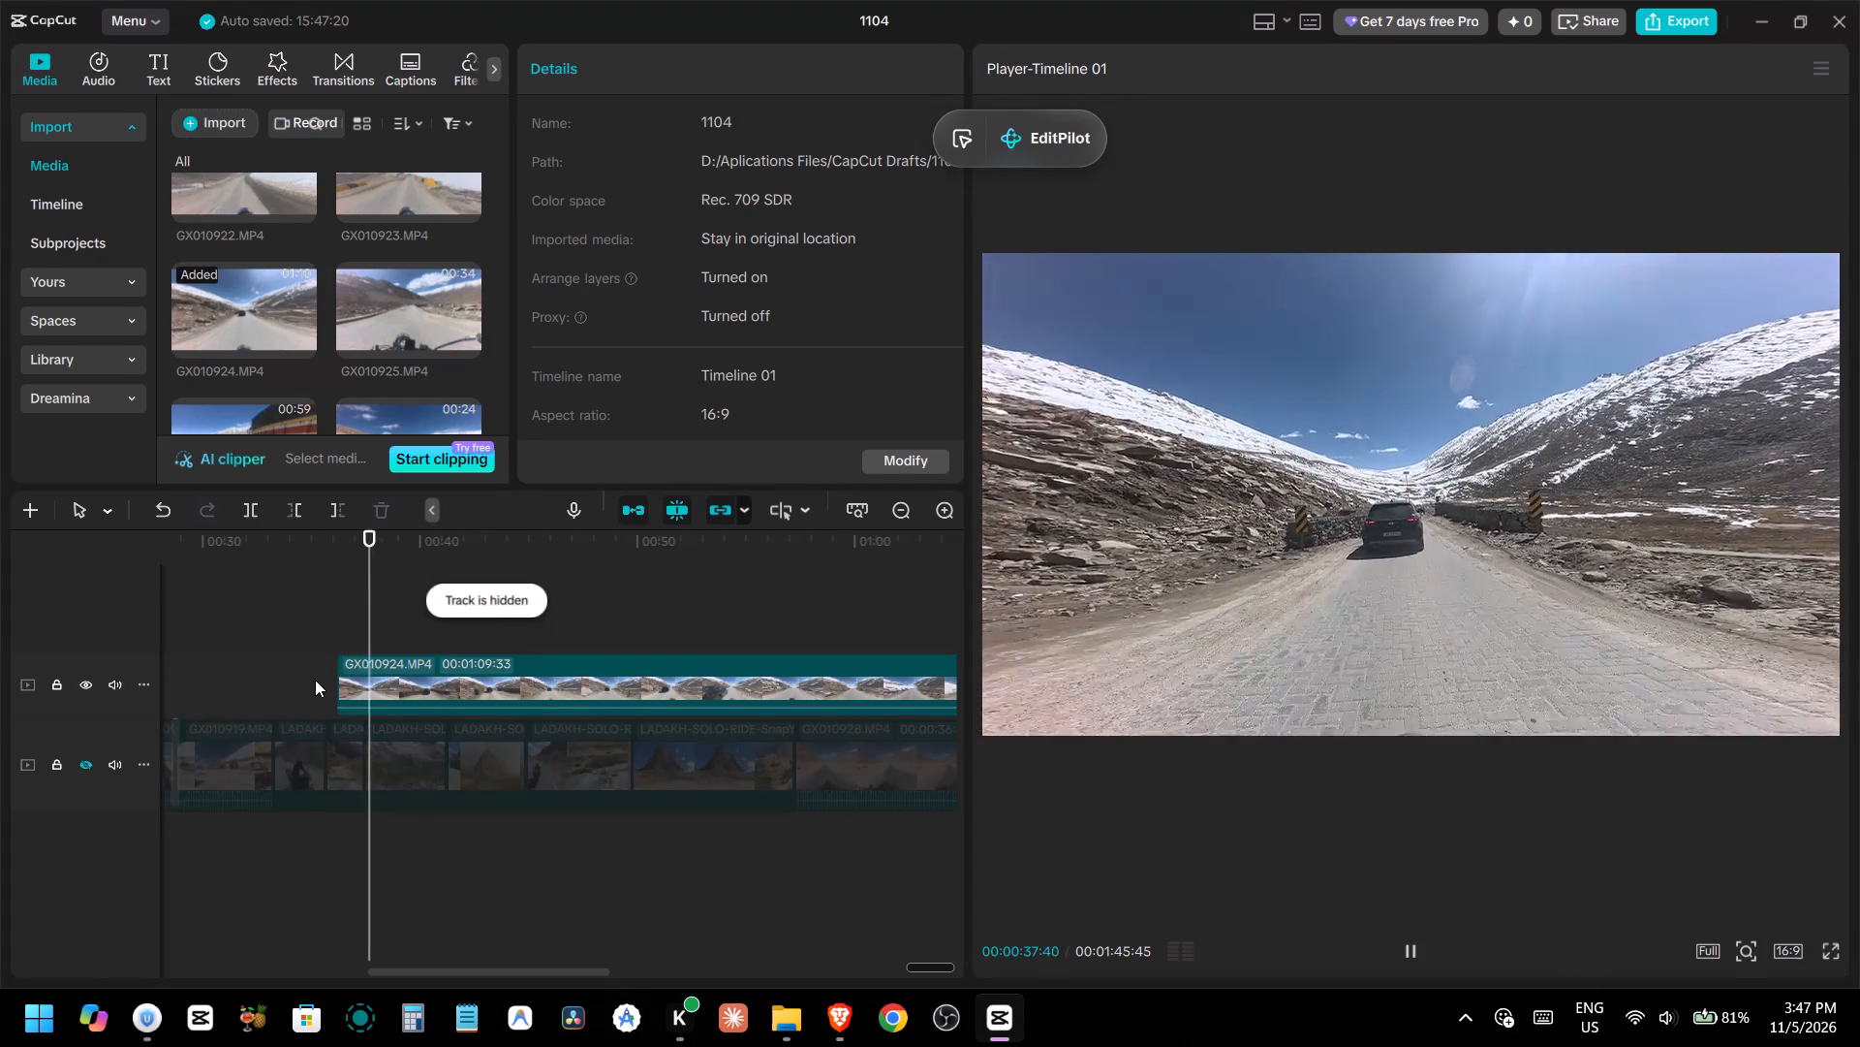
key("space")
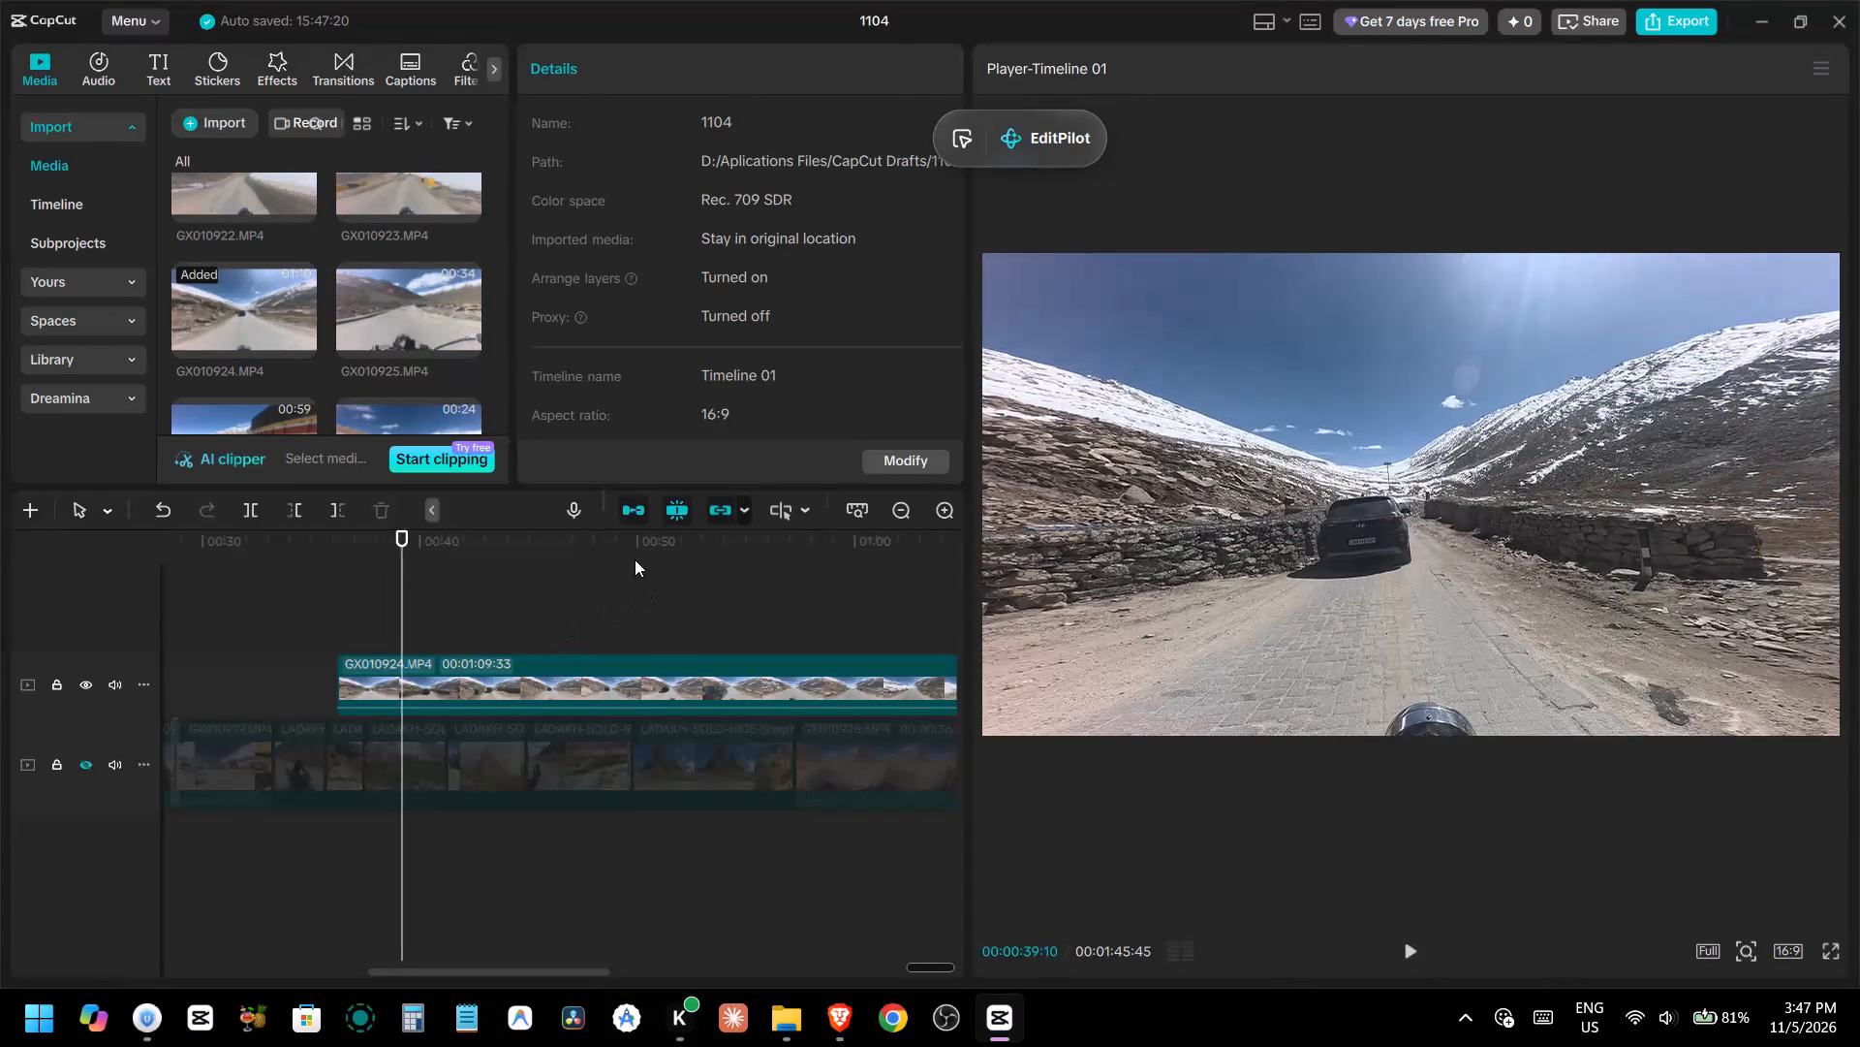
left_click(635, 559)
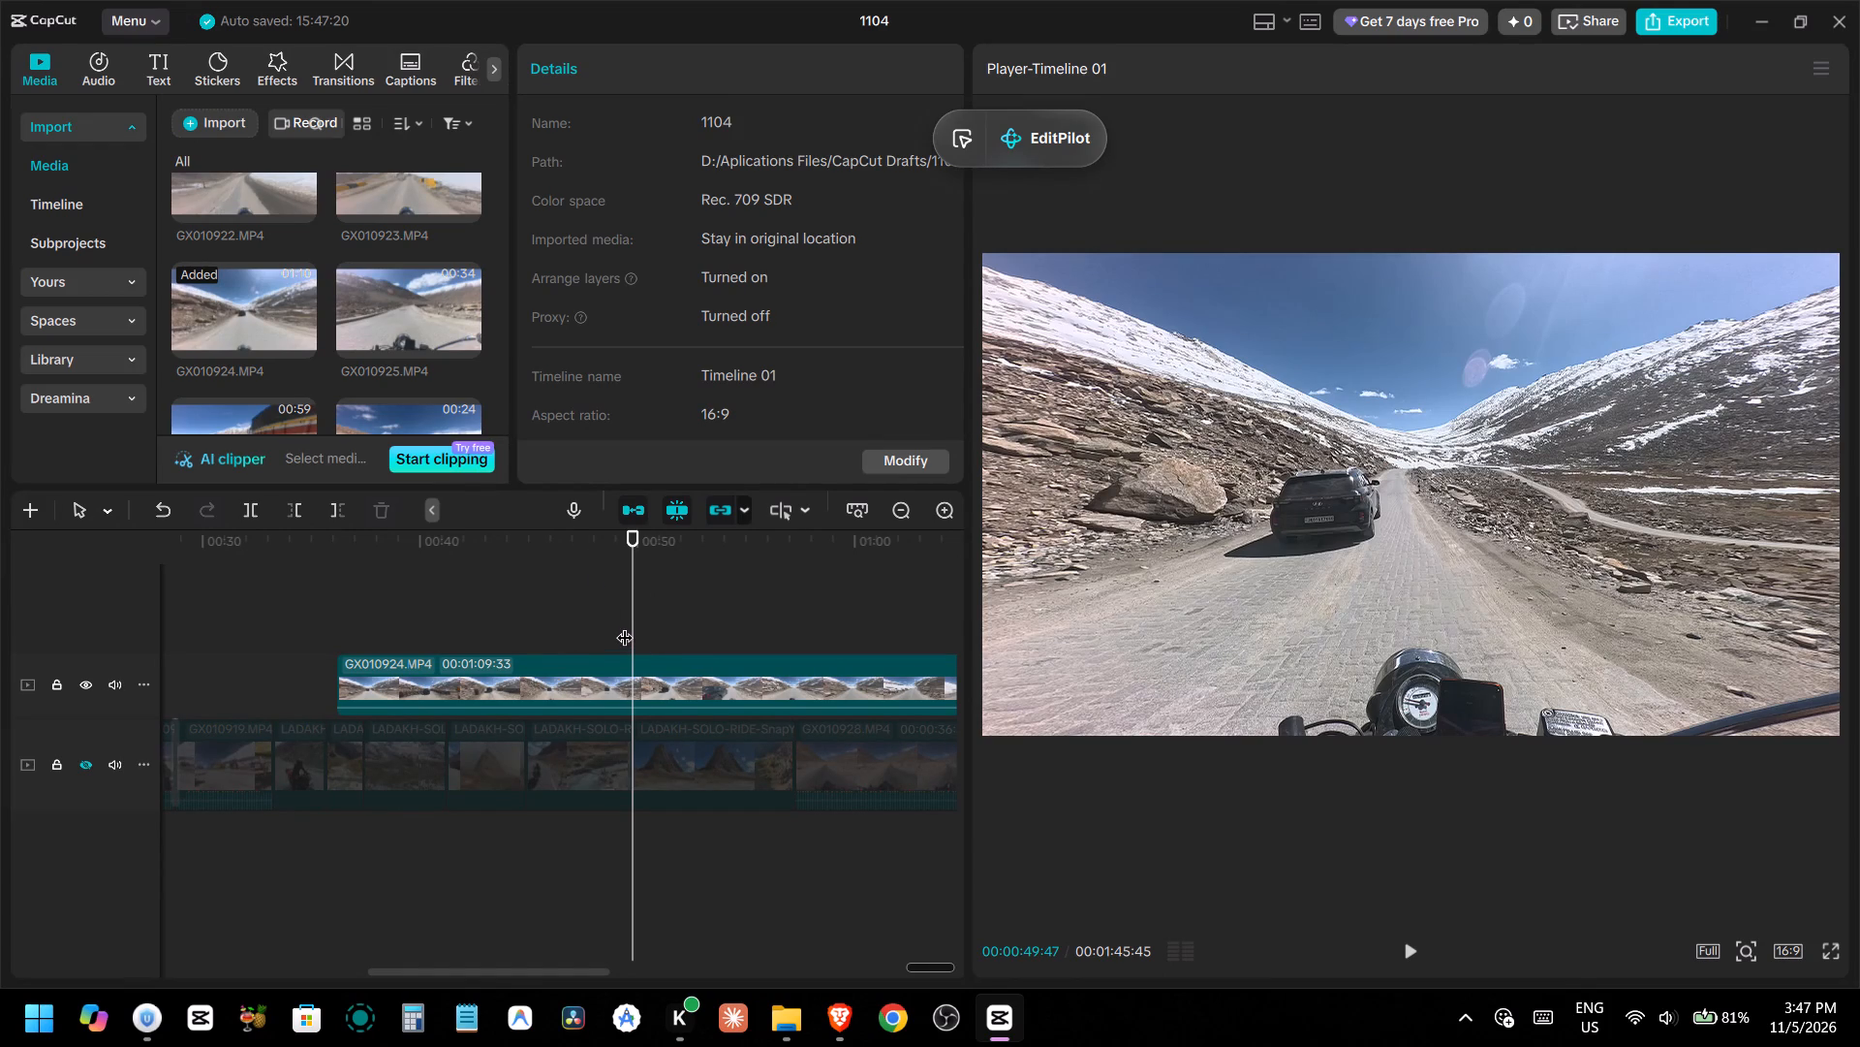
key("space")
key("space")
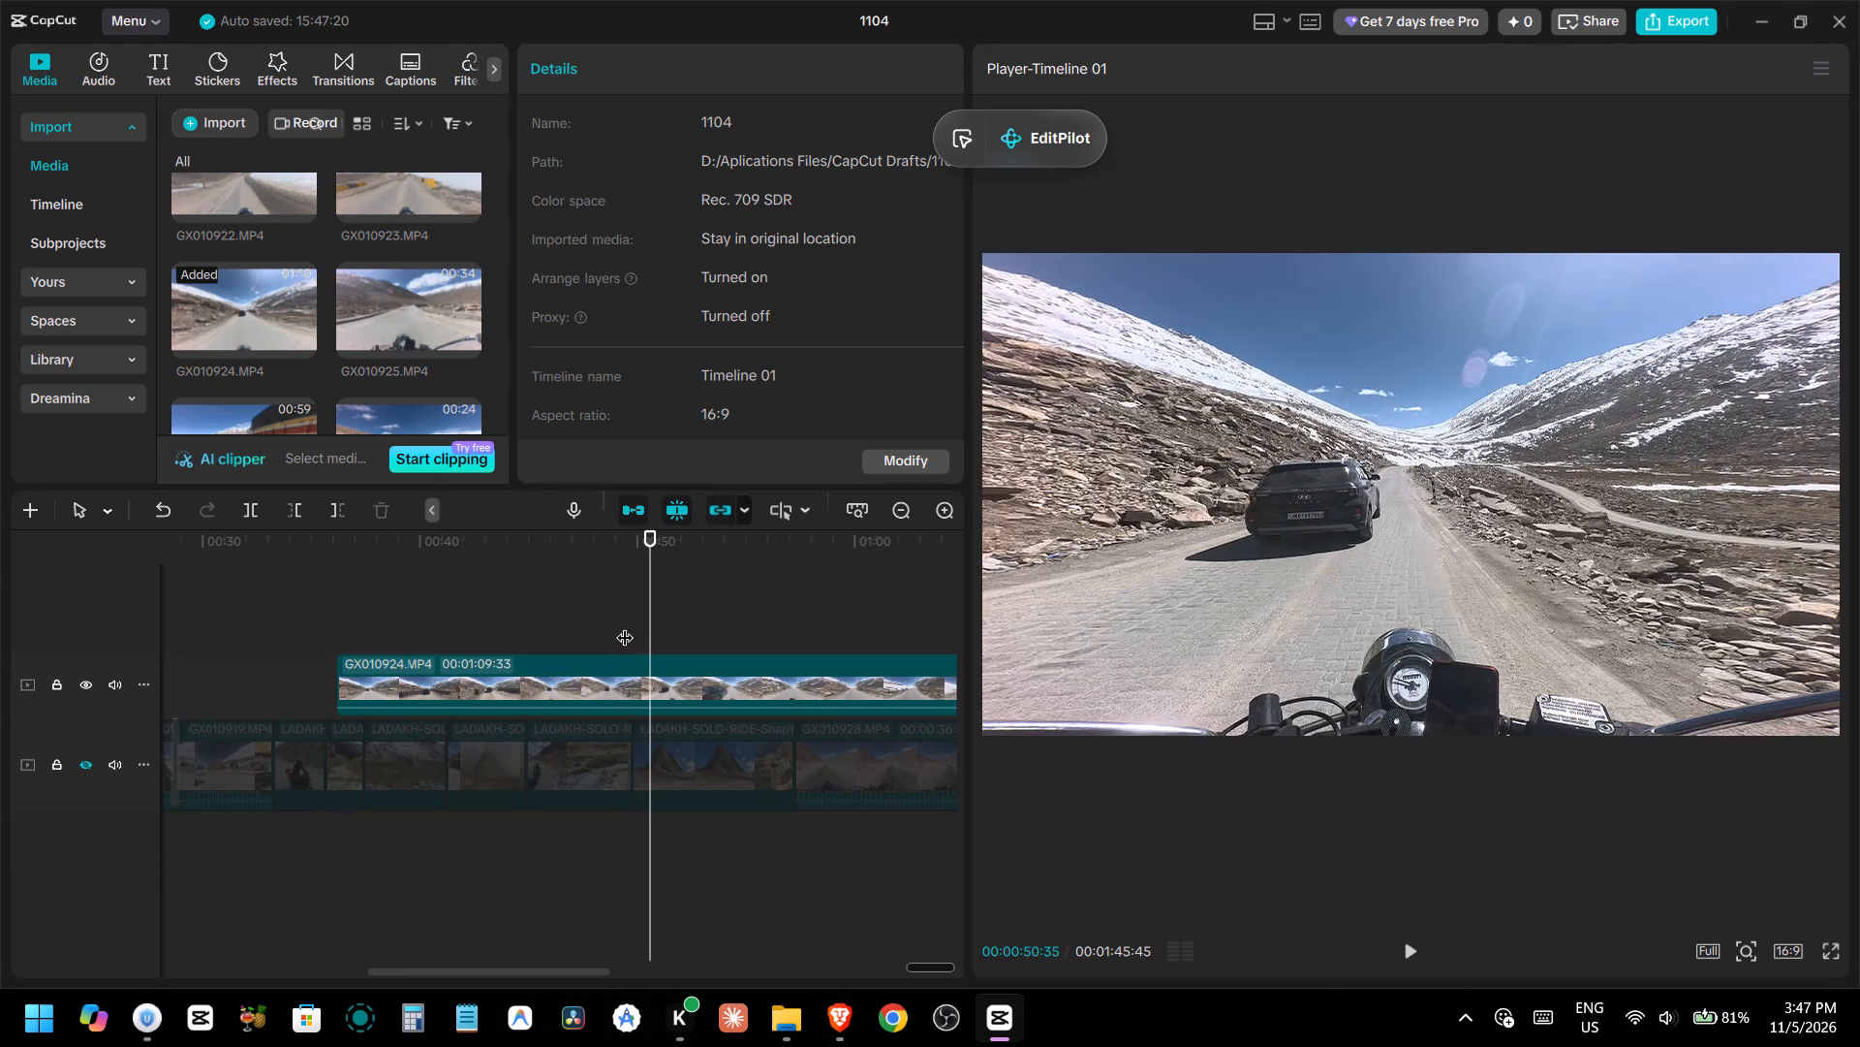
Trim the beginning of GX010924 up to 00:01:01:33 and play the clip from there.
left_click(888, 539)
left_click(849, 688)
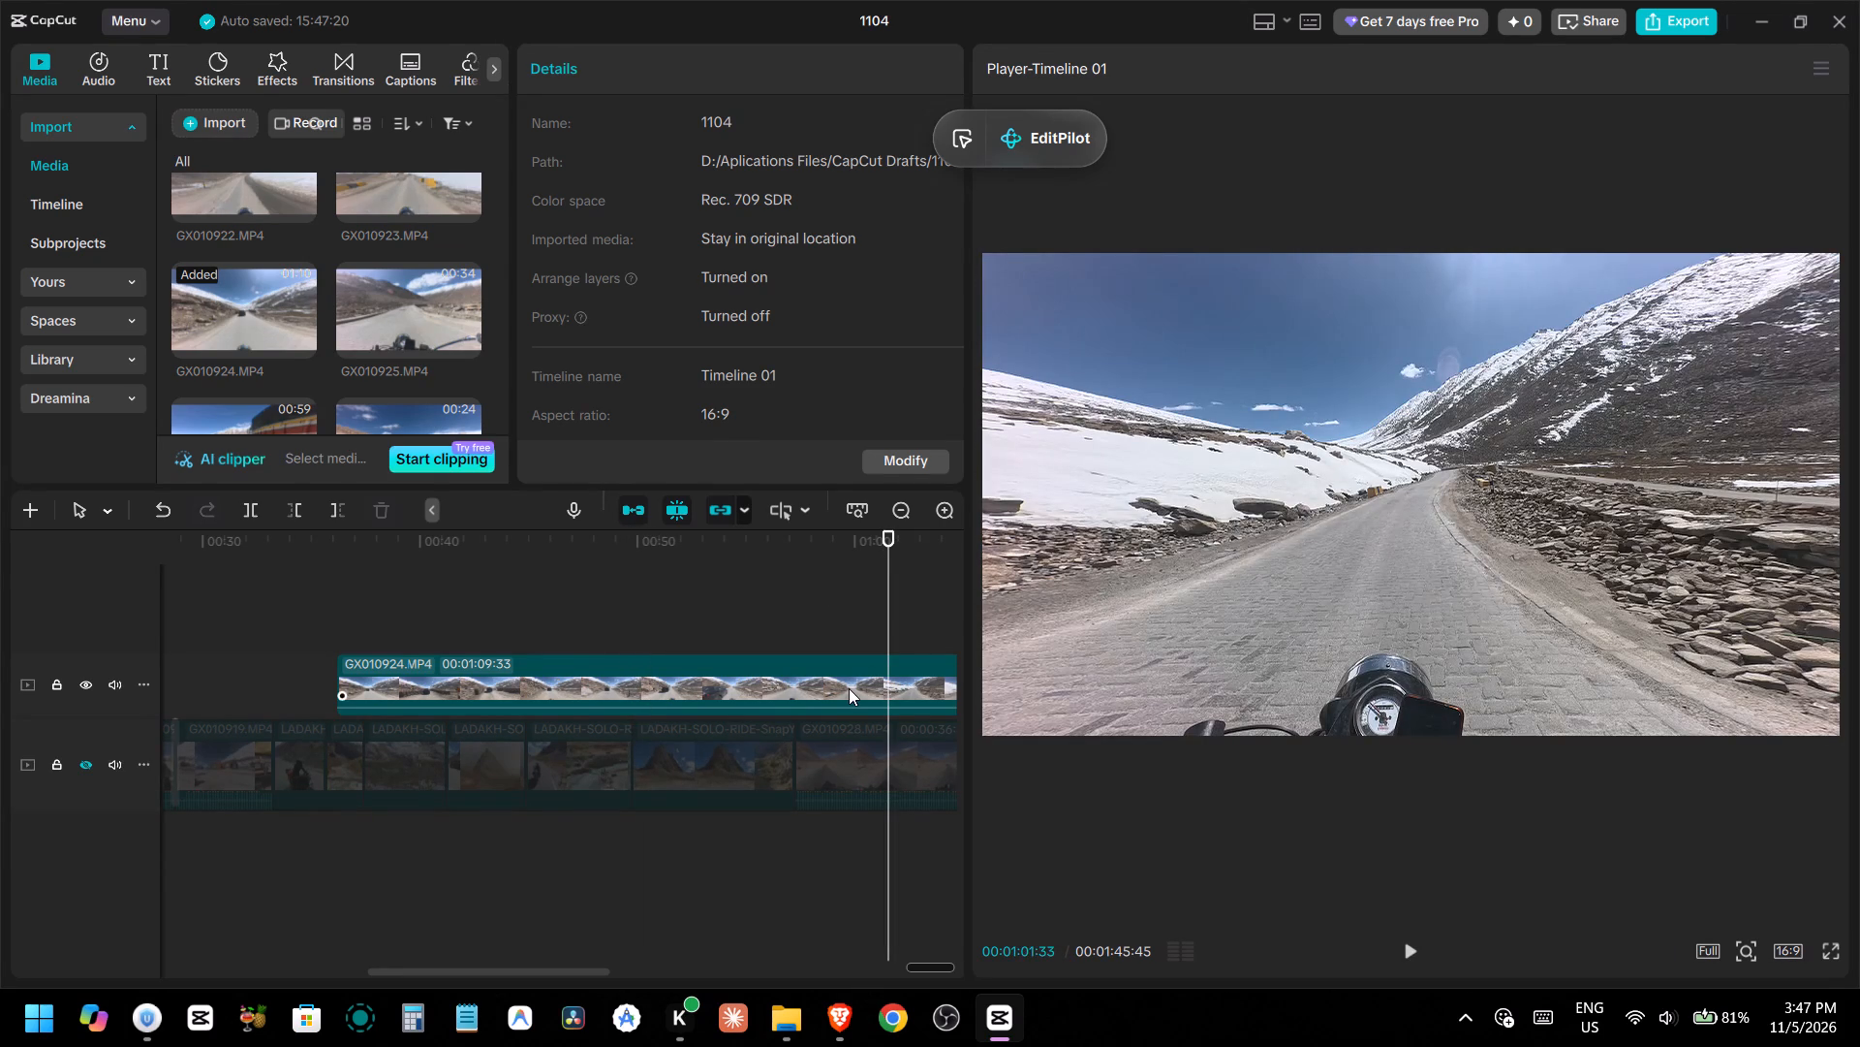
type("q")
key("space")
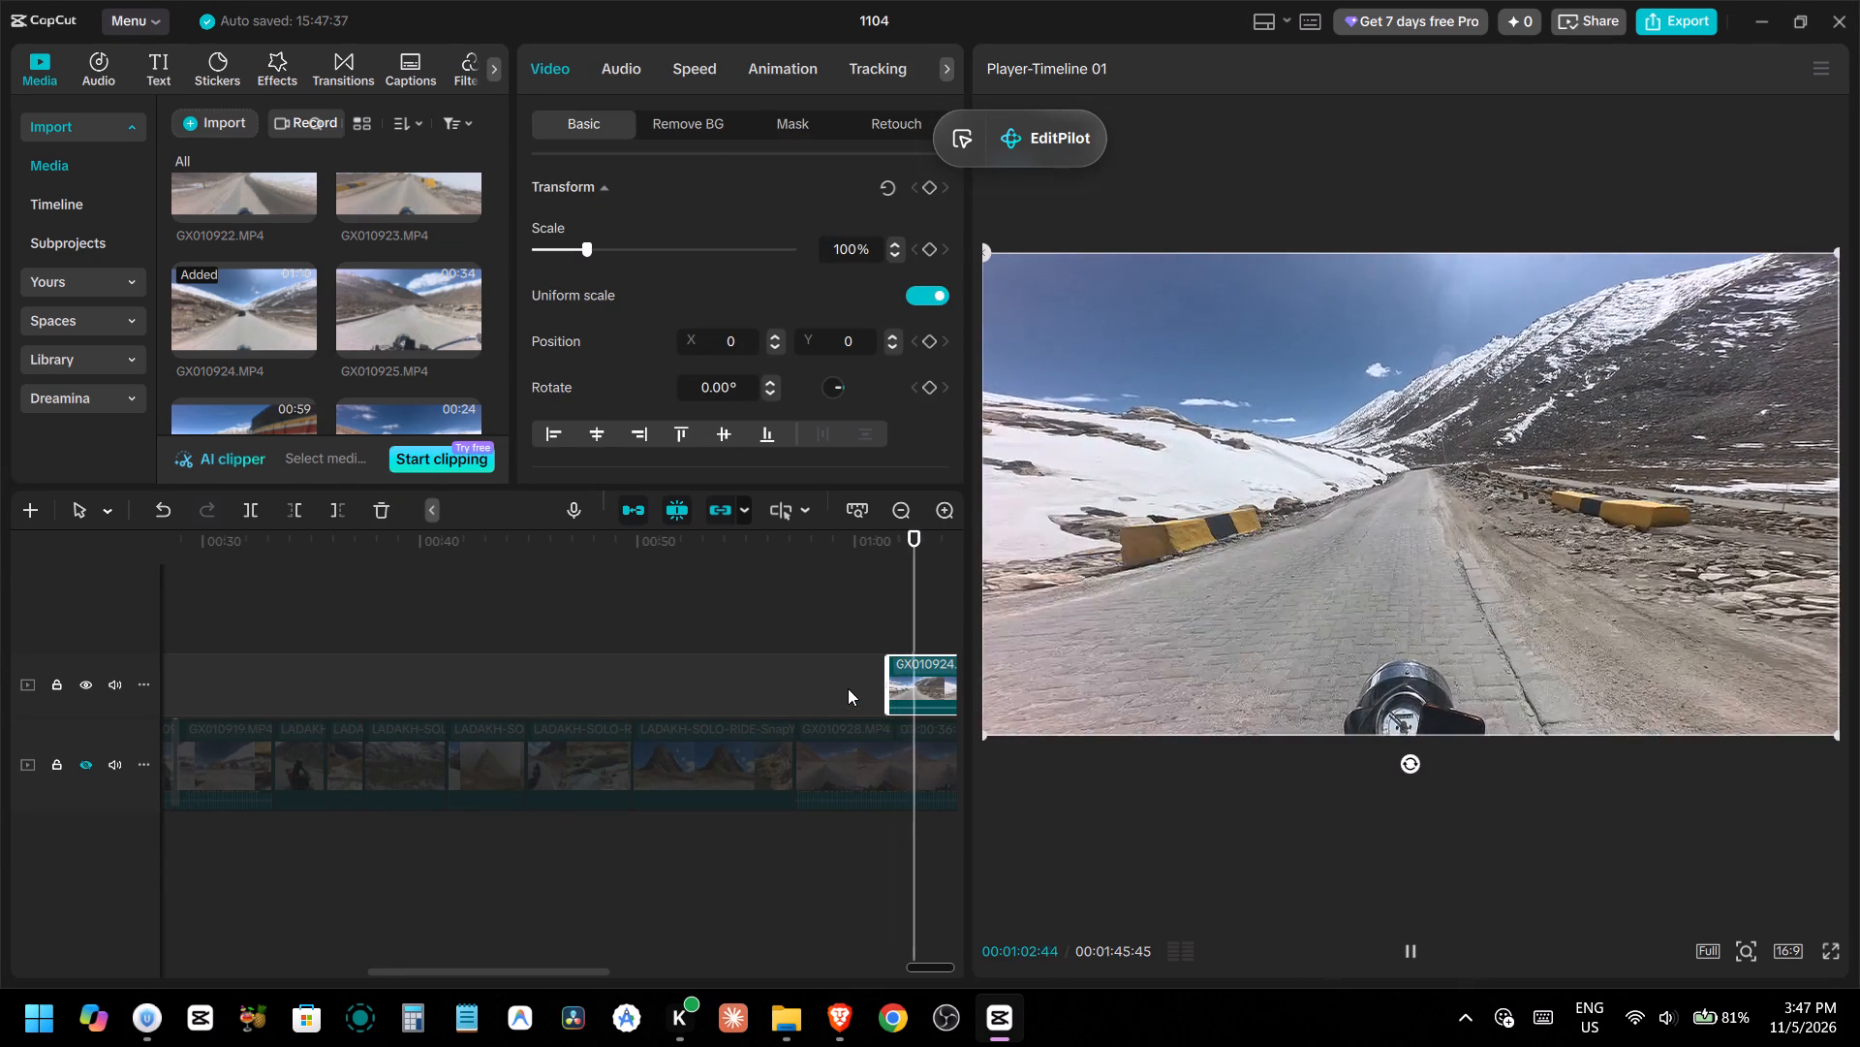